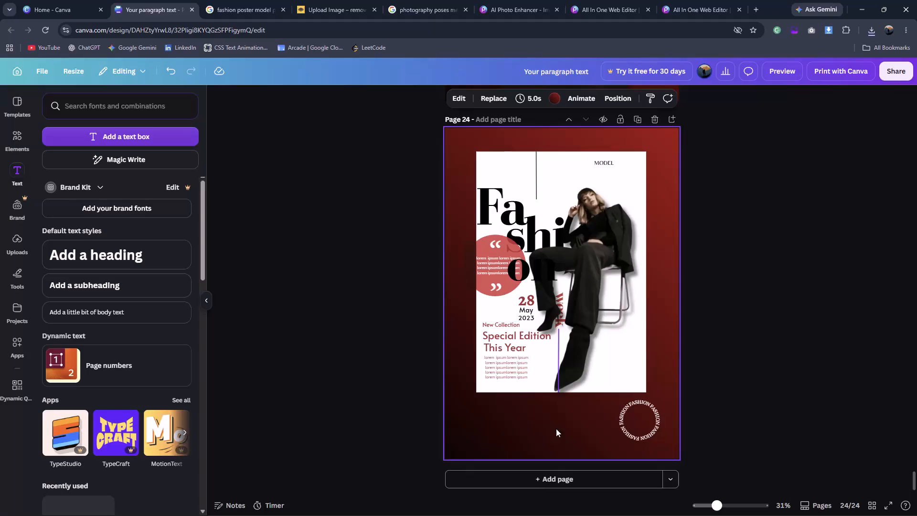
Add a new blank page after page 24 of the design.
click(555, 484)
scroll(560, 449, down, 4)
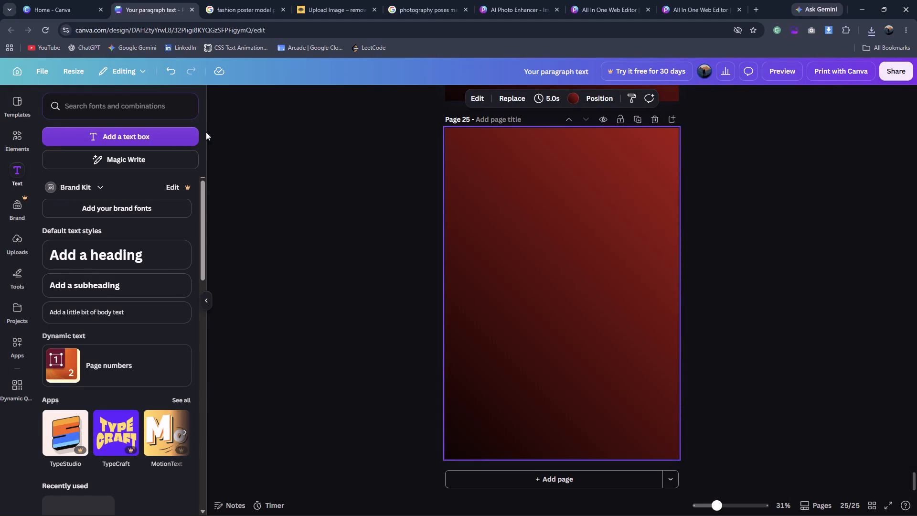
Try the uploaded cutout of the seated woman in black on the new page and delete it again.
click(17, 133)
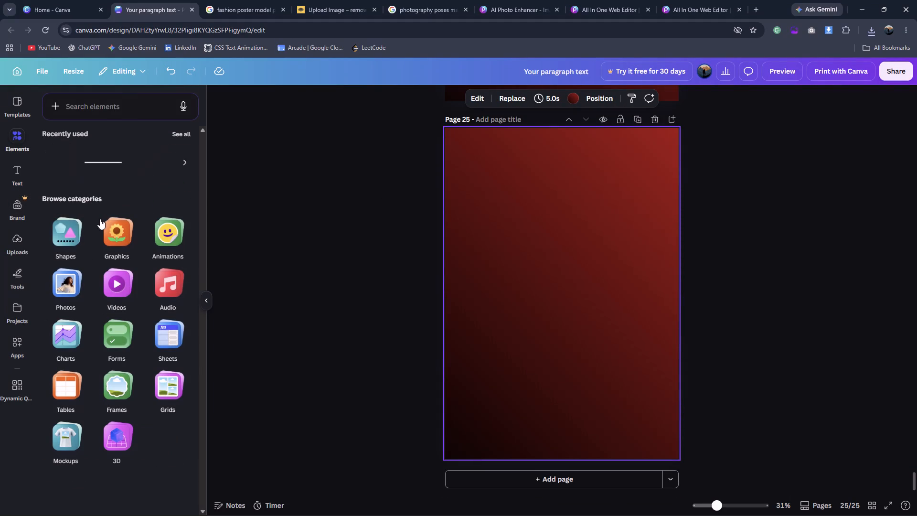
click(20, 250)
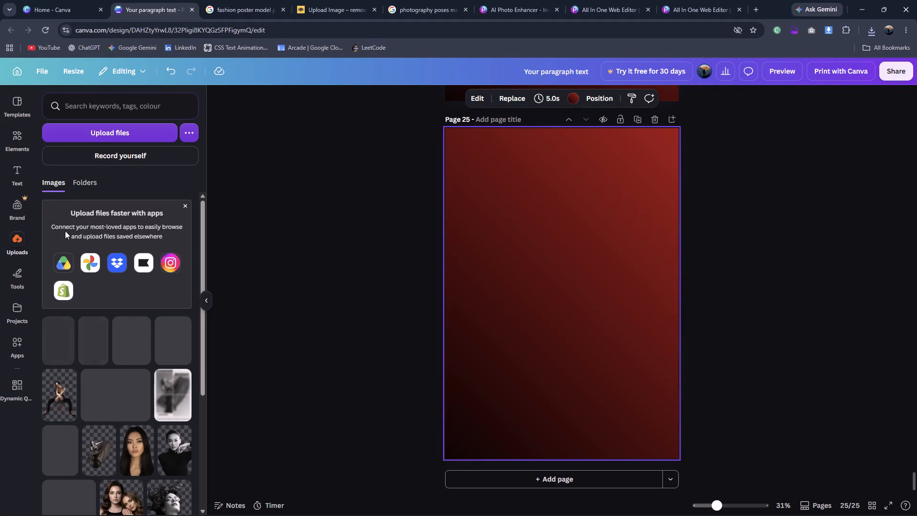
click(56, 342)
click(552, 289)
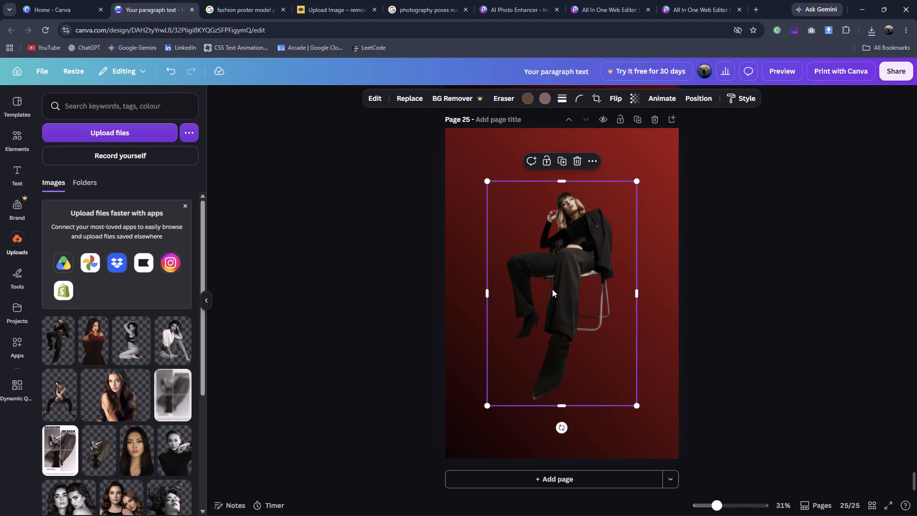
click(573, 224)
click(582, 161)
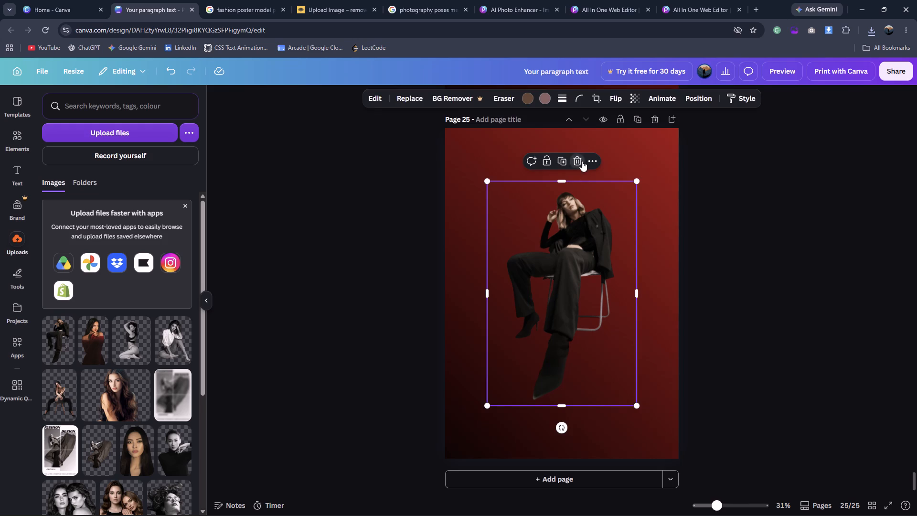
Upload the man's cutout image "images__1_-removebg-preview-Picsart-AiImageEnhancer" from the Downloads folder to the design's uploads.
click(110, 134)
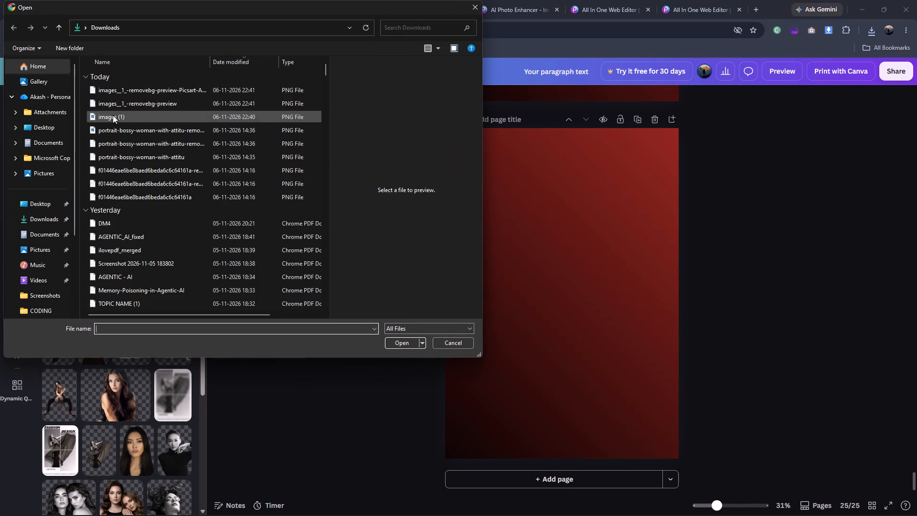
click(125, 92)
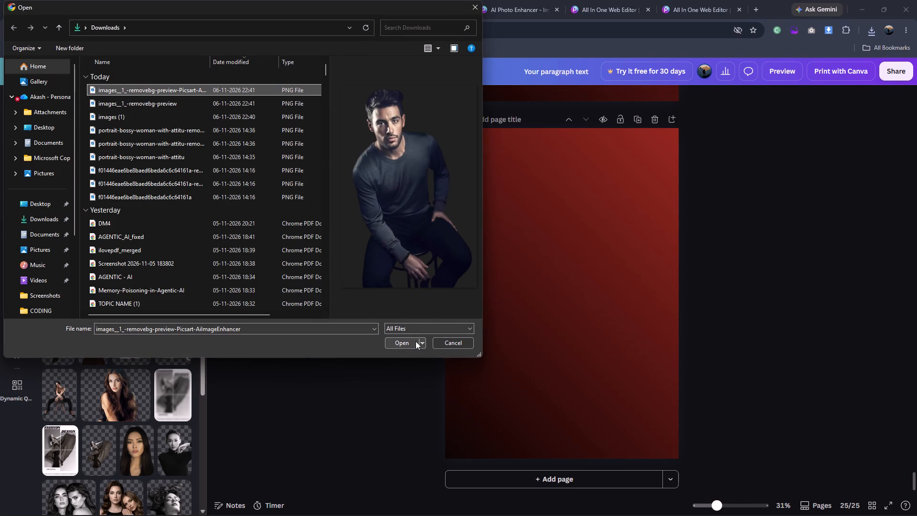
click(416, 341)
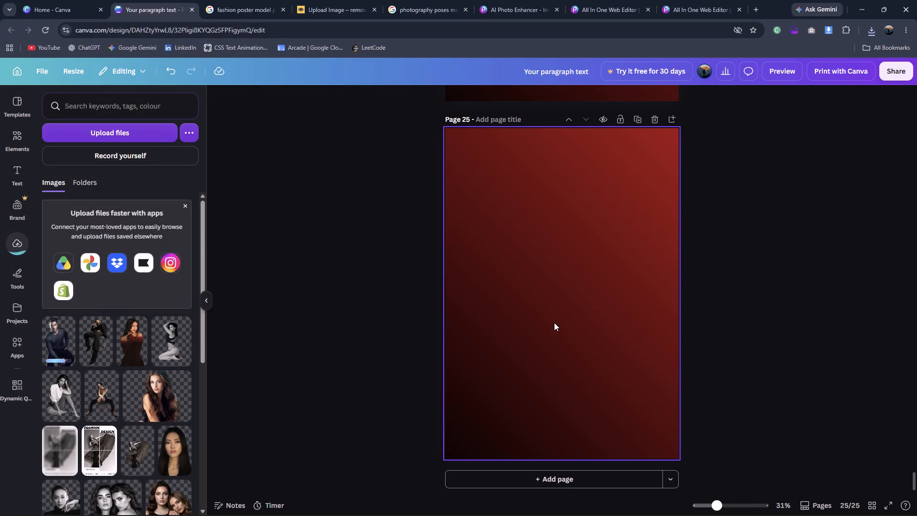
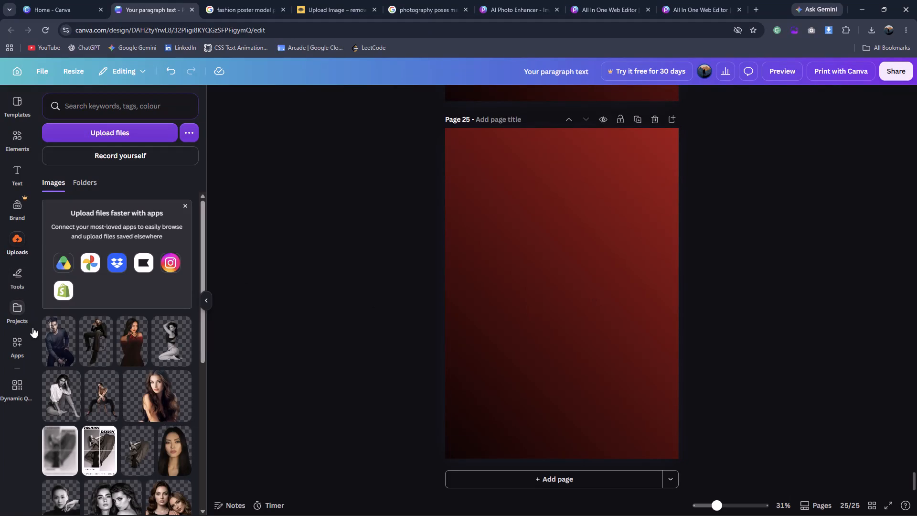
Add the seated man's cutout to page 25 and place it in the lower middle of the page, checking the "FASHION TREND 2026" poster reference.
click(54, 354)
drag(552, 305, 557, 332)
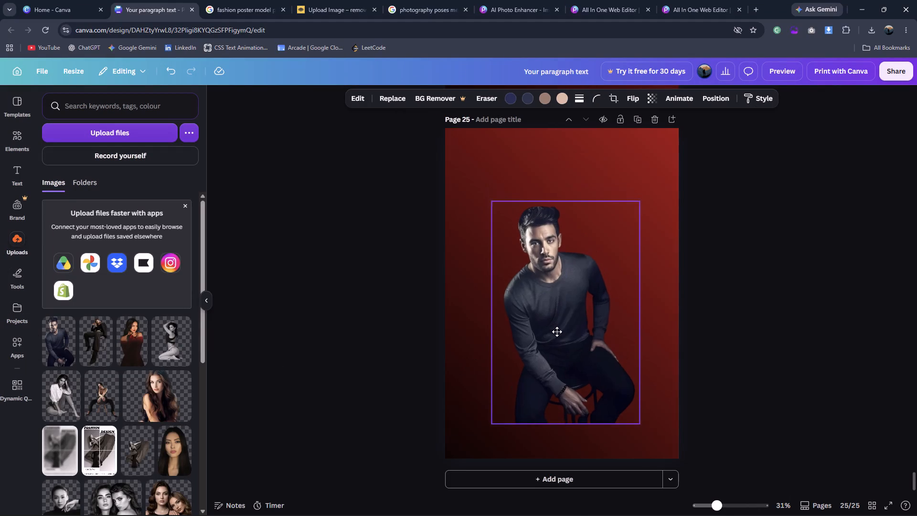
drag(557, 332, 549, 354)
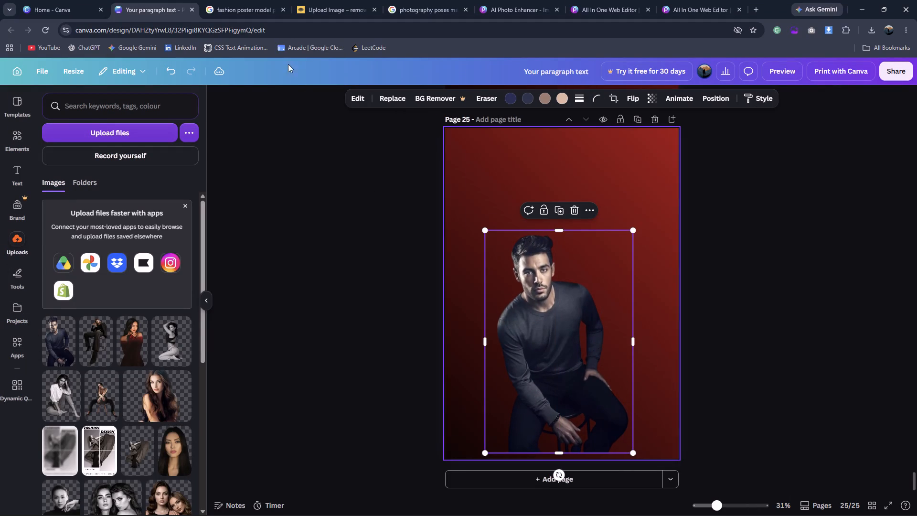
click(250, 3)
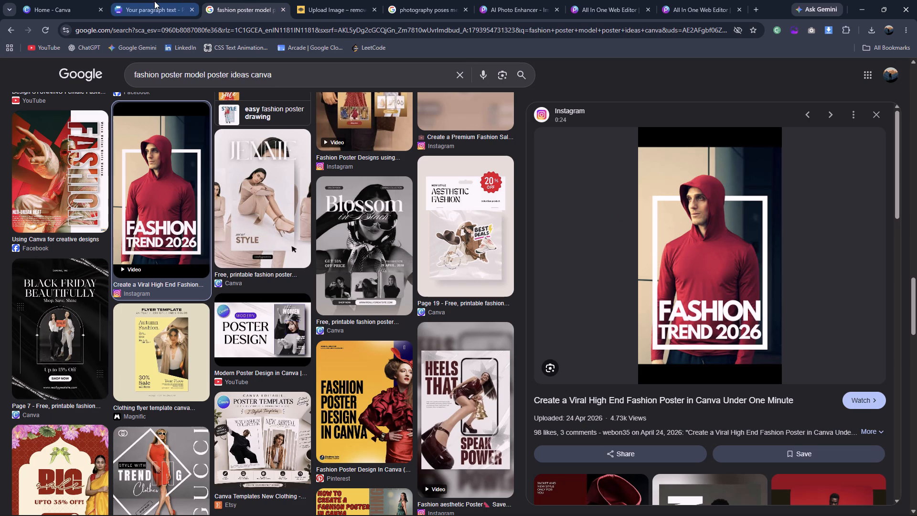
click(154, 1)
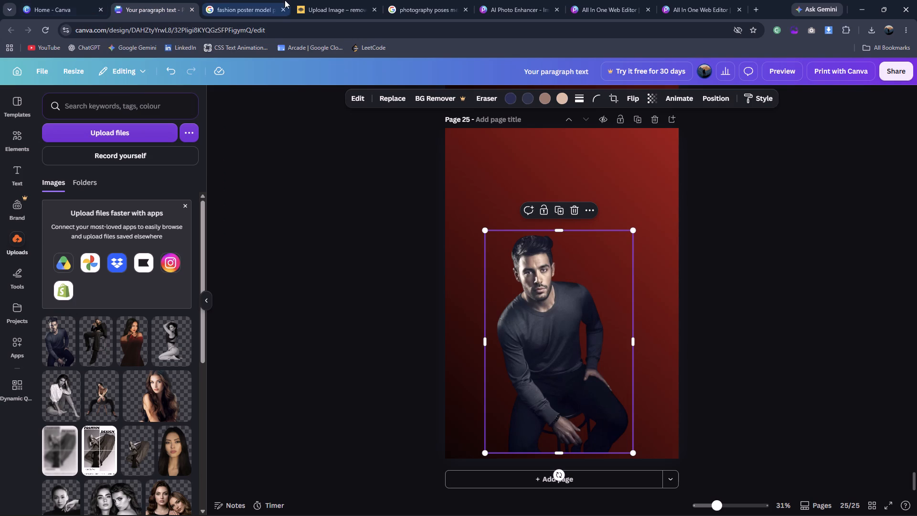
click(242, 0)
click(158, 0)
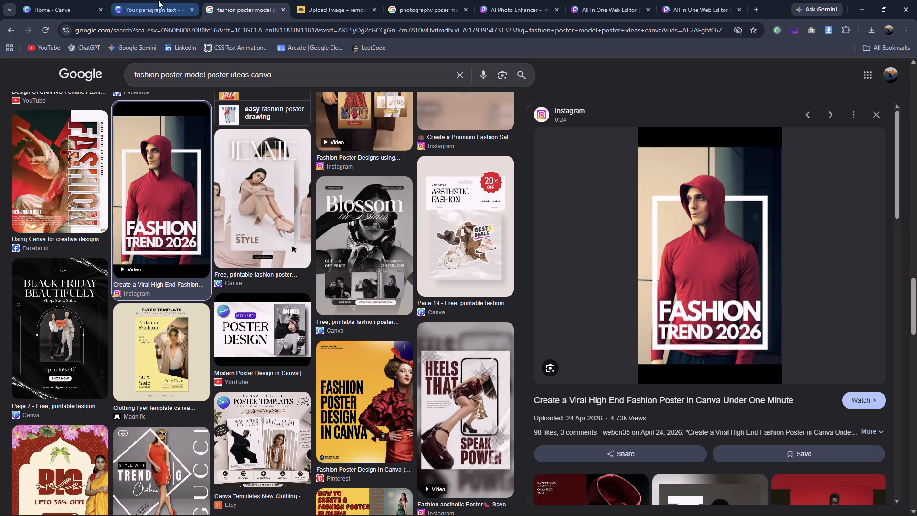
drag(550, 331, 553, 315)
click(404, 350)
Enlarge the man's cutout and center it horizontally on the page, using the "FASHION TREND 2026" poster as reference.
click(235, 0)
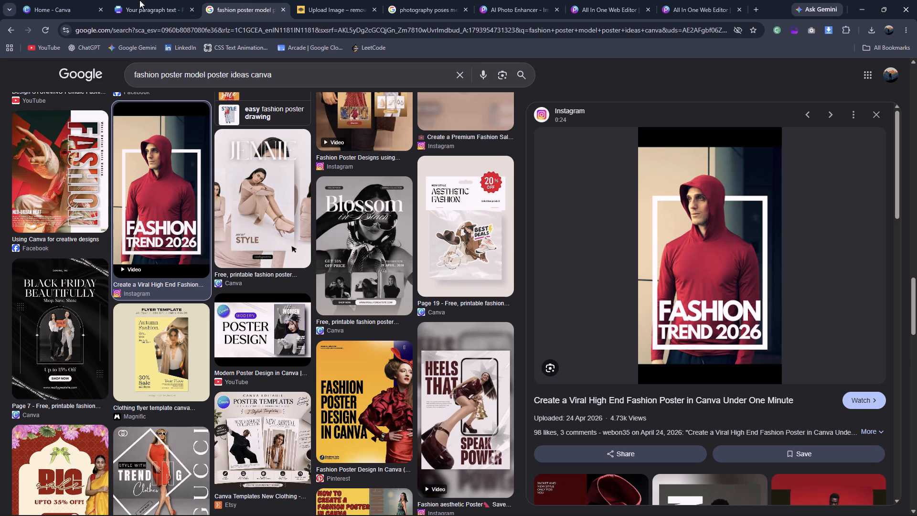
click(168, 1)
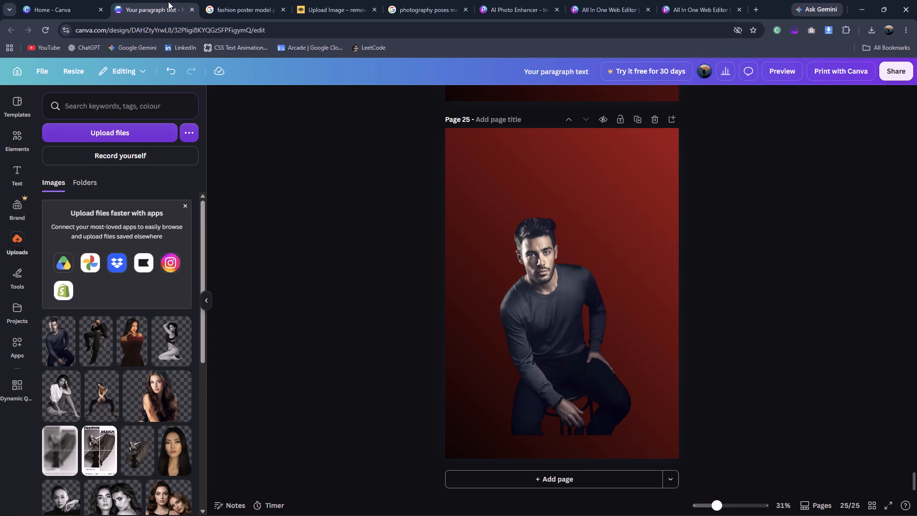
click(576, 272)
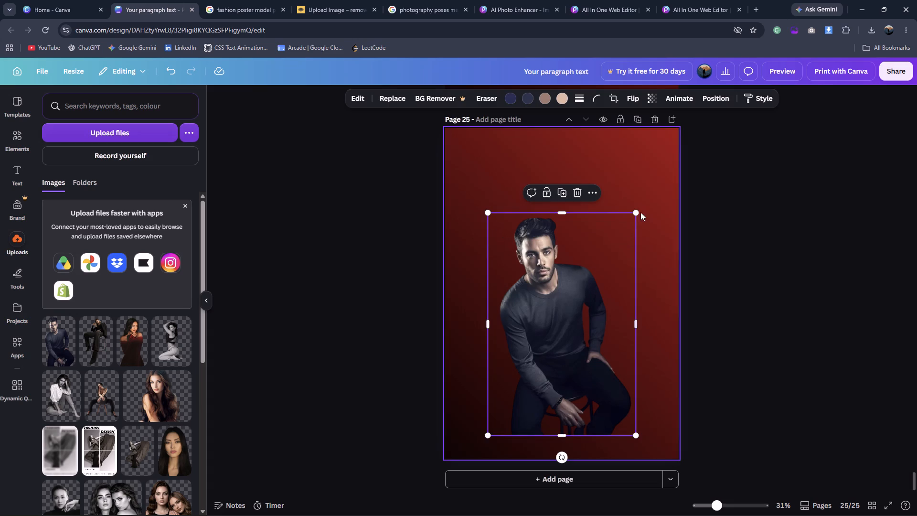
drag(636, 214, 661, 189)
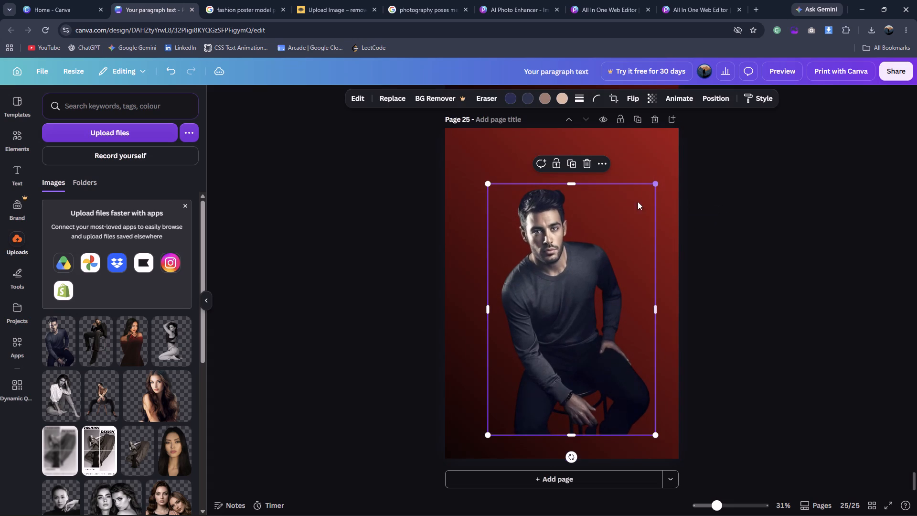
drag(576, 340, 571, 342)
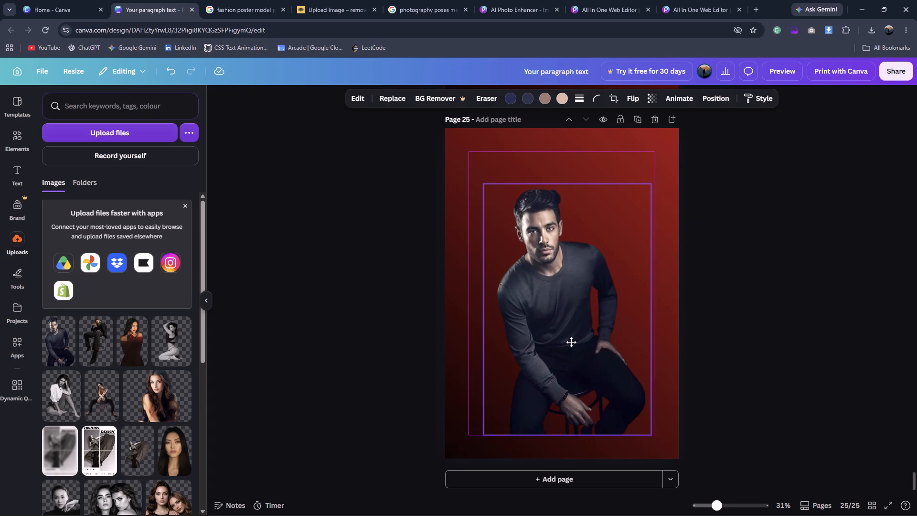
drag(571, 342, 566, 338)
click(220, 0)
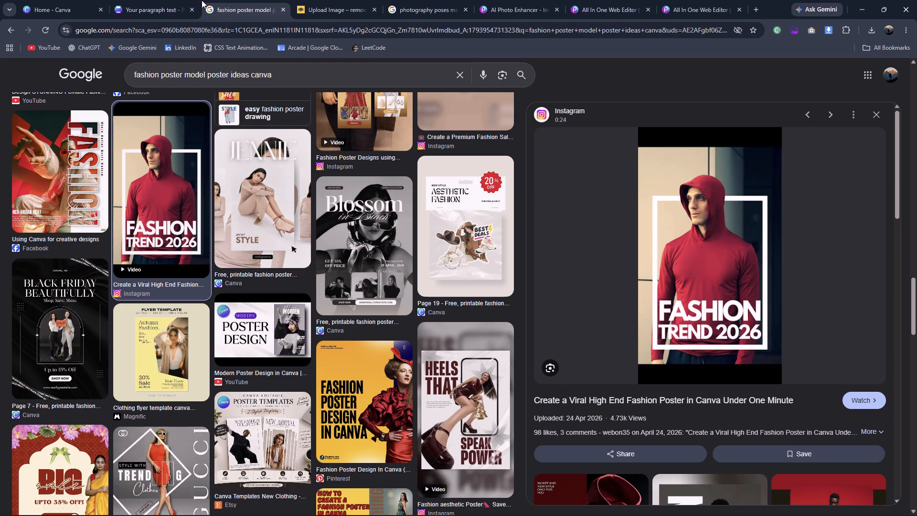
click(128, 0)
click(293, 306)
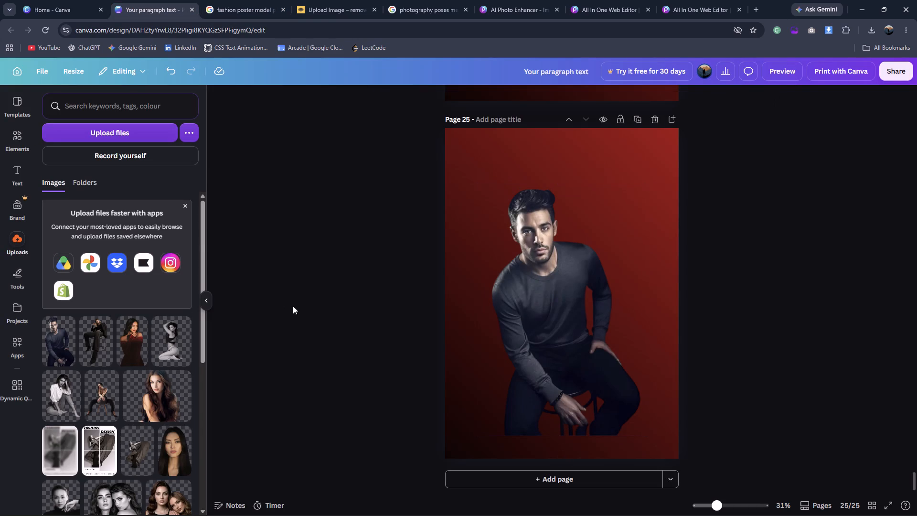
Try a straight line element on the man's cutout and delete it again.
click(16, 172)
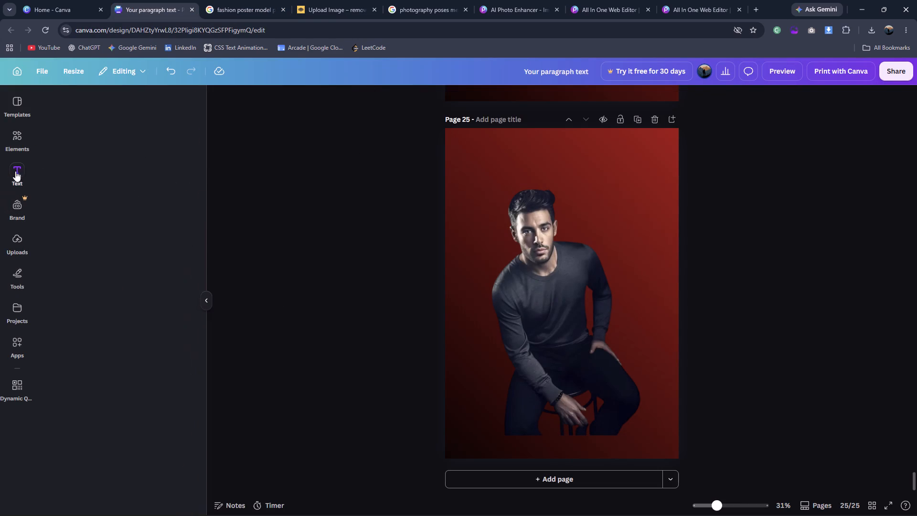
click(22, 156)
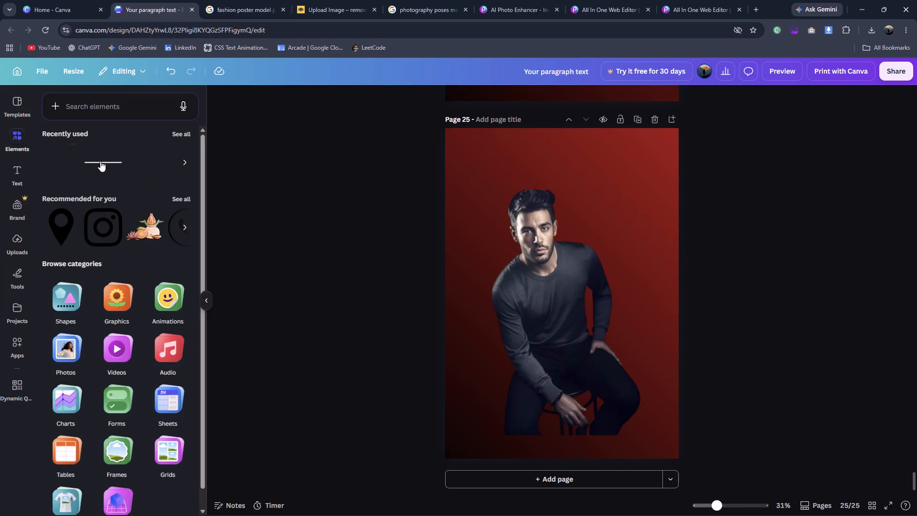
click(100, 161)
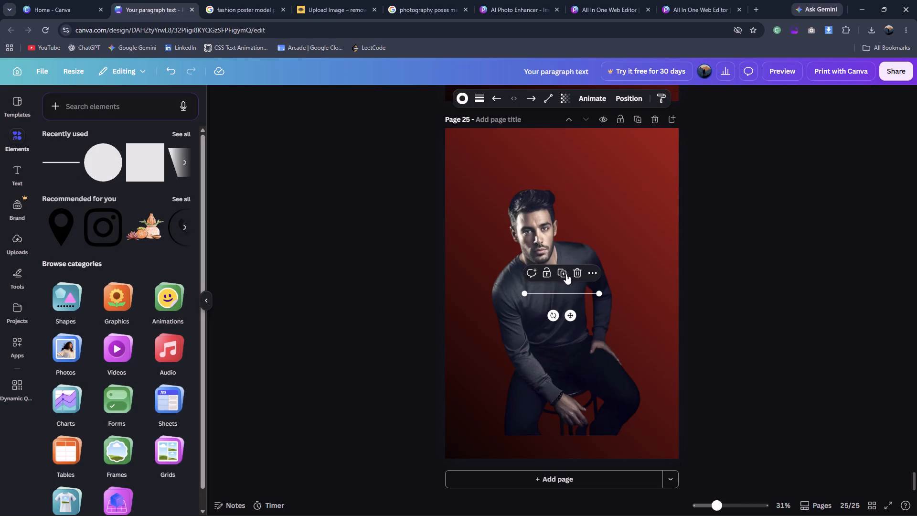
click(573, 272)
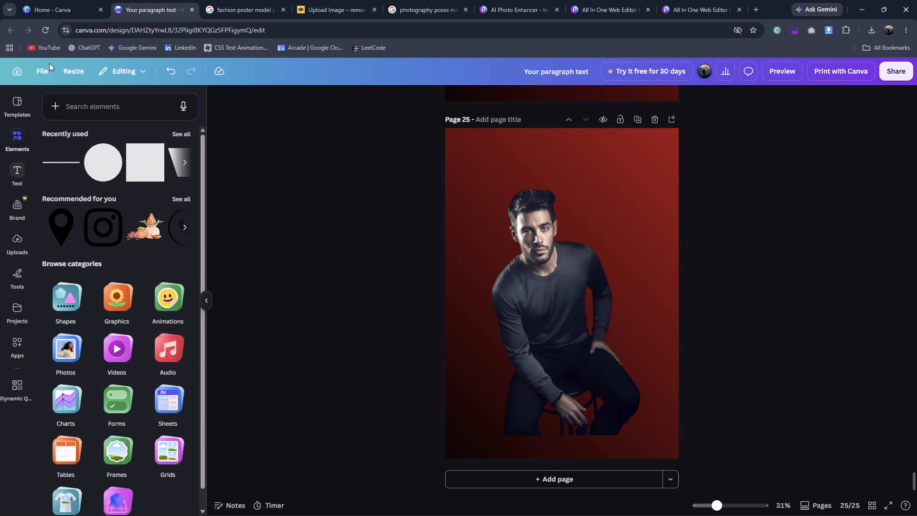
Add a straight line just above the man's head and stretch it horizontally across the full width of the cutout.
click(216, 0)
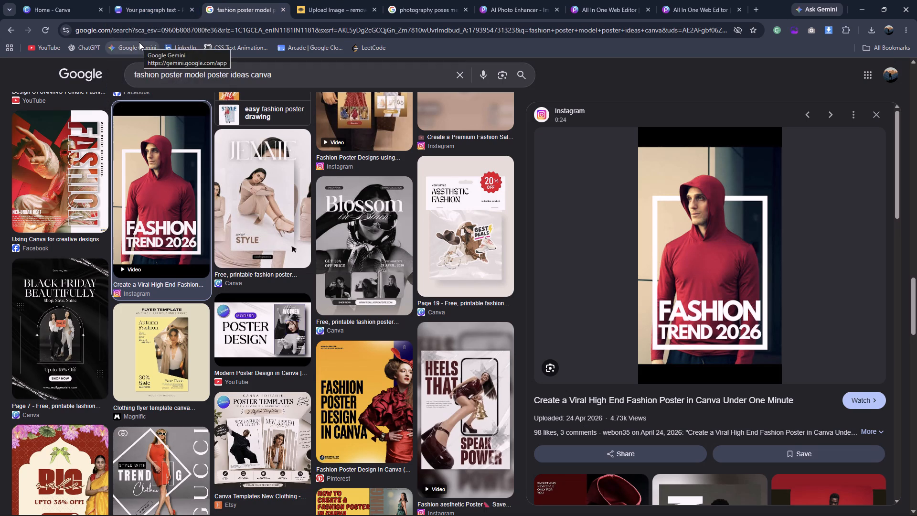
click(88, 2)
click(153, 0)
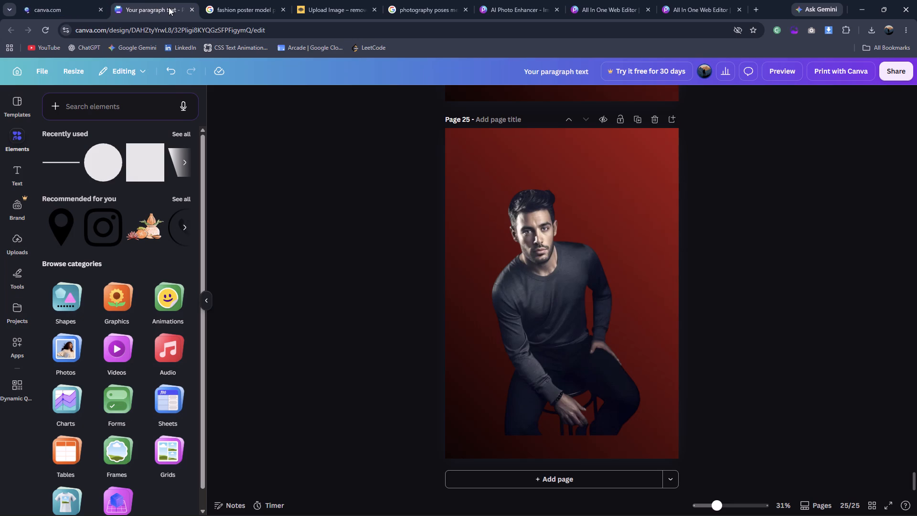
click(58, 161)
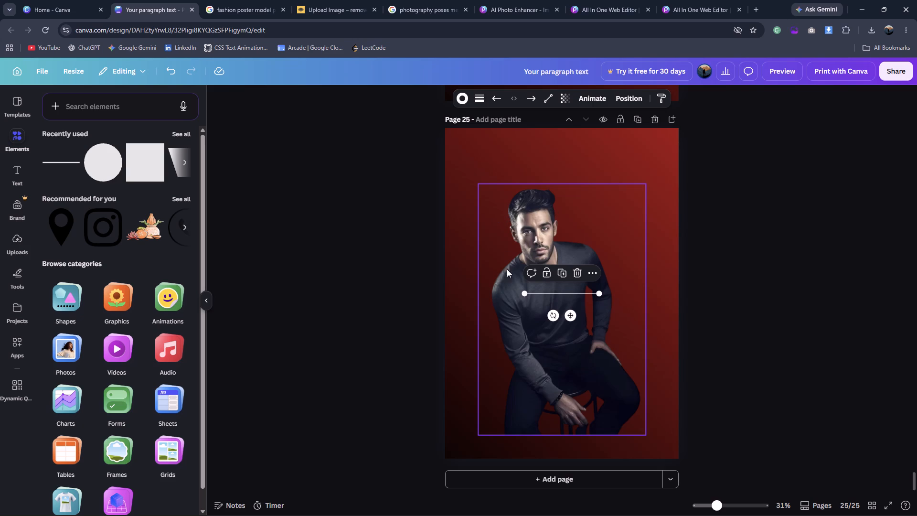
drag(569, 317, 533, 222)
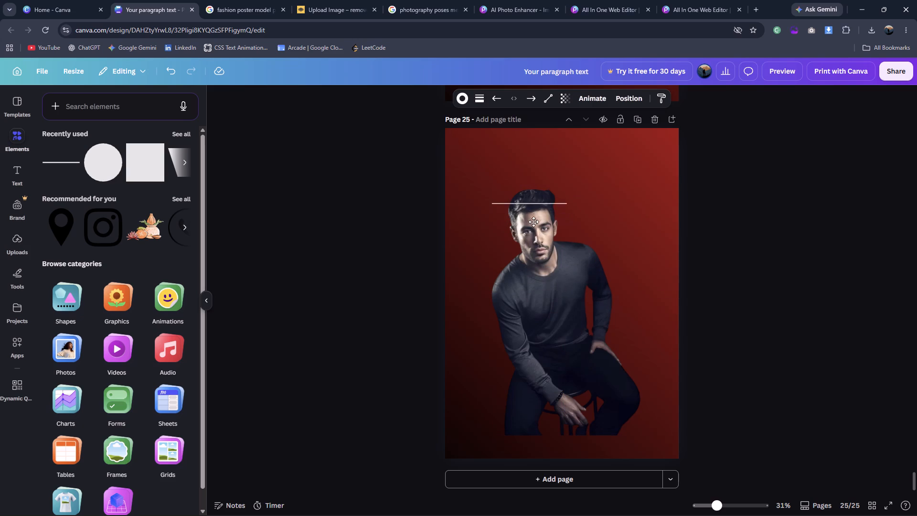
drag(533, 222, 526, 201)
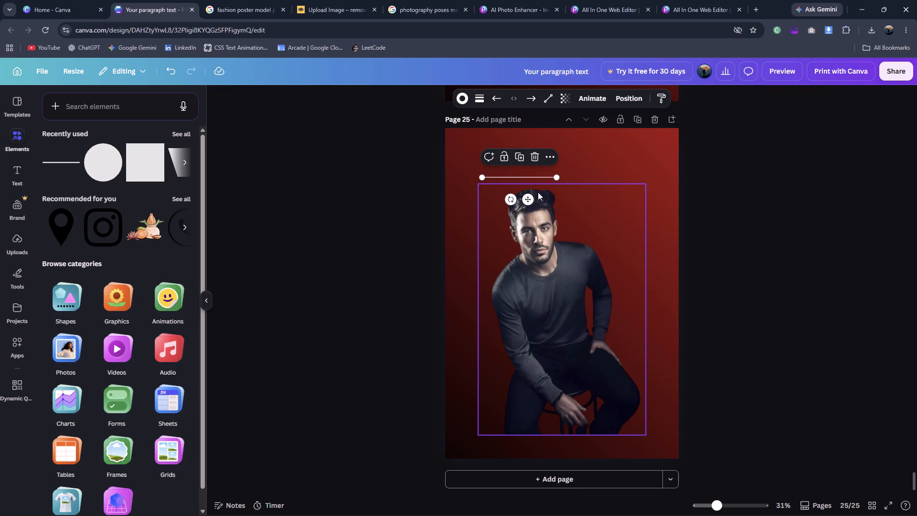
drag(530, 198, 526, 203)
drag(553, 183, 622, 185)
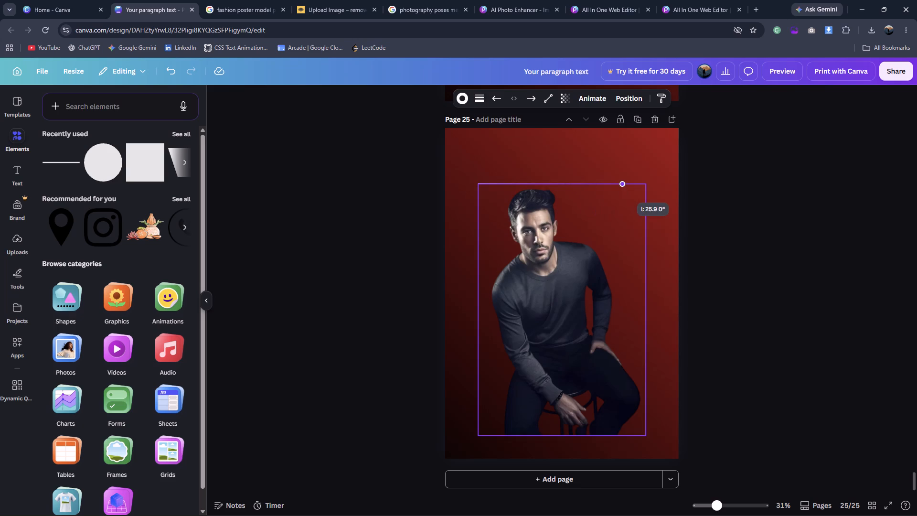
drag(622, 185, 648, 186)
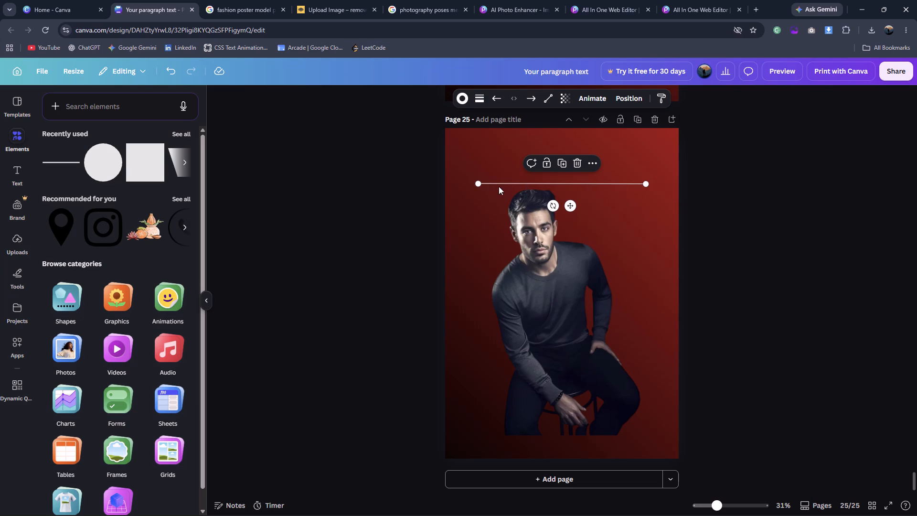
Duplicate the horizontal line and rotate the copy to -90°.
key(ctrl+d)
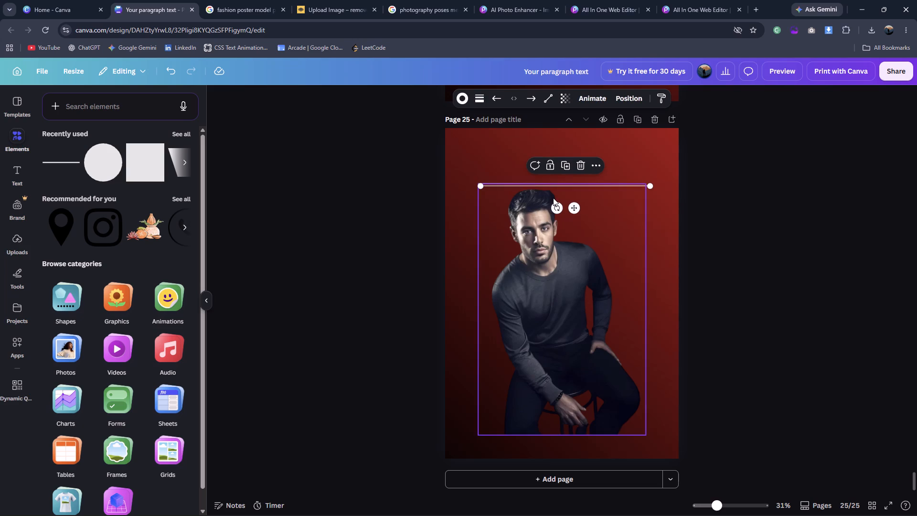
drag(560, 206, 698, 246)
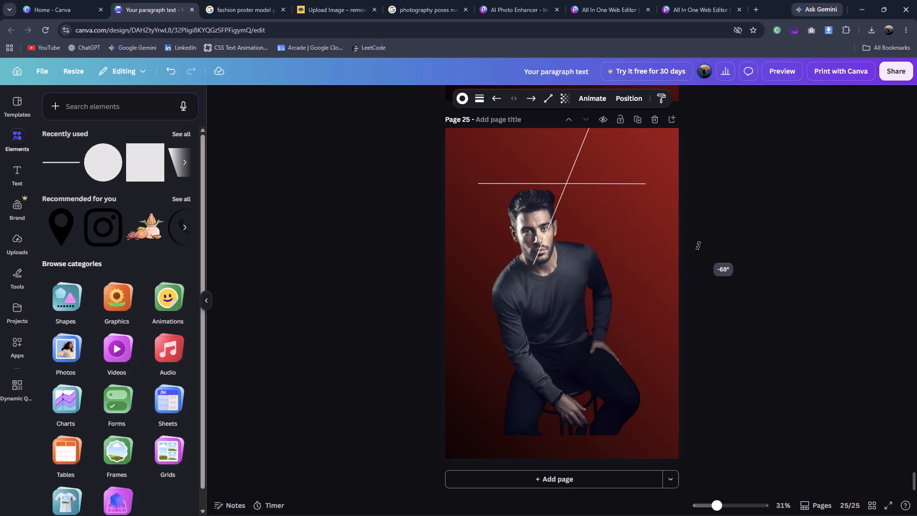
drag(698, 246, 744, 208)
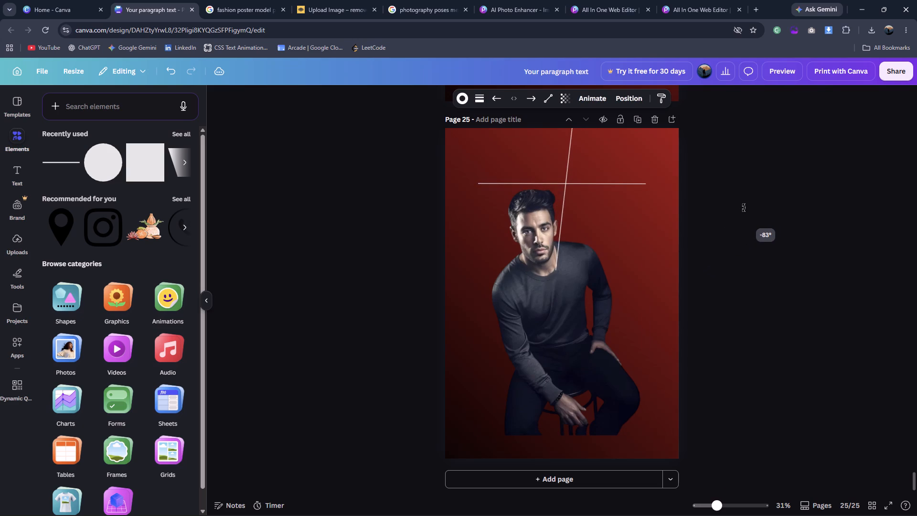
drag(744, 208, 749, 201)
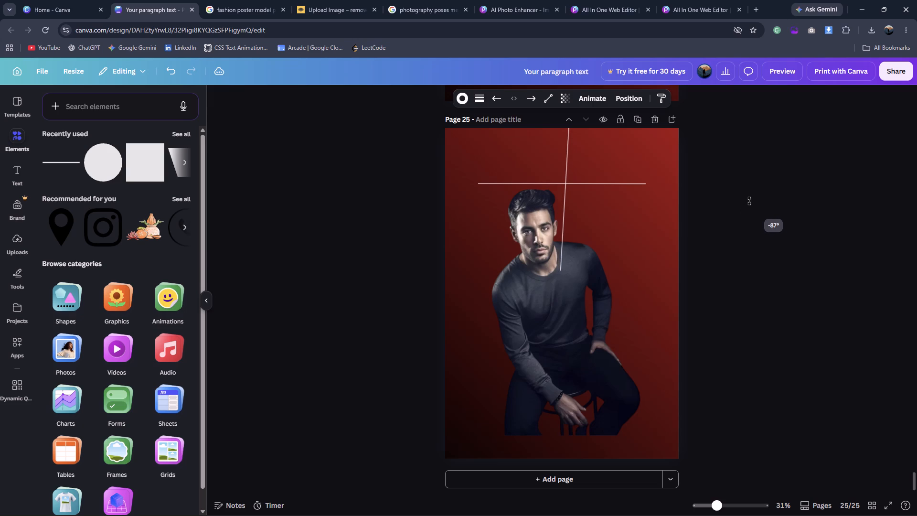
drag(749, 201, 753, 193)
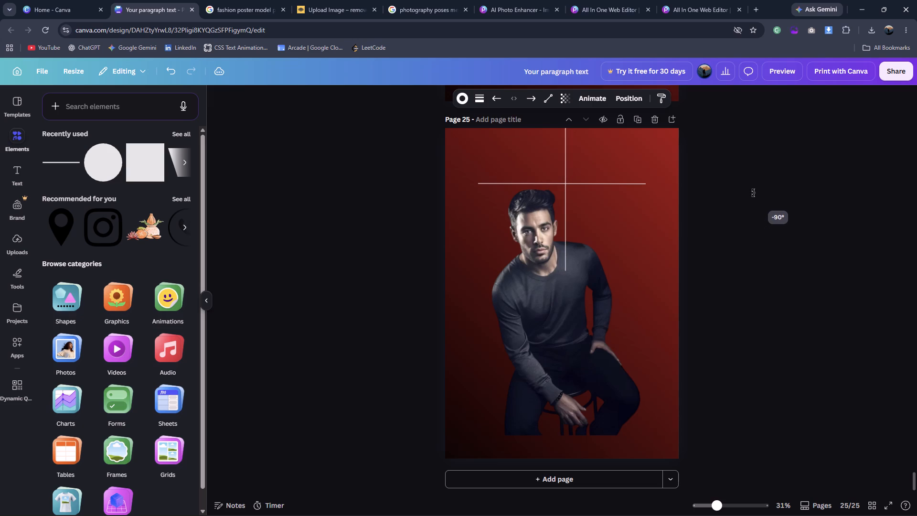
drag(753, 193, 753, 193)
Move the vertical line to the horizontal line's left end and stretch it down to the bottom of the man's cutout.
drag(591, 178, 570, 208)
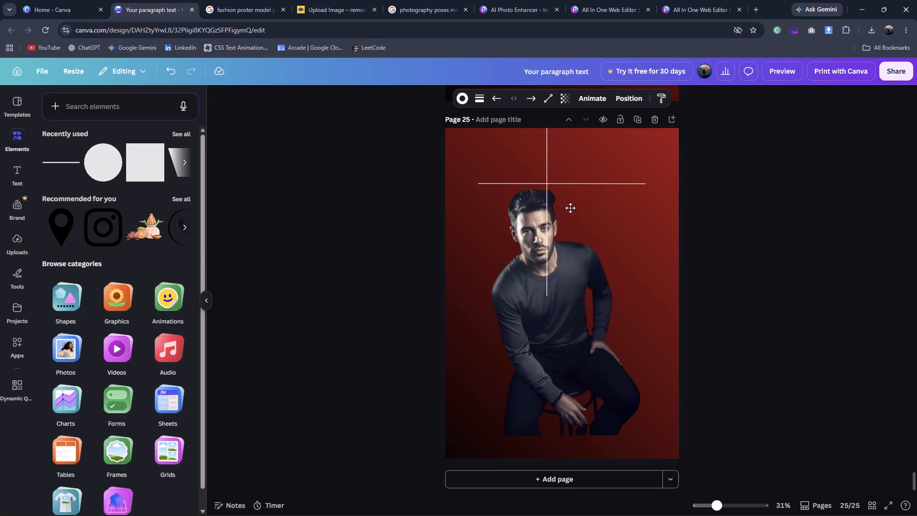
drag(570, 208, 506, 257)
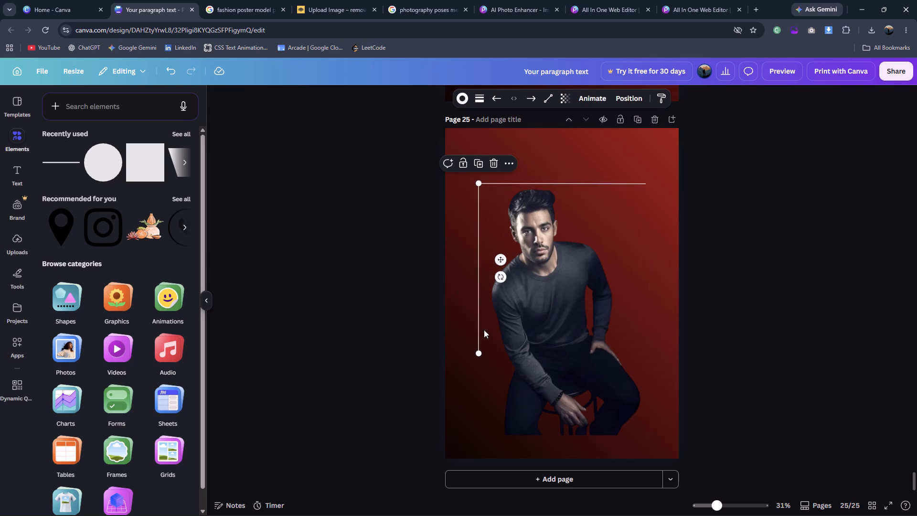
drag(479, 353, 476, 414)
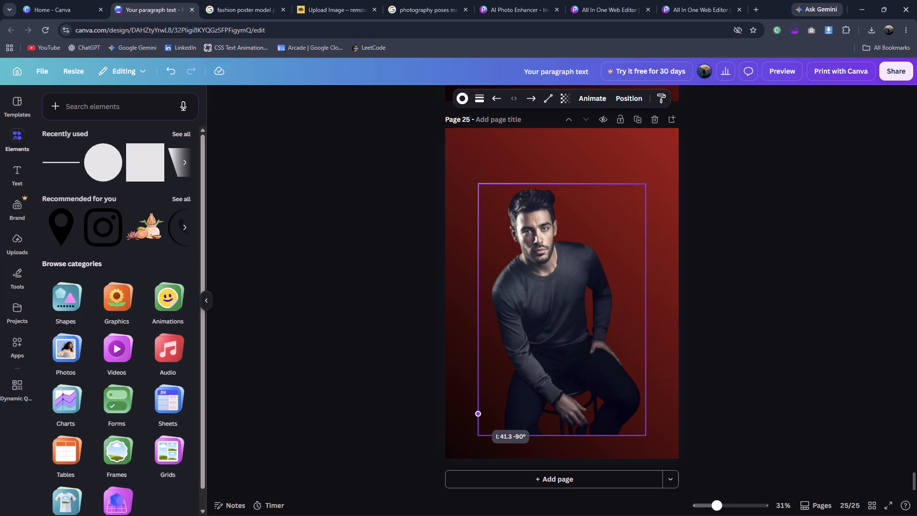
drag(476, 414, 476, 433)
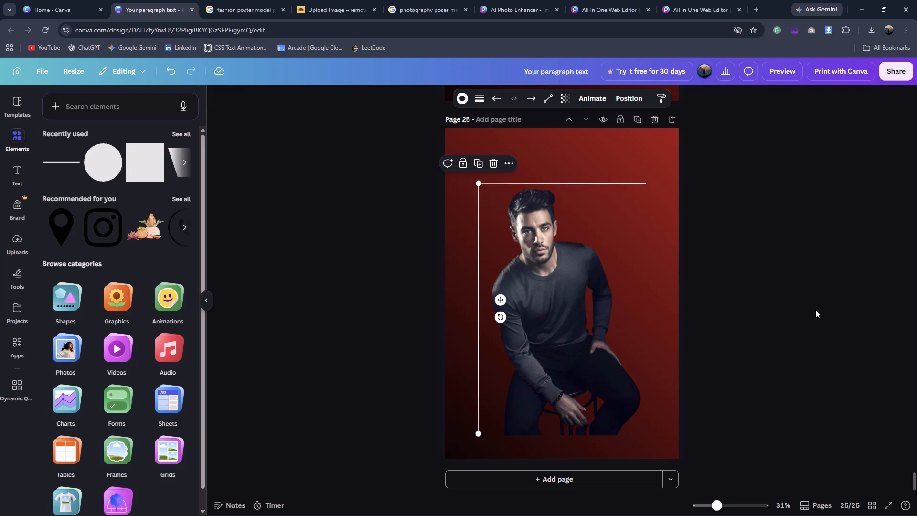
click(815, 310)
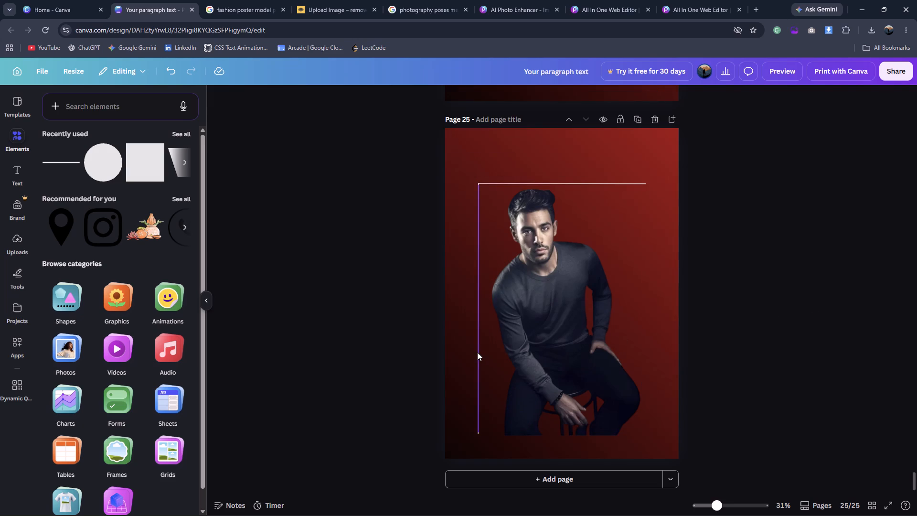
Nudge the vertical line up and down to line up its top end with the horizontal line's corner.
click(477, 352)
key(Up)
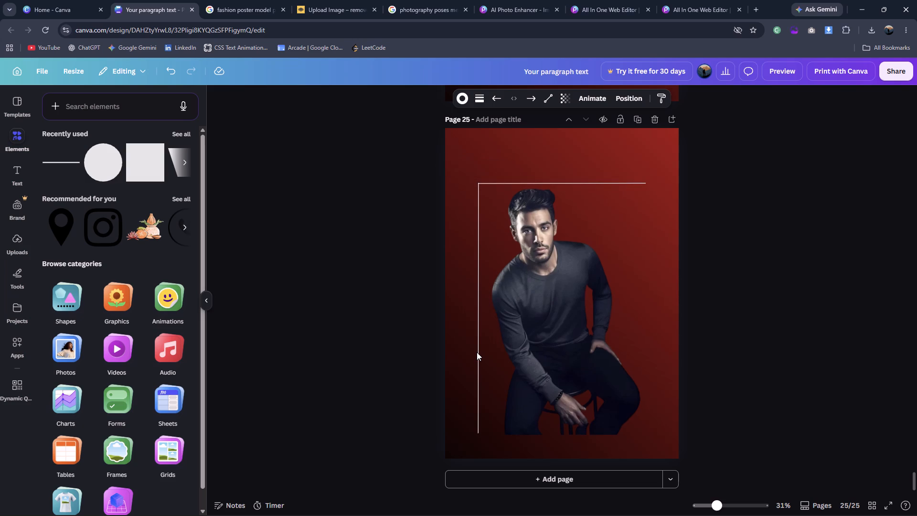
key(Up)
key(Down)
key(Down)
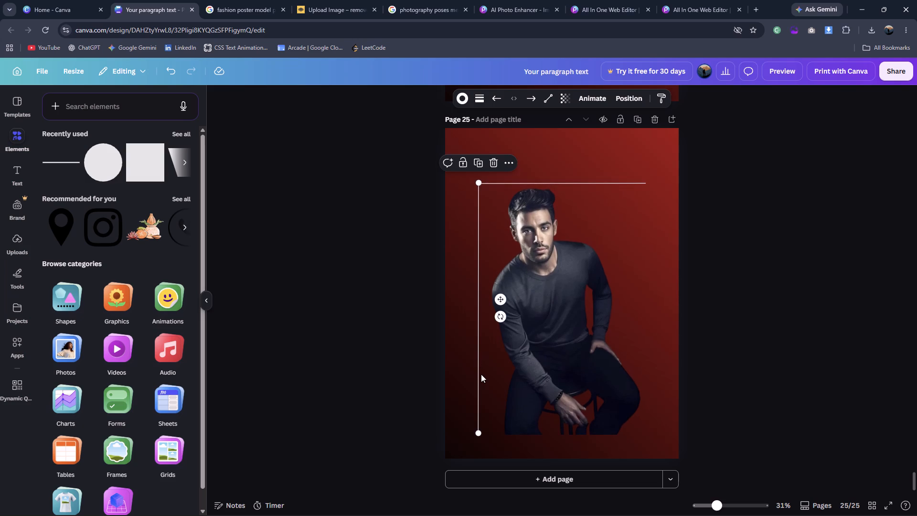
Duplicate the vertical line and move the copy to the horizontal line's right end, level with the original.
key(ctrl+d)
drag(506, 303, 606, 300)
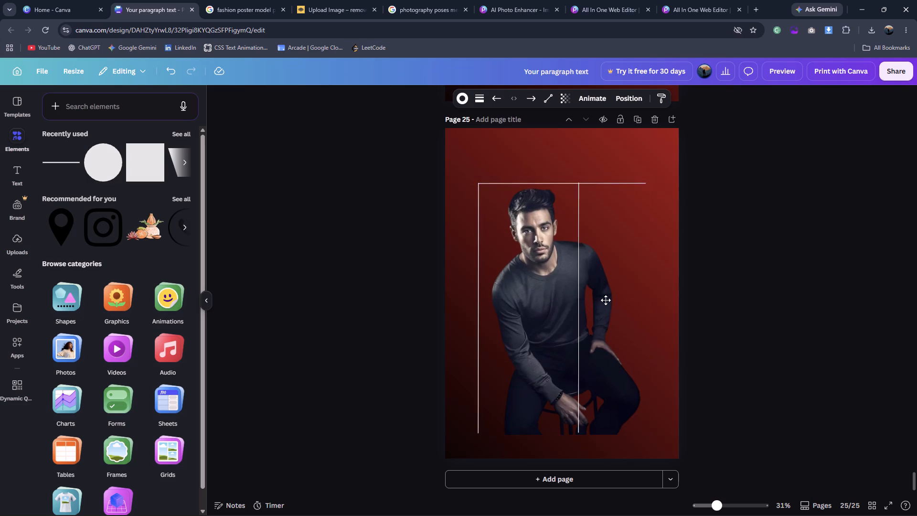
drag(606, 300, 672, 300)
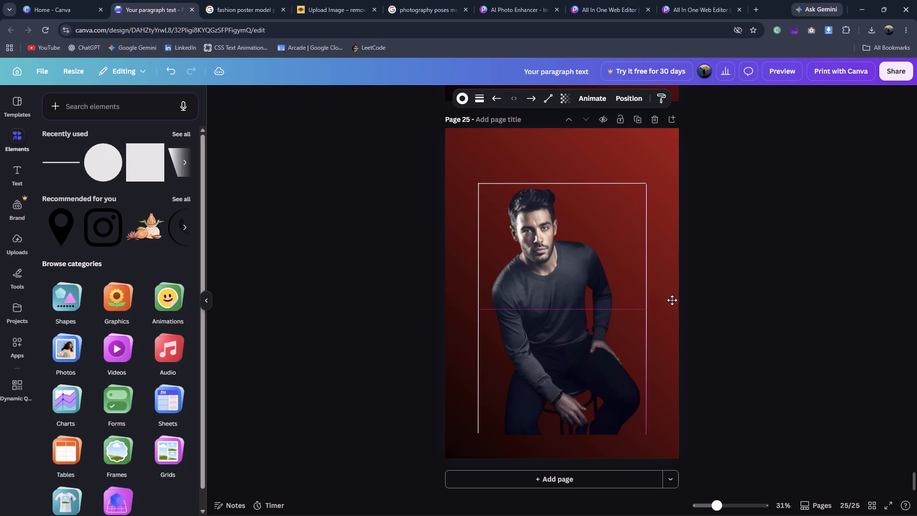
drag(672, 300, 667, 299)
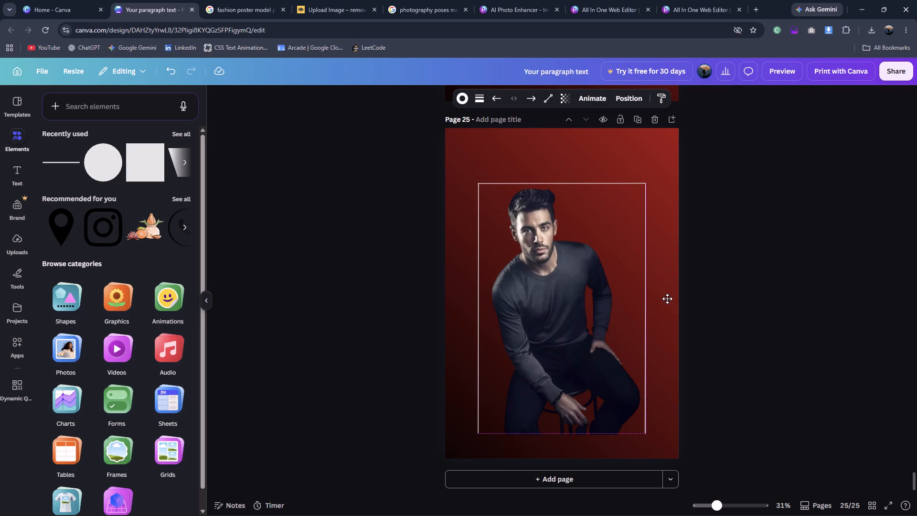
drag(667, 299, 670, 299)
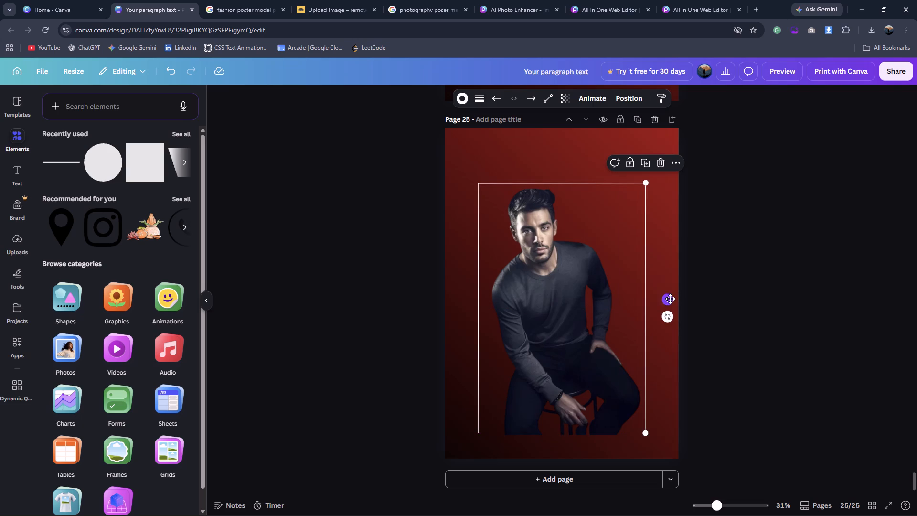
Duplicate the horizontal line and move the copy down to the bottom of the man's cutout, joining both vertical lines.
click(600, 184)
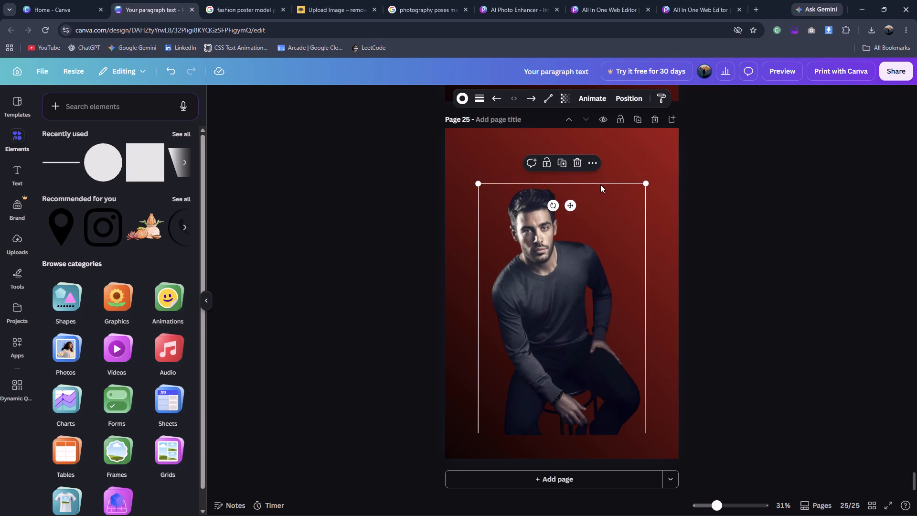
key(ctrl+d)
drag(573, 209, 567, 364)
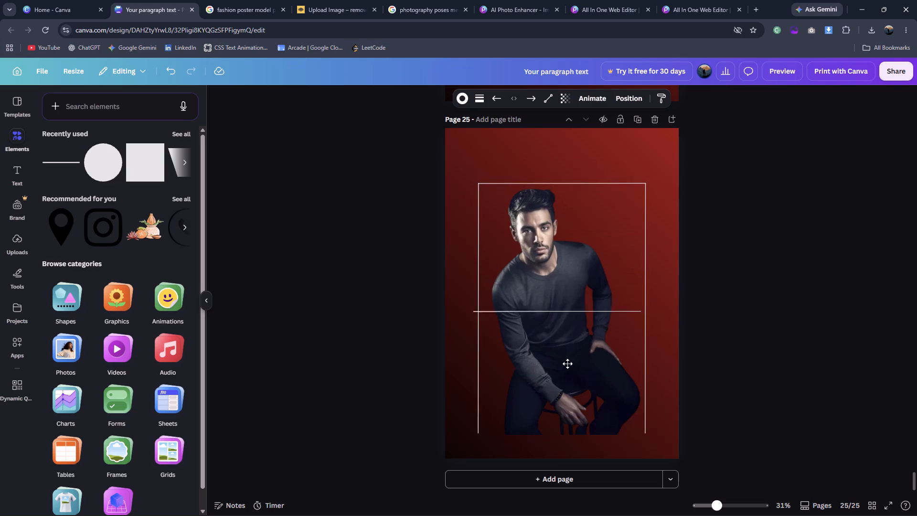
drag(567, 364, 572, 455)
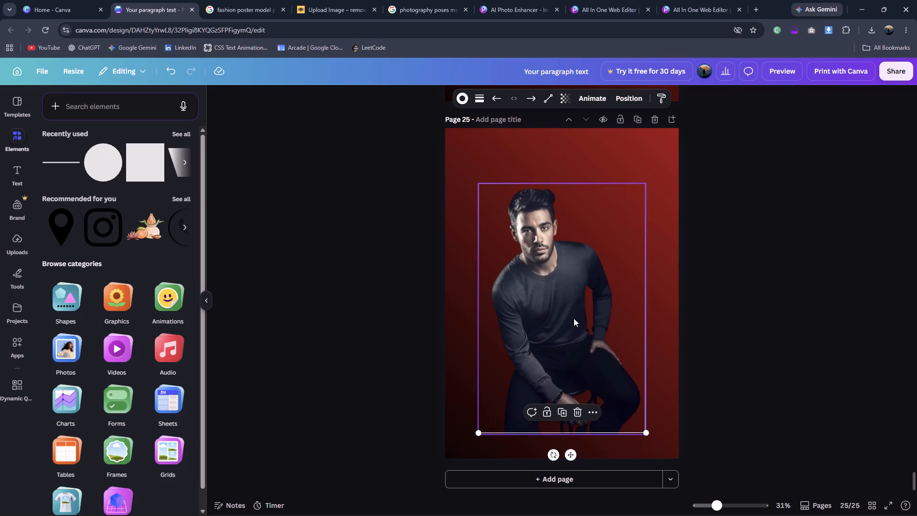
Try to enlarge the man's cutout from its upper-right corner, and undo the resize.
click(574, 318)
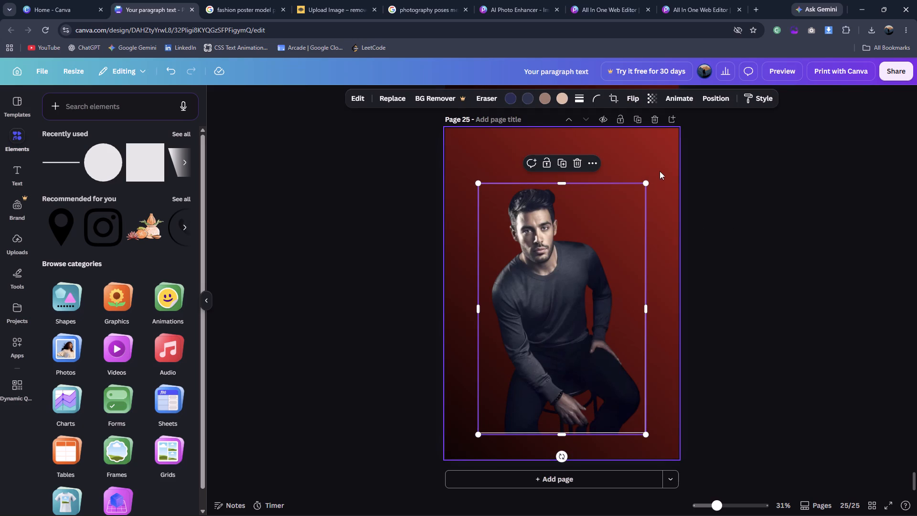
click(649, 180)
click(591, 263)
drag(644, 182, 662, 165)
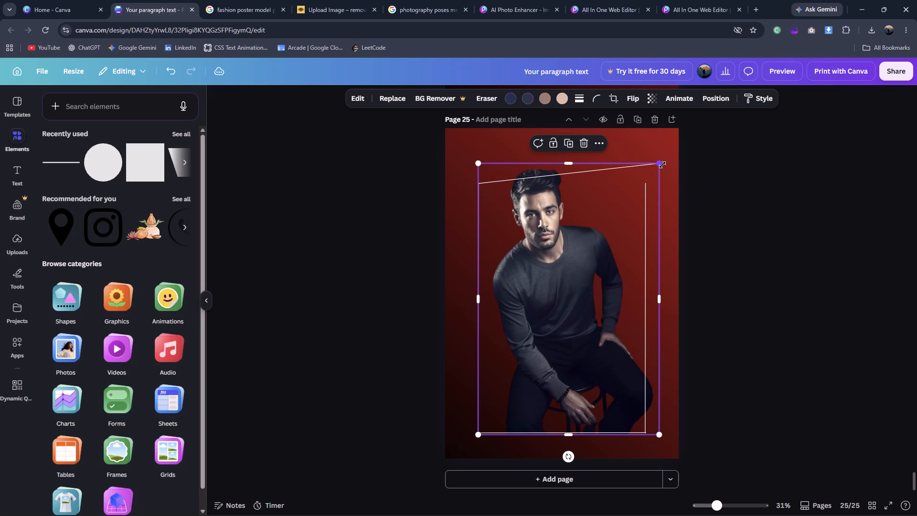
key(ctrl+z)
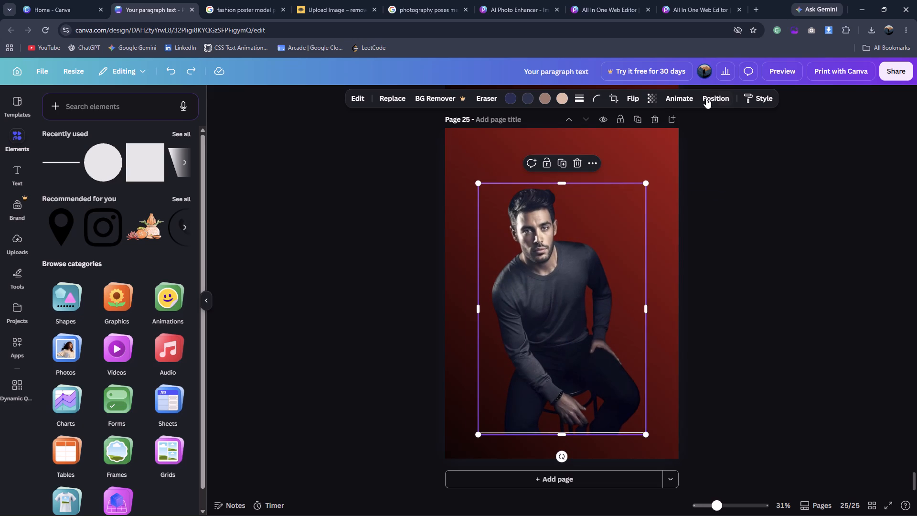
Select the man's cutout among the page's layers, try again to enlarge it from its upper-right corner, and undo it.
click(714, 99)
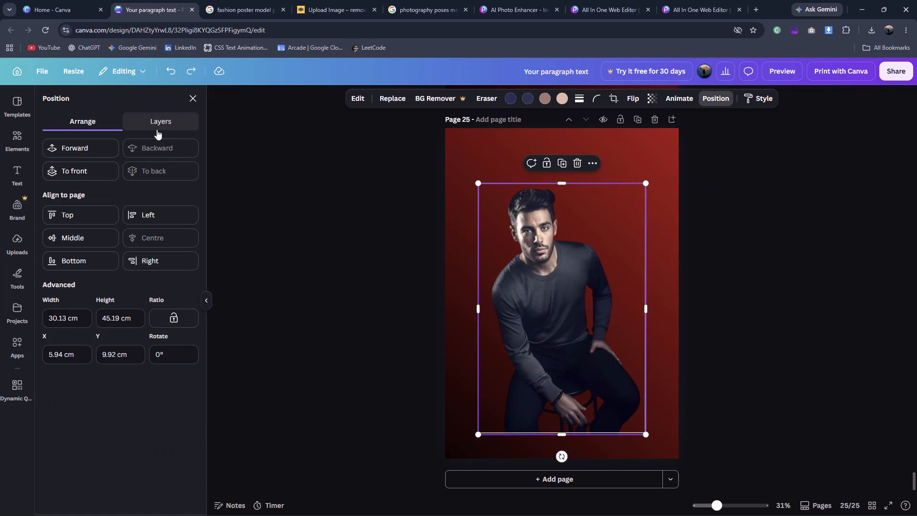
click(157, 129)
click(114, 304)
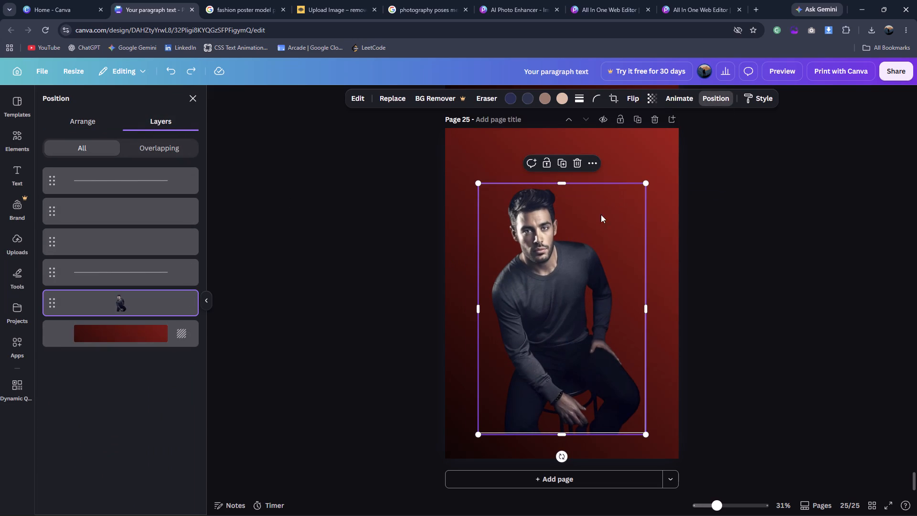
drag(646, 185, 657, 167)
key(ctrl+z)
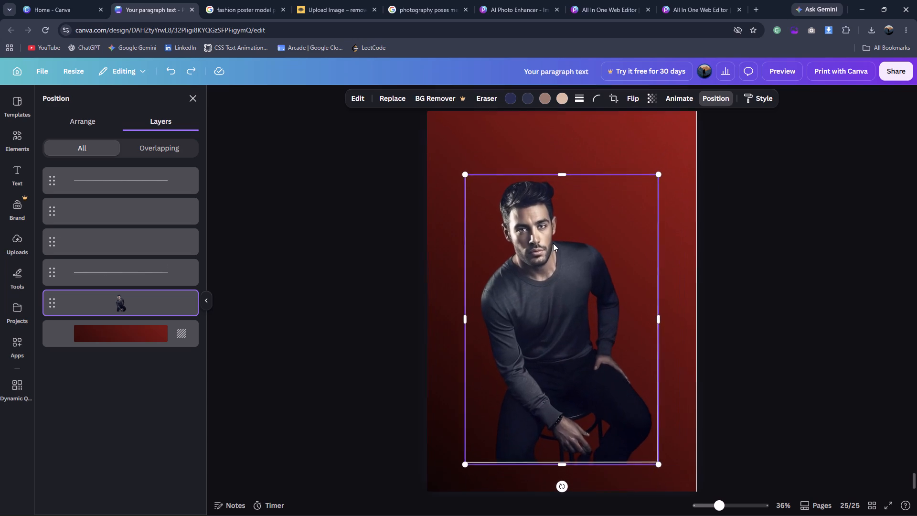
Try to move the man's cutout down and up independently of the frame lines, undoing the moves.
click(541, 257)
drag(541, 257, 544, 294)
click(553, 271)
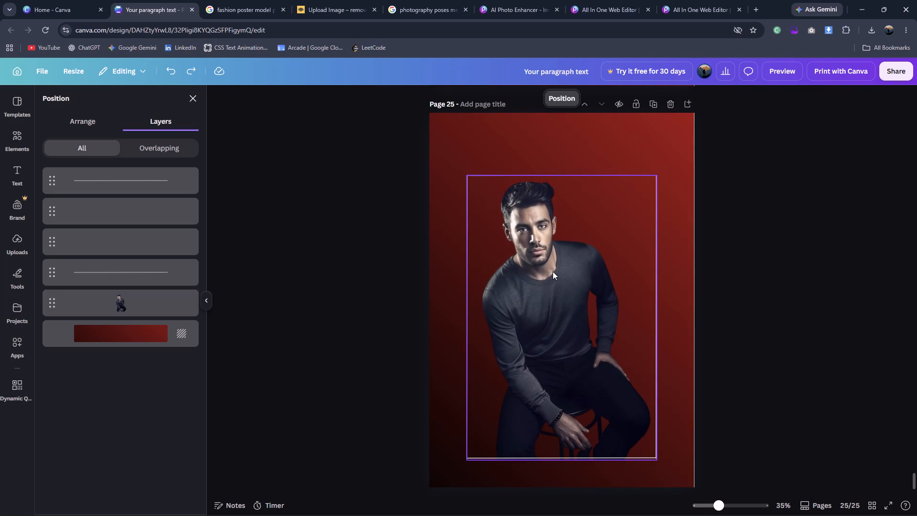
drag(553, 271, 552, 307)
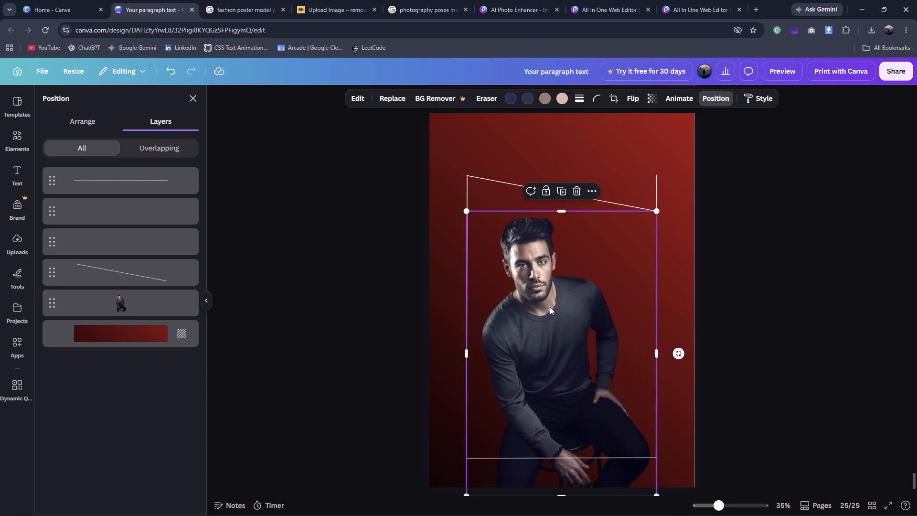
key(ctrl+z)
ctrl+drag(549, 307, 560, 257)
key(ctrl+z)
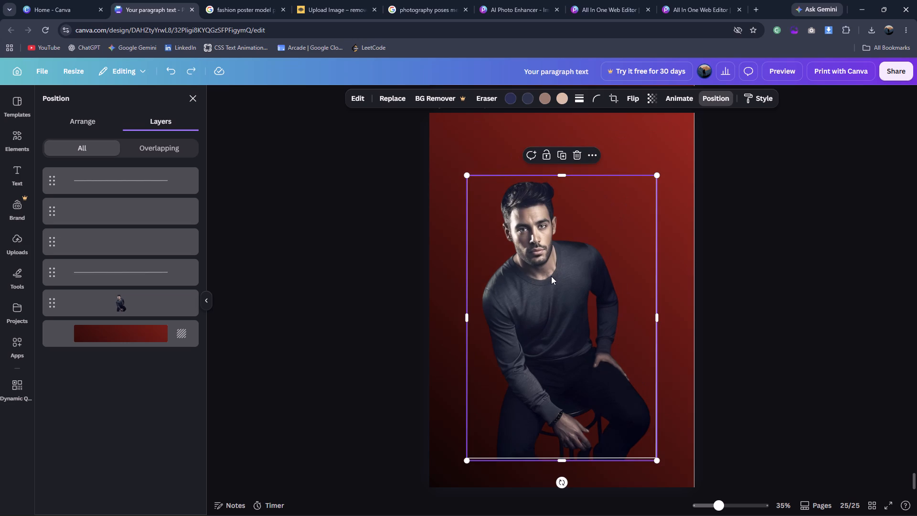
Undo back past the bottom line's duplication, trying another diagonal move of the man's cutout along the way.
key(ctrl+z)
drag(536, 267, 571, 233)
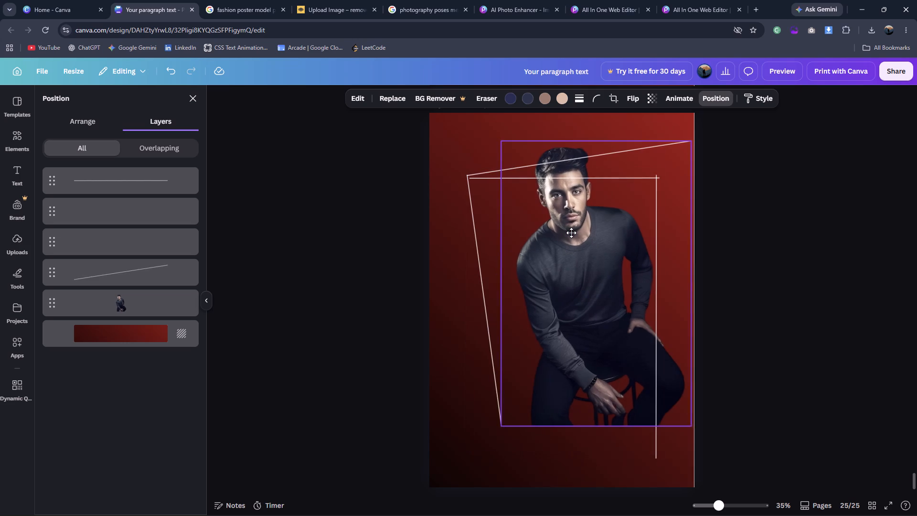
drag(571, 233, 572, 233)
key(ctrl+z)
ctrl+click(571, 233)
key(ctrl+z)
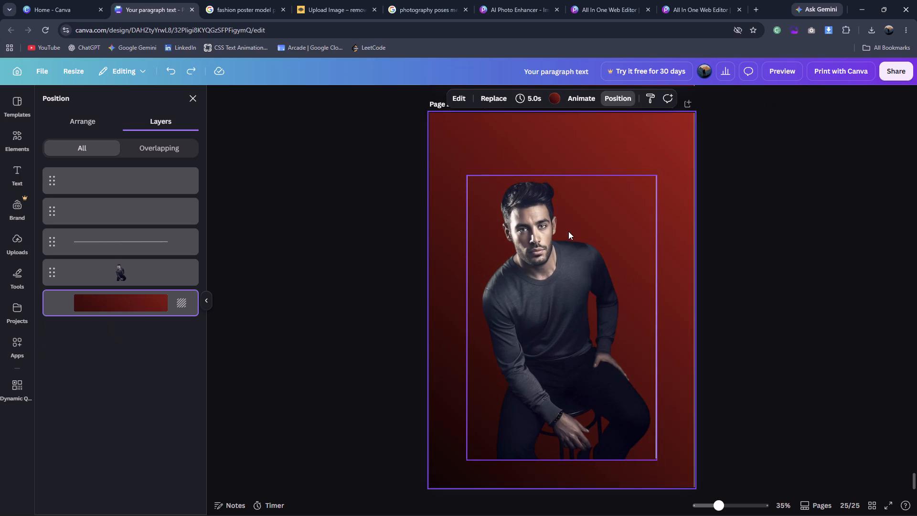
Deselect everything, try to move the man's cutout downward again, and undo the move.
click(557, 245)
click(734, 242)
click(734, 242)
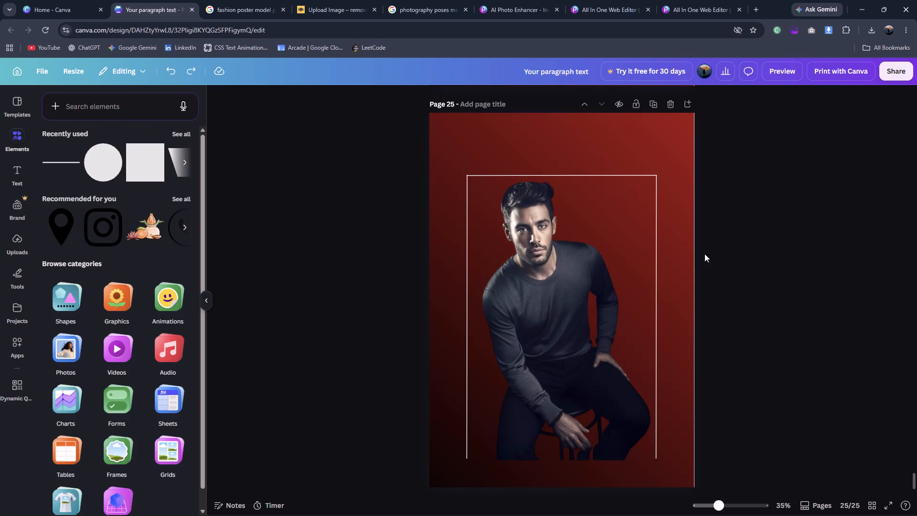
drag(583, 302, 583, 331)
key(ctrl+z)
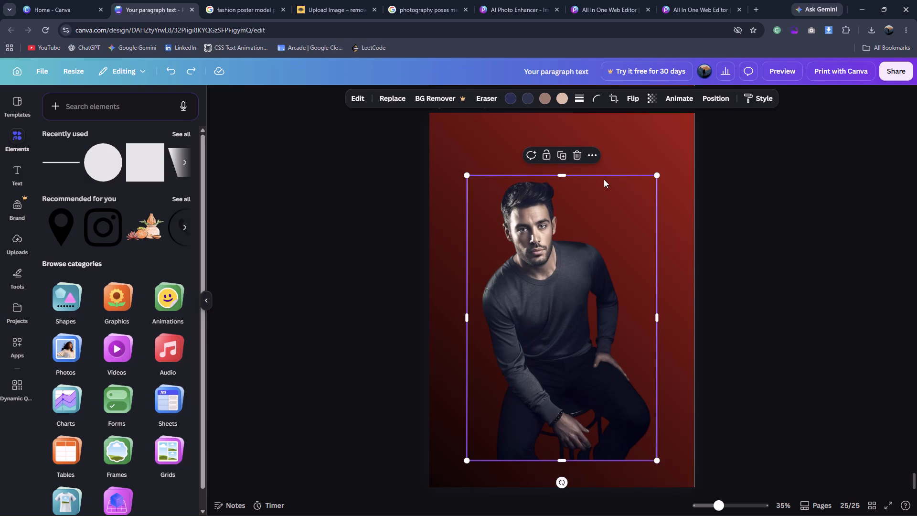
Delete the horizontal line above the man's head.
click(604, 178)
click(750, 254)
click(624, 178)
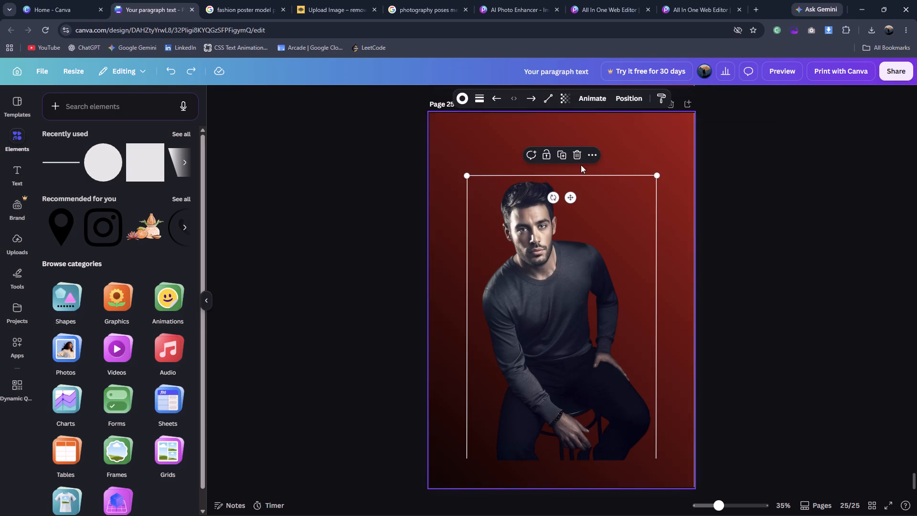
click(576, 157)
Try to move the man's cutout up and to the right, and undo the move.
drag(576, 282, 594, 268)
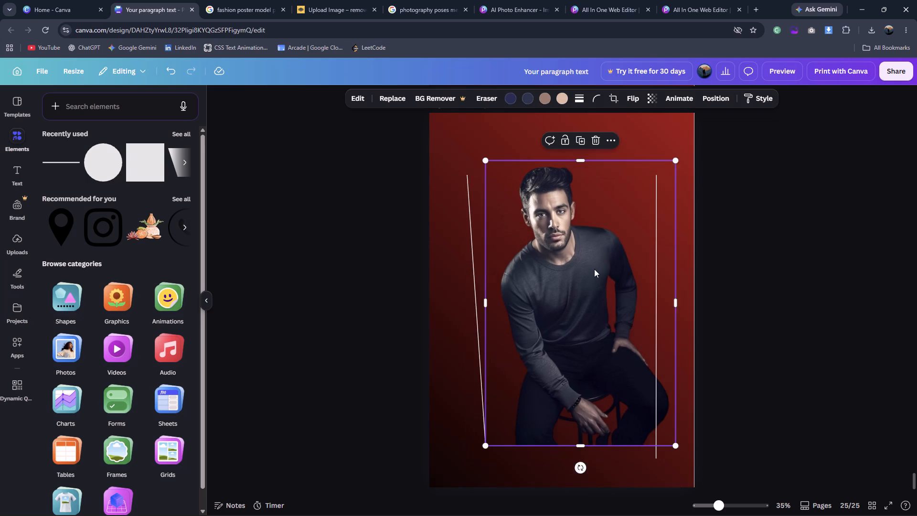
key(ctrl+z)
Delete the vertical line on the left side of the man's cutout.
click(443, 354)
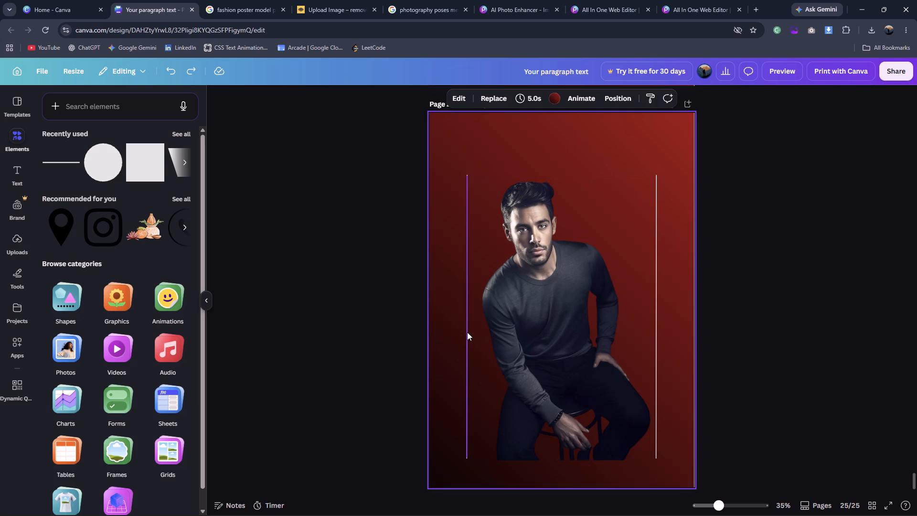
click(467, 332)
click(477, 155)
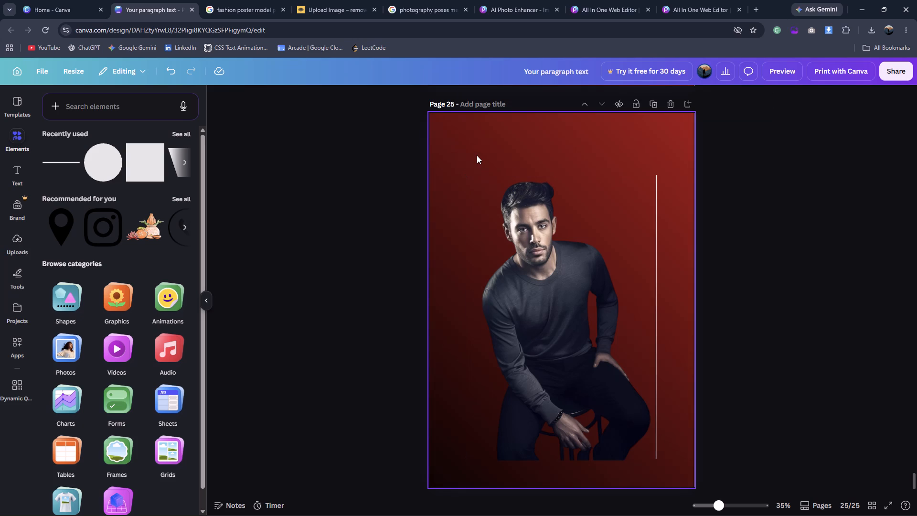
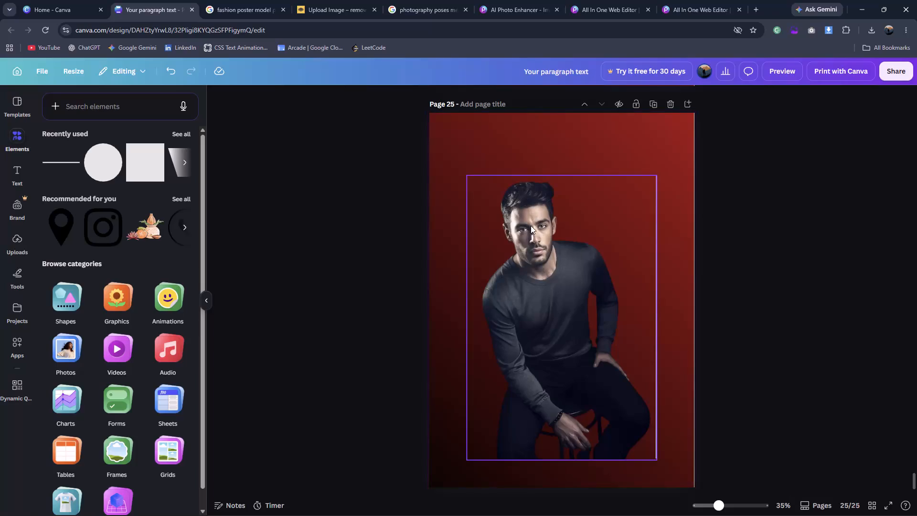
Enlarge the man's cutout proportionally from its upper-right corner, extending it slightly past the vertical white line, and deselect it.
click(531, 226)
drag(655, 175, 671, 168)
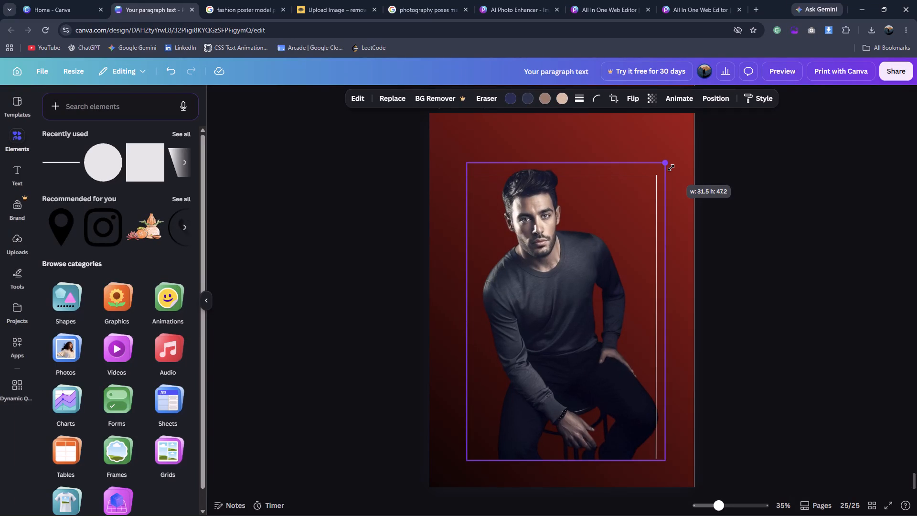
drag(671, 168, 677, 161)
click(828, 251)
Move the enlarged man's cutout slightly left so its right edge aligns with the remaining vertical white line.
drag(578, 295, 571, 295)
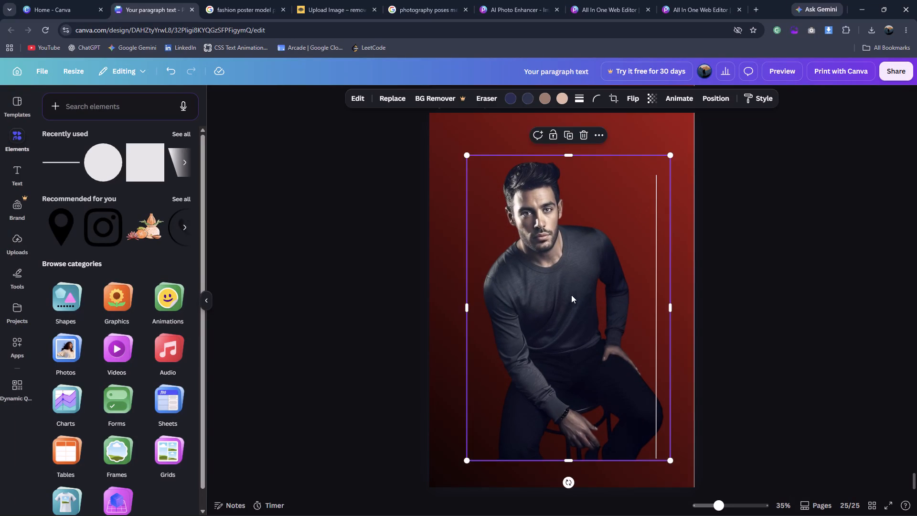
drag(571, 295, 565, 295)
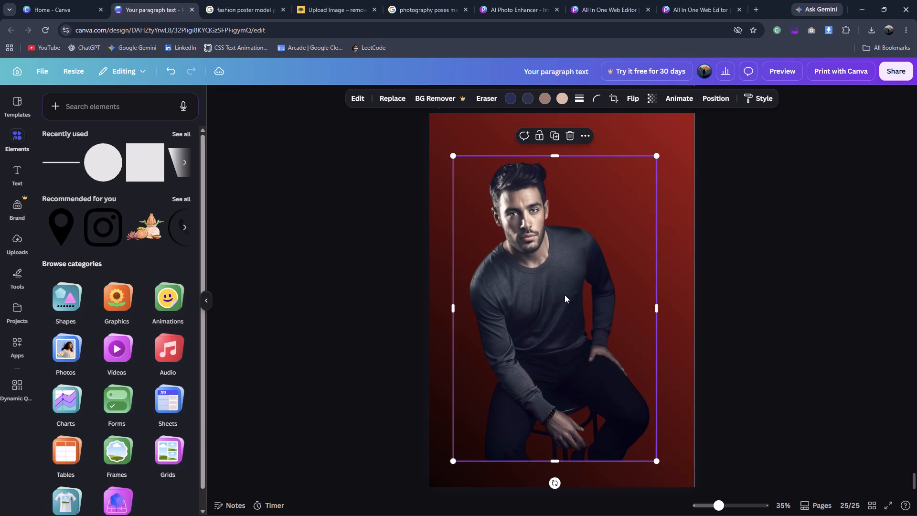
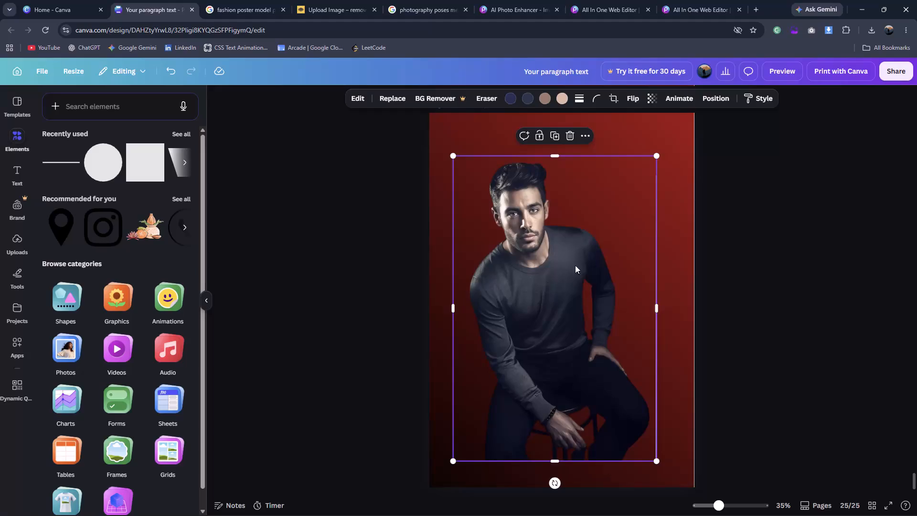
Move the man's cutout slightly right so his knee reaches the vertical white line, and deselect it.
click(908, 193)
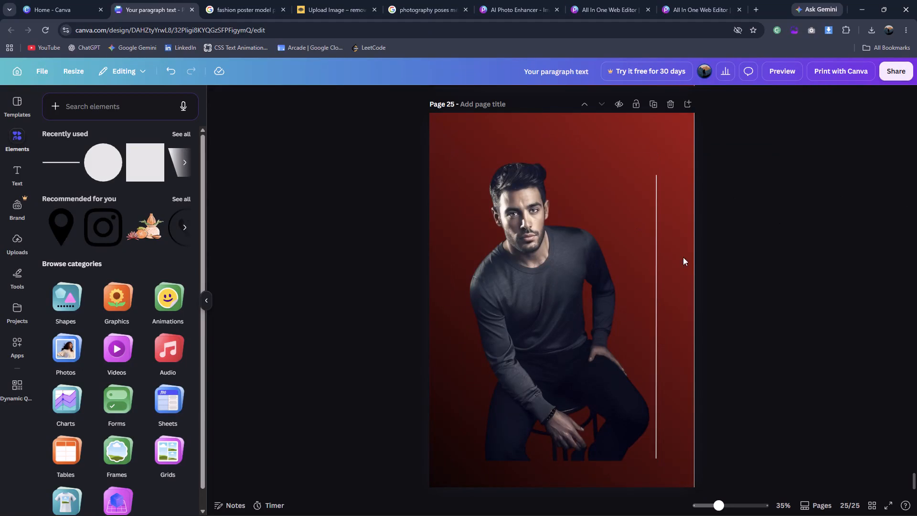
drag(537, 304, 543, 304)
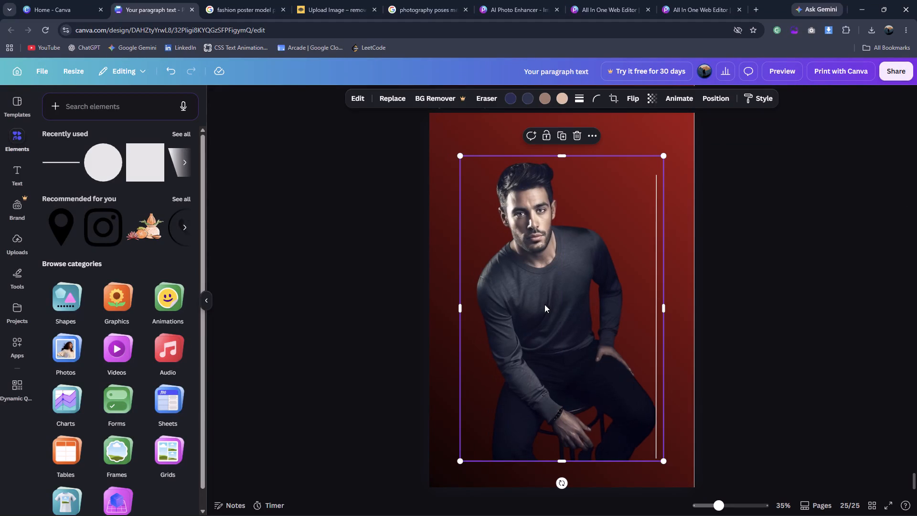
click(714, 296)
Move the vertical white line to the cutout frame's right edge and adjust both its ends, keeping it vertical at about 44.6 long.
drag(661, 296, 662, 295)
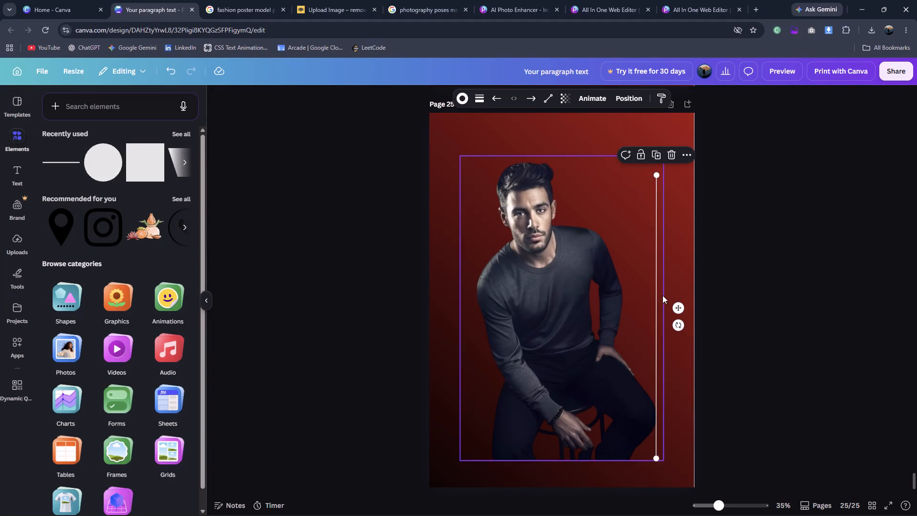
drag(662, 295, 669, 291)
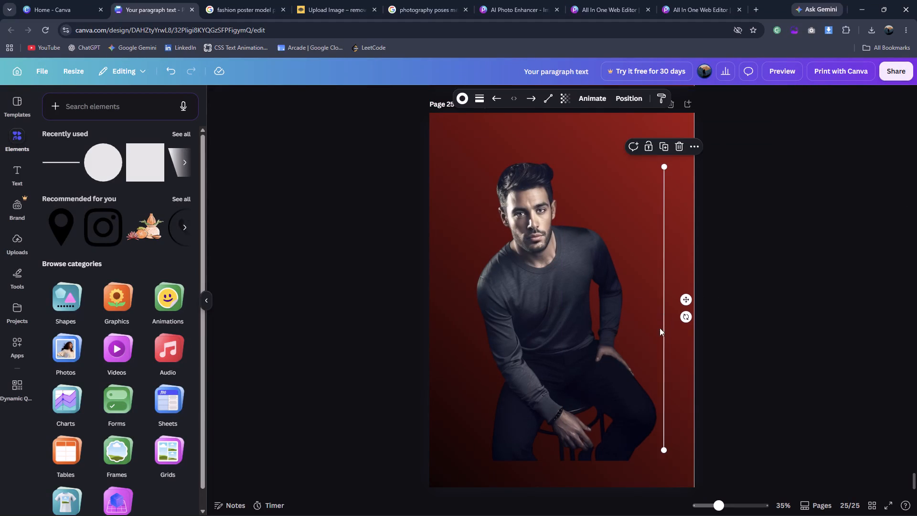
drag(663, 449, 663, 458)
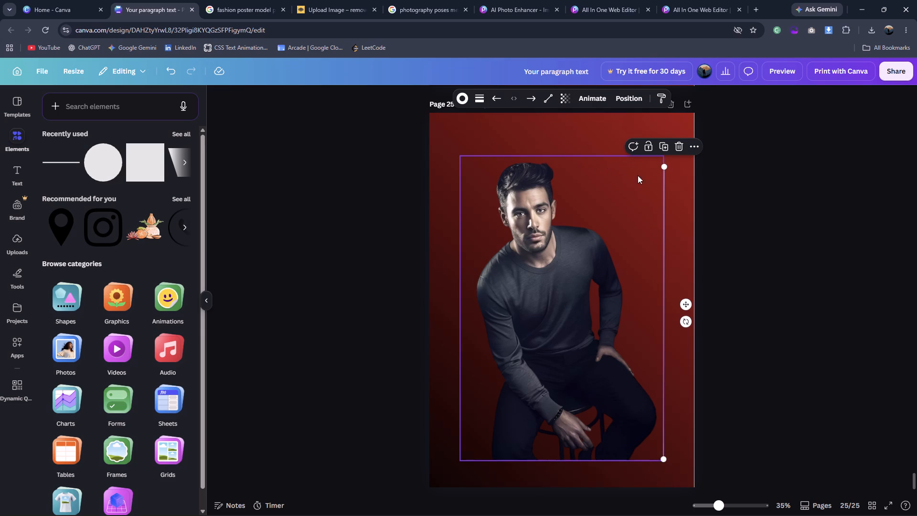
drag(661, 167, 661, 178)
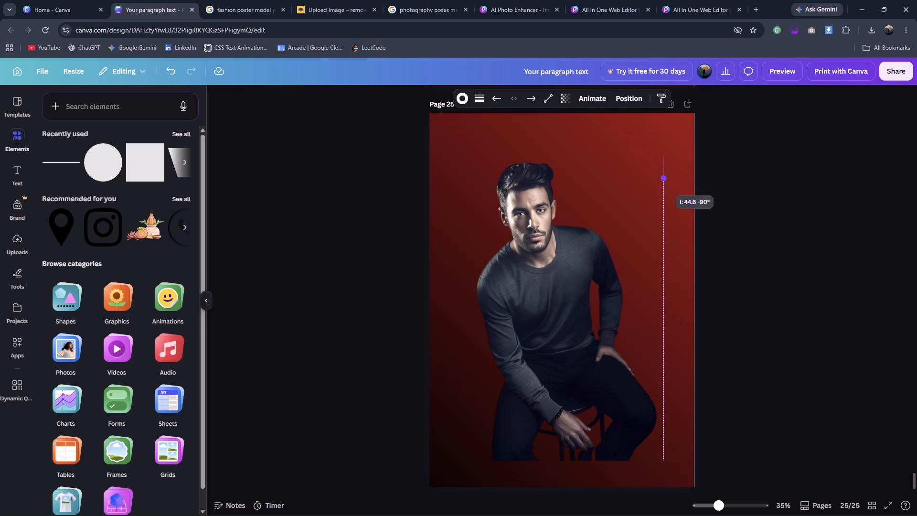
drag(661, 178, 665, 178)
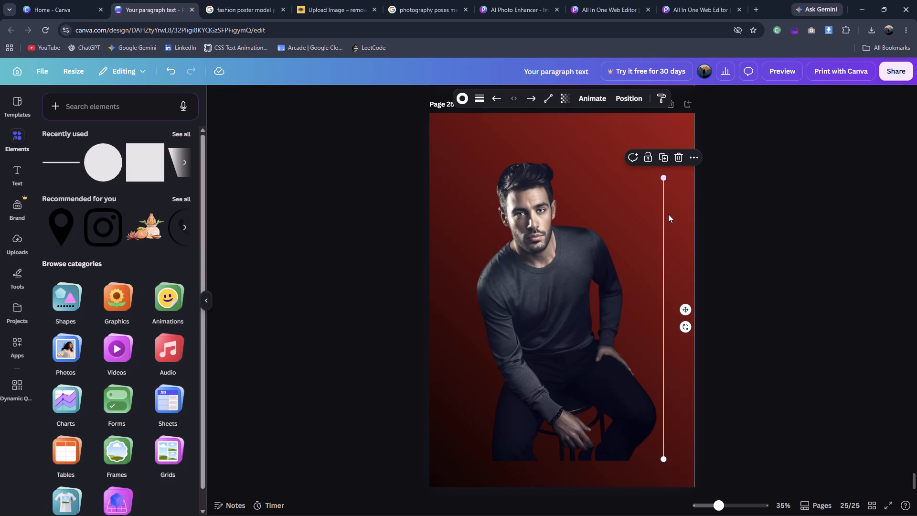
Duplicate the vertical white line and place the copy along the cutout frame's left edge, level with the original line.
key(ctrl+d)
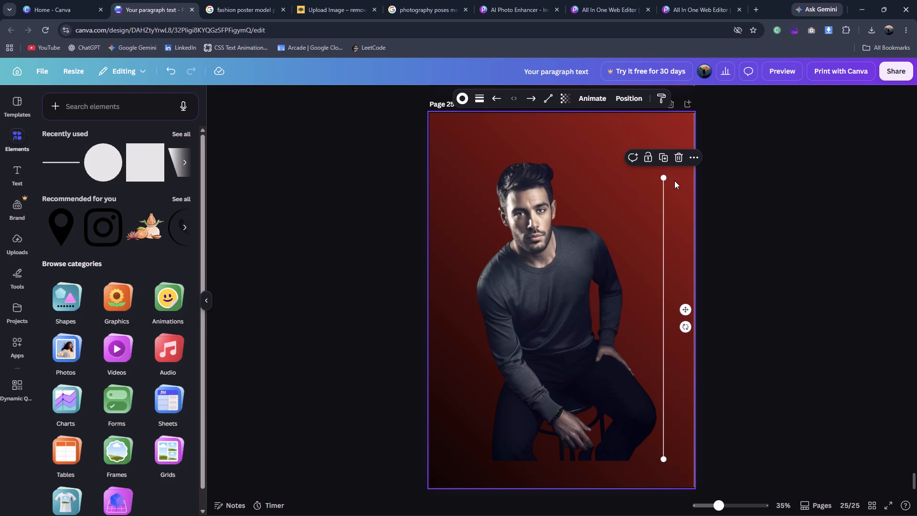
drag(689, 314, 681, 316)
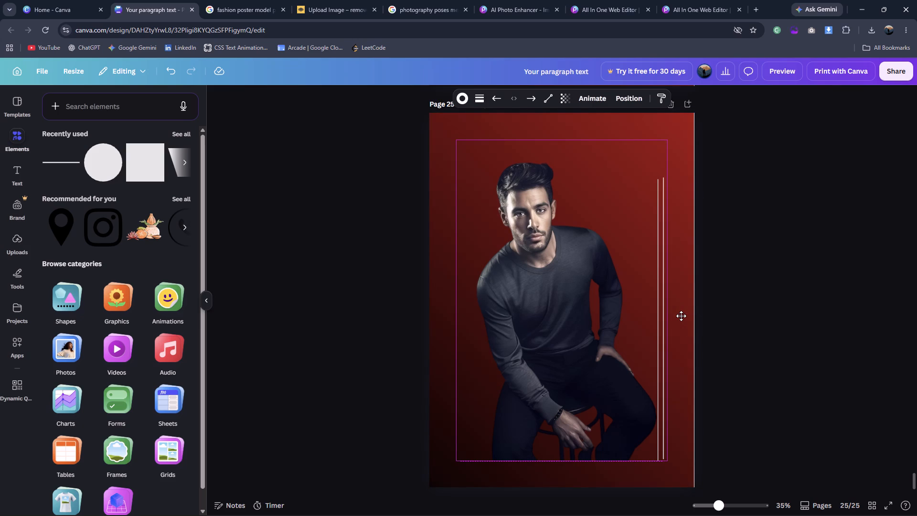
drag(681, 316, 551, 313)
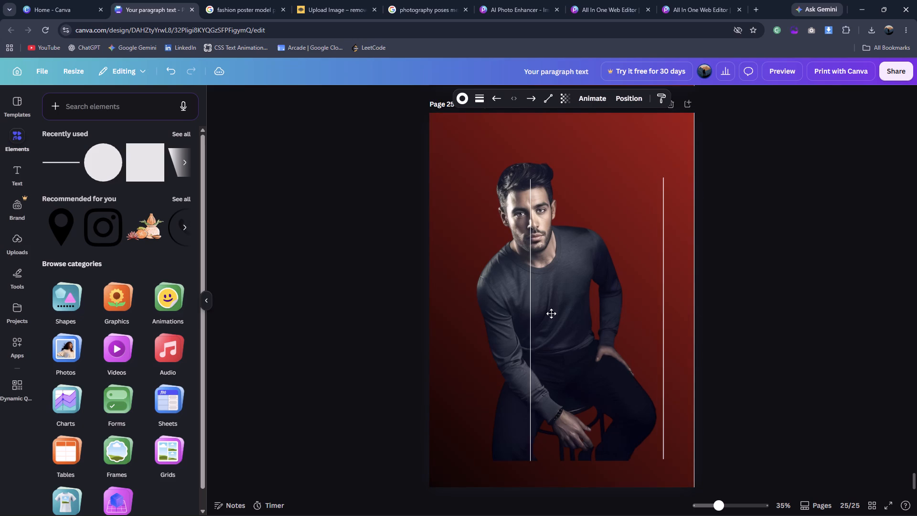
drag(551, 313, 483, 311)
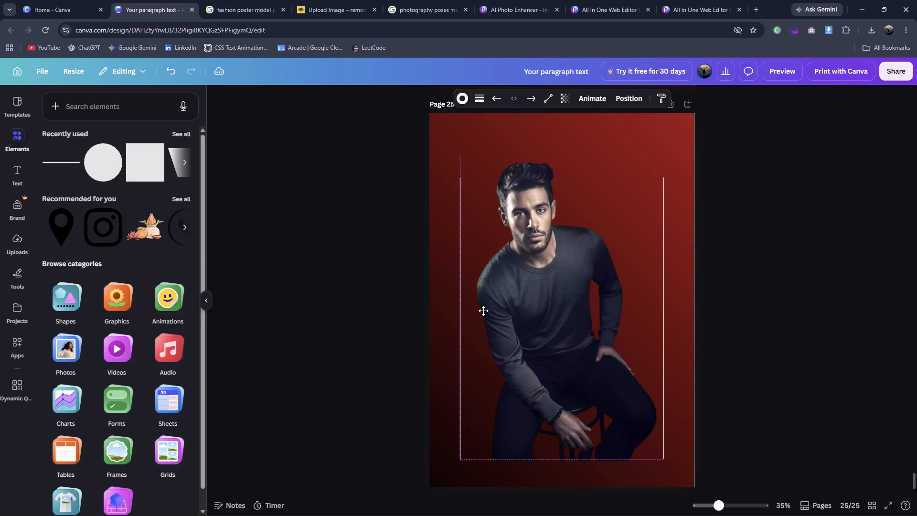
drag(483, 311, 484, 307)
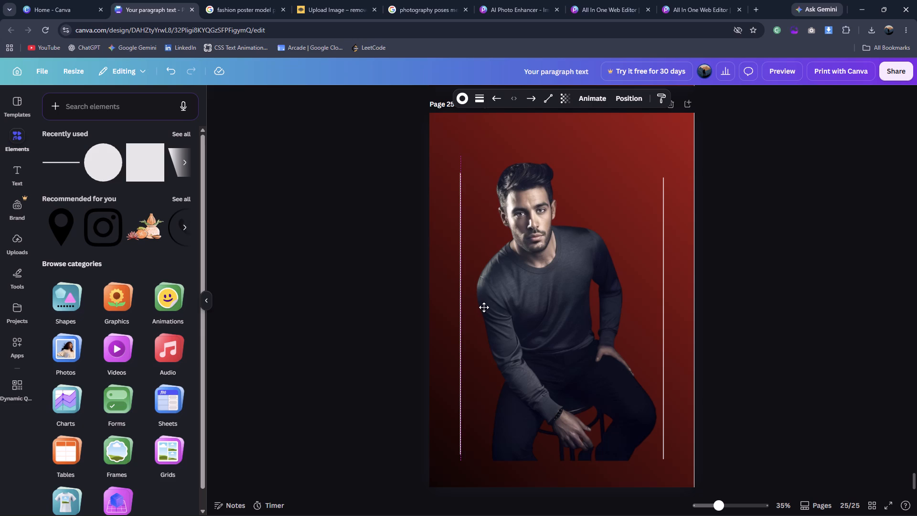
drag(484, 307, 484, 309)
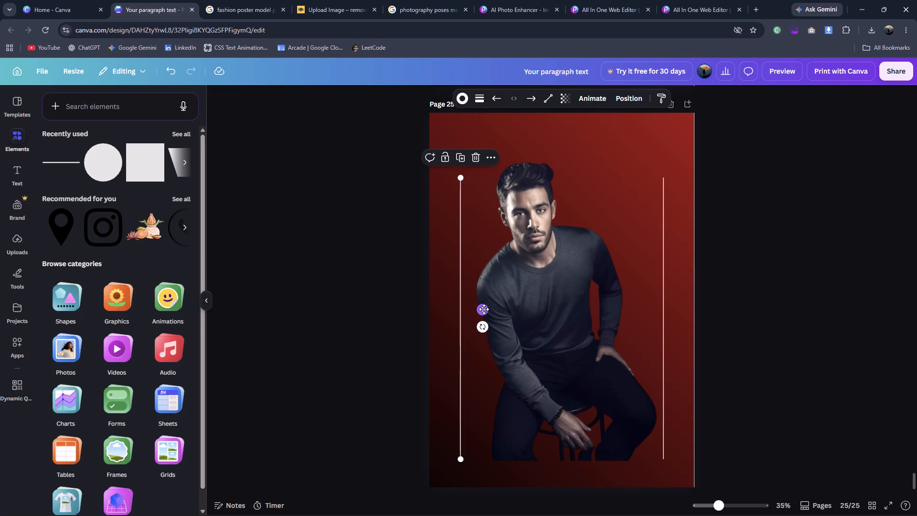
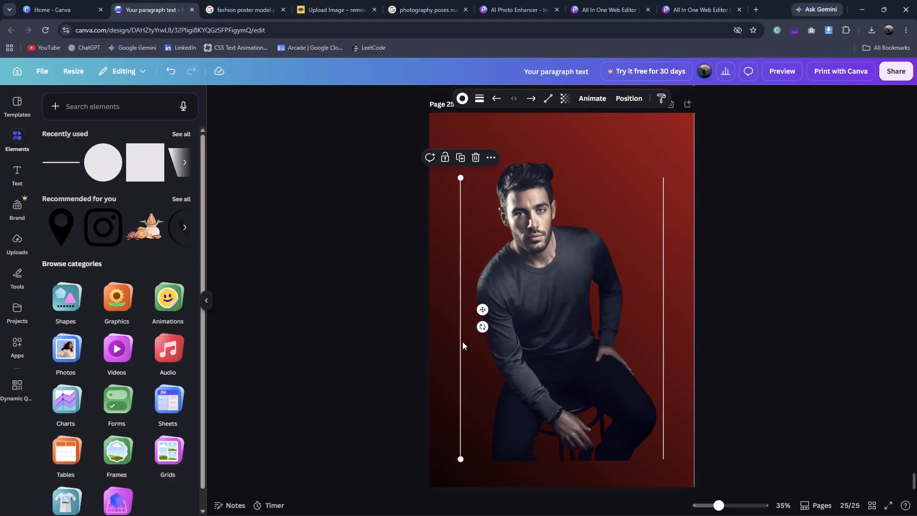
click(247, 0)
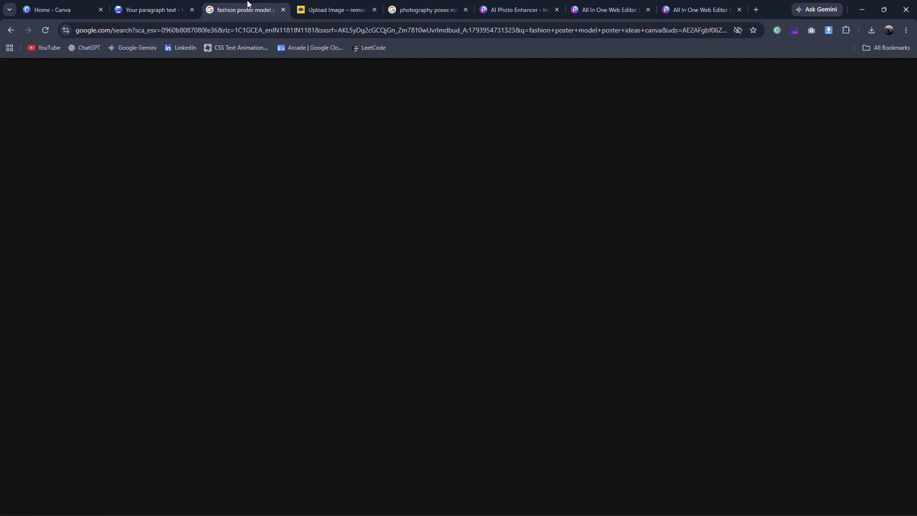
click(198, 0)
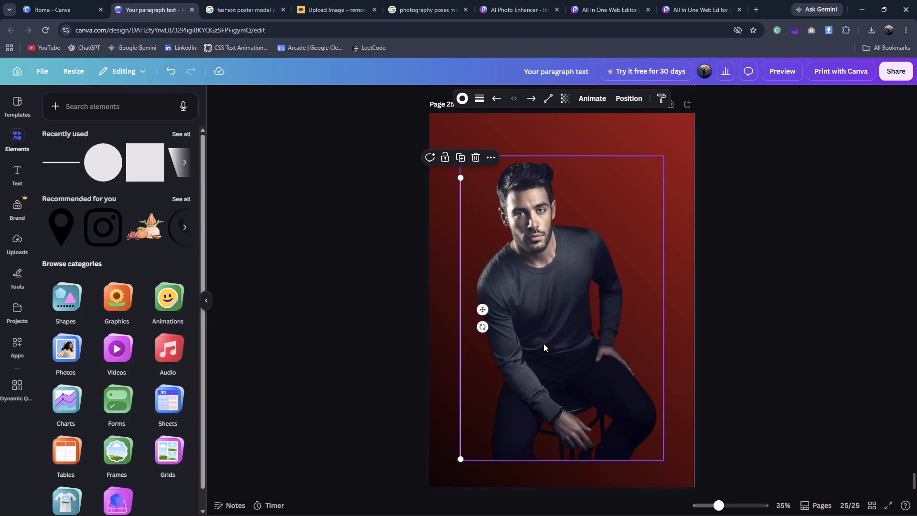
Extend the man's cutout frame down to the page's bottom edge, making it about 32.2 wide by 52.6 high.
click(544, 344)
drag(561, 464, 563, 505)
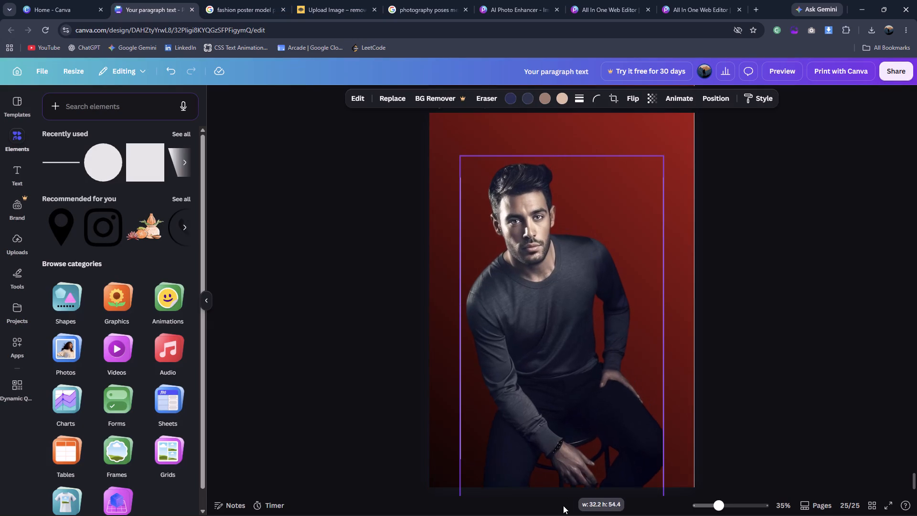
drag(563, 505, 565, 505)
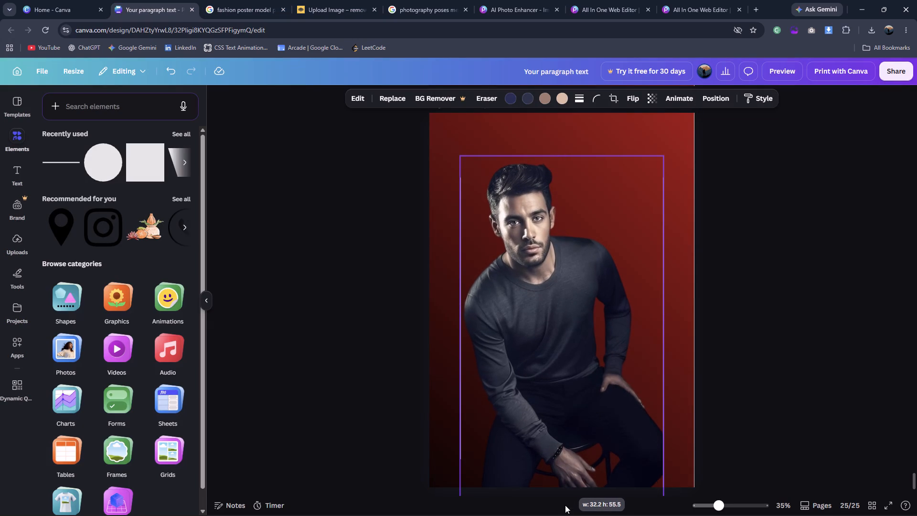
drag(565, 505, 570, 489)
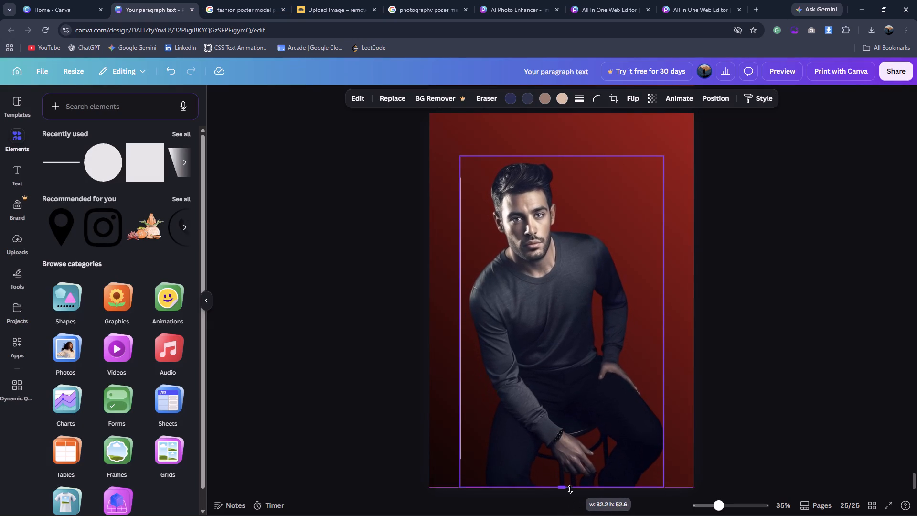
click(367, 409)
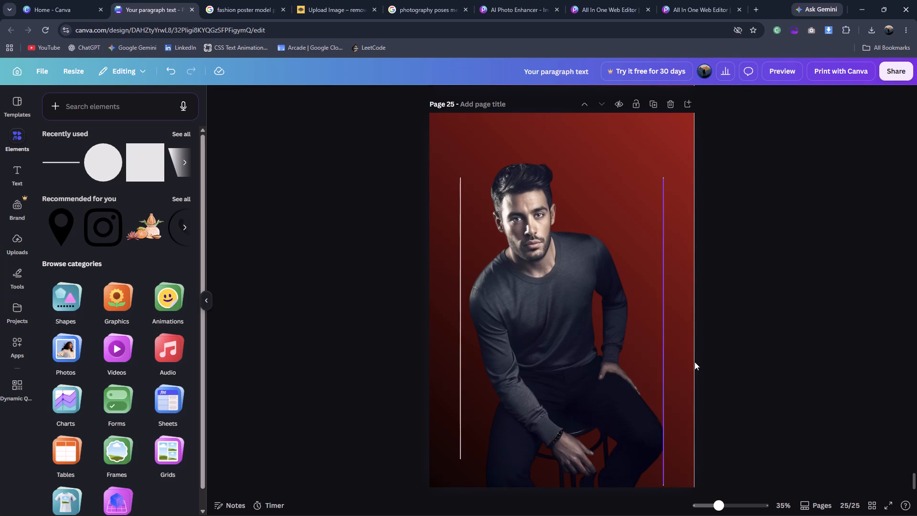
Shorten the vertical line beside the man's knee from its lower end to about 44.5, keeping it vertical and level with the opposite line.
click(667, 362)
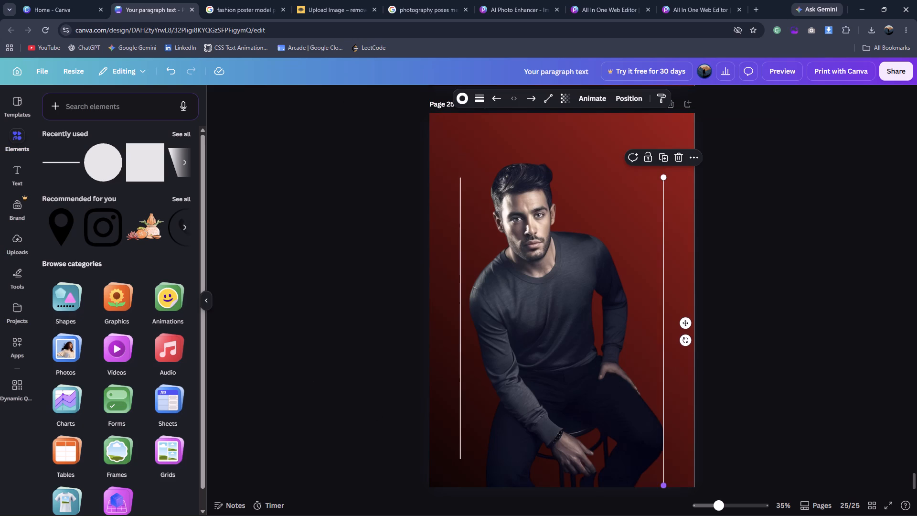
drag(663, 486, 662, 457)
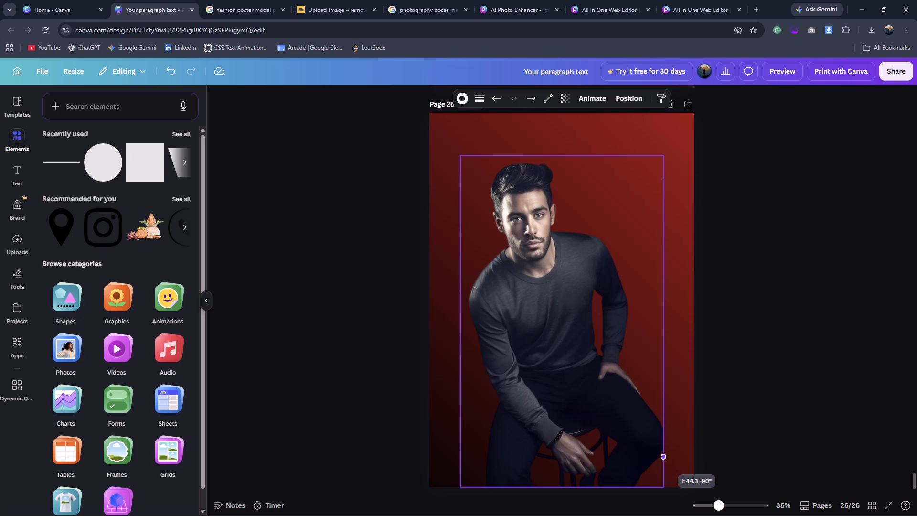
drag(662, 457, 662, 461)
click(773, 433)
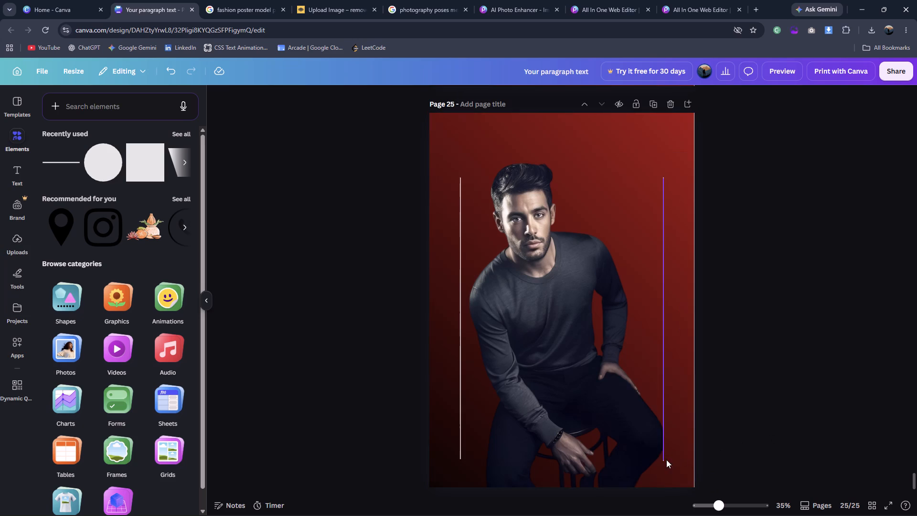
click(664, 460)
click(662, 461)
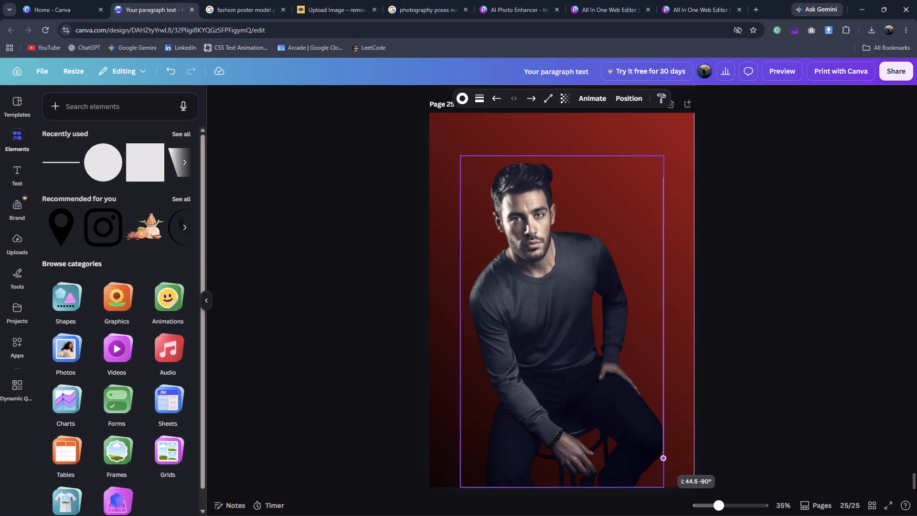
click(760, 429)
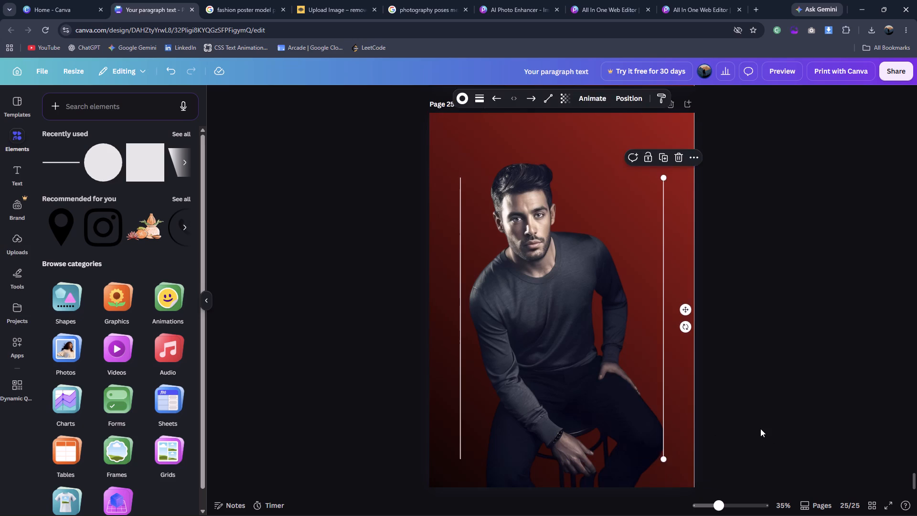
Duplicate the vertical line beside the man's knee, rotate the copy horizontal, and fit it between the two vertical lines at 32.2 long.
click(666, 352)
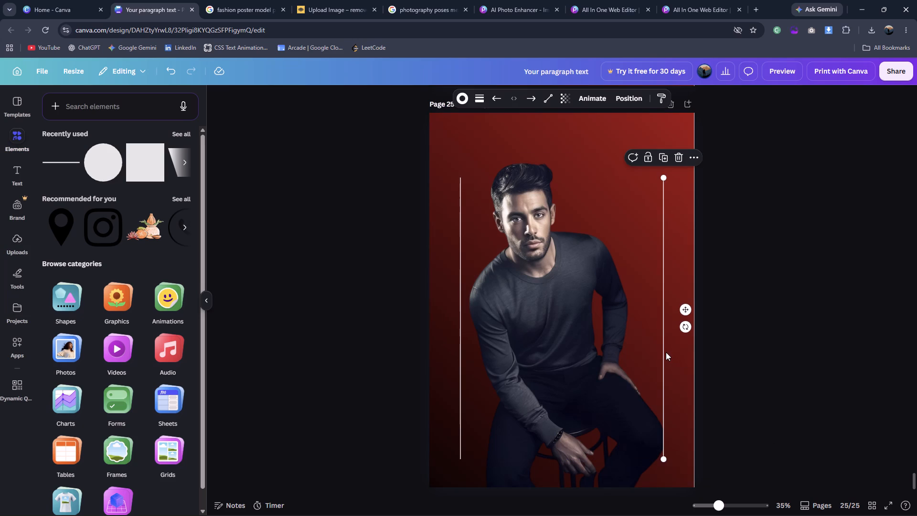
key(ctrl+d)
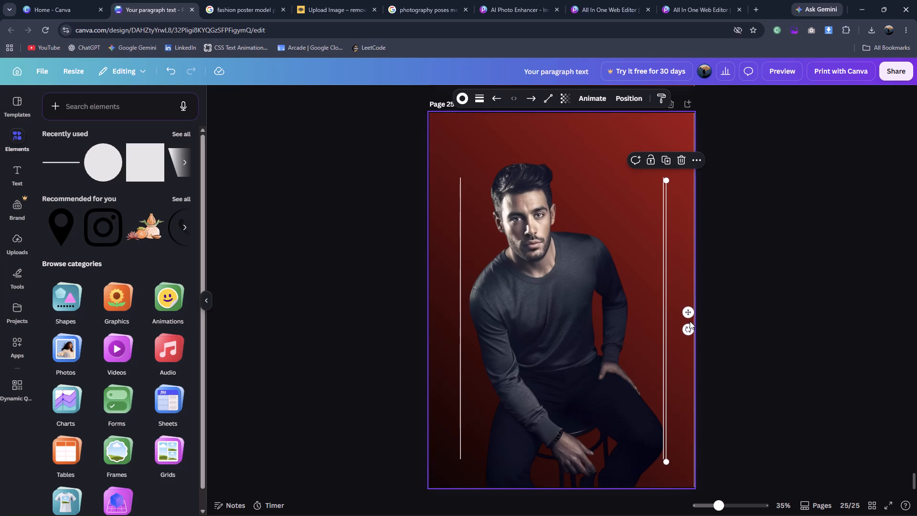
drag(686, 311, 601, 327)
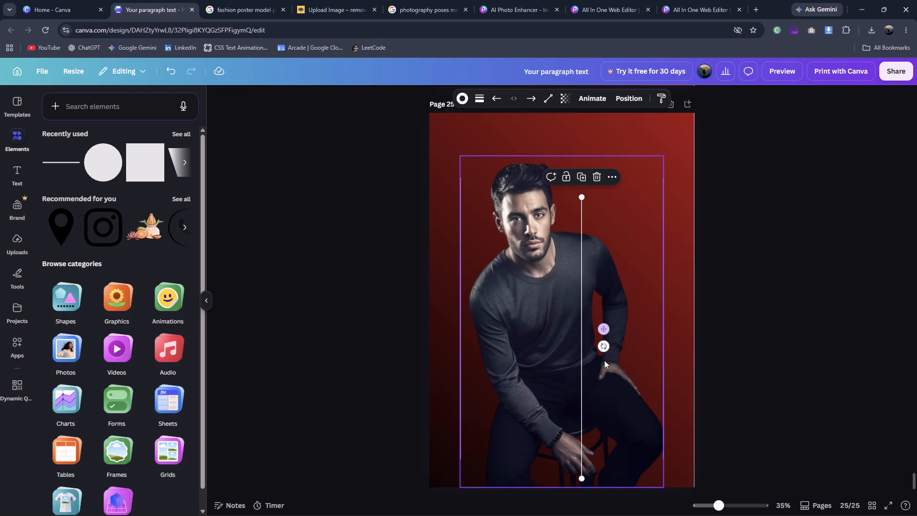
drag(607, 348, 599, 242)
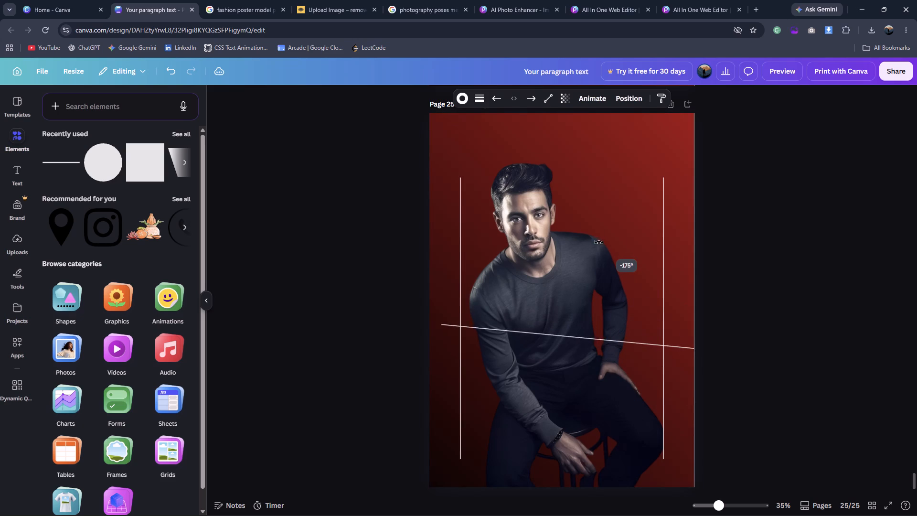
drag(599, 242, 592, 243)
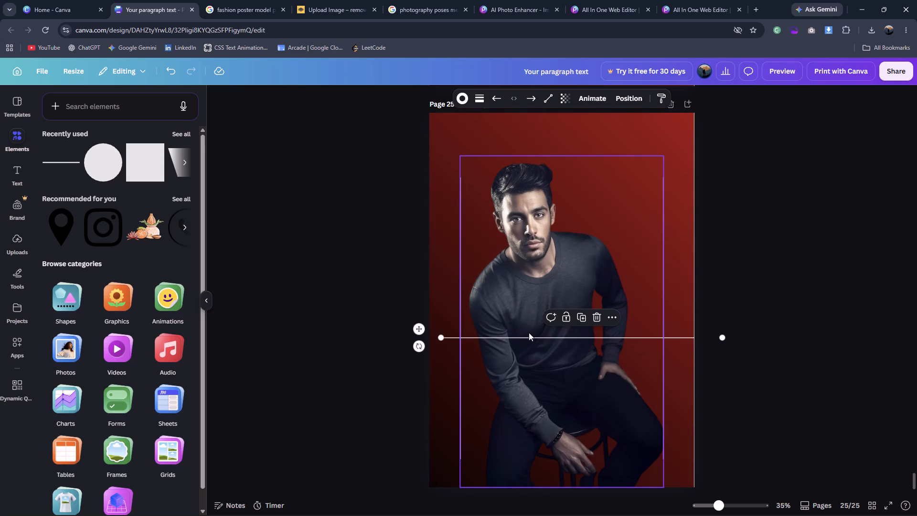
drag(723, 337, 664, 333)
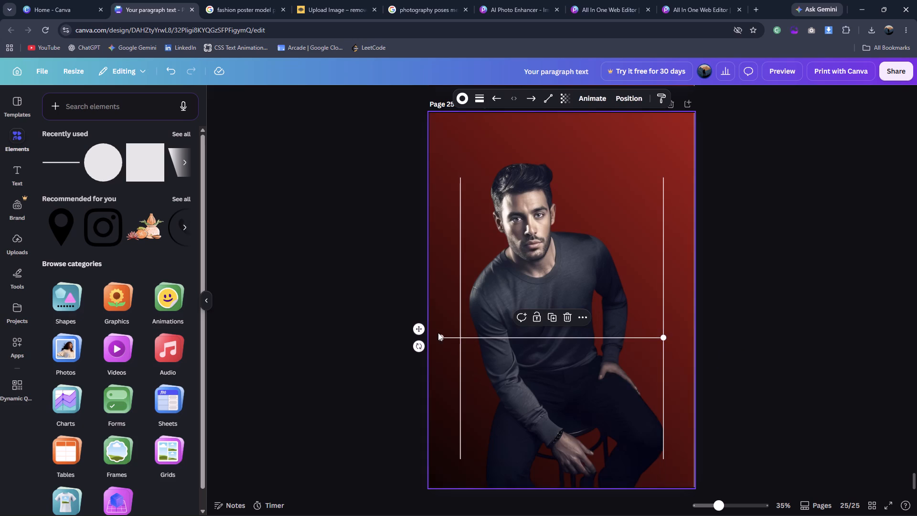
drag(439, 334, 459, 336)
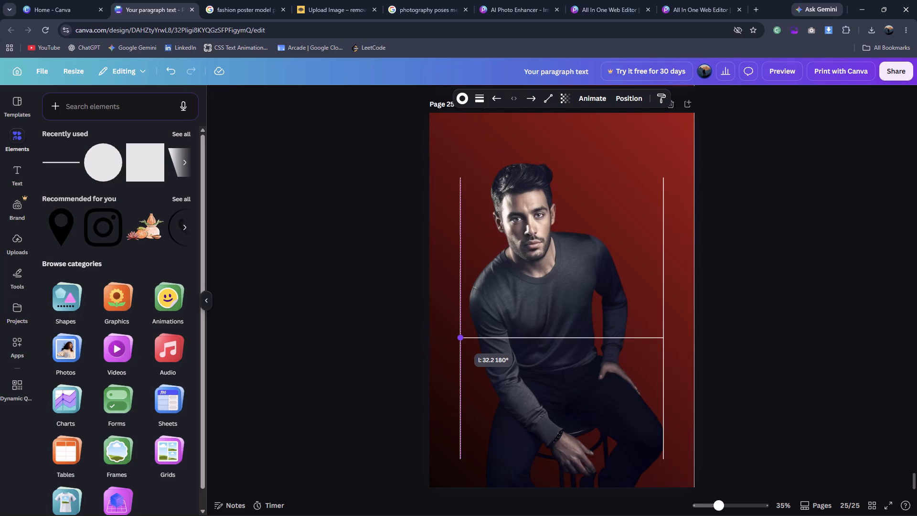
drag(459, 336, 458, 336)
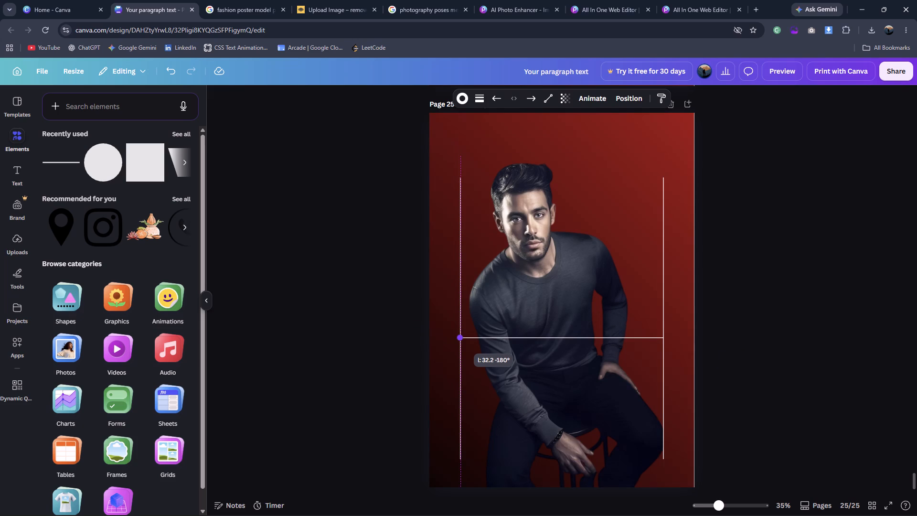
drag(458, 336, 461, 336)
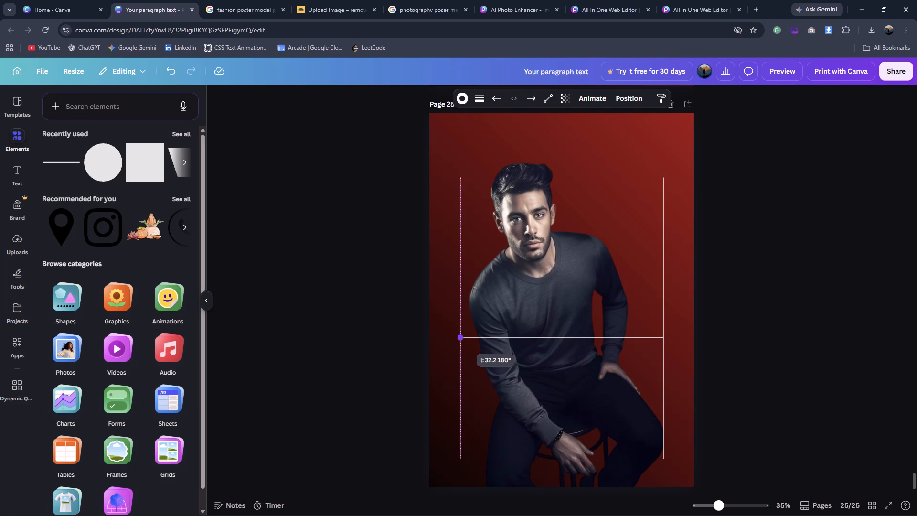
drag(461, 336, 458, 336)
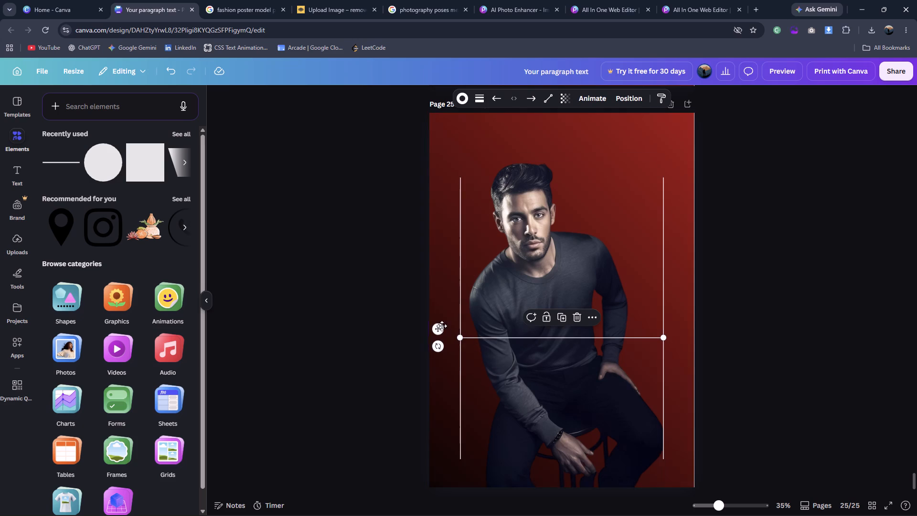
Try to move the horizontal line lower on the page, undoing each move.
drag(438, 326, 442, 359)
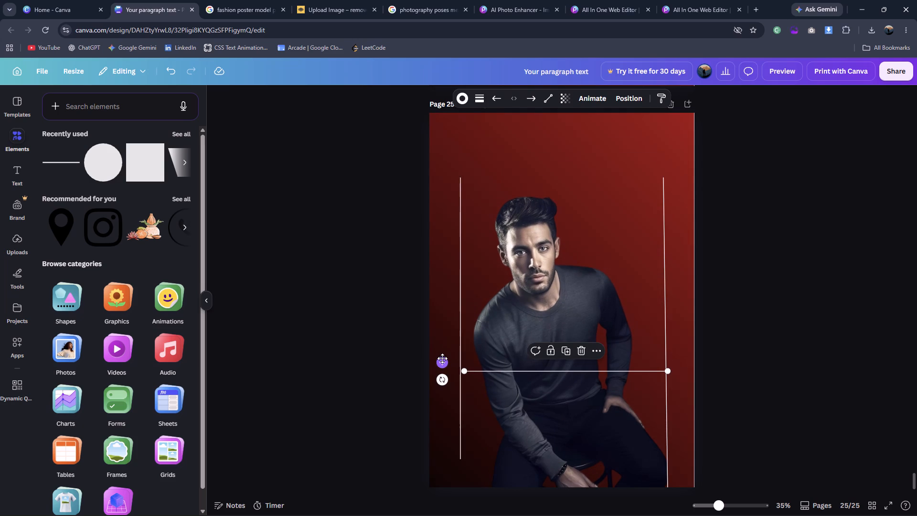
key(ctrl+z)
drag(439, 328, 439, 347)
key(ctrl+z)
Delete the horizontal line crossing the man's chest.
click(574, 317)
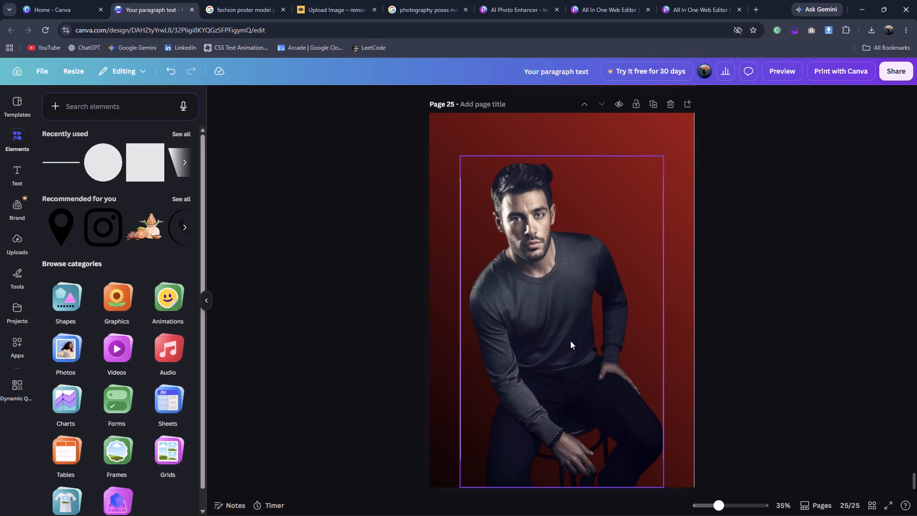
Duplicate the left vertical line, shift the copy slightly inward, and shorten it from the top to about 18.7 long.
click(459, 337)
key(ctrl+d)
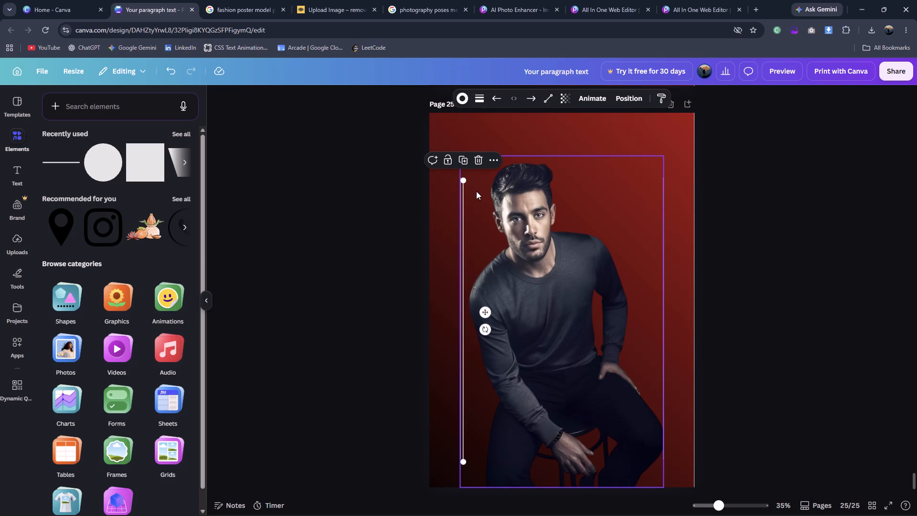
drag(486, 312, 501, 311)
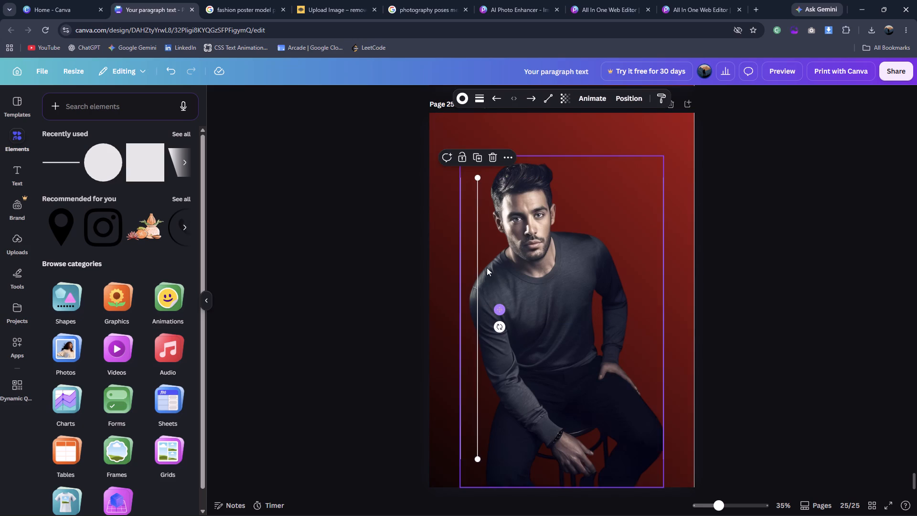
drag(475, 178, 474, 342)
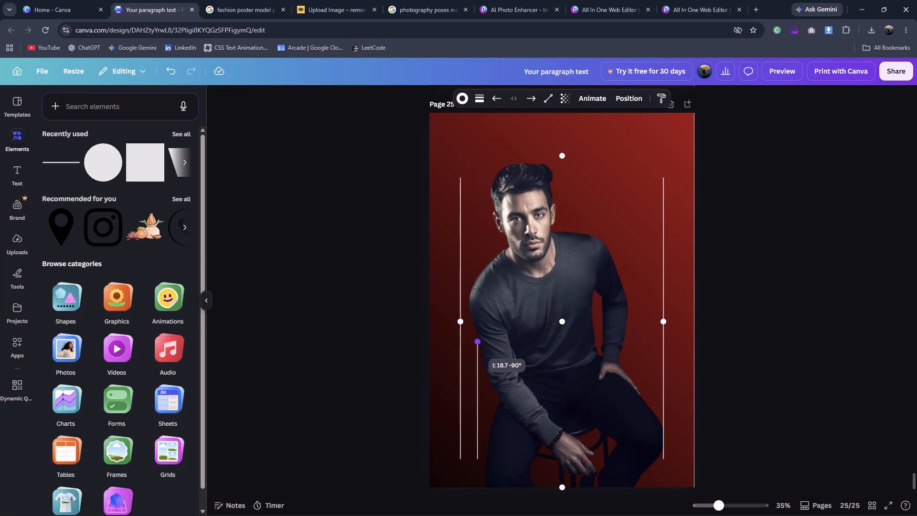
drag(474, 342, 475, 342)
Rotate the short line copy to horizontal and stretch it between the lower ends of the two vertical lines, then deselect it.
drag(499, 409, 535, 515)
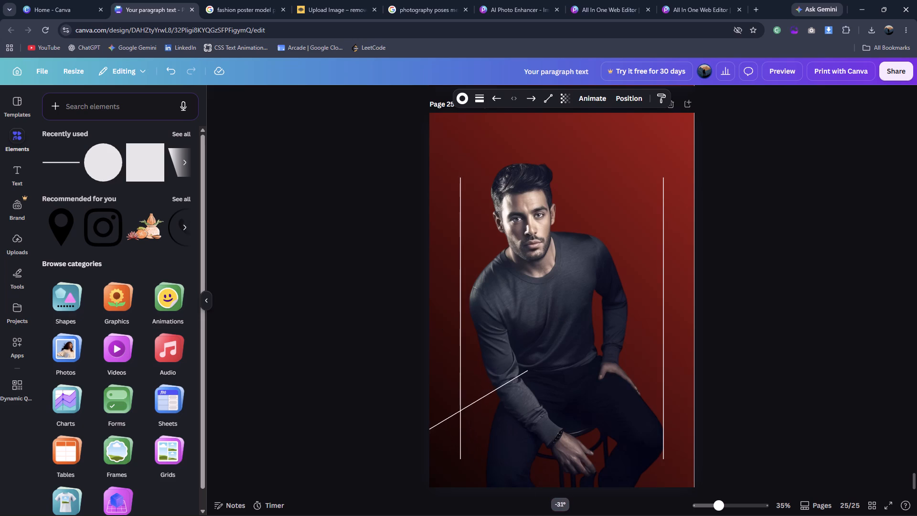
drag(535, 515, 461, 504)
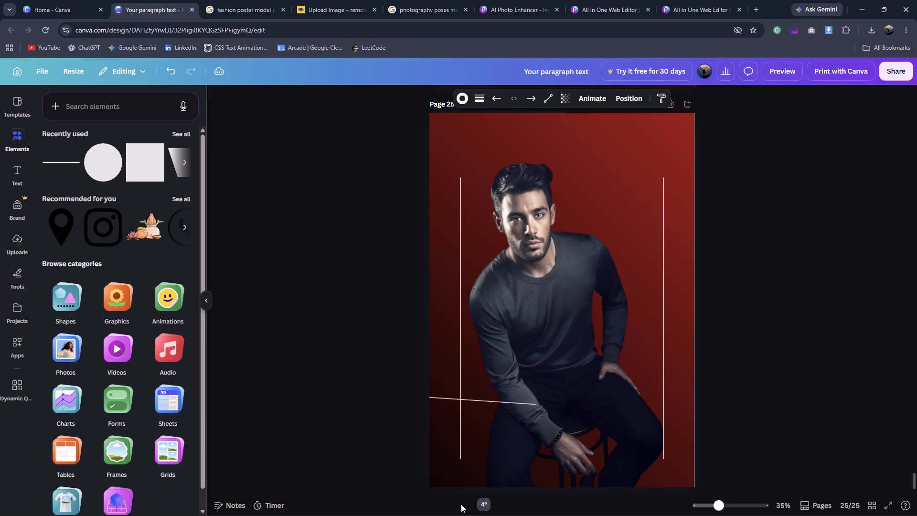
drag(461, 504, 468, 503)
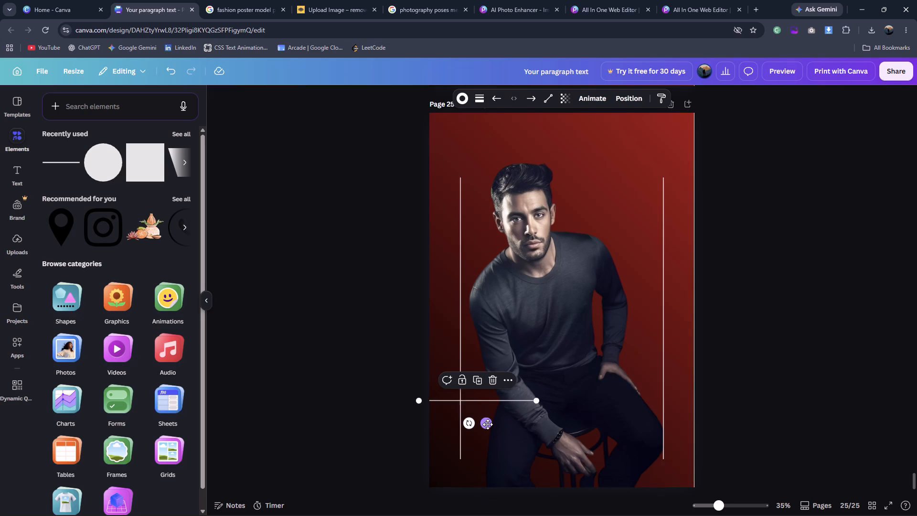
drag(488, 424, 527, 482)
drag(577, 462, 586, 462)
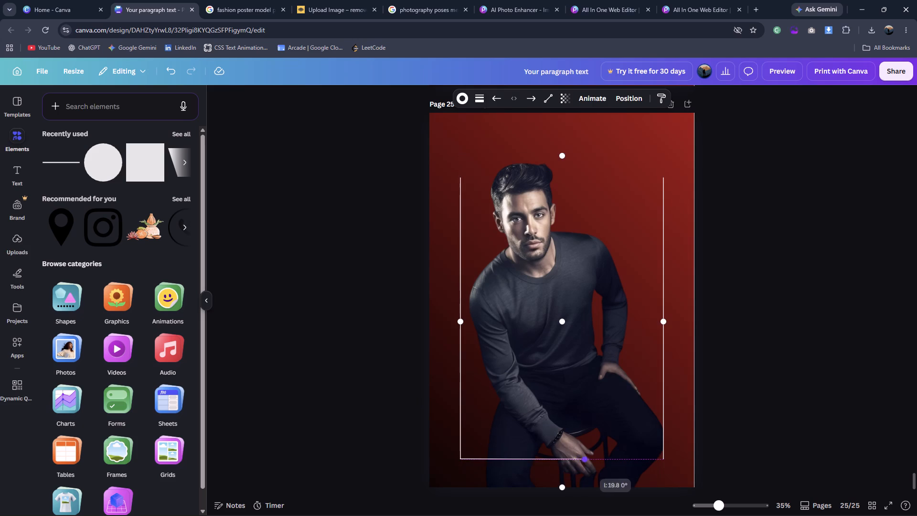
drag(586, 462, 665, 462)
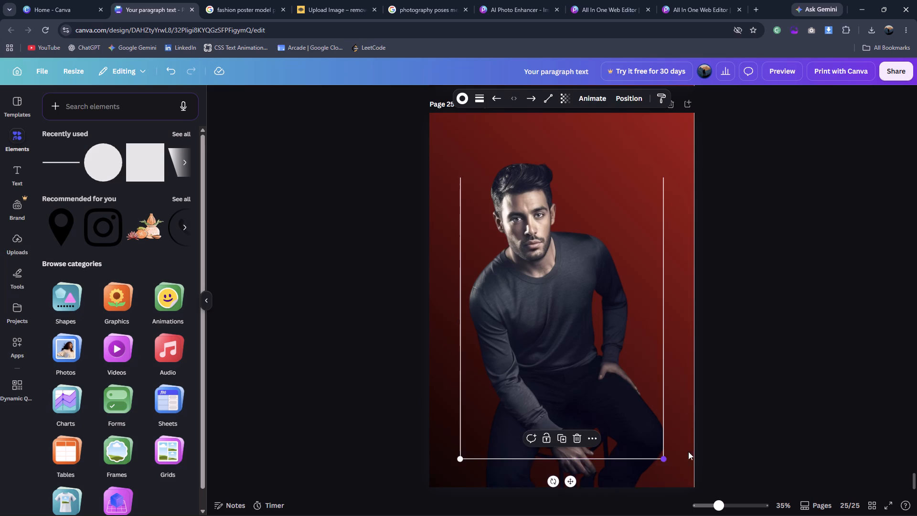
click(881, 387)
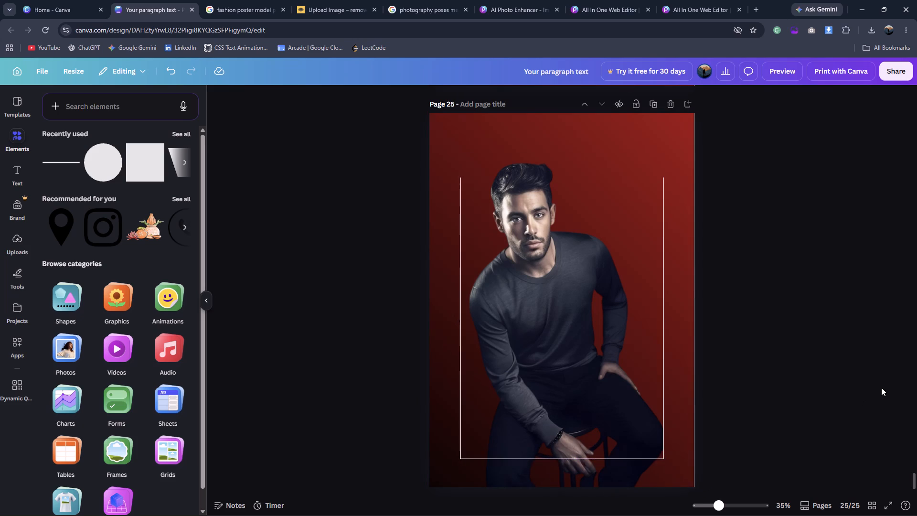
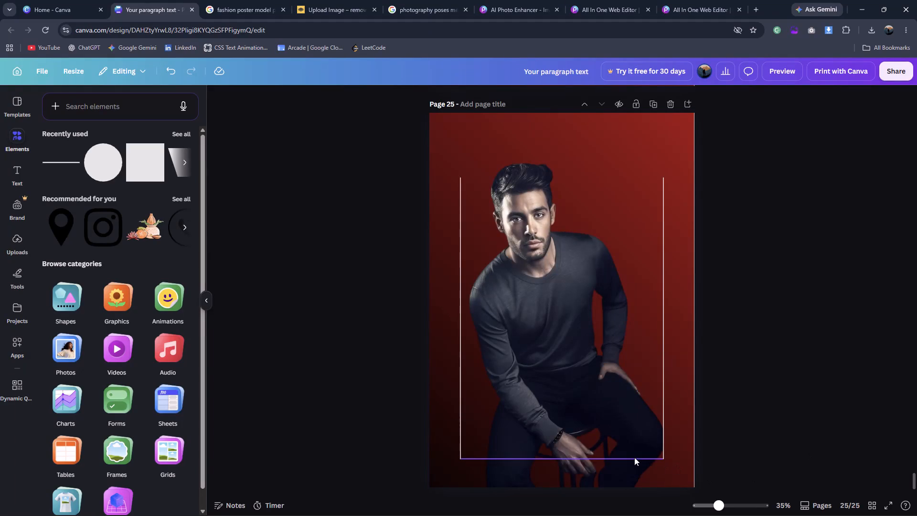
Duplicate the bottom horizontal line, move the copy to the vertical lines' upper ends, and trim it to close the frame.
click(634, 457)
key(ctrl+d)
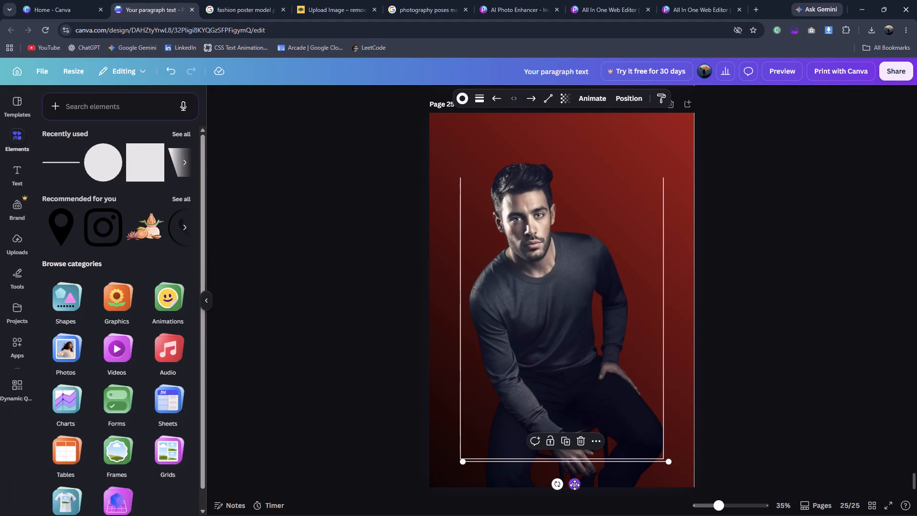
drag(576, 485, 575, 204)
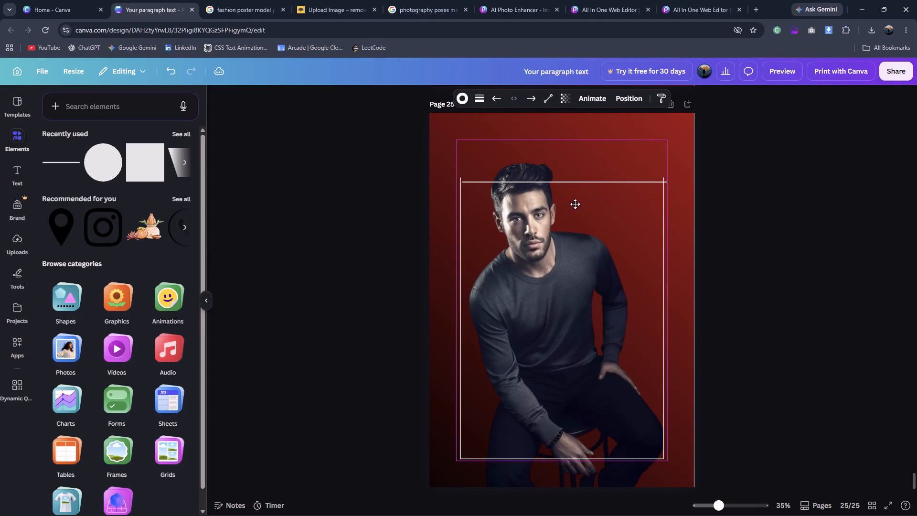
drag(575, 204, 572, 201)
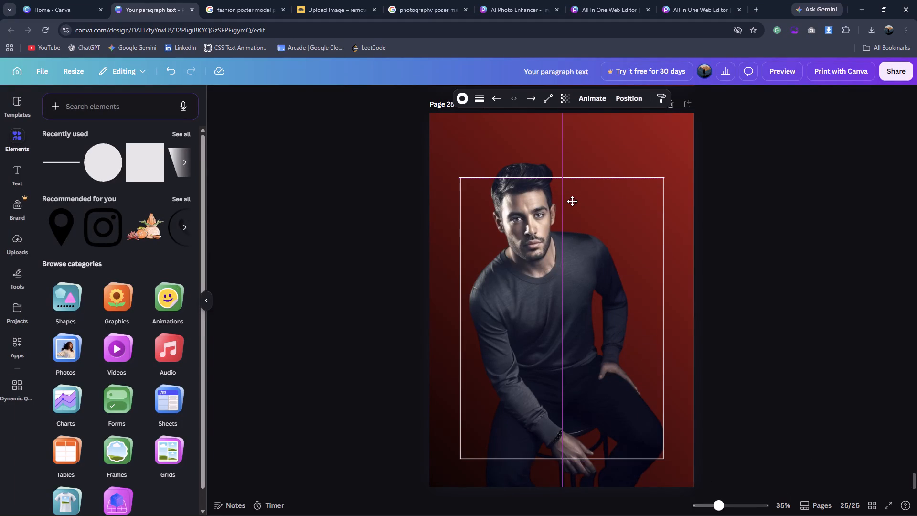
drag(572, 201, 573, 201)
drag(667, 177, 662, 177)
click(738, 185)
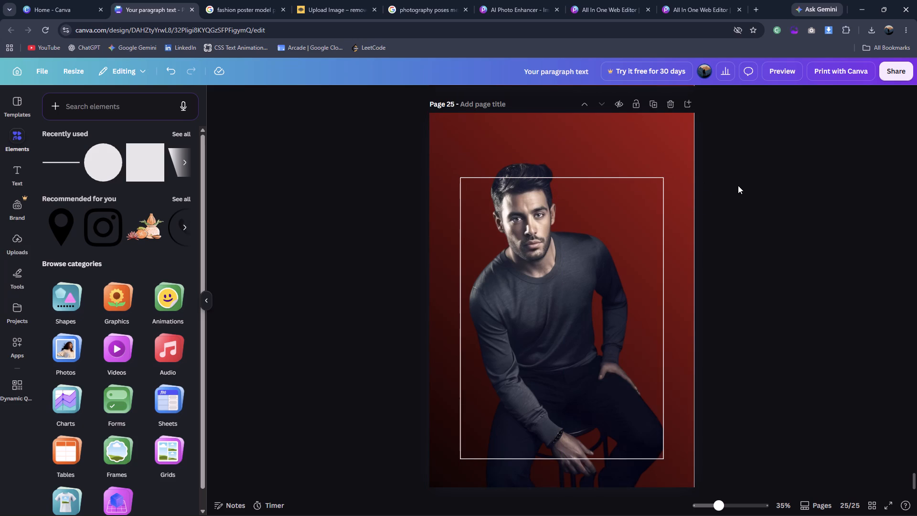
Select the frame's left and top lines together and open their line style and stroke weight settings.
click(461, 226)
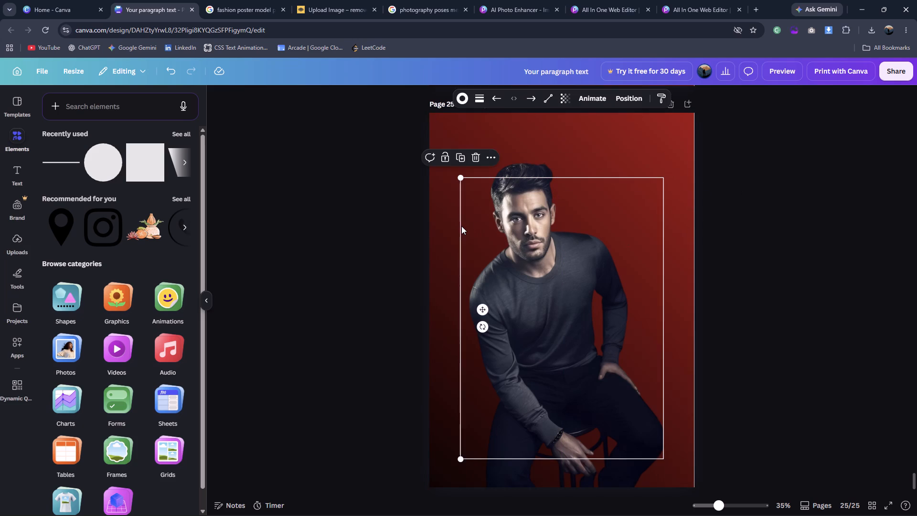
shift+click(511, 179)
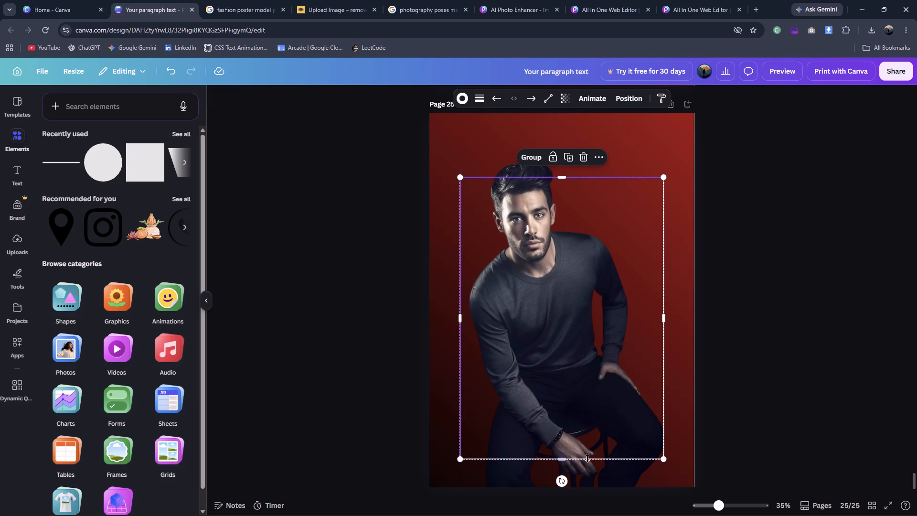
click(480, 101)
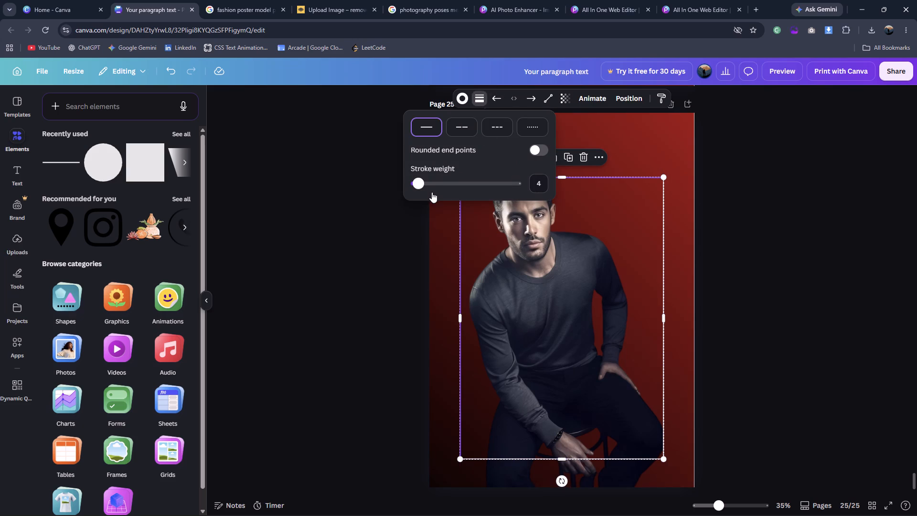
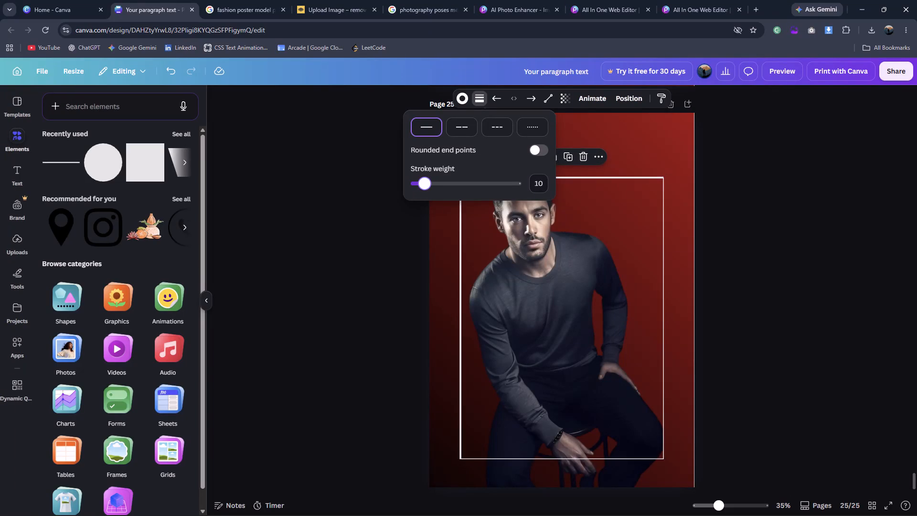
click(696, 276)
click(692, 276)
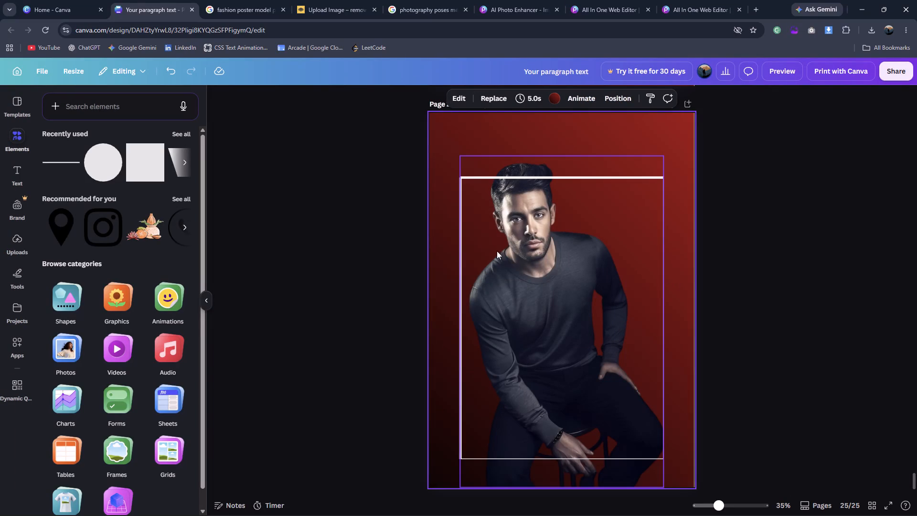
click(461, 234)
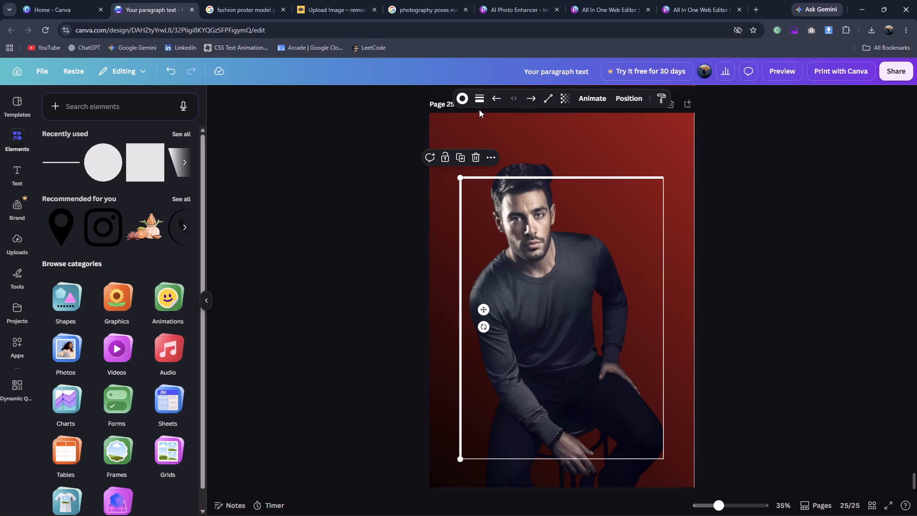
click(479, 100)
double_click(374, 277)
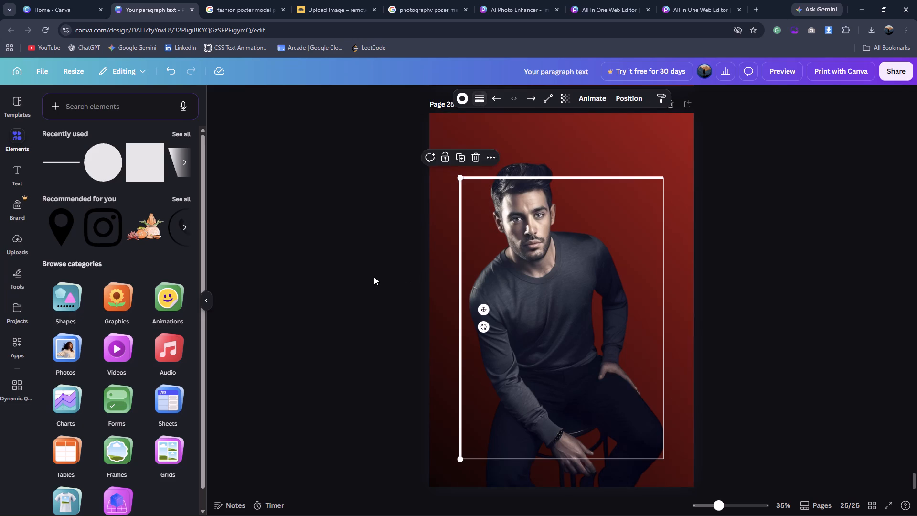
Set the stroke weight of the frame's right vertical line to 14.
click(665, 267)
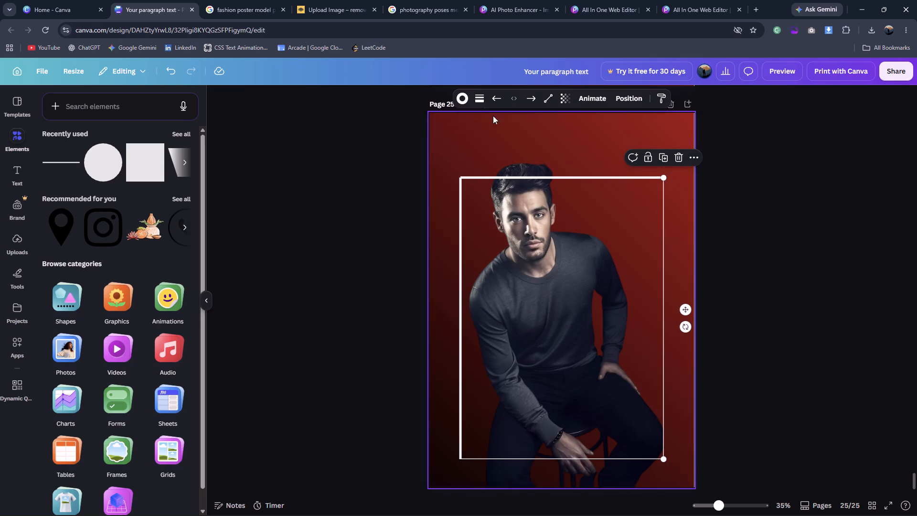
click(477, 96)
double_click(539, 188)
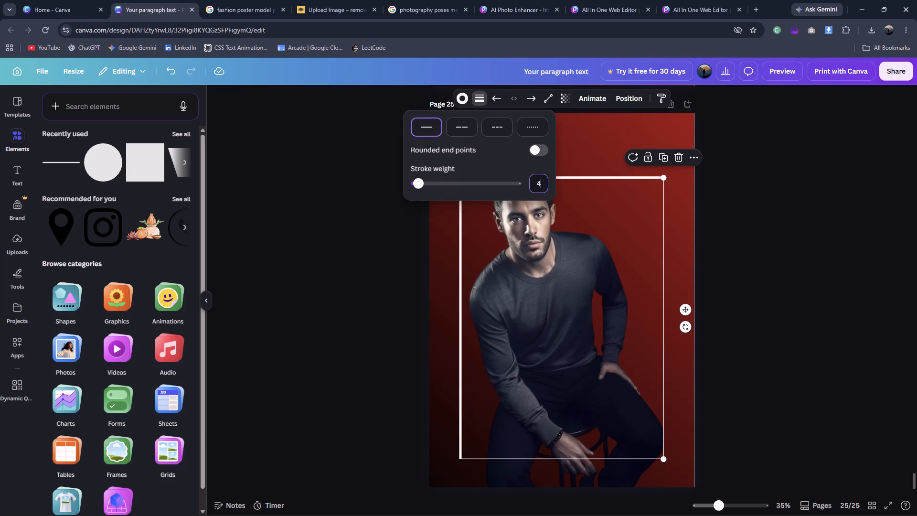
text(16)
key(BackSpace)
key(4)
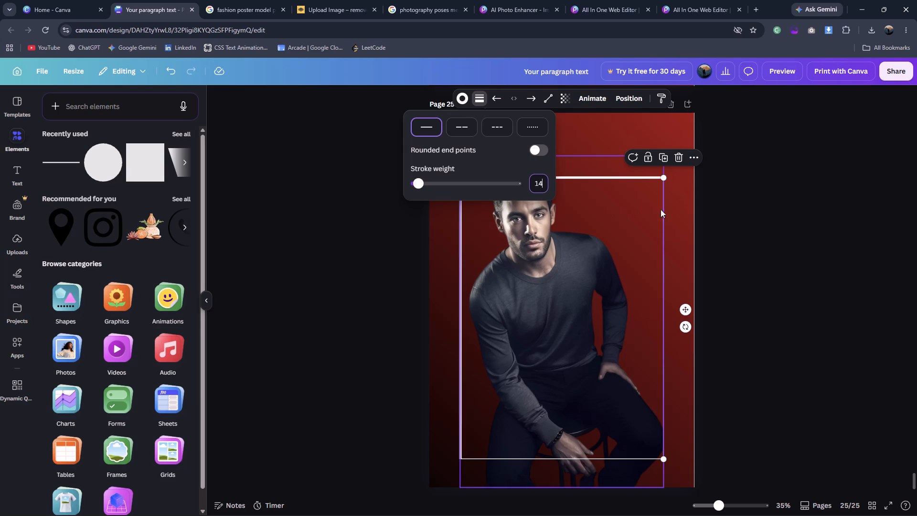
click(736, 209)
click(477, 95)
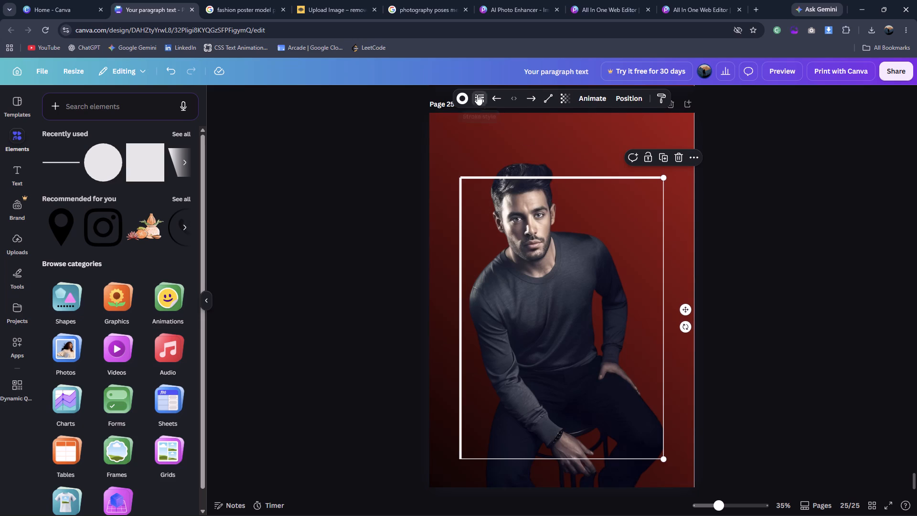
double_click(543, 183)
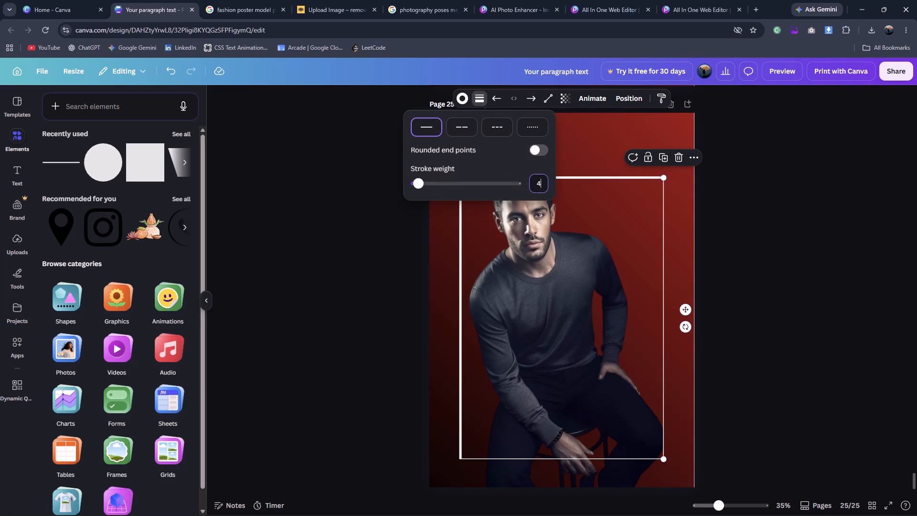
text(14)
click(484, 161)
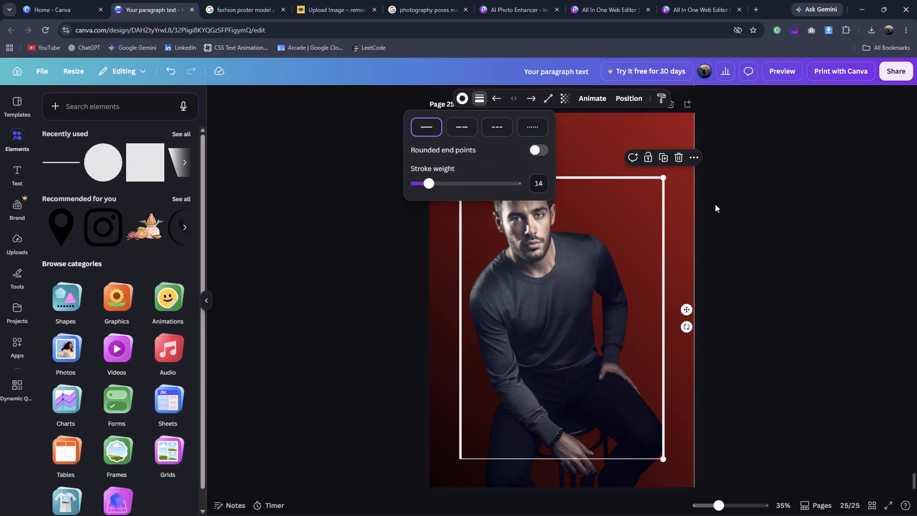
double_click(746, 210)
Set the stroke weight of the frame's bottom line to 14.
click(579, 456)
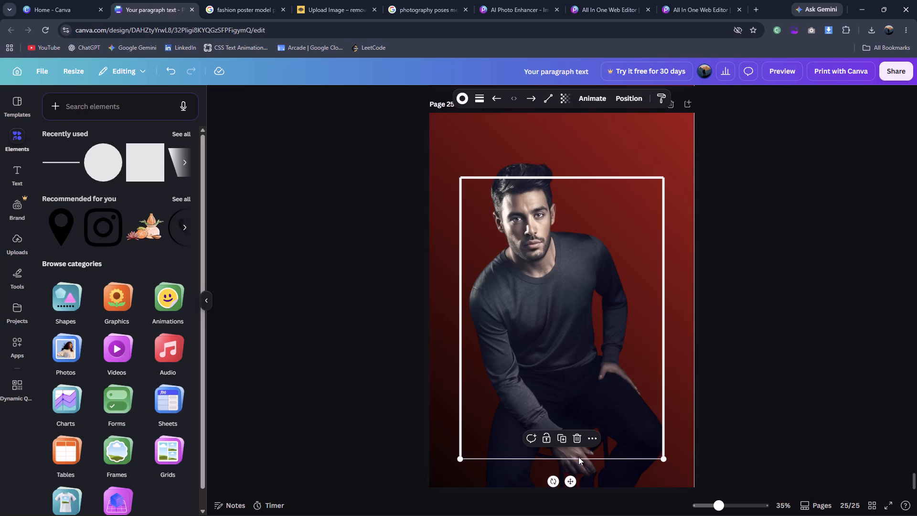
click(480, 100)
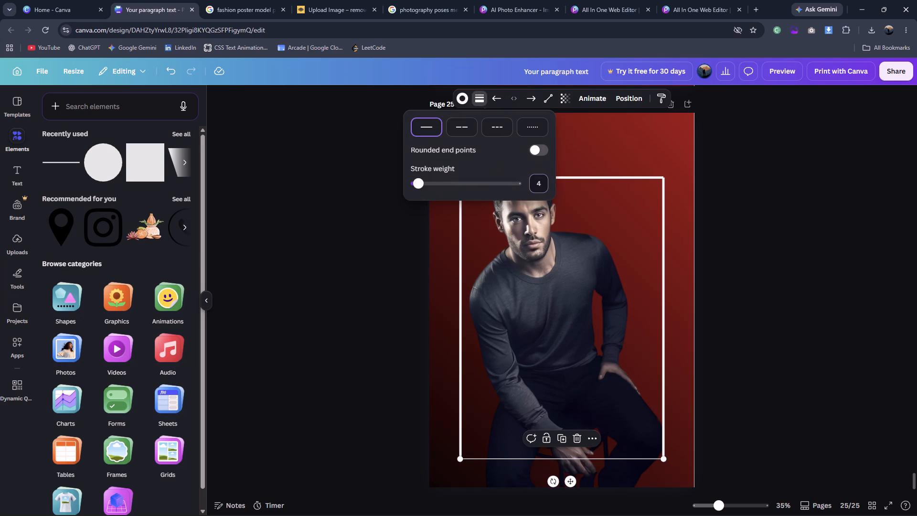
double_click(538, 184)
text(14)
click(478, 157)
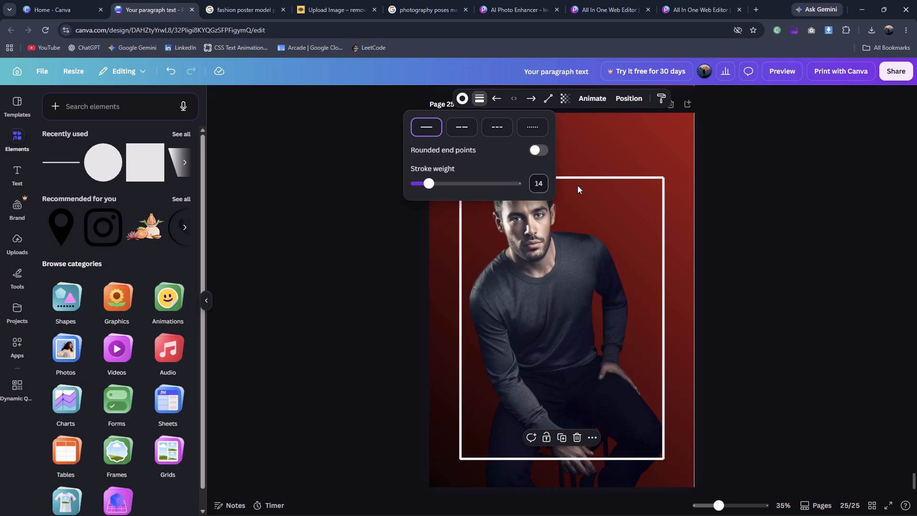
double_click(821, 252)
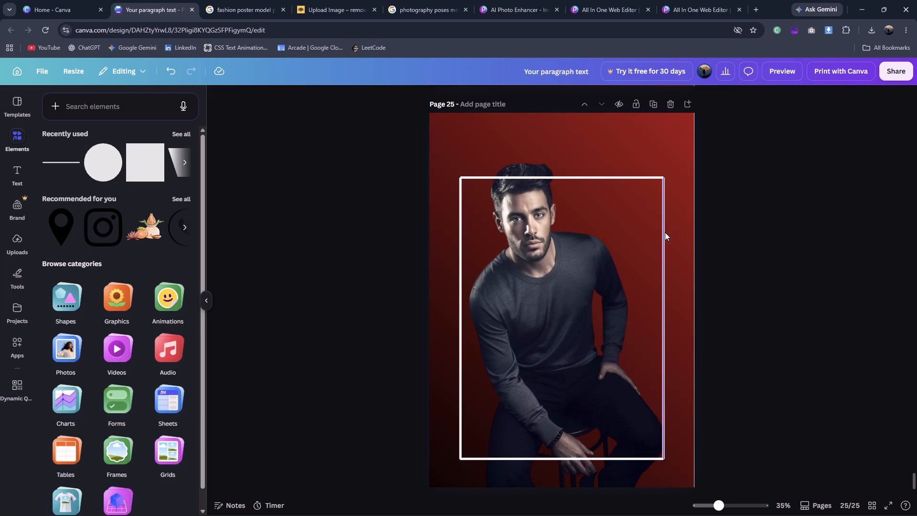
Nudge the frame's left and right lines slightly inward and the bottom line slightly up to tidy the corners.
click(458, 228)
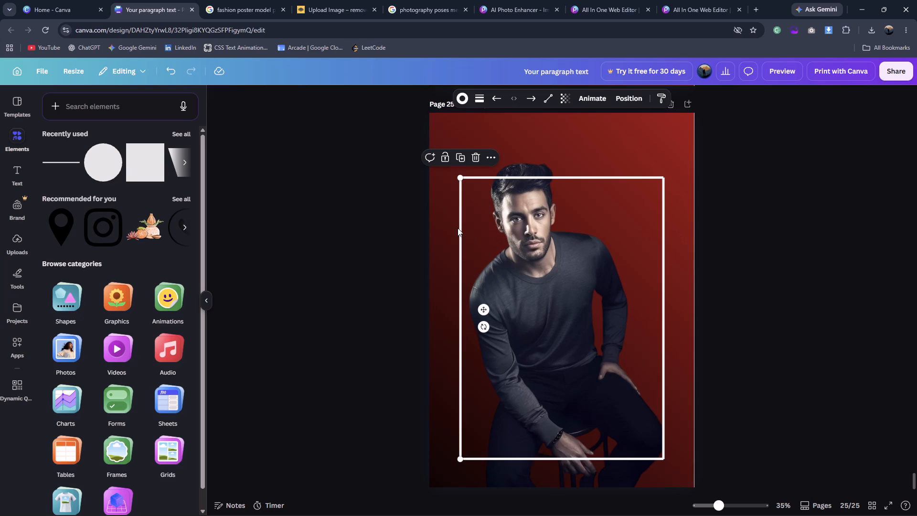
key(Right)
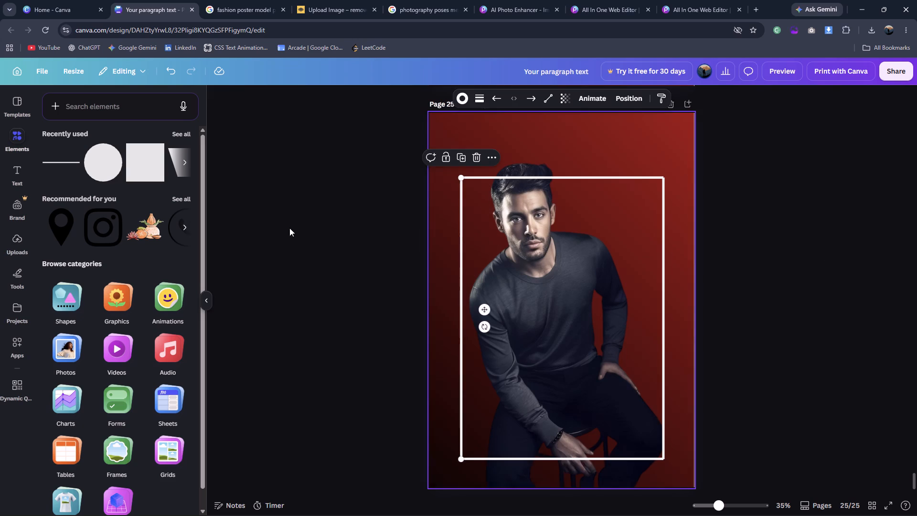
click(664, 212)
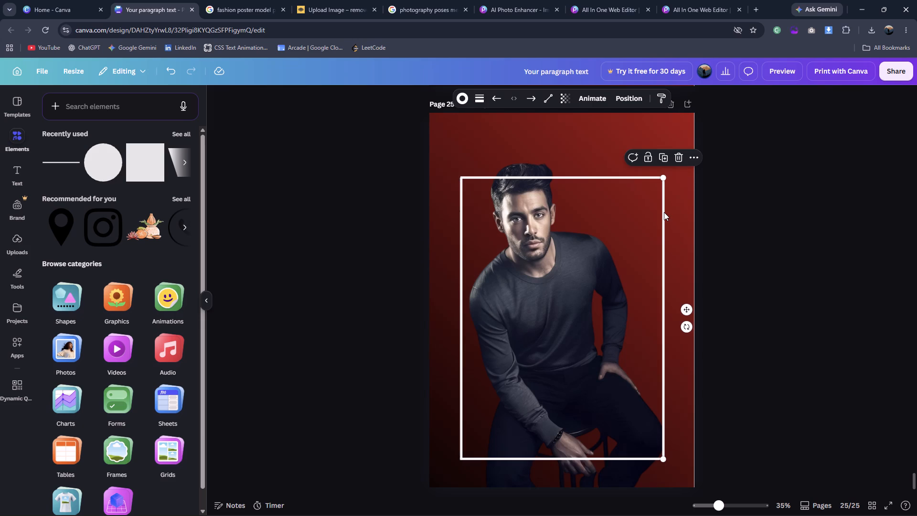
key(Left)
key(Left)
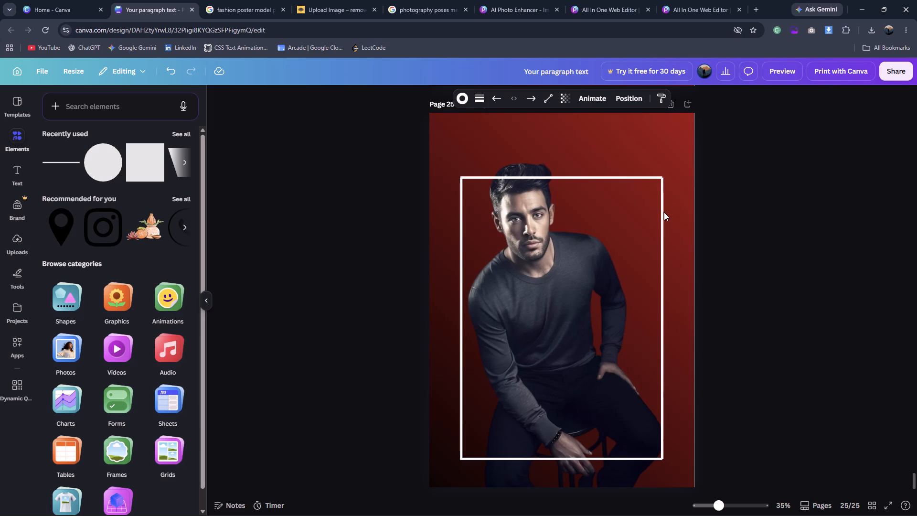
key(0)
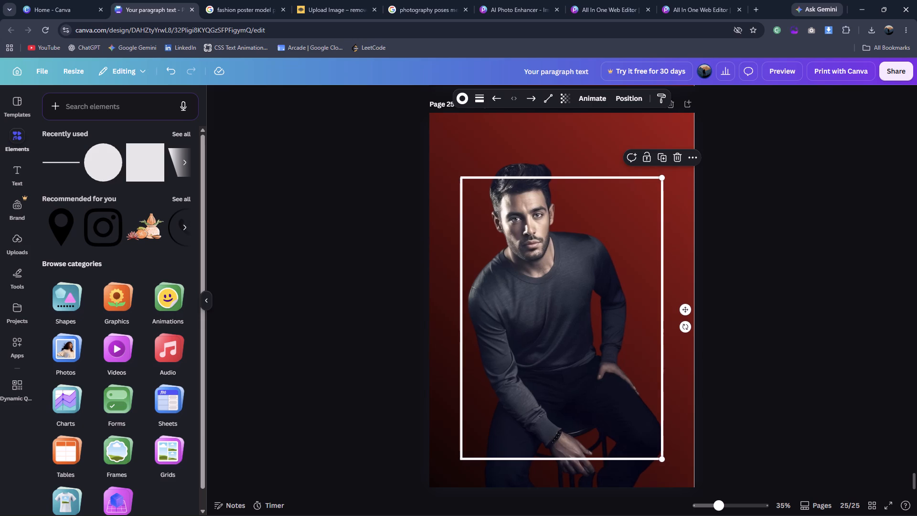
click(550, 459)
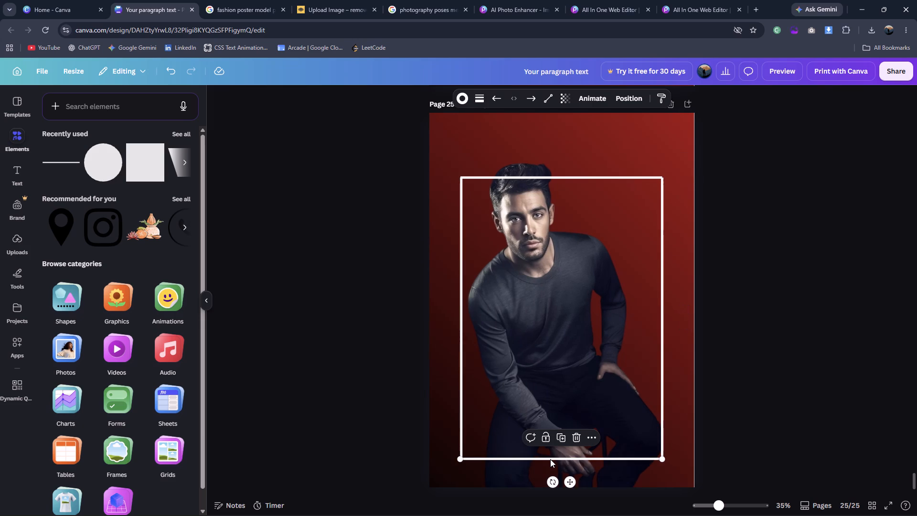
key(Up)
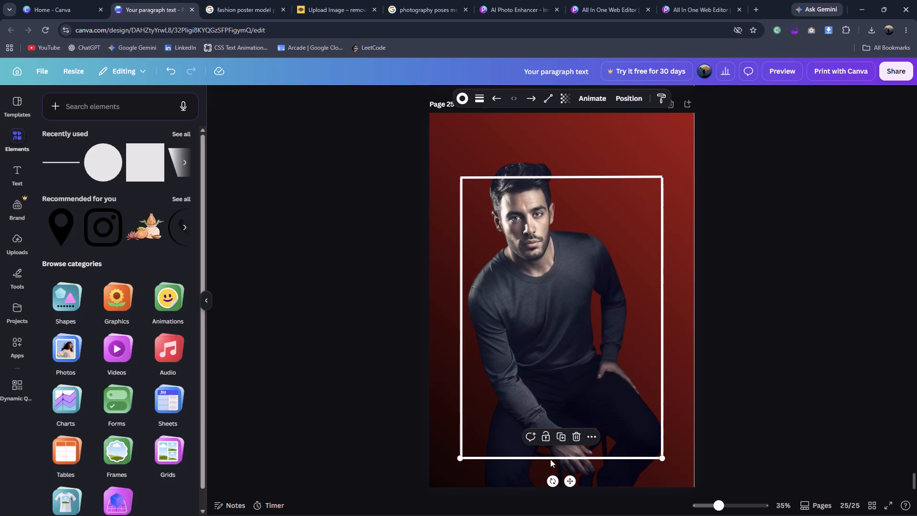
click(830, 319)
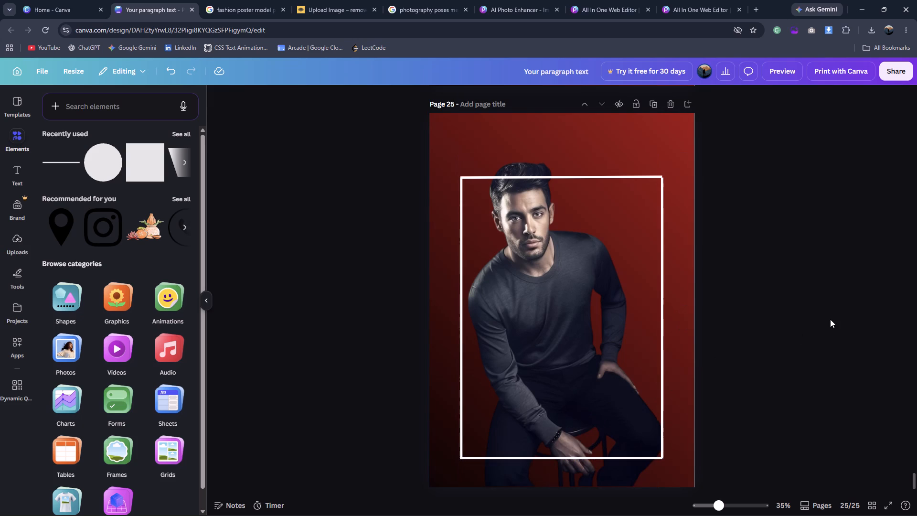
Compare the framed poster on page 25 with the "FASHION TREND 2026" reference image in the search results.
click(216, 0)
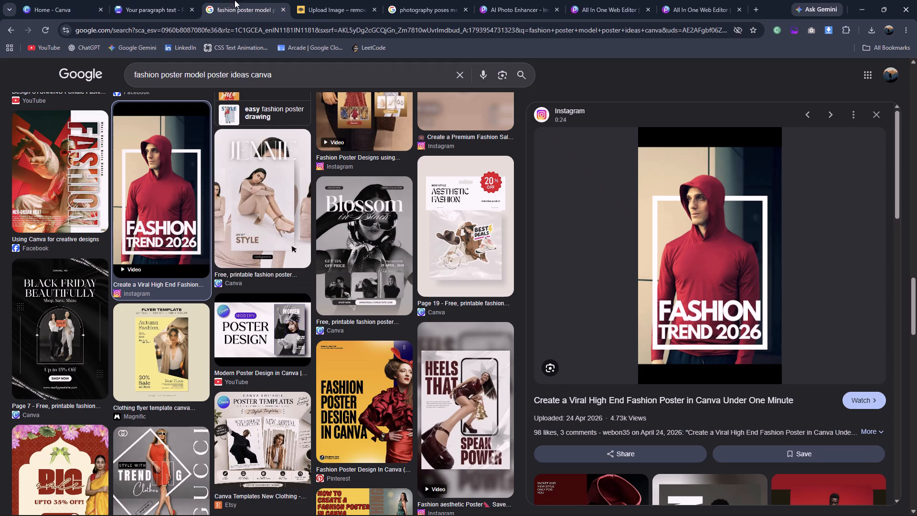
click(141, 0)
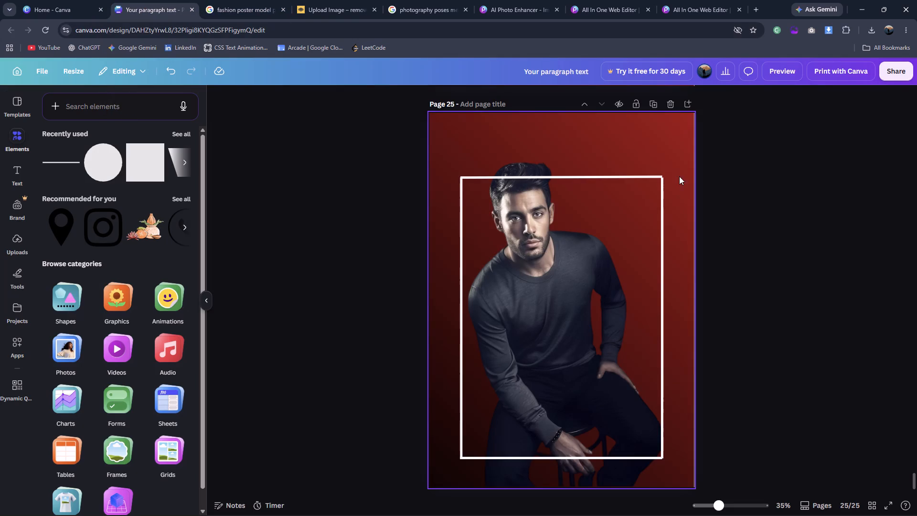
click(665, 161)
click(373, 201)
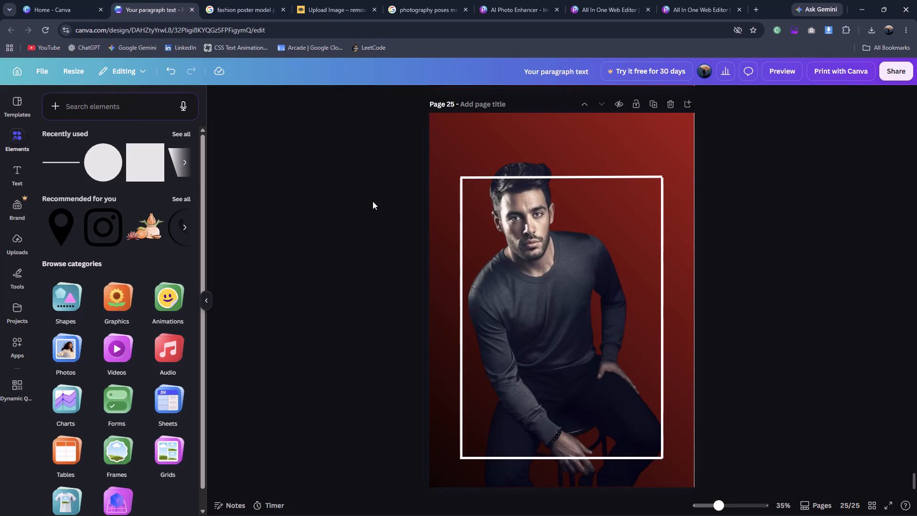
click(478, 128)
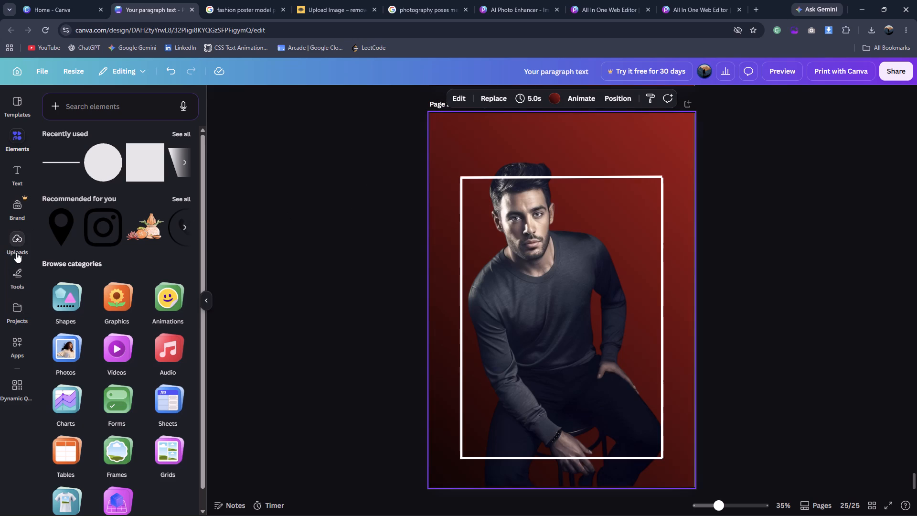
click(16, 252)
click(24, 145)
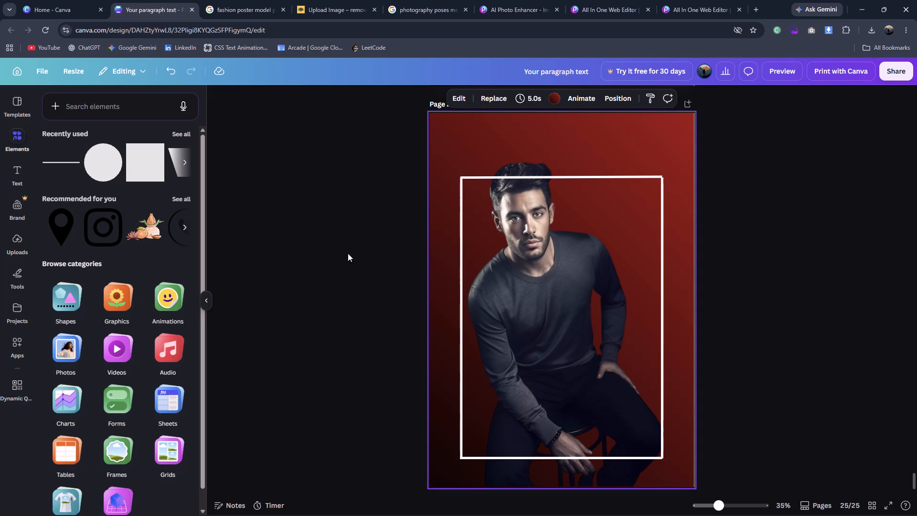
click(248, 2)
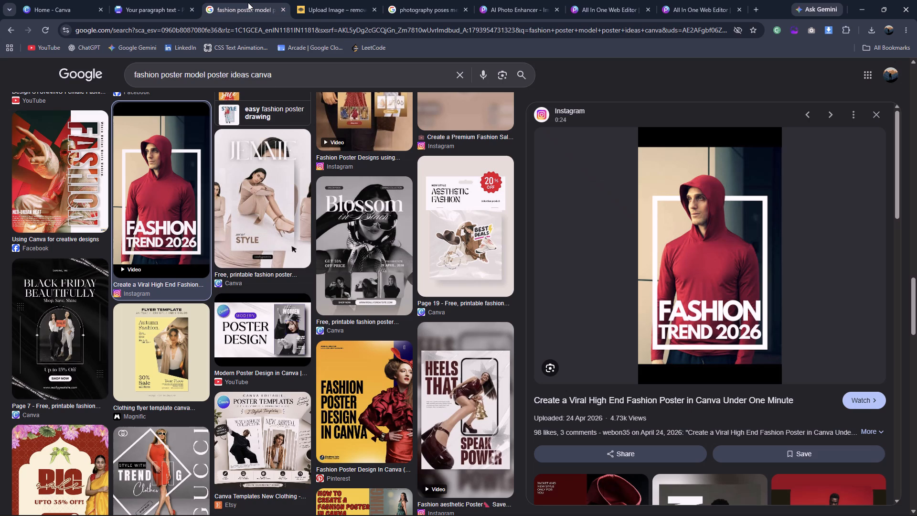
click(173, 0)
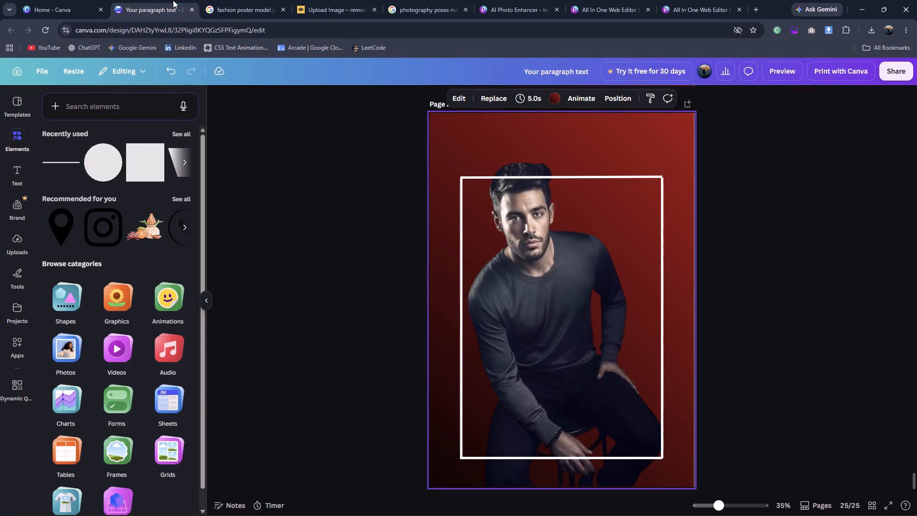
Change the background of page 25 to the default black-to-white gradient.
click(588, 135)
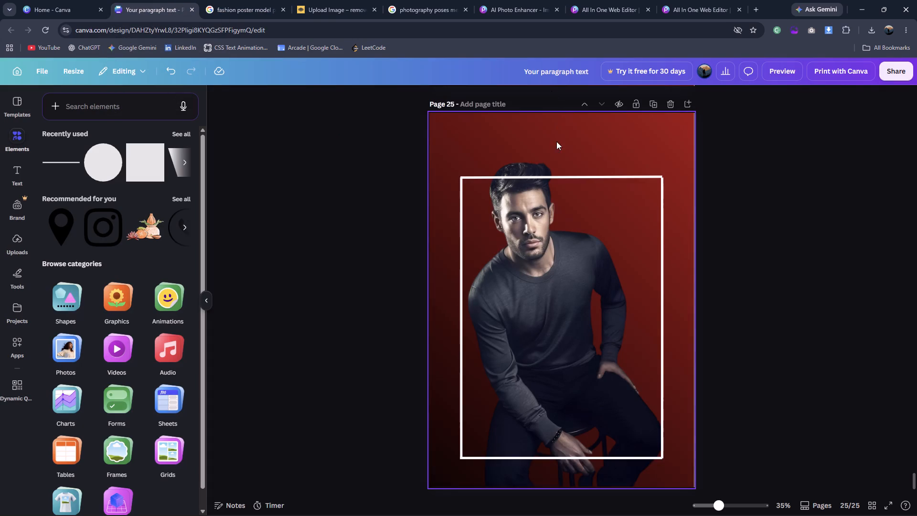
click(556, 141)
click(556, 90)
click(556, 95)
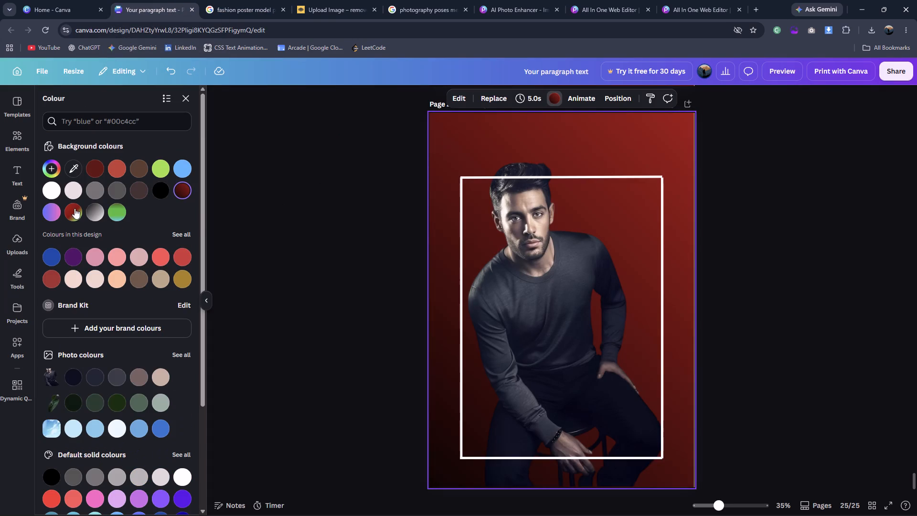
scroll(108, 282, down, 3)
scroll(155, 446, down, 2)
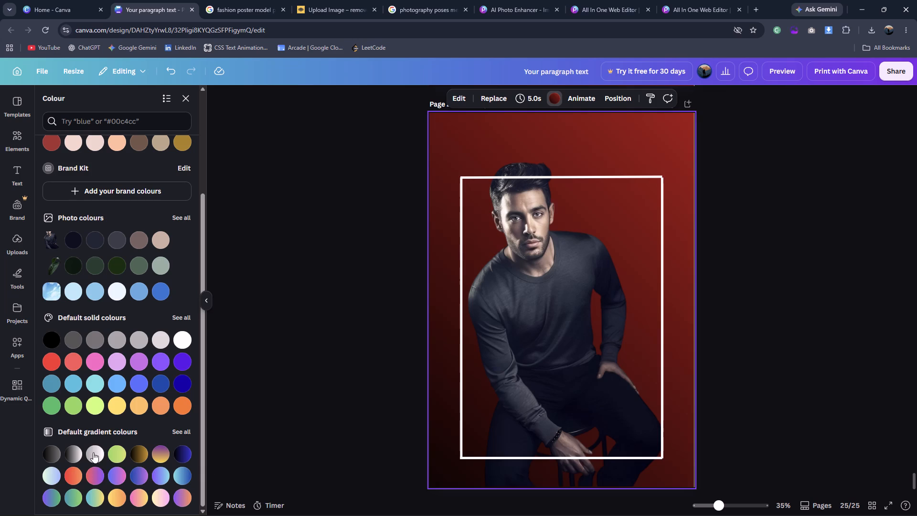
click(87, 449)
click(76, 454)
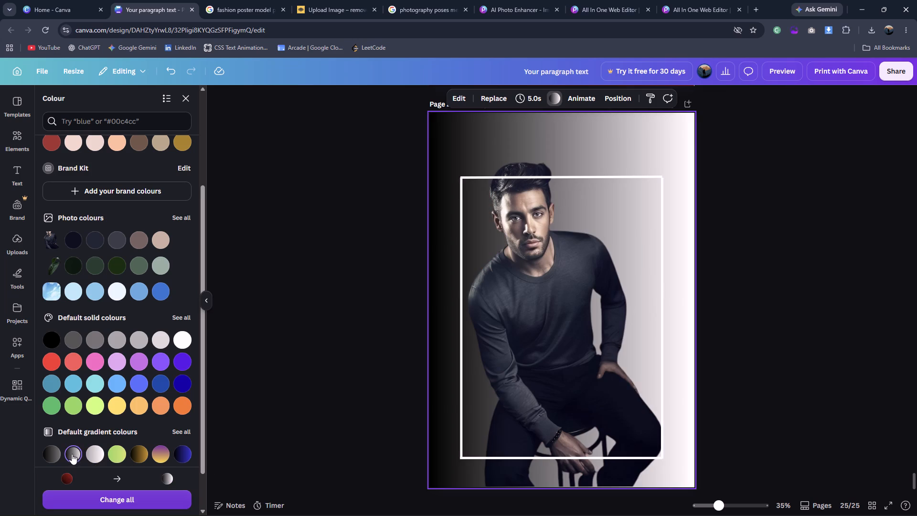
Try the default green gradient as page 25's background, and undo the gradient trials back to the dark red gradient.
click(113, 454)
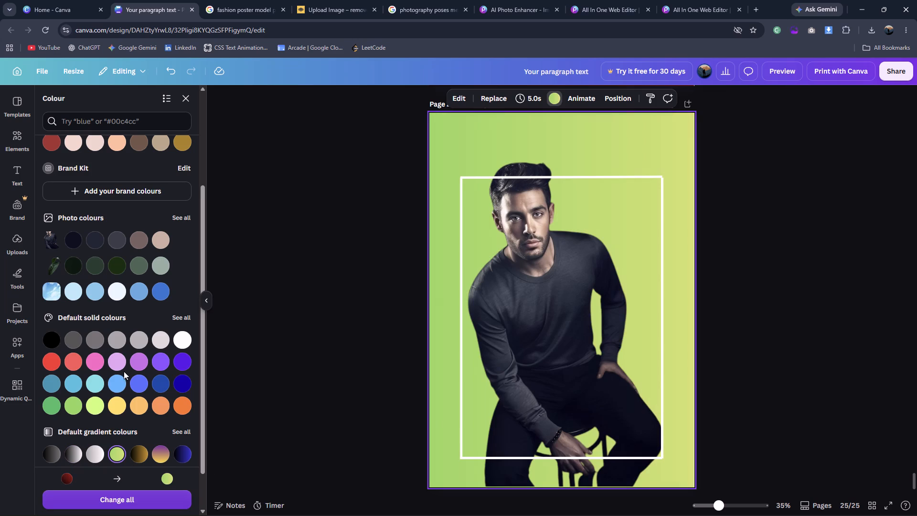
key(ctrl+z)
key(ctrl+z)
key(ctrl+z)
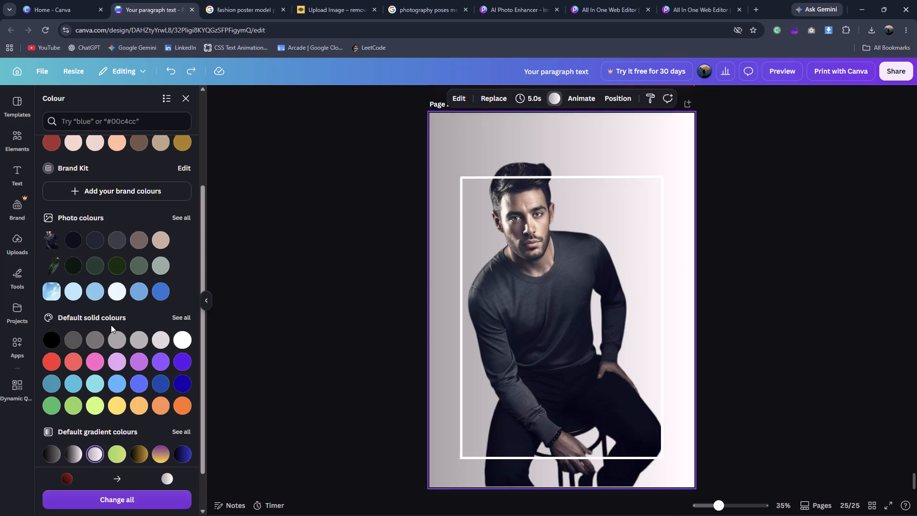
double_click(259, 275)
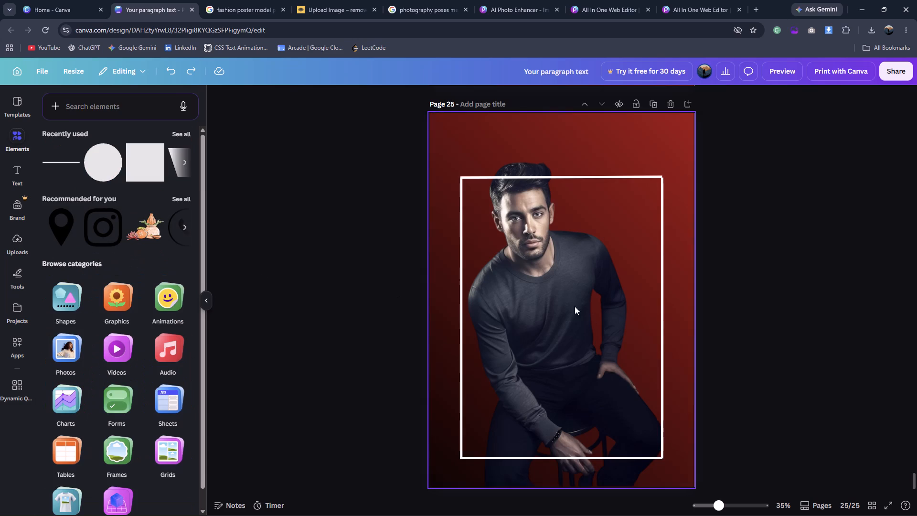
Add a text box reading "FASHION" over the man's chest on page 25, scaled up to a font size of about 47.
click(20, 177)
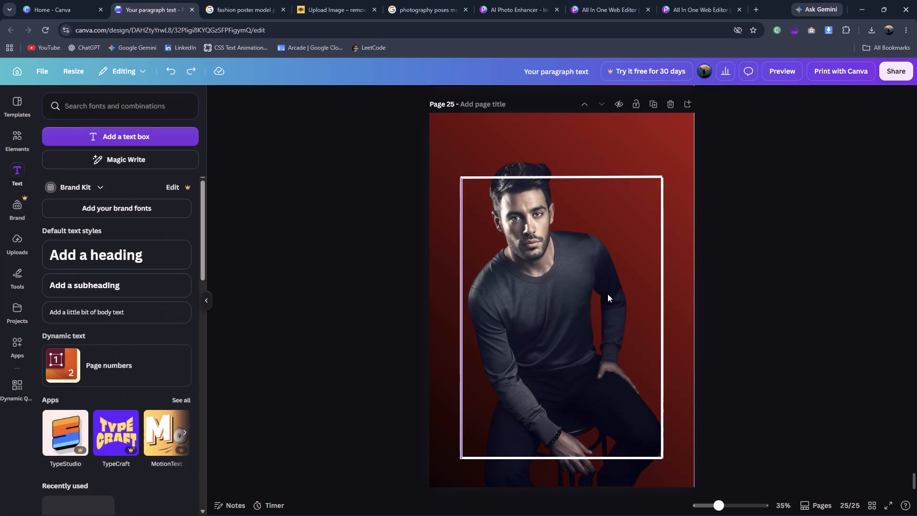
click(608, 294)
click(132, 137)
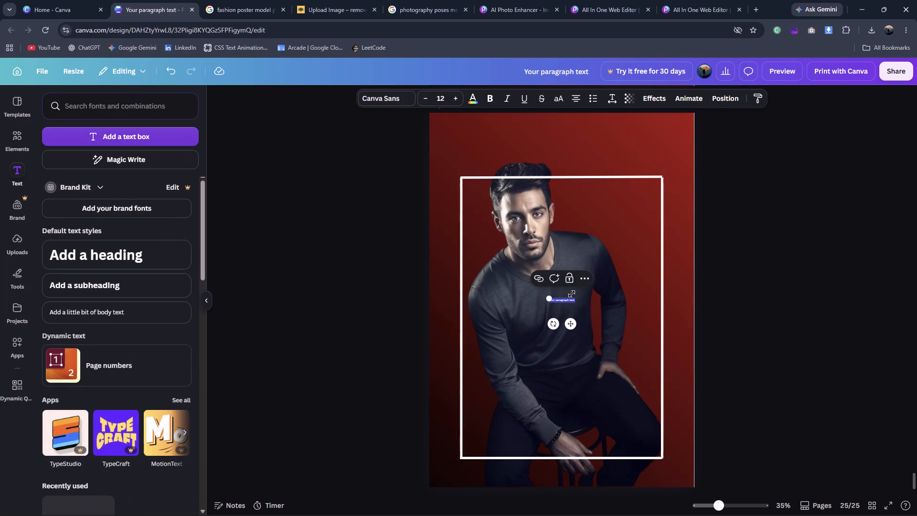
drag(548, 299, 480, 229)
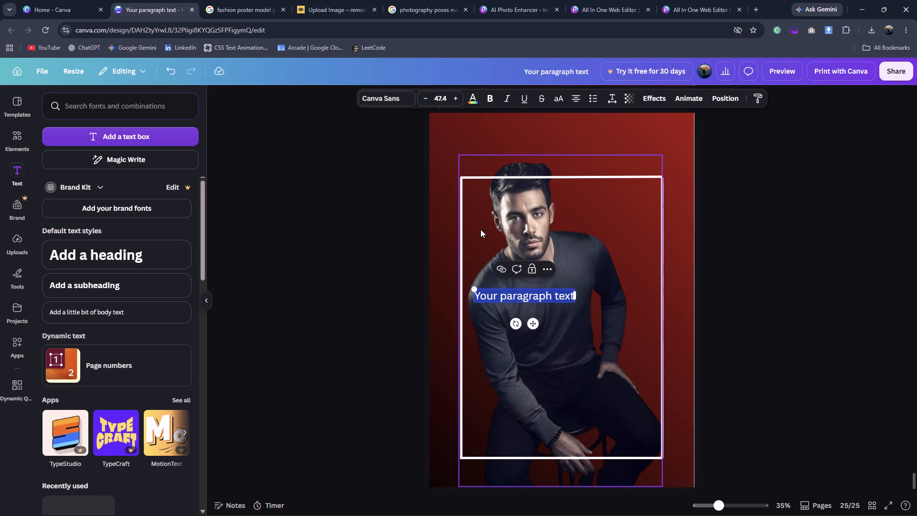
text(FASHION)
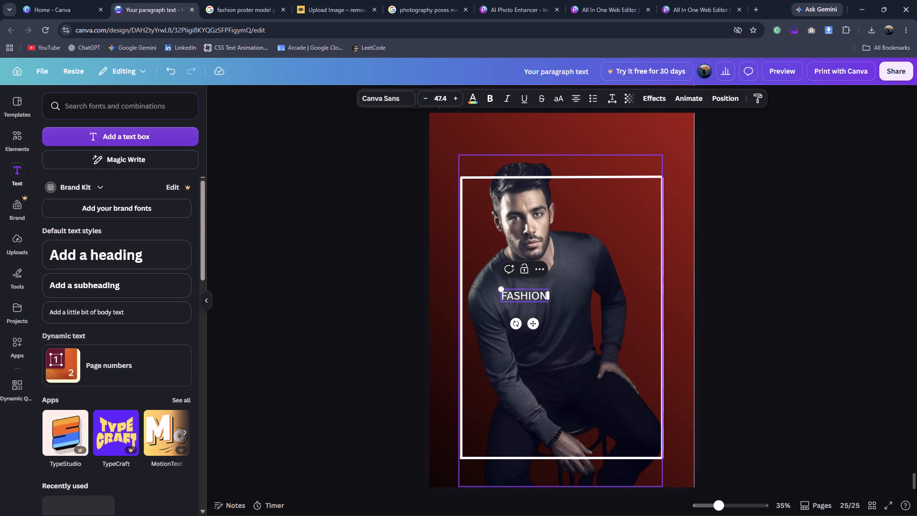
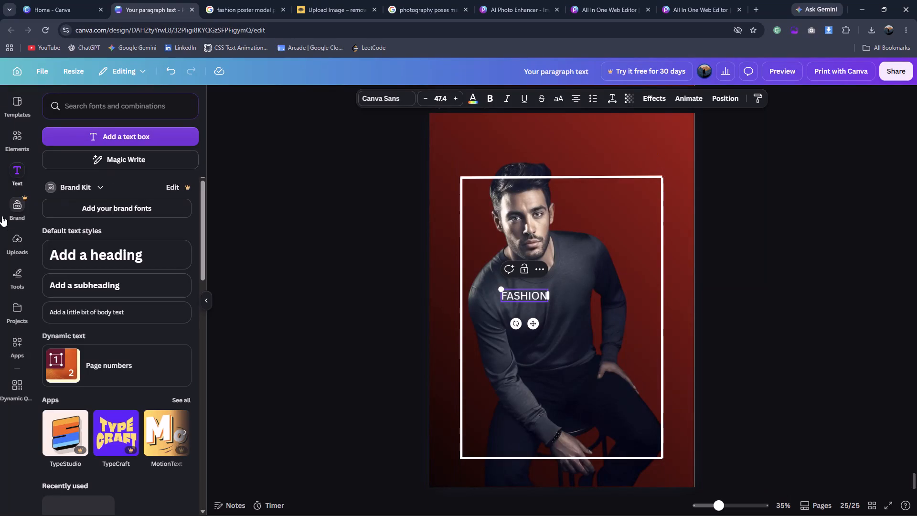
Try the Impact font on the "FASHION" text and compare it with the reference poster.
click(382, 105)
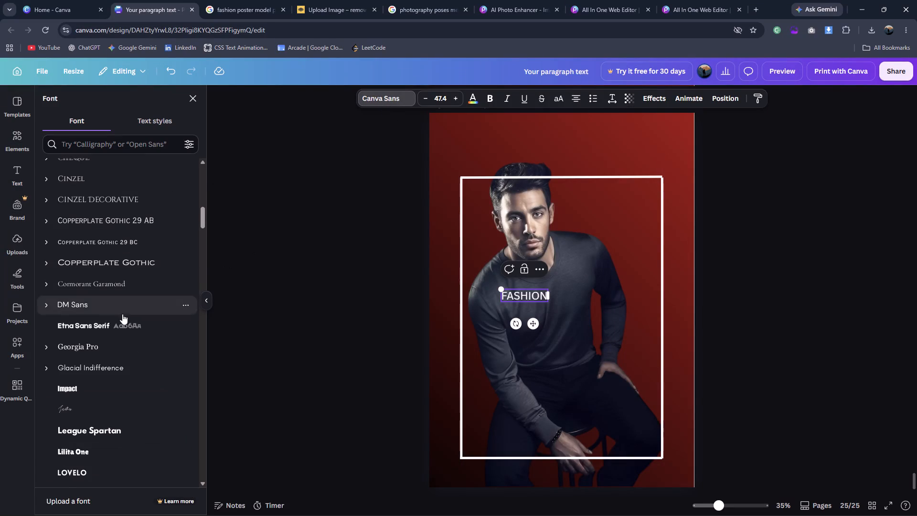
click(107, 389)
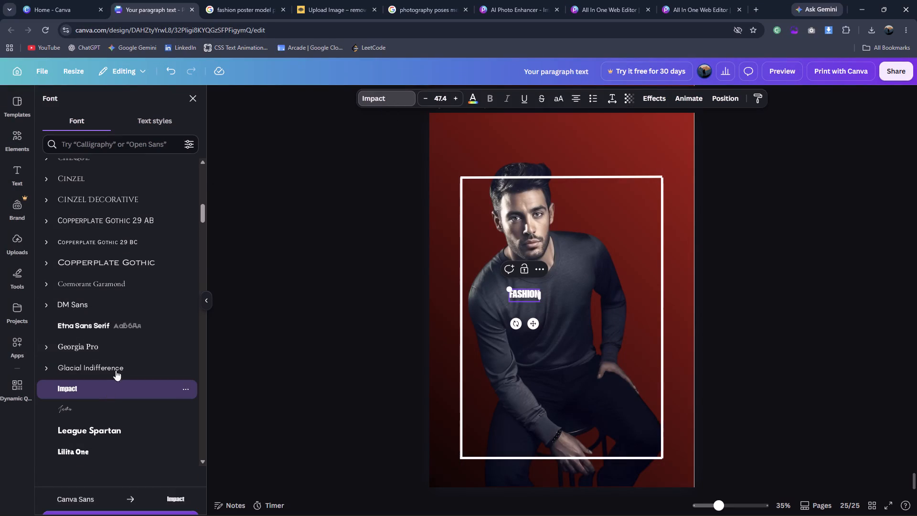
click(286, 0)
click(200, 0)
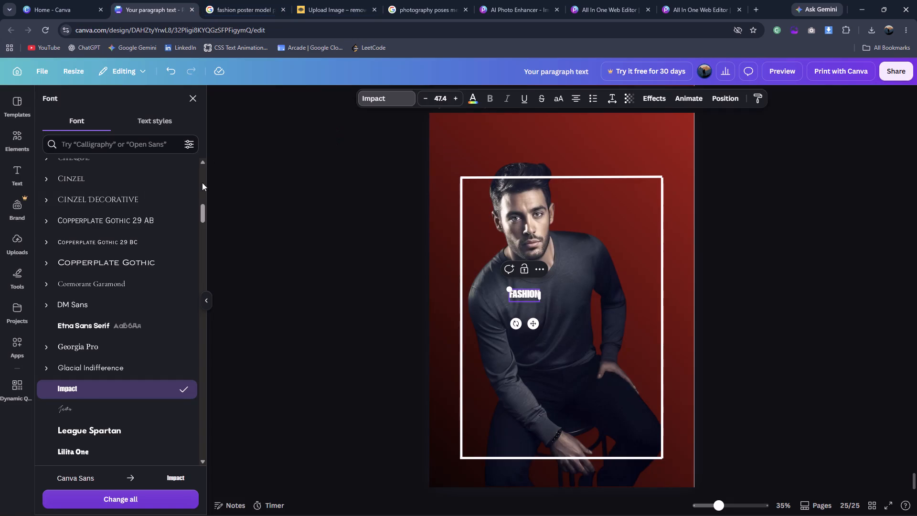
Set the "FASHION" text in the Century Gothic font and make it bold.
scroll(150, 253, up, 6)
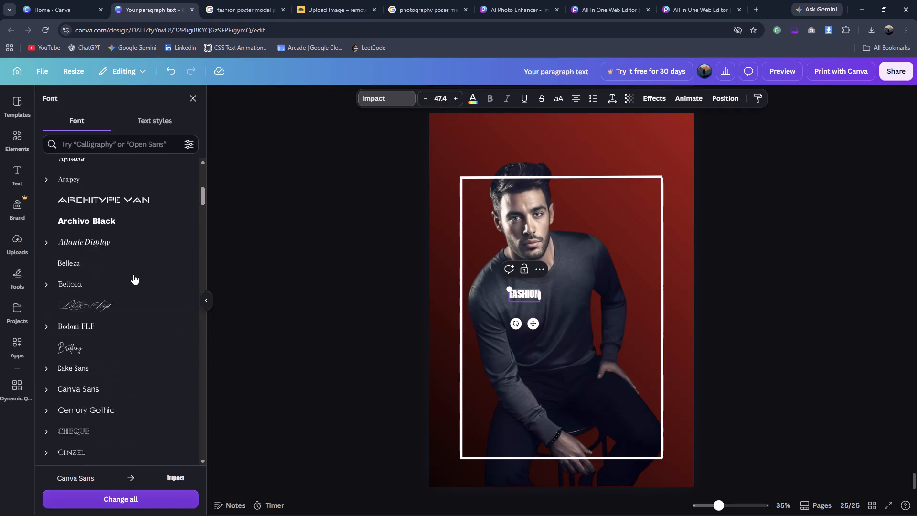
scroll(133, 276, down, 1)
click(136, 377)
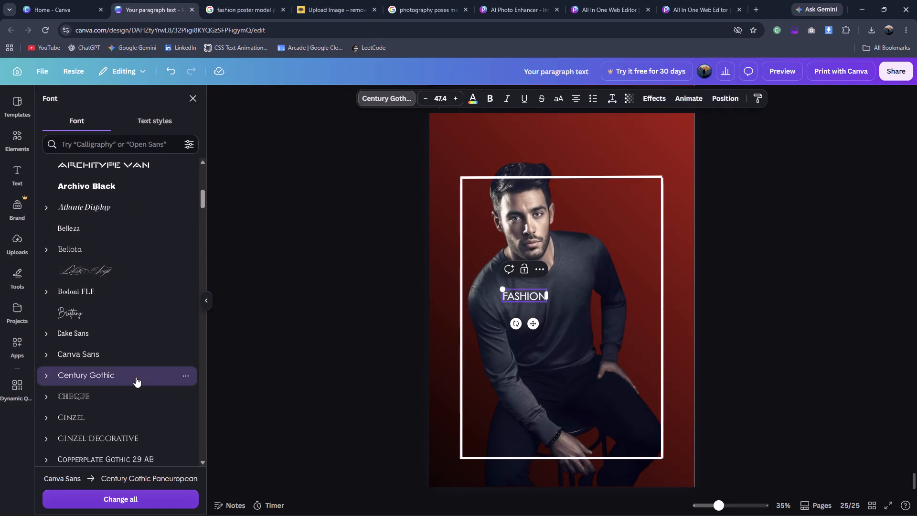
click(485, 94)
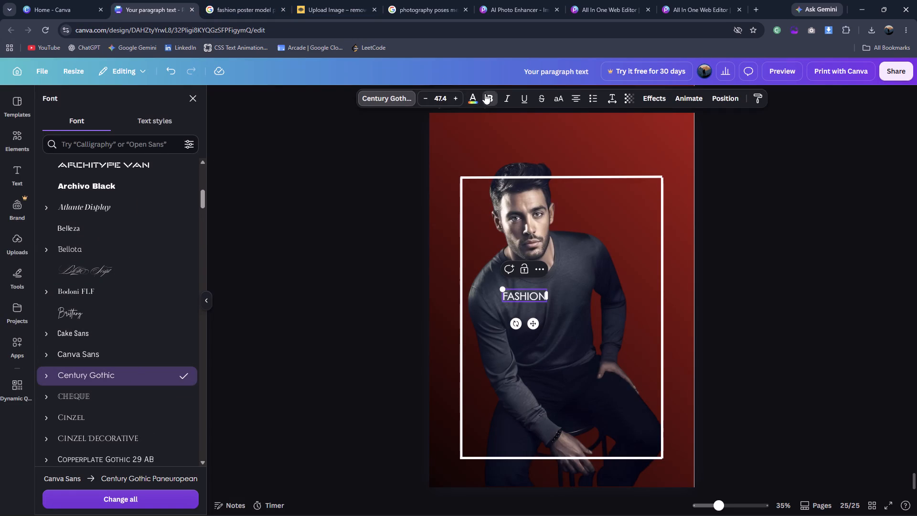
click(381, 314)
click(355, 317)
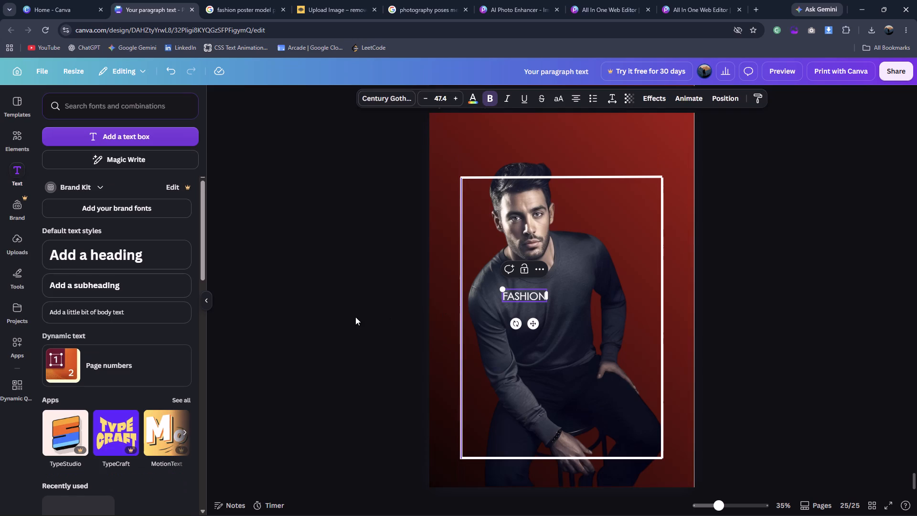
click(536, 300)
click(489, 102)
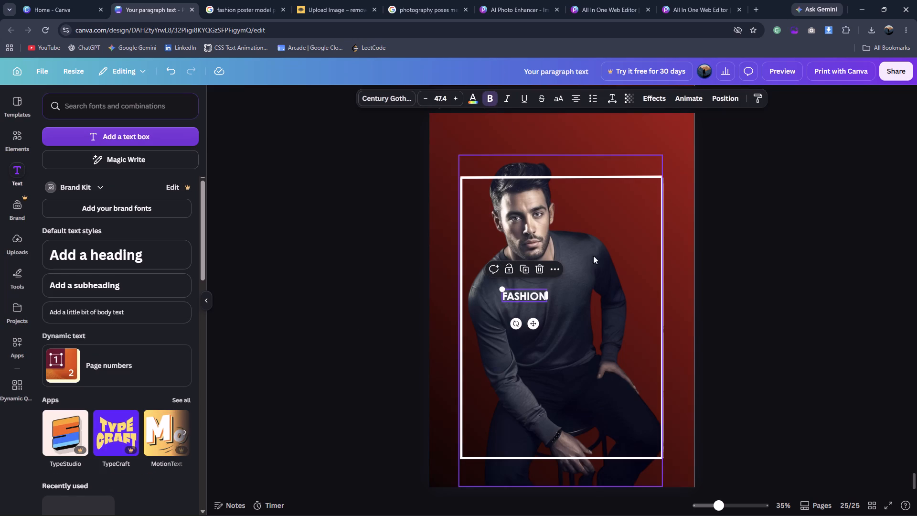
Enlarge the "FASHION" text to a font size of about 135 and move it down over the man's lap.
drag(501, 284, 427, 234)
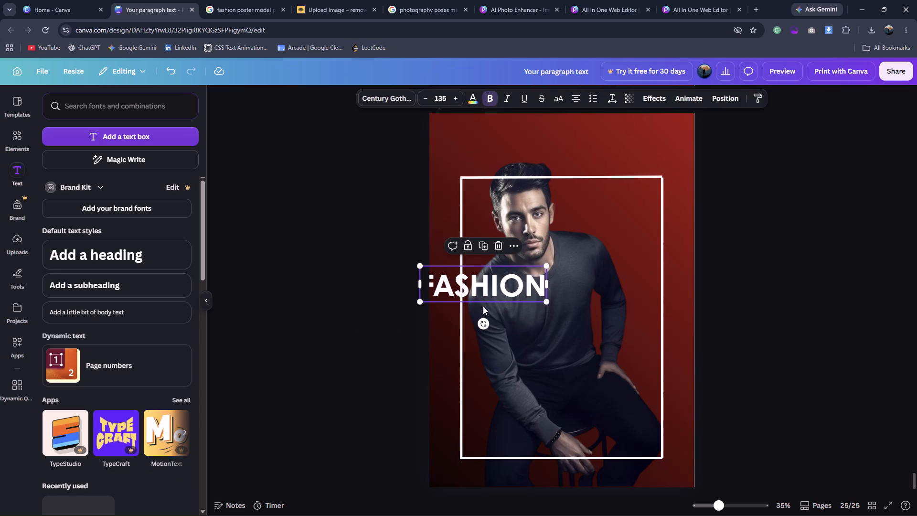
click(348, 346)
drag(485, 286, 540, 392)
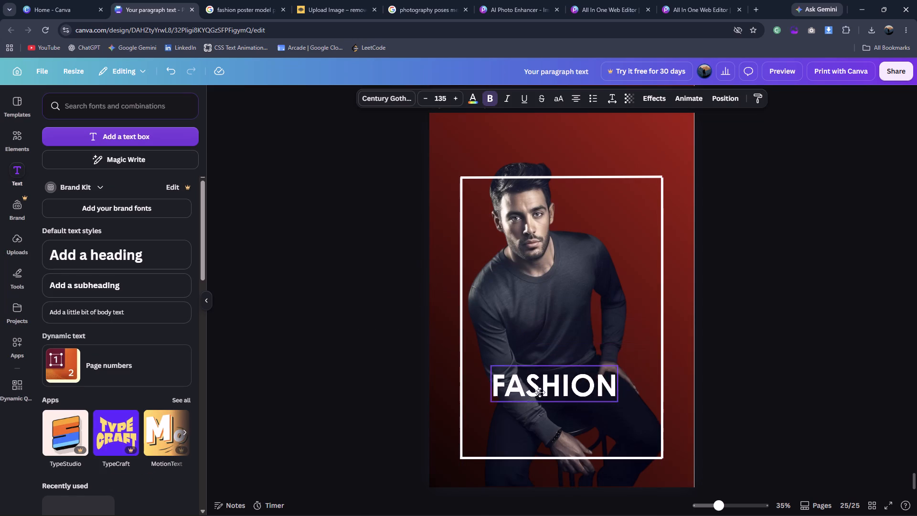
drag(540, 392, 531, 393)
After checking the reference, enlarge "FASHION" to a font size of about 210 so it spans the white frame, centred in its lower part.
click(251, 0)
click(165, 3)
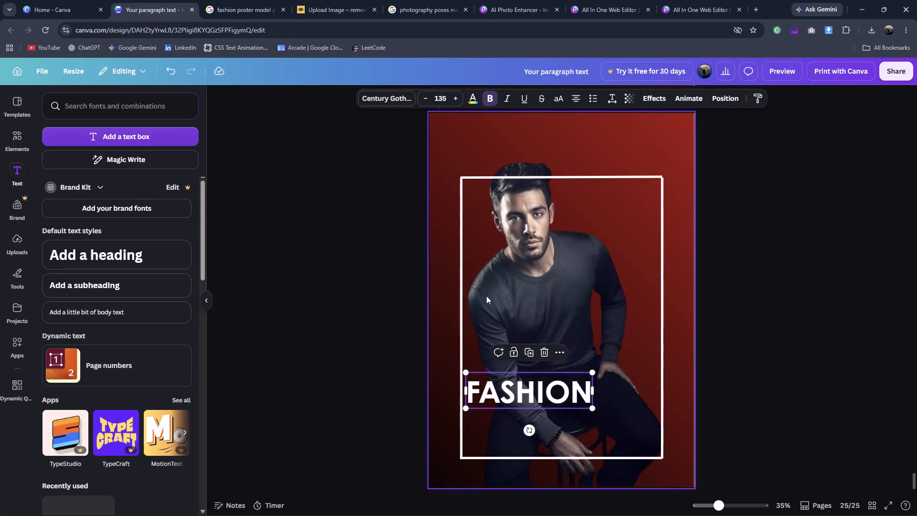
drag(593, 407, 659, 420)
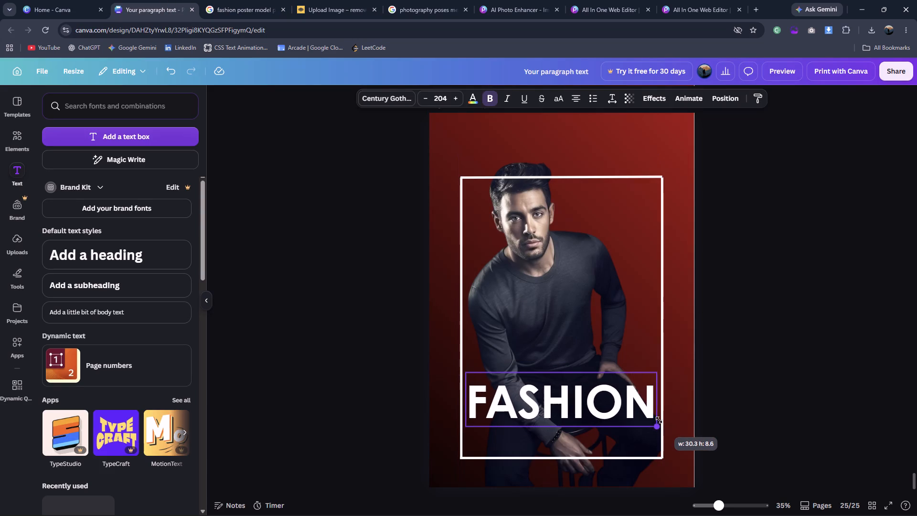
drag(659, 420, 662, 420)
drag(593, 396, 590, 390)
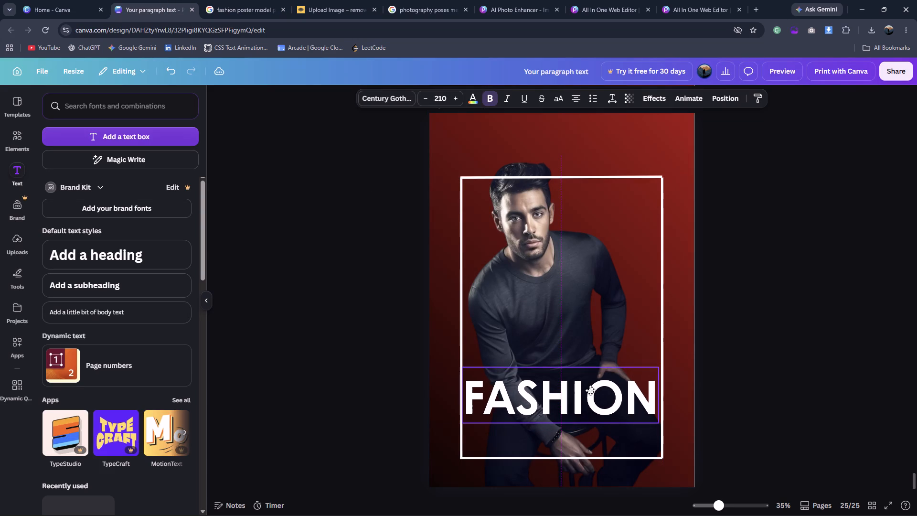
drag(590, 390, 590, 383)
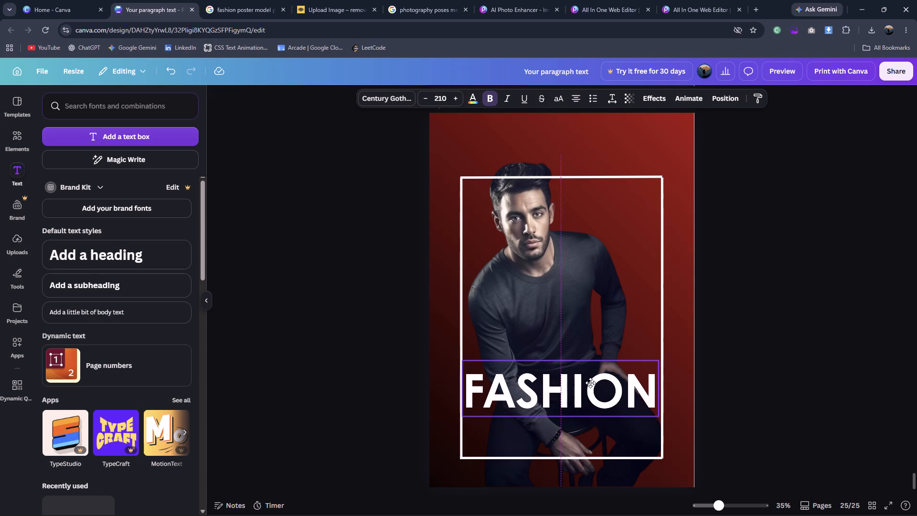
drag(590, 383, 591, 379)
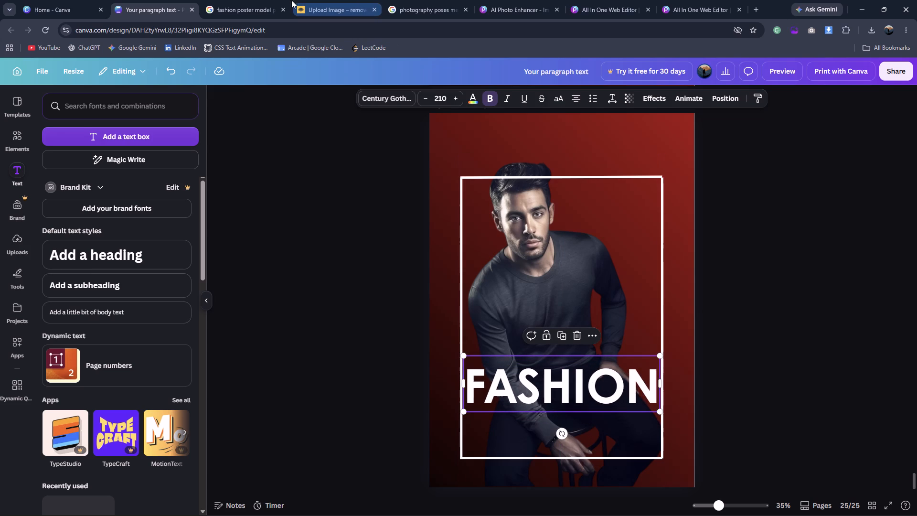
Check the reference poster, duplicate the "FASHION" text and change the copy to read "TREND".
click(265, 0)
click(182, 0)
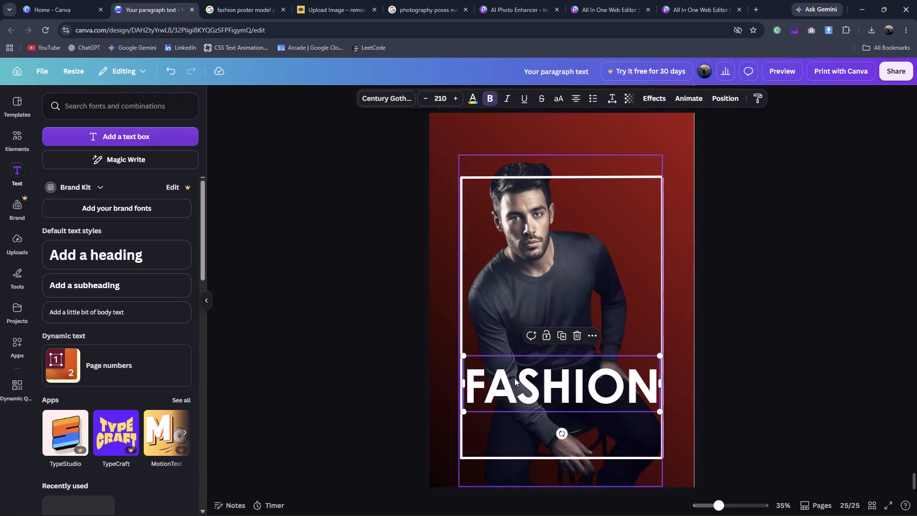
key(ctrl+d)
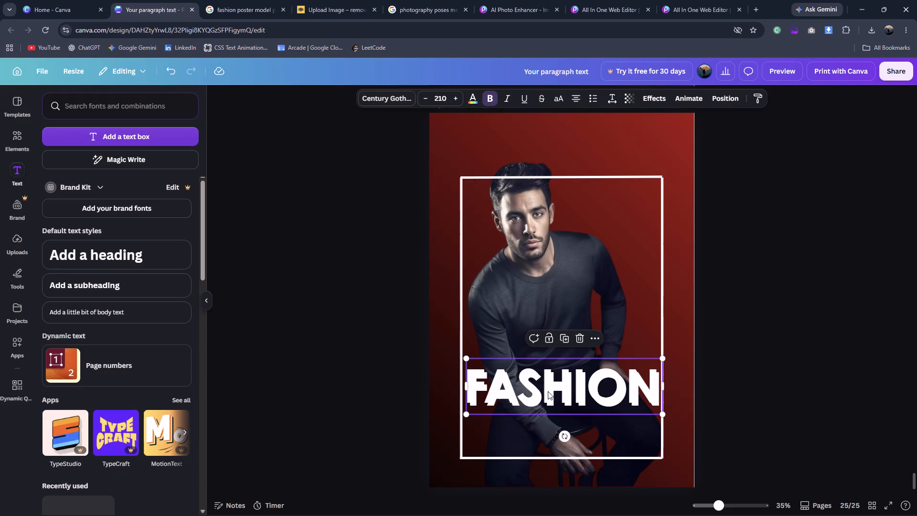
double_click(548, 391)
text(TREN)
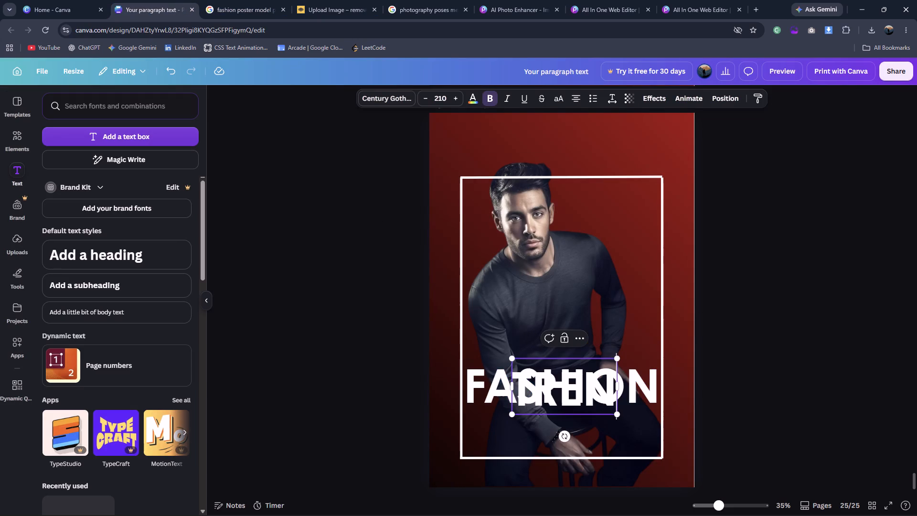
key(d)
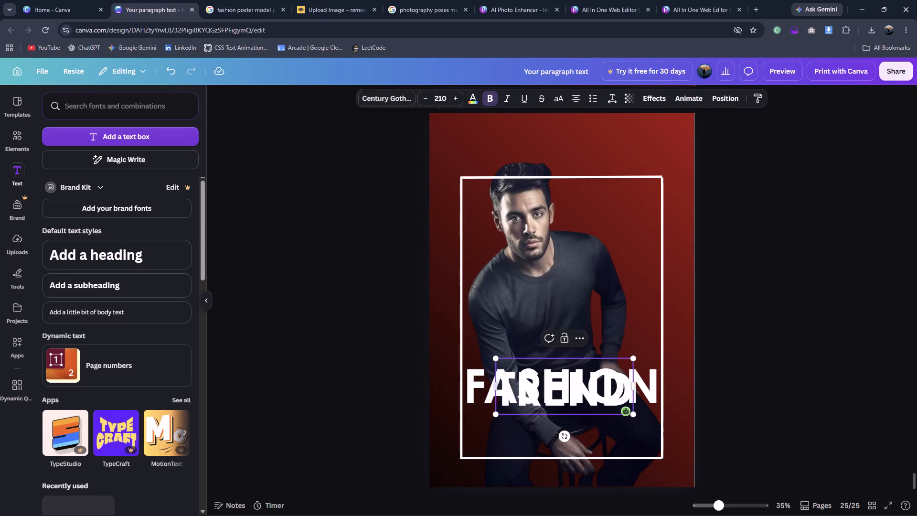
Shrink the "TREND" text to a font size of about 161 and place it below "FASHION", aligned with its left edge.
drag(634, 359, 608, 376)
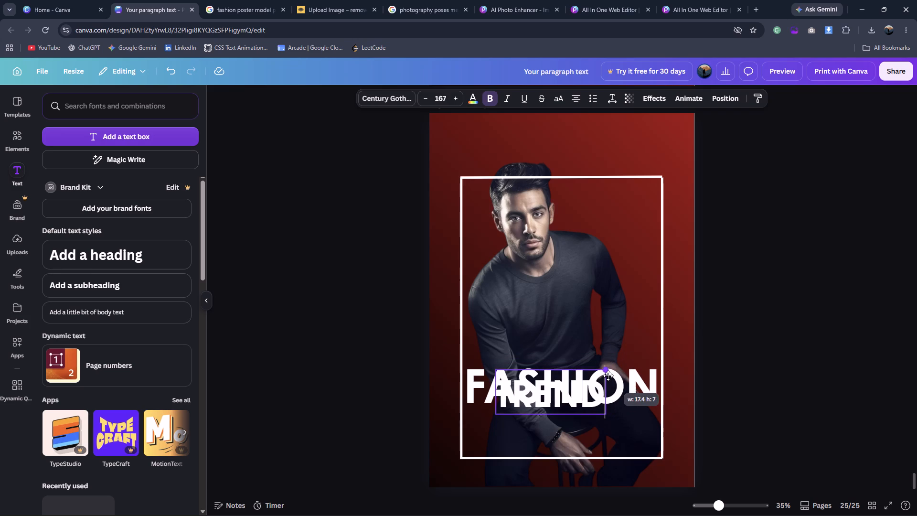
drag(608, 376, 604, 377)
click(722, 404)
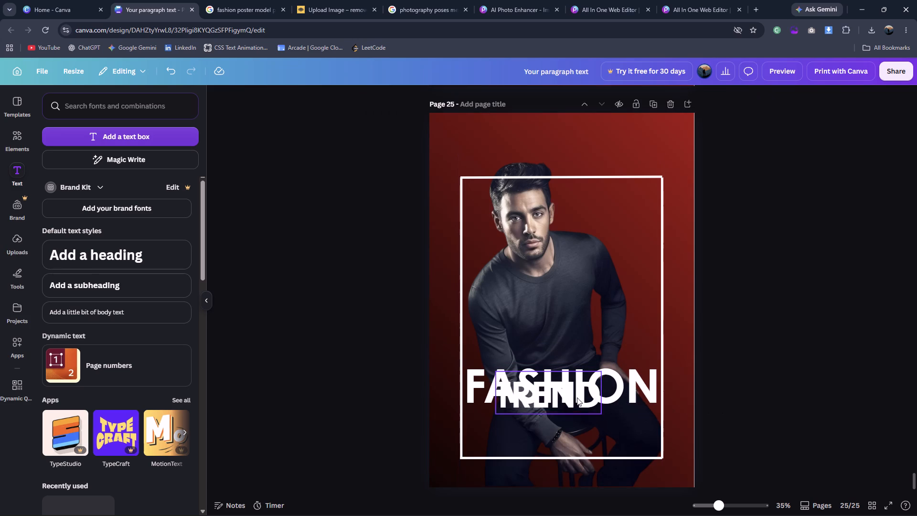
drag(572, 398, 543, 435)
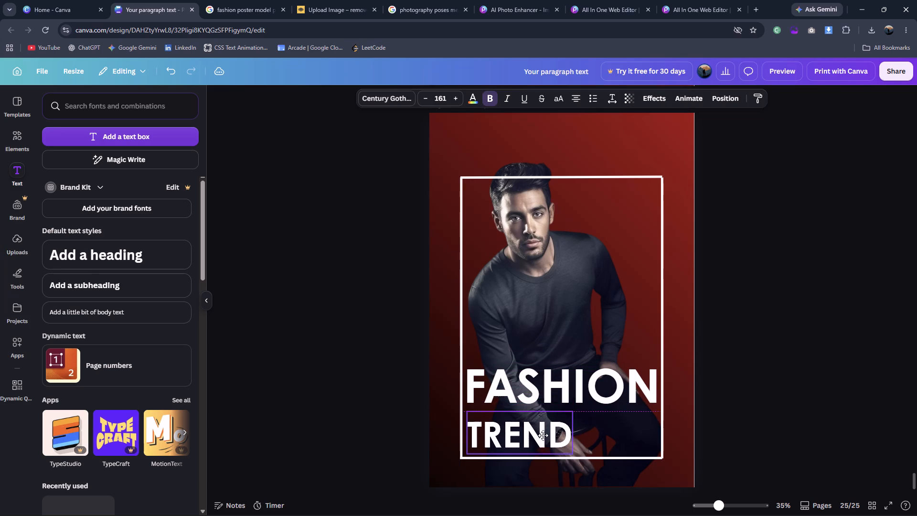
drag(543, 435, 543, 436)
Move the "FASHION" text slightly down, closer to "TREND", keeping it centred on the page.
drag(560, 373, 560, 378)
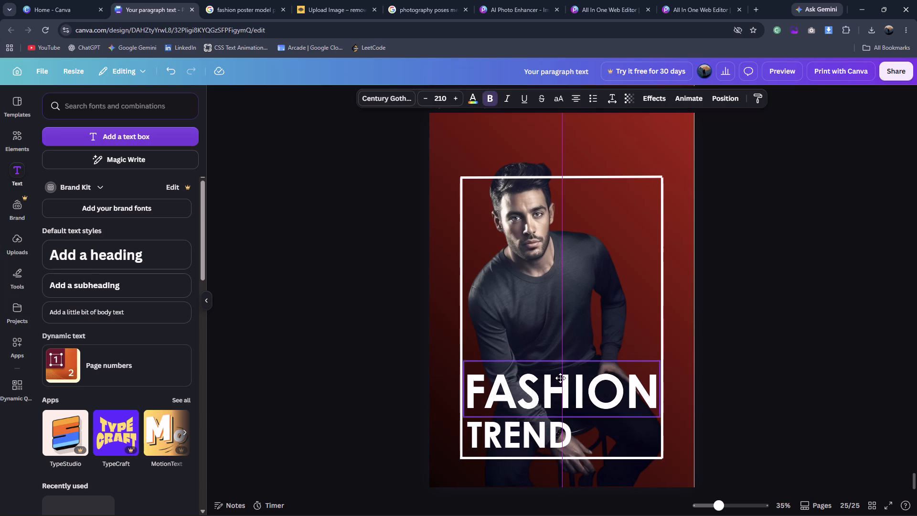
drag(560, 378, 560, 381)
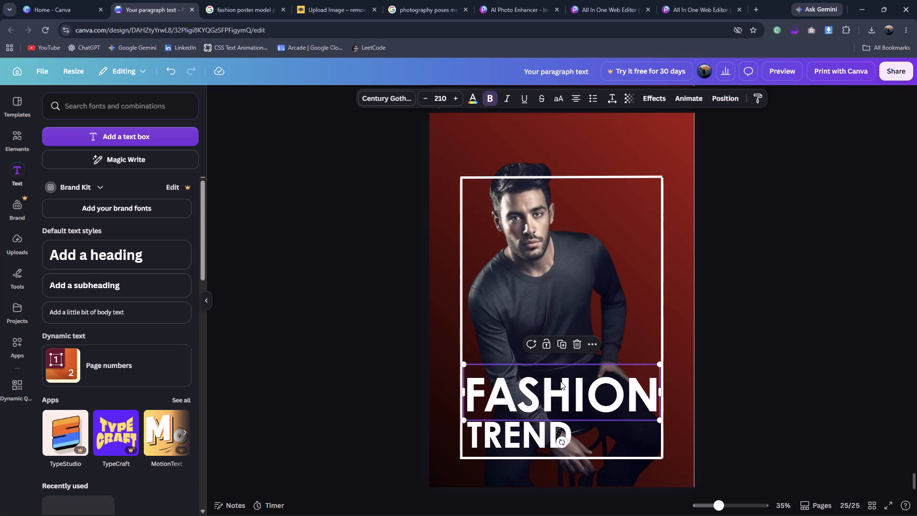
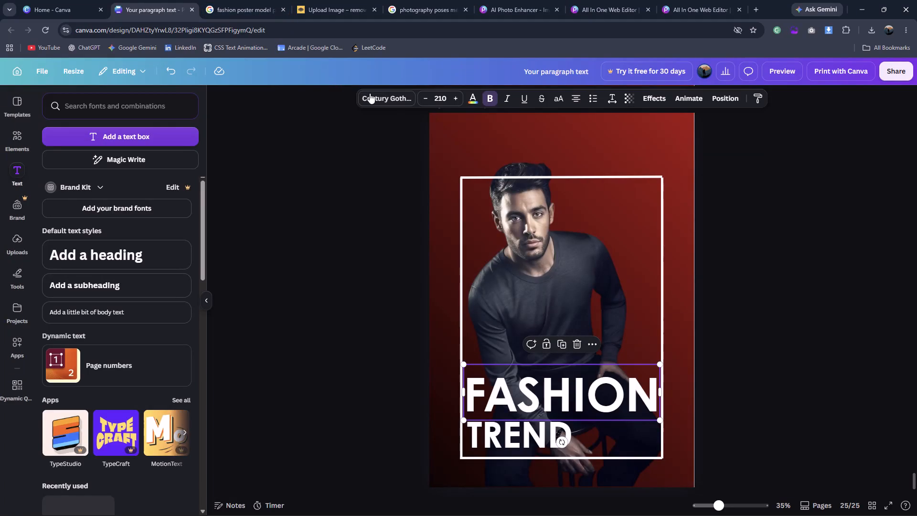
Try Belleza and Anton on the "FASHION" text, compare with the reference poster, and set its font to Alata.
click(370, 94)
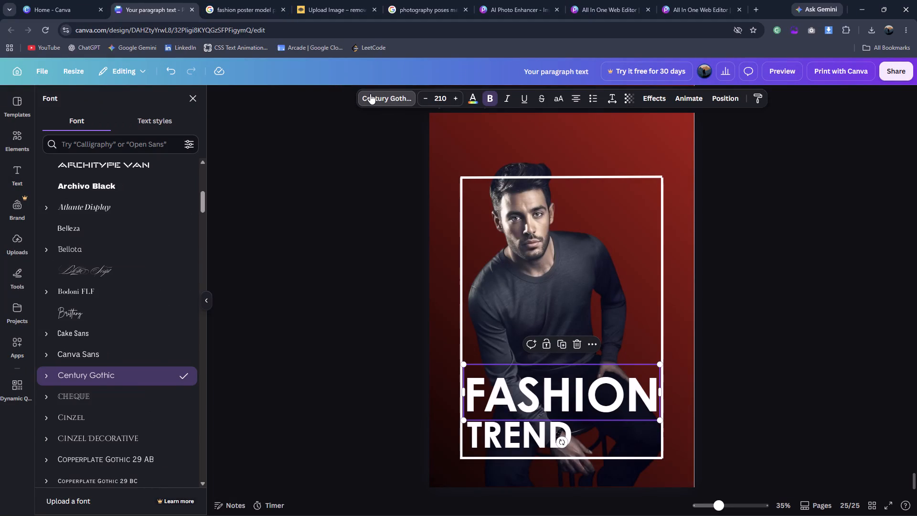
click(143, 227)
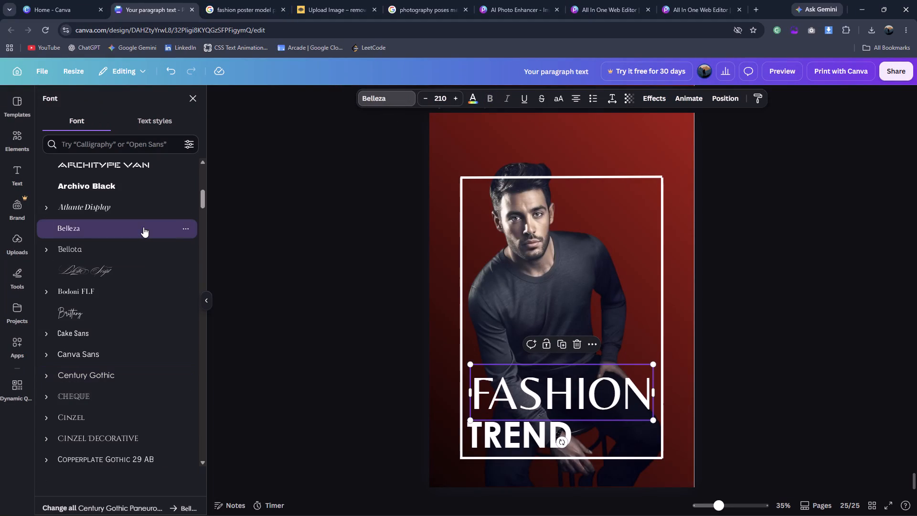
click(218, 0)
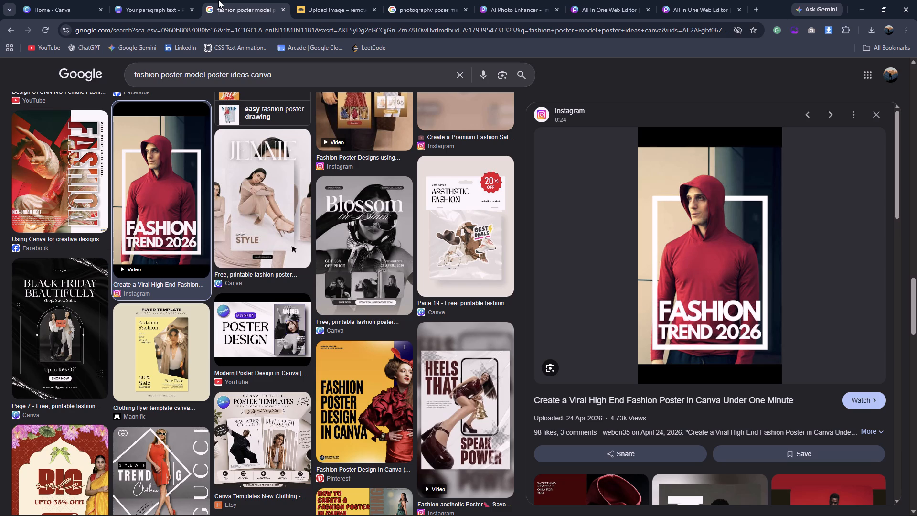
click(163, 4)
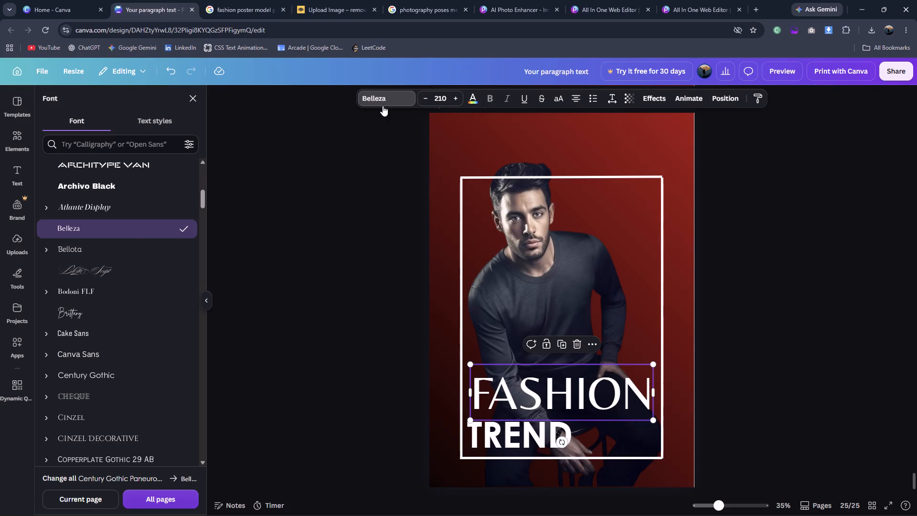
scroll(129, 231, up, 2)
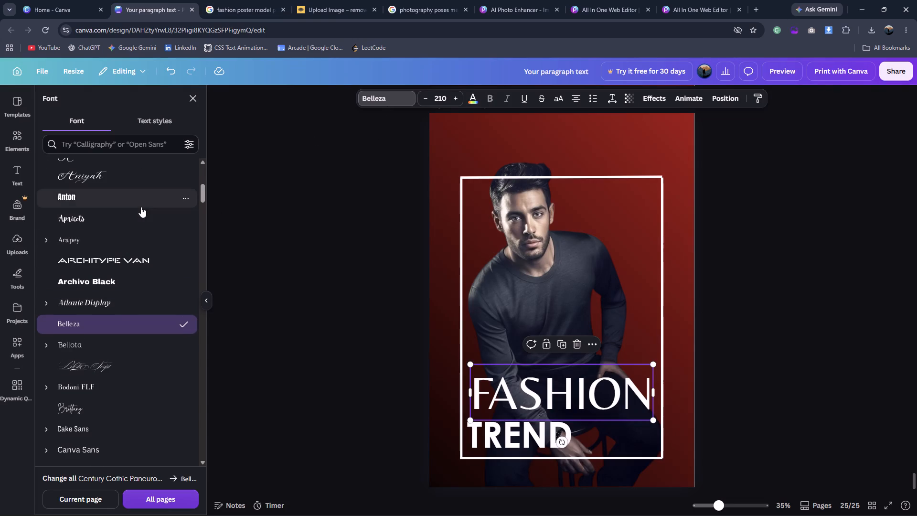
click(141, 207)
scroll(141, 207, up, 5)
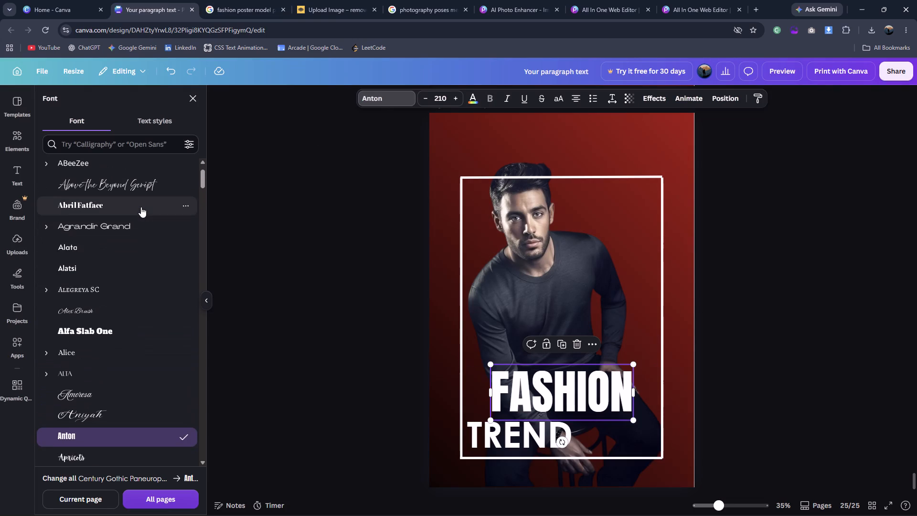
scroll(141, 207, up, 3)
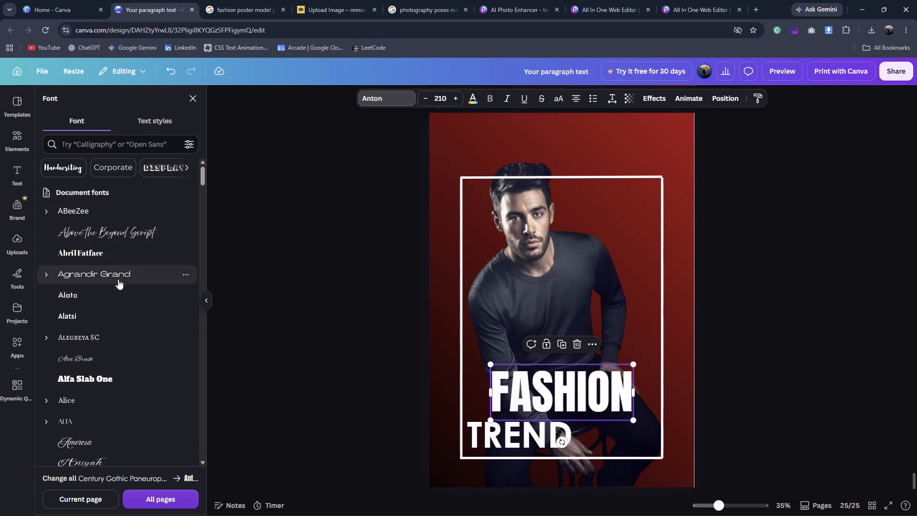
click(101, 298)
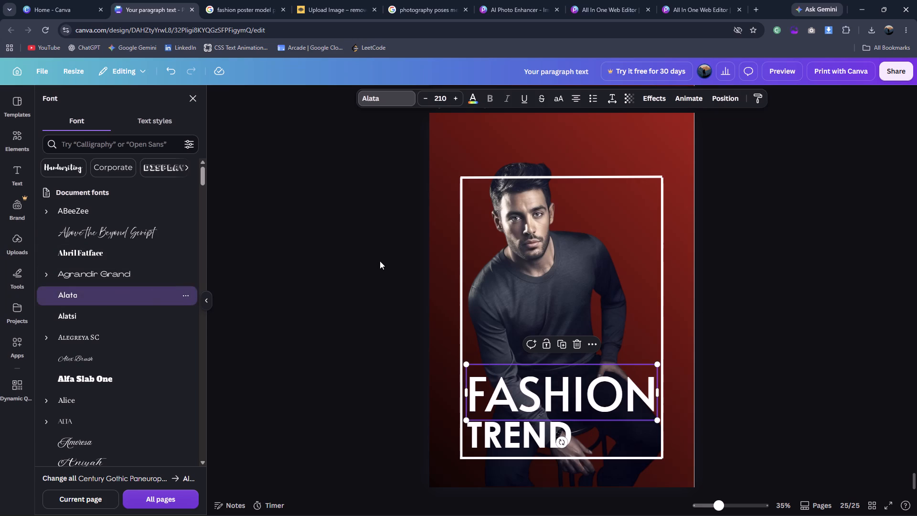
double_click(380, 261)
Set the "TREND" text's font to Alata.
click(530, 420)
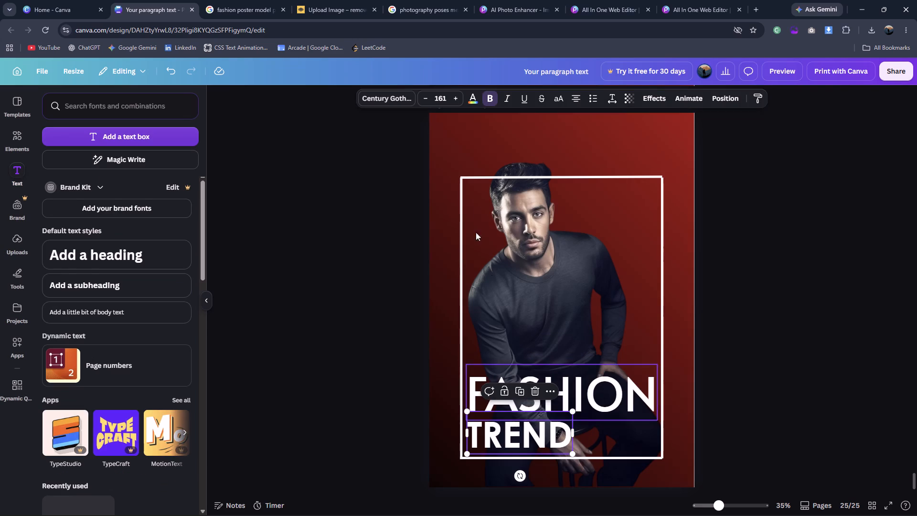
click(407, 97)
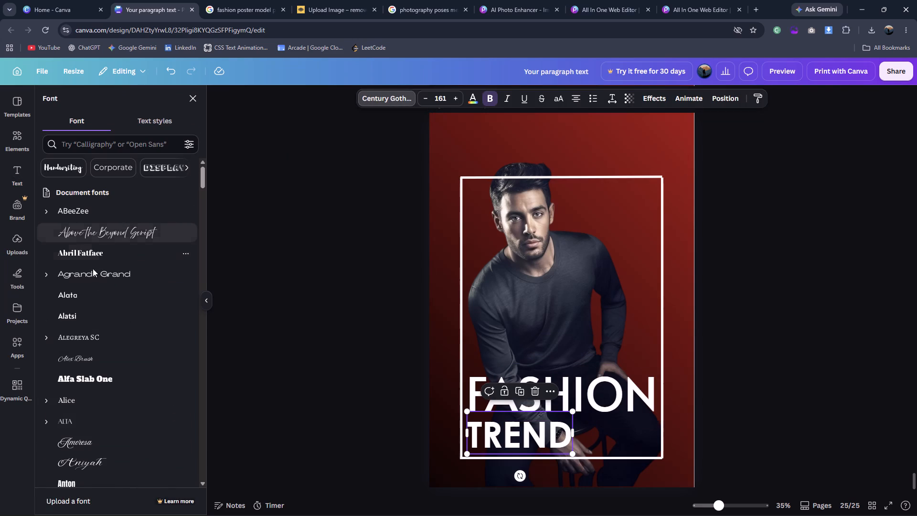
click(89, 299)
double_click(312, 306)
Try a slightly larger "FASHION" text, and move it slightly down, closer to "TREND".
click(486, 407)
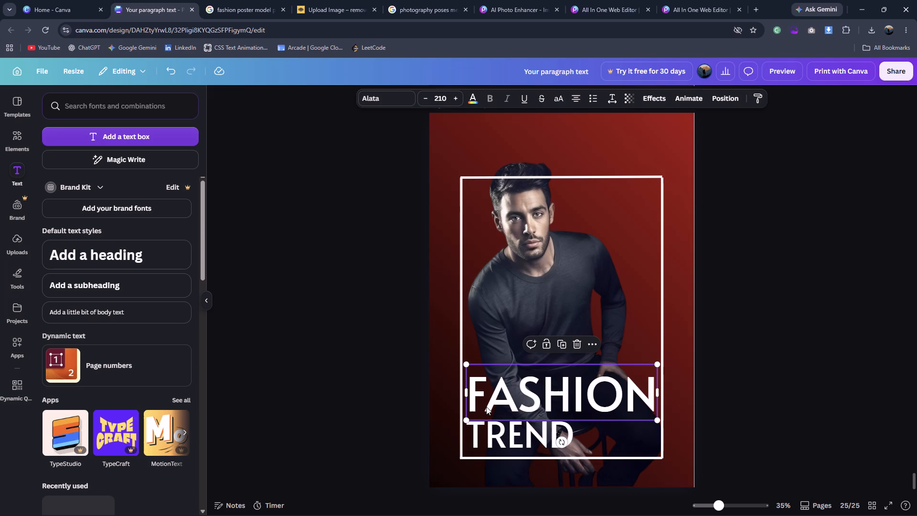
click(486, 433)
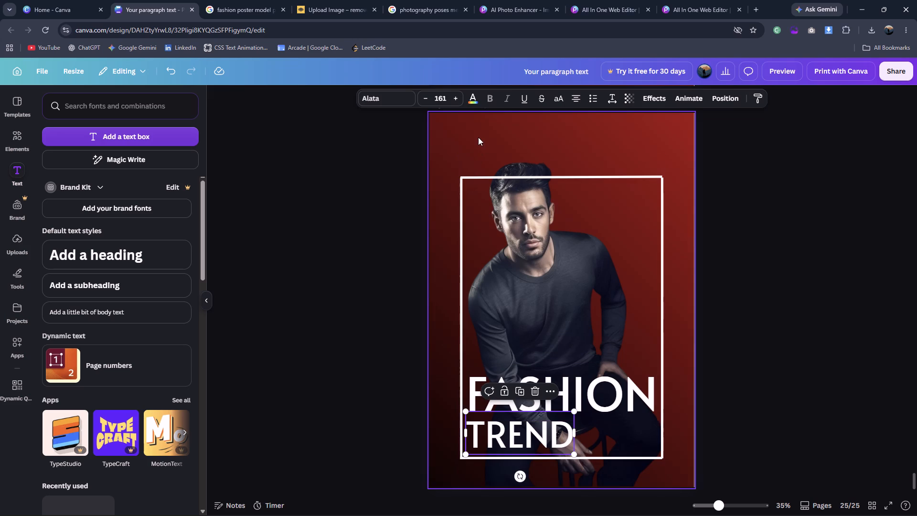
click(575, 399)
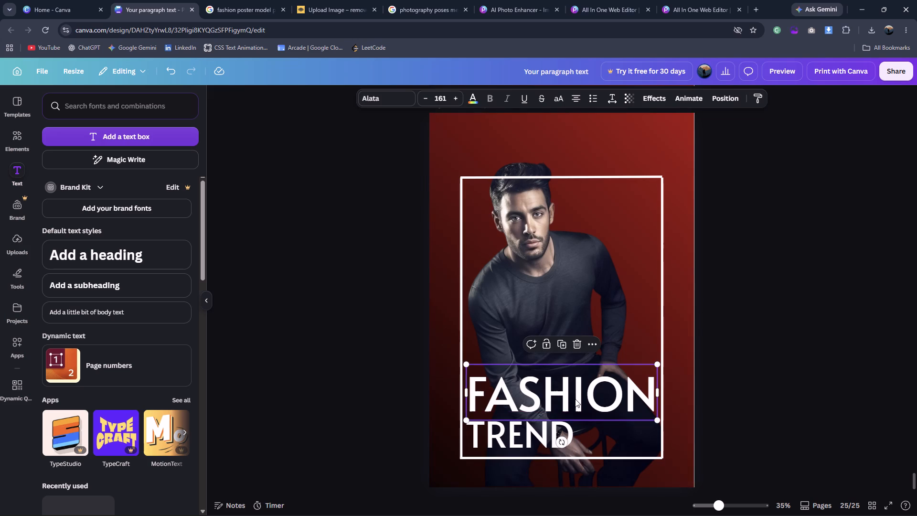
click(465, 363)
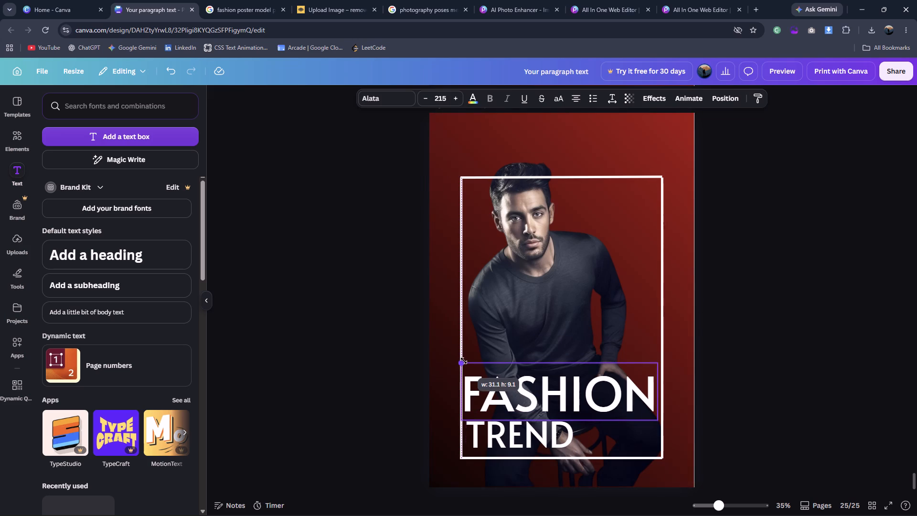
click(496, 435)
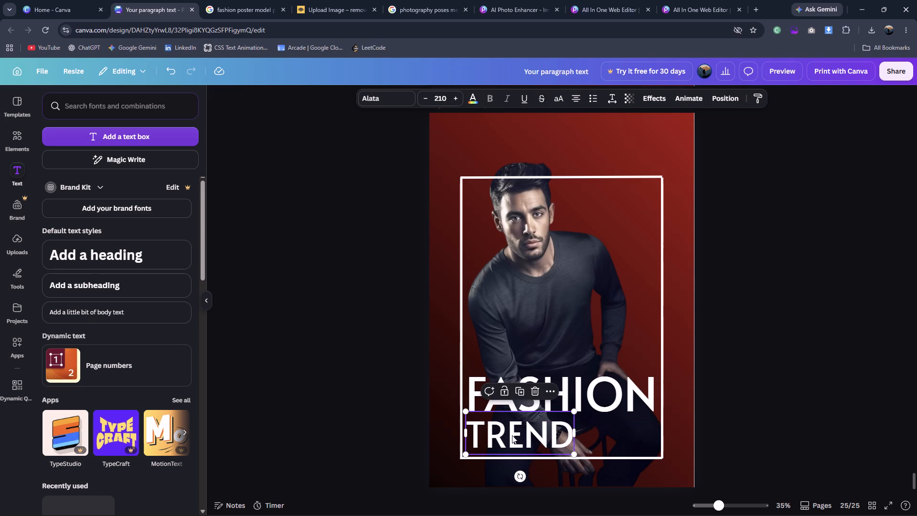
click(587, 394)
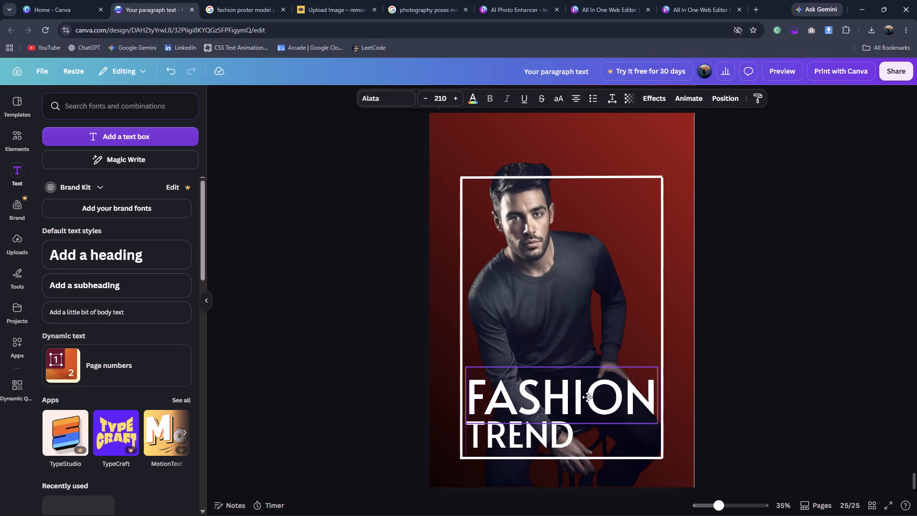
click(406, 430)
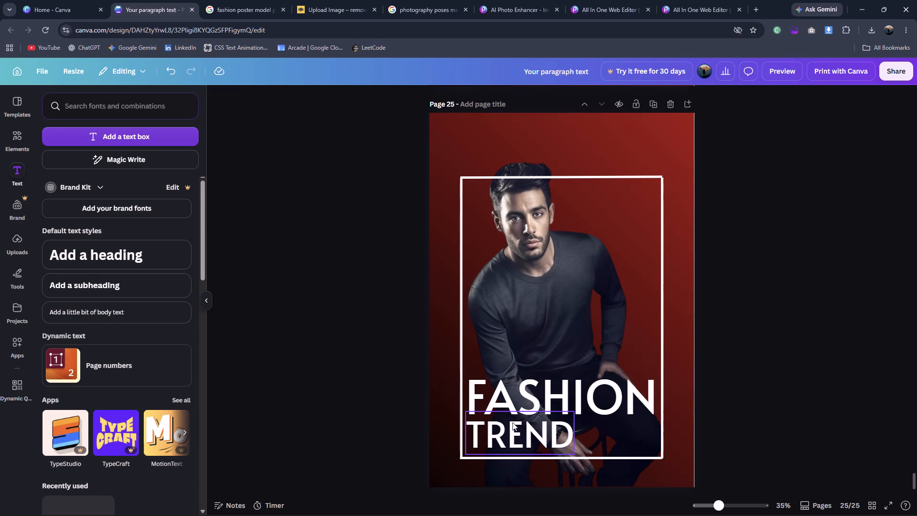
After checking the reference poster, change the "TREND" text's font to Alatsi.
click(226, 0)
click(188, 0)
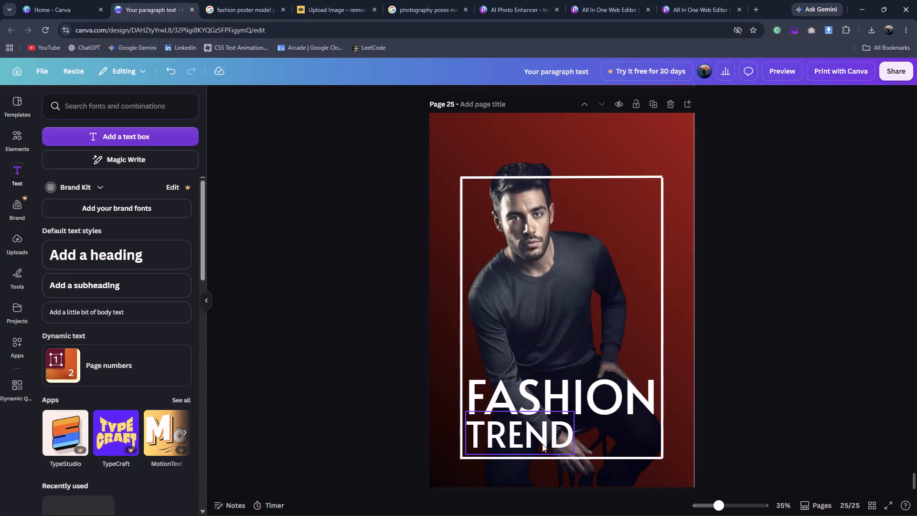
click(541, 446)
click(379, 97)
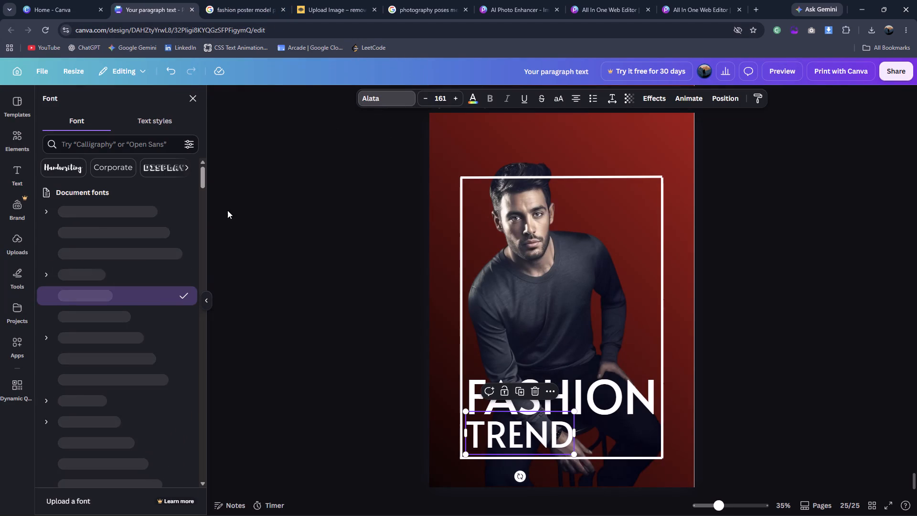
click(143, 322)
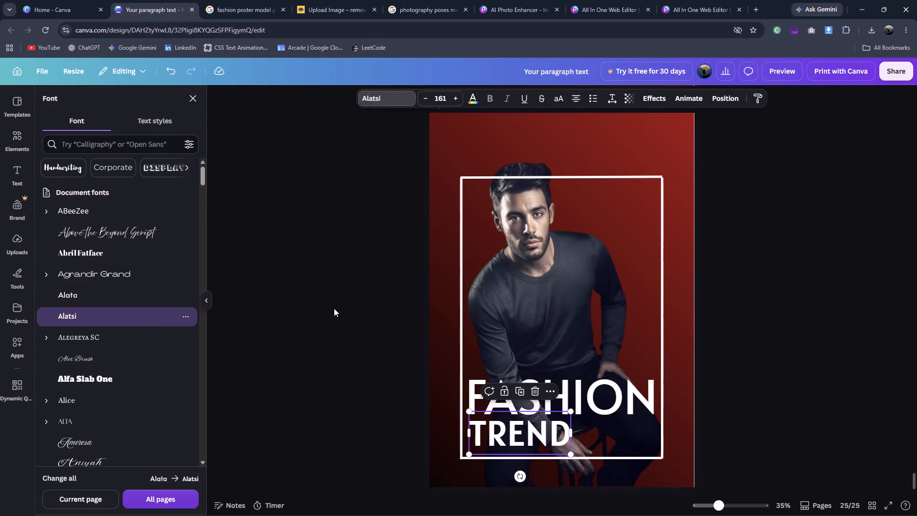
double_click(334, 308)
Enlarge the "TREND" text to a font size of about 166 so its left edge lines up with "FASHION".
click(501, 415)
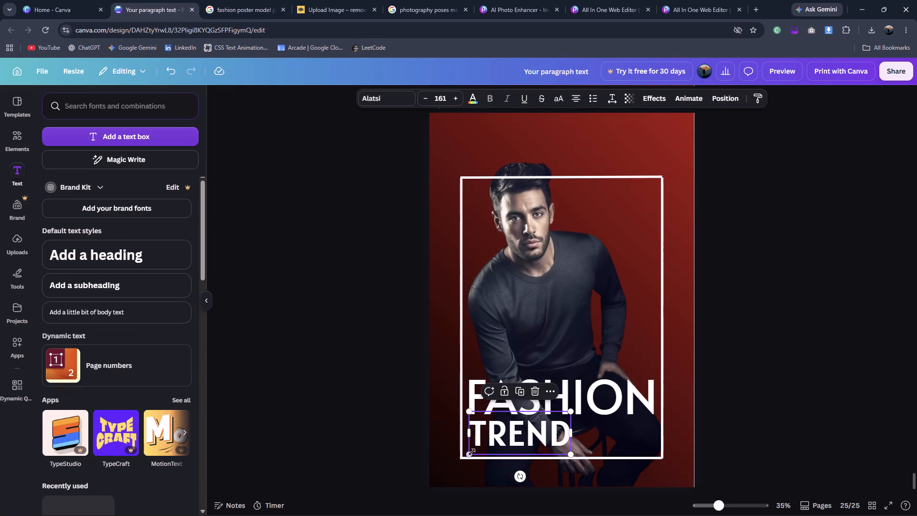
click(469, 453)
click(398, 427)
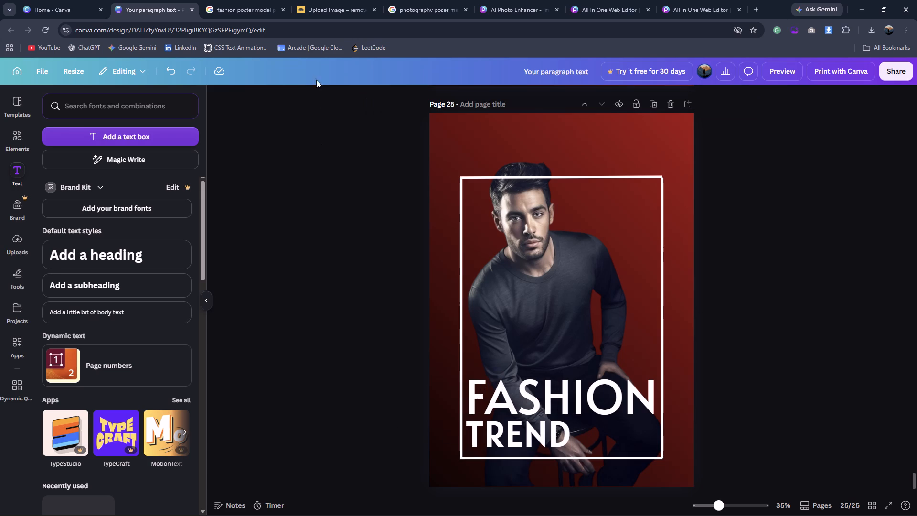
Check the reference poster, duplicate the "TREND" text, shrink the copy to a font size of about 122 and place it just right of the original.
click(267, 5)
click(186, 0)
click(506, 422)
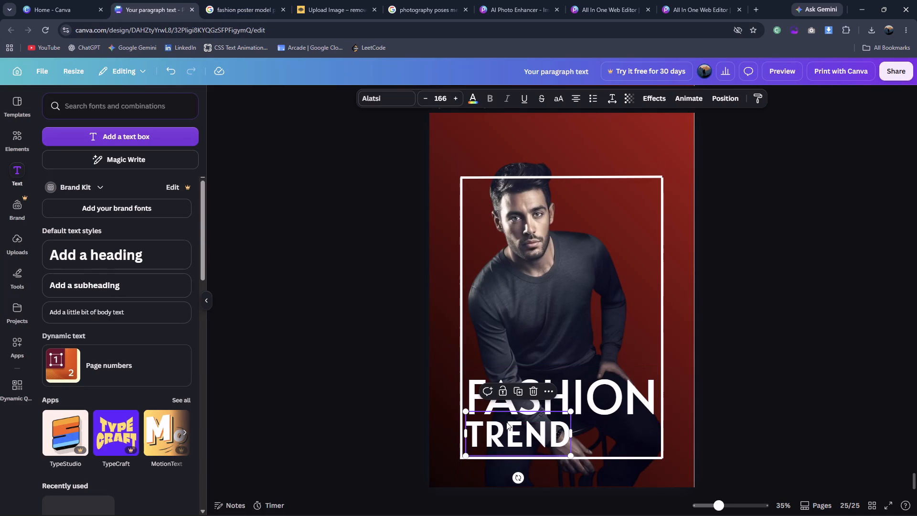
key(ctrl+d)
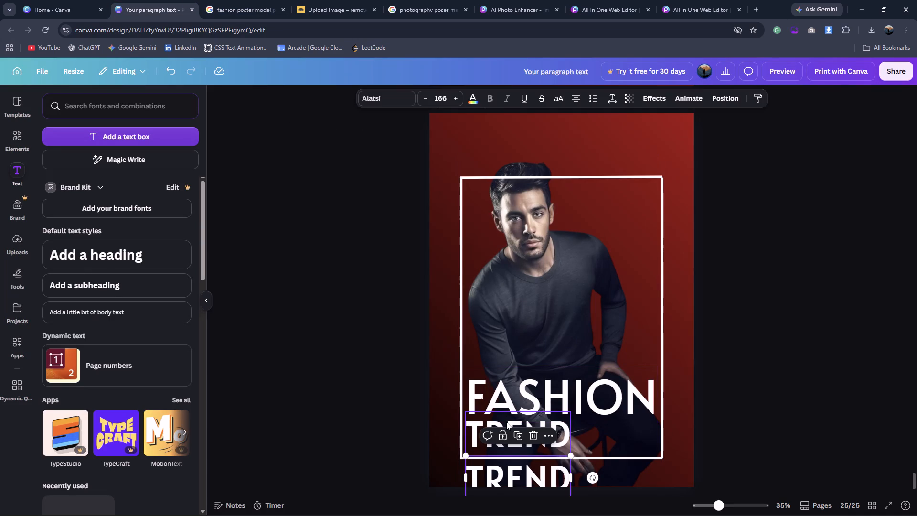
click(760, 443)
drag(556, 477, 589, 449)
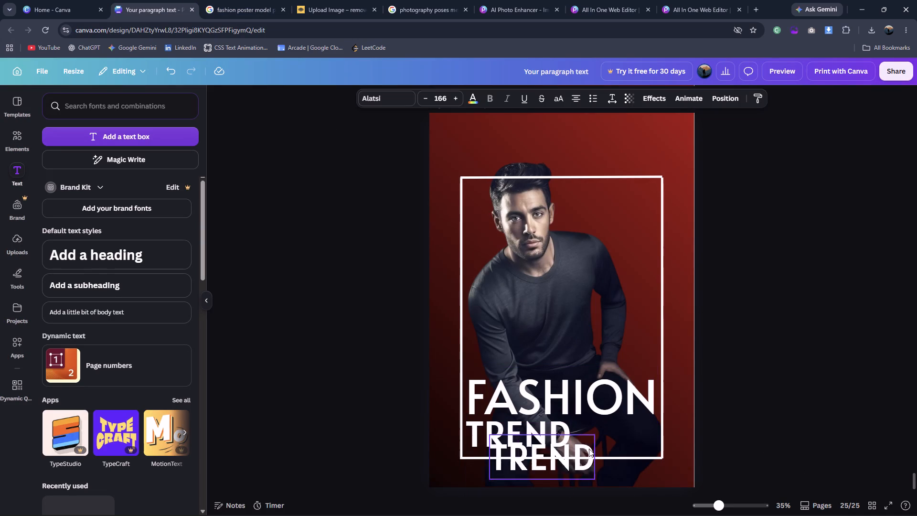
drag(589, 449, 658, 432)
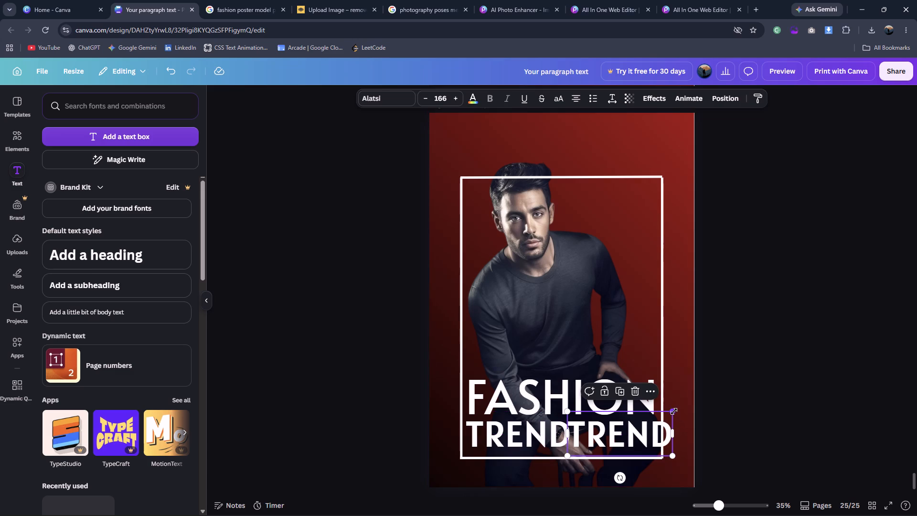
drag(674, 411, 644, 416)
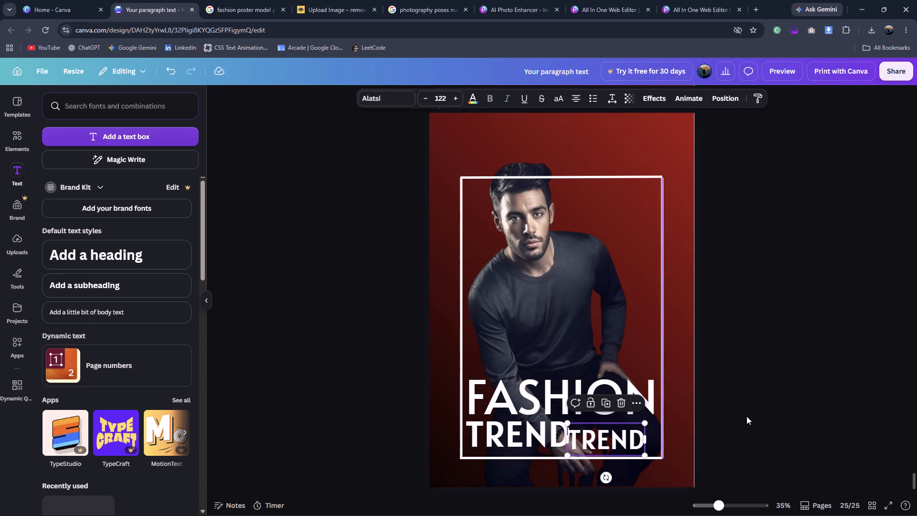
click(746, 416)
drag(612, 436, 619, 430)
Change the copied "TREND" text to read "2026".
double_click(619, 430)
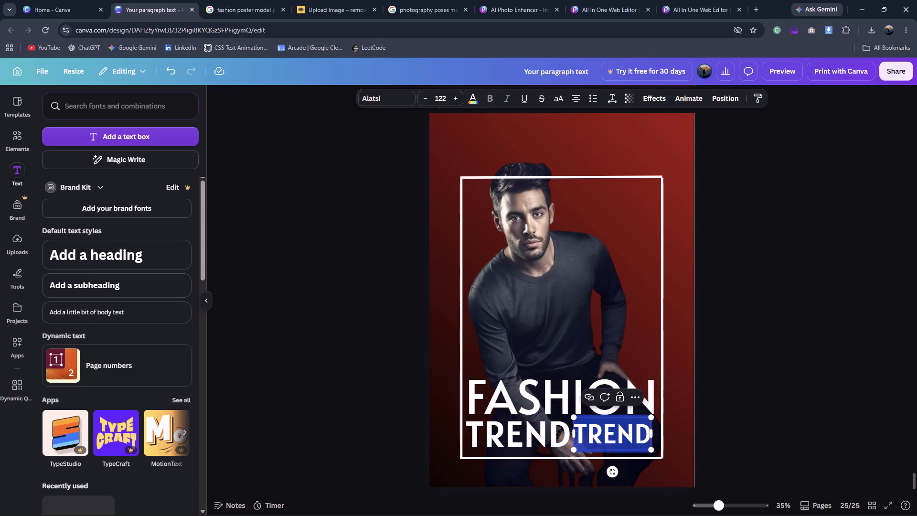
text(2026)
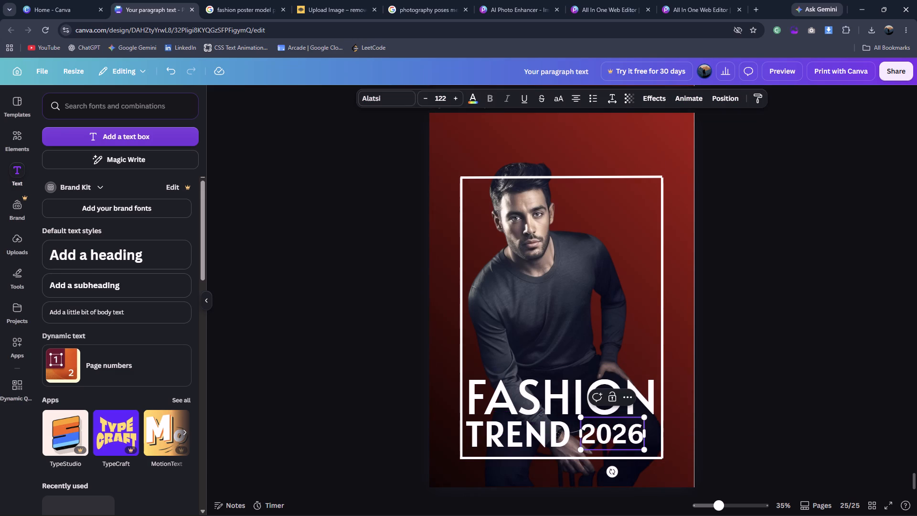
Enlarge the "2026" text to a font size of about 144 and position it beside "TREND", inside the white frame.
drag(646, 453, 658, 456)
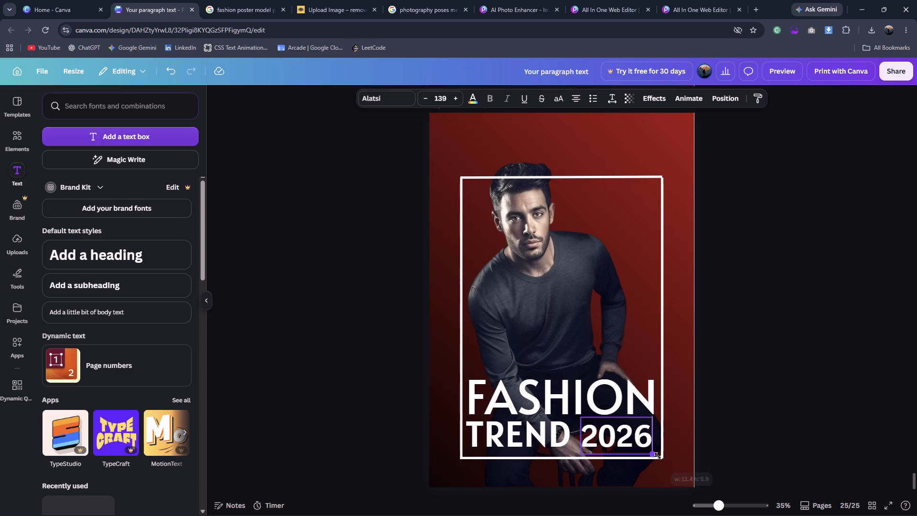
drag(658, 456, 659, 456)
click(729, 433)
drag(640, 435, 632, 432)
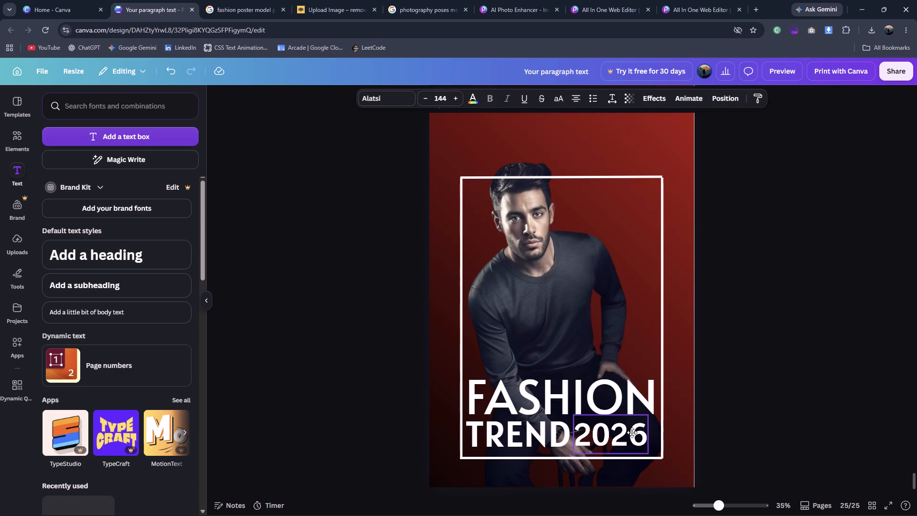
drag(632, 432, 636, 432)
click(754, 409)
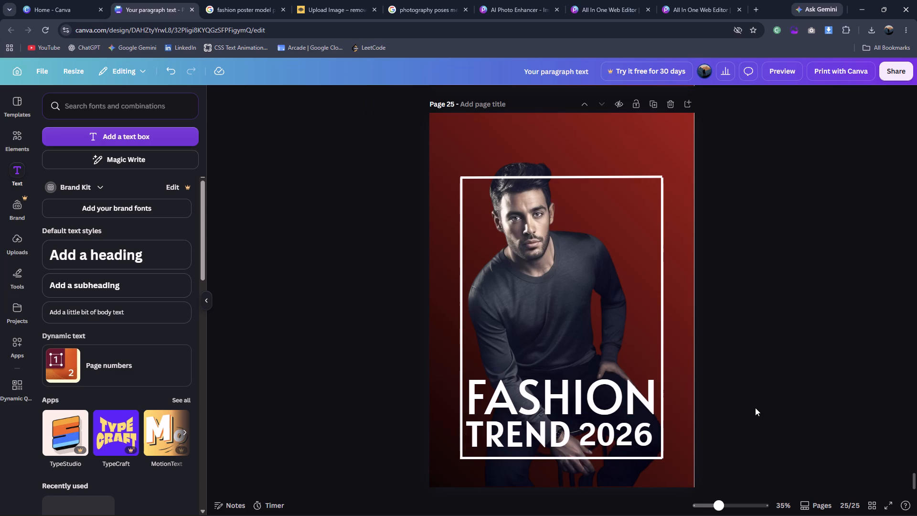
Check the reference poster and thicken the white frame's top line to a stroke weight of 31.
click(209, 0)
click(186, 3)
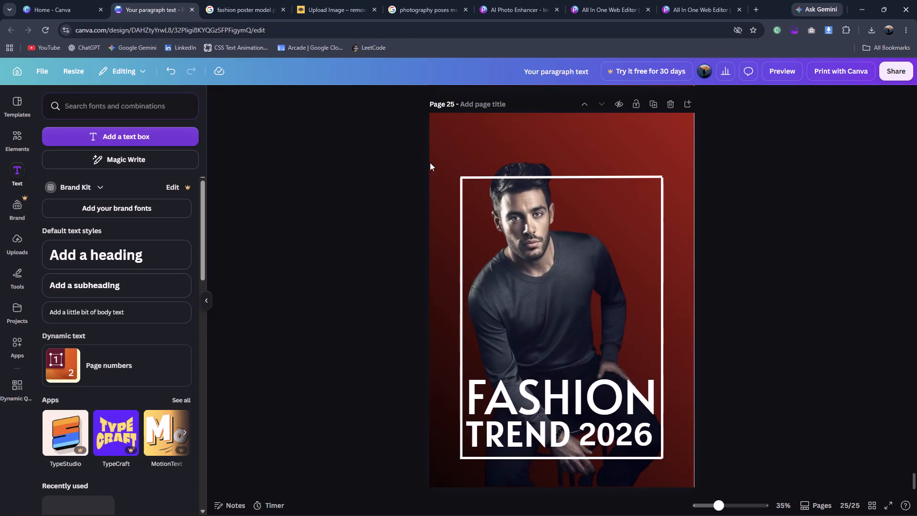
click(482, 181)
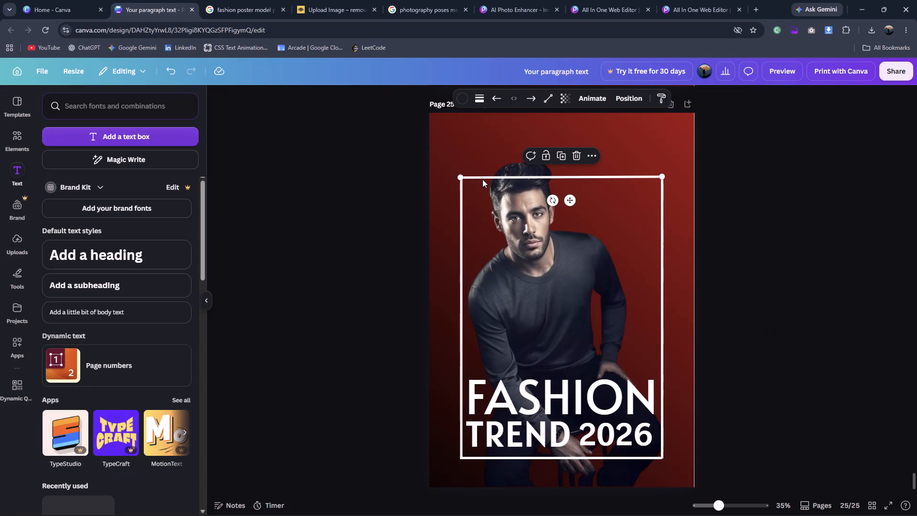
click(474, 98)
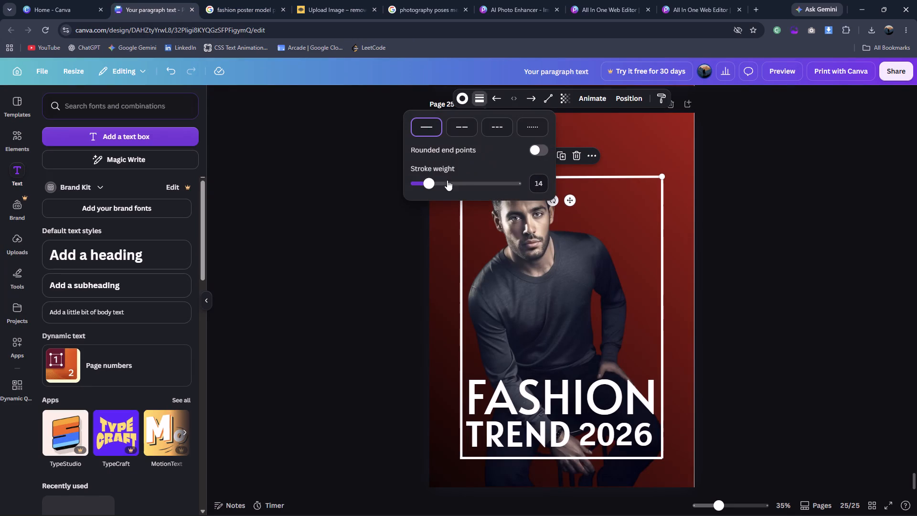
drag(432, 183, 447, 183)
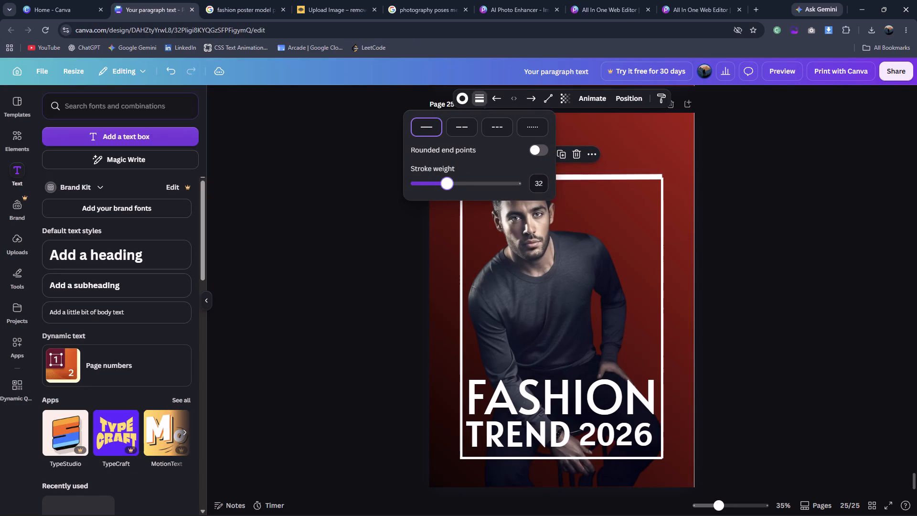
drag(447, 183, 446, 183)
click(400, 229)
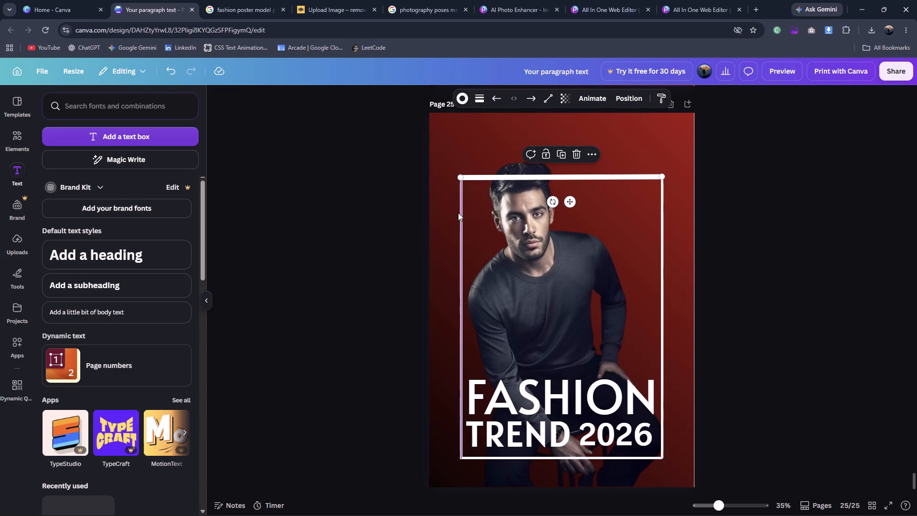
Set the stroke weight of the white frame's left line to 31.
click(458, 213)
click(478, 104)
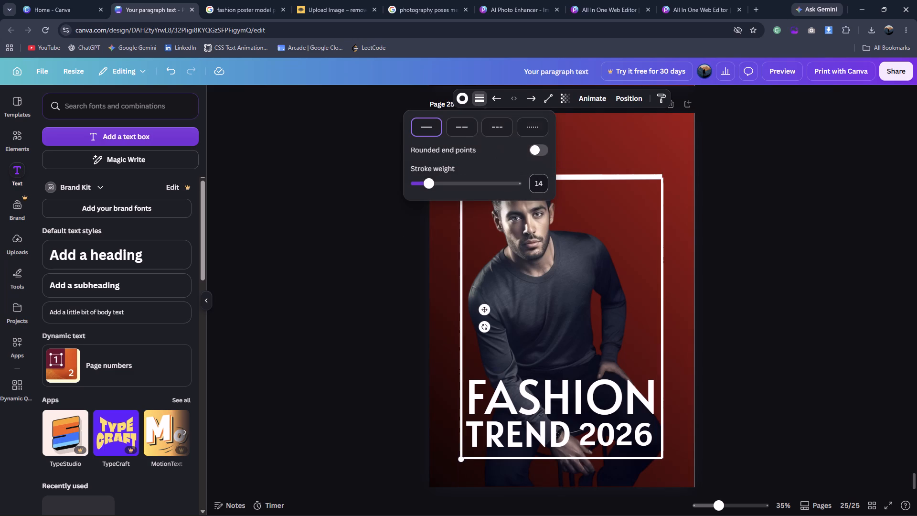
double_click(534, 179)
text(31)
click(484, 161)
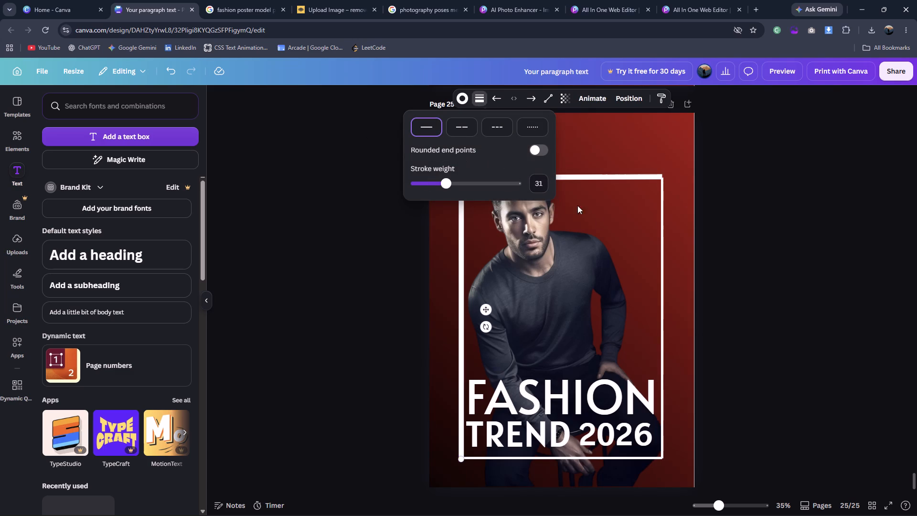
Set the stroke weight of the white frame's right line to 31.
click(661, 237)
click(479, 97)
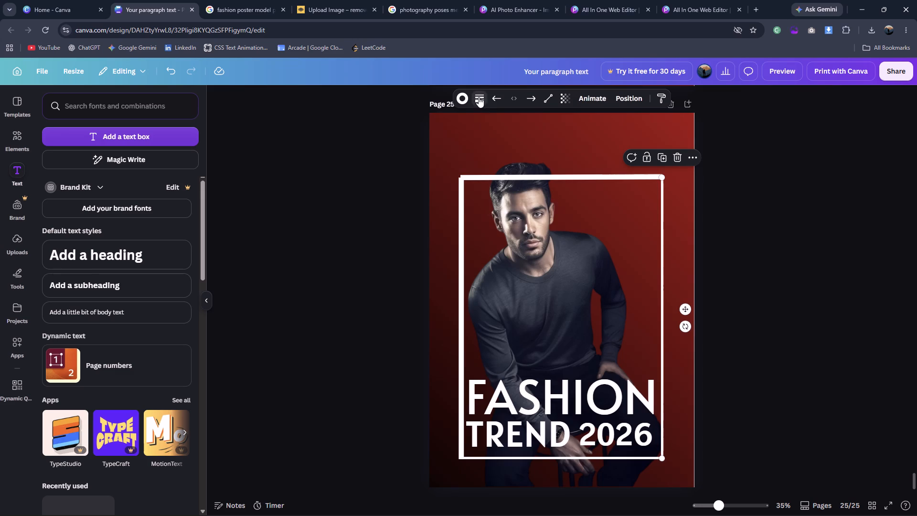
double_click(535, 182)
text(31)
click(432, 161)
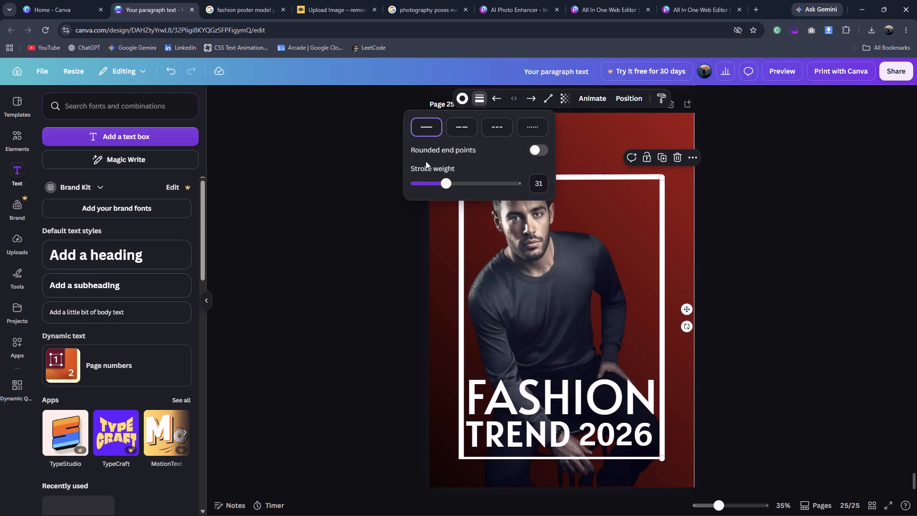
double_click(729, 270)
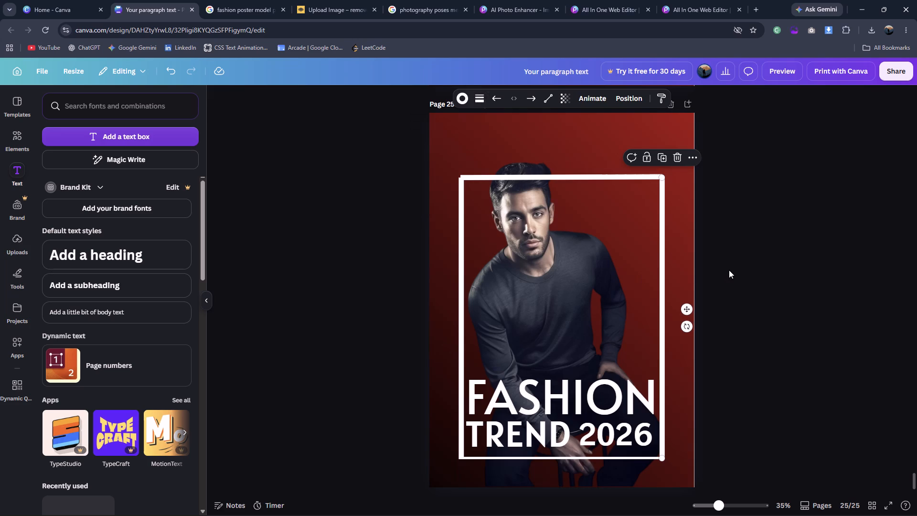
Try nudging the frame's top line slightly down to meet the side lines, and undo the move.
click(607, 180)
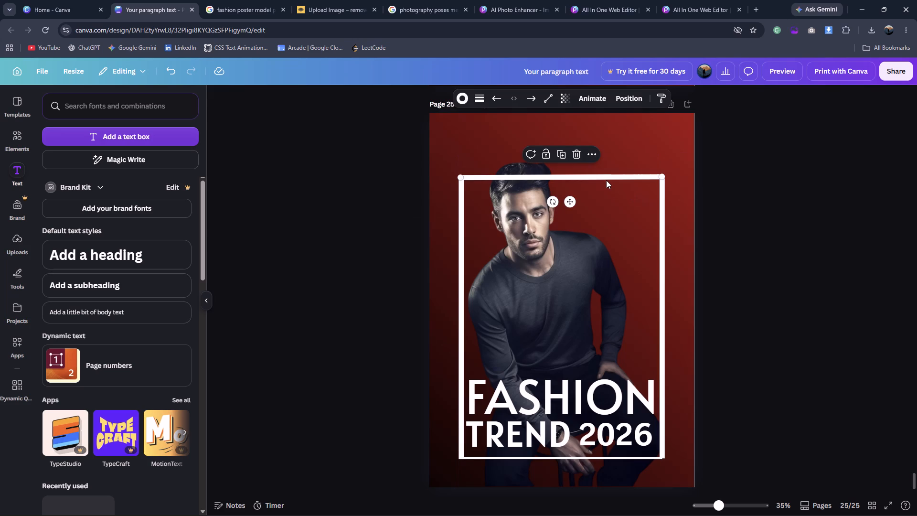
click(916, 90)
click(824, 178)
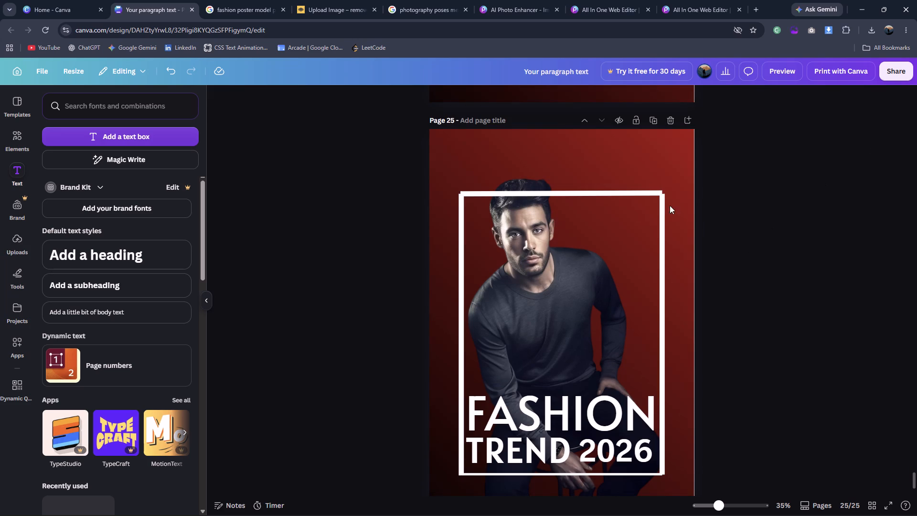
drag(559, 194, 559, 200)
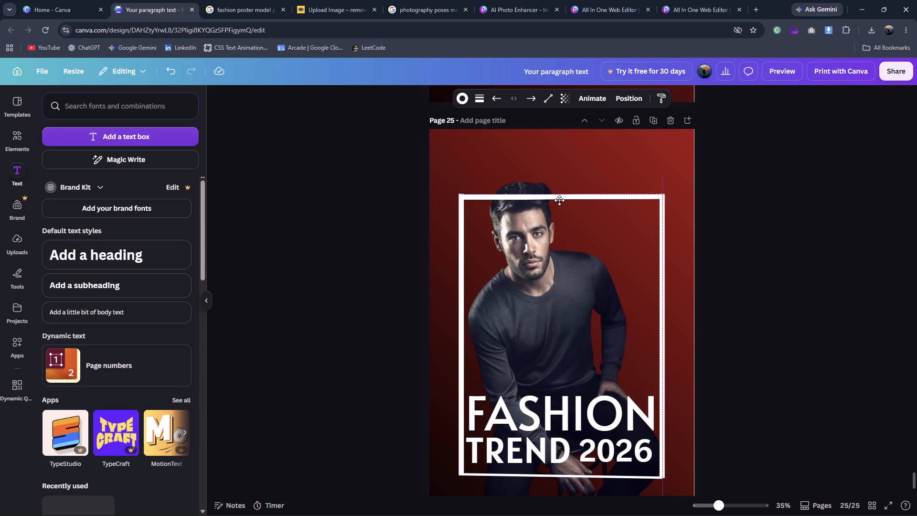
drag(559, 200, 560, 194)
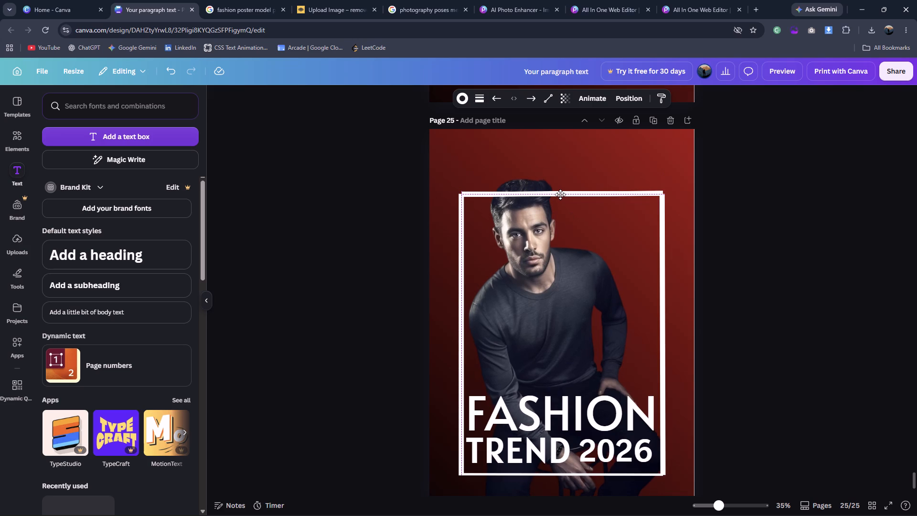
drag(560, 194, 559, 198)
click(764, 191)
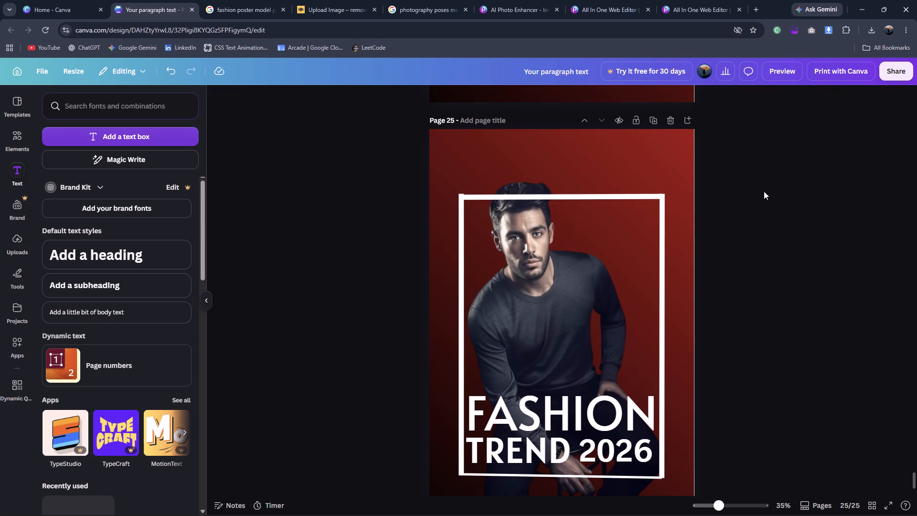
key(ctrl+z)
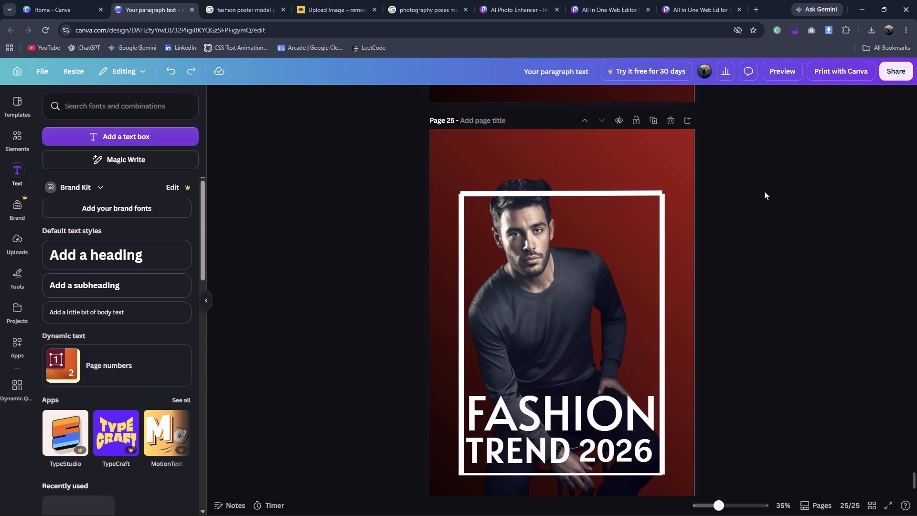
Set the stroke weight of the white frame's bottom line to 31.
click(501, 477)
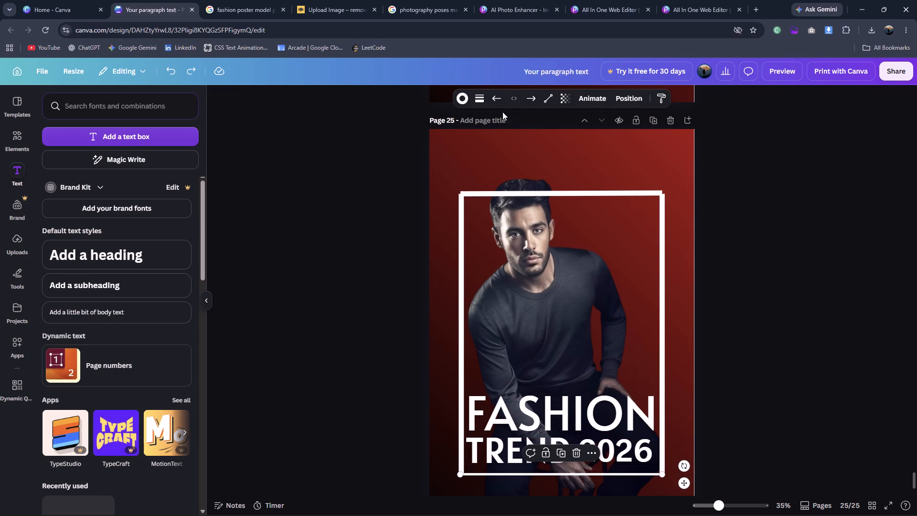
click(485, 95)
double_click(542, 188)
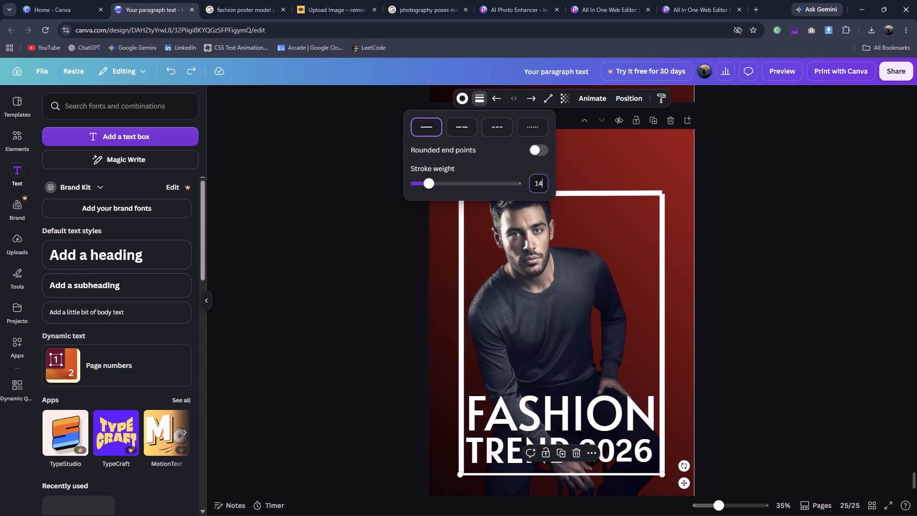
text(31)
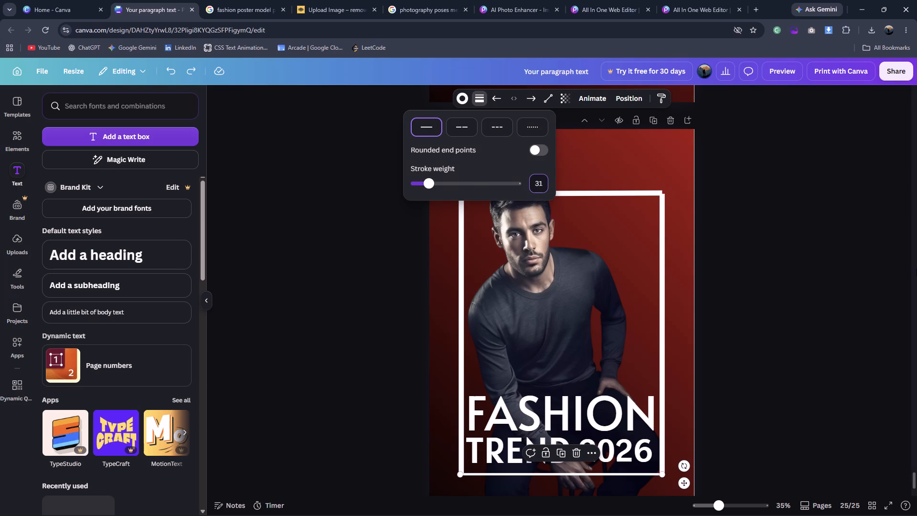
click(916, 269)
scroll(776, 323, down, 2)
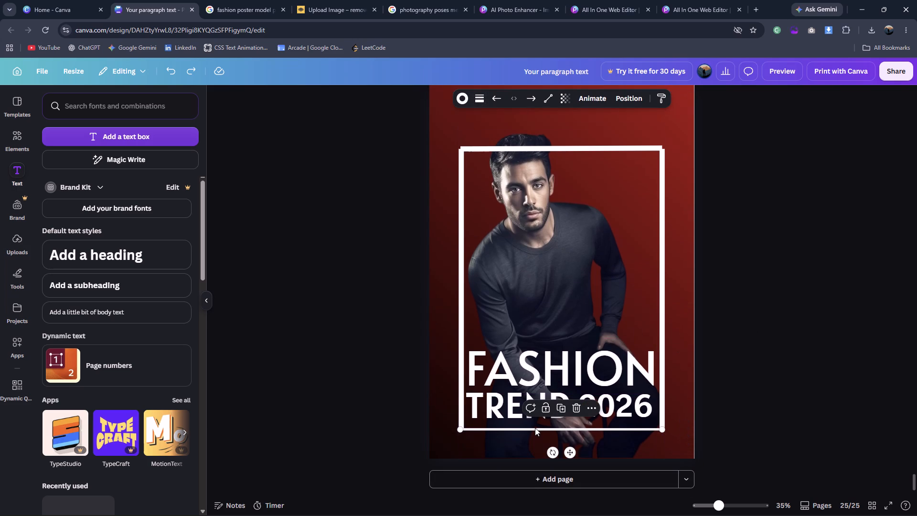
click(530, 432)
click(586, 429)
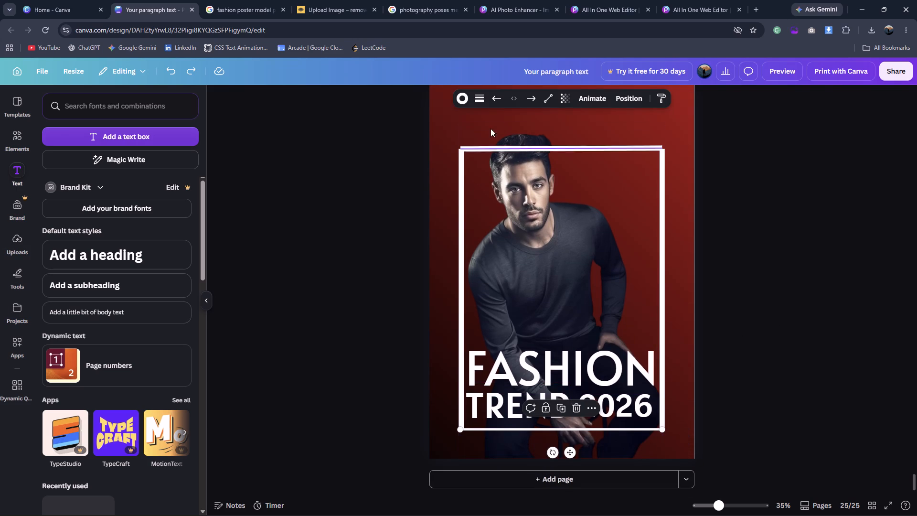
click(475, 94)
click(541, 182)
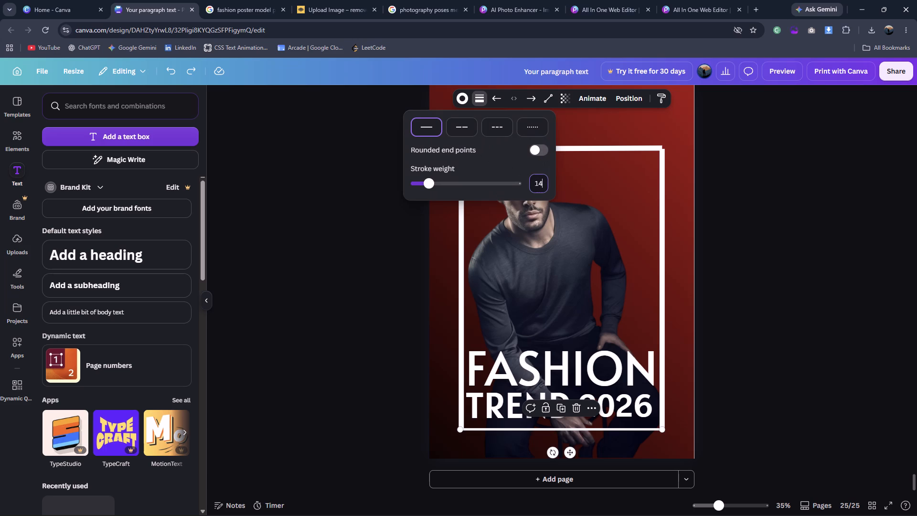
text(31)
click(474, 160)
double_click(337, 250)
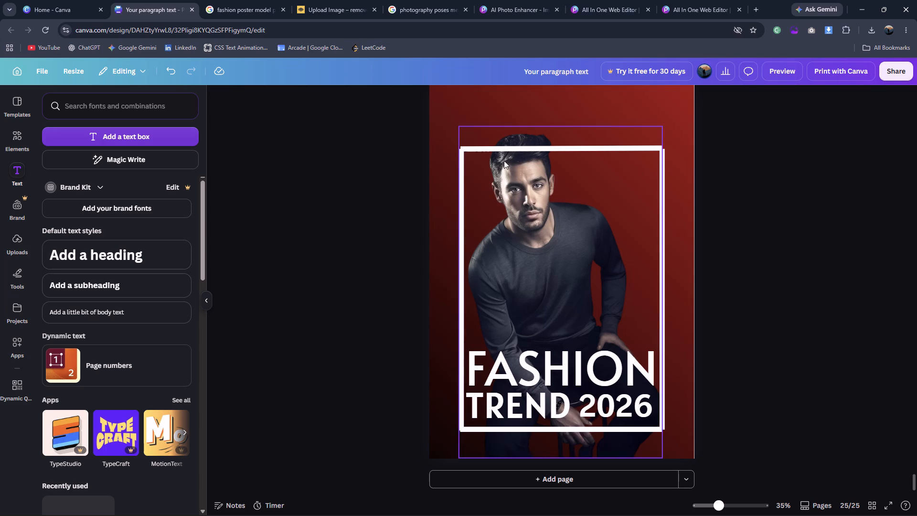
Turn on rounded end points for the white frame's left line.
click(459, 158)
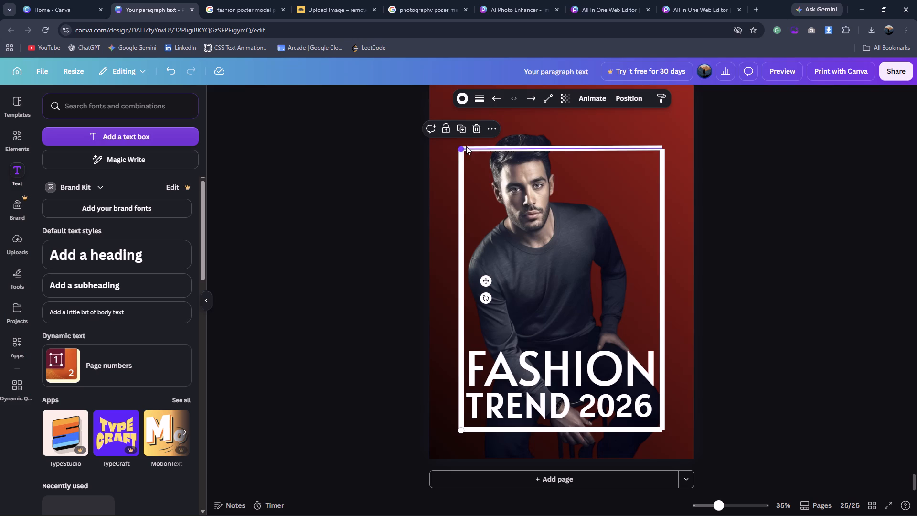
click(481, 103)
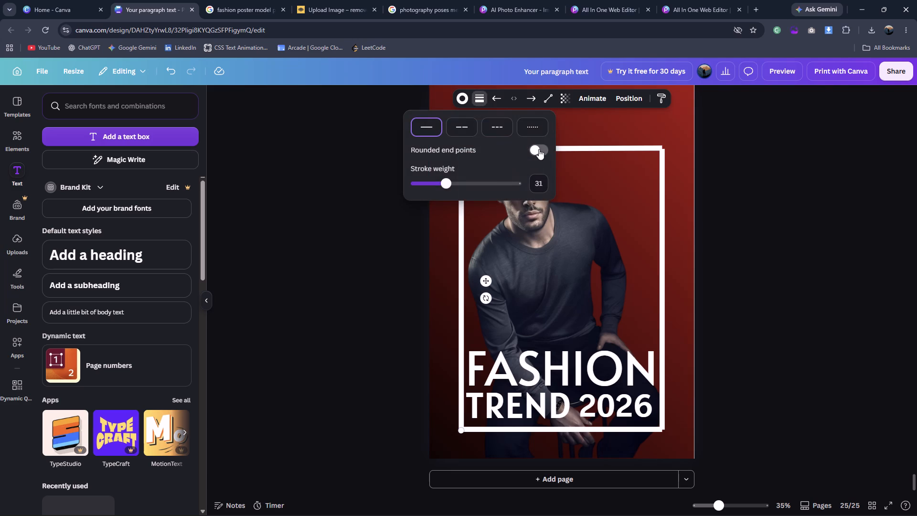
click(539, 149)
double_click(738, 186)
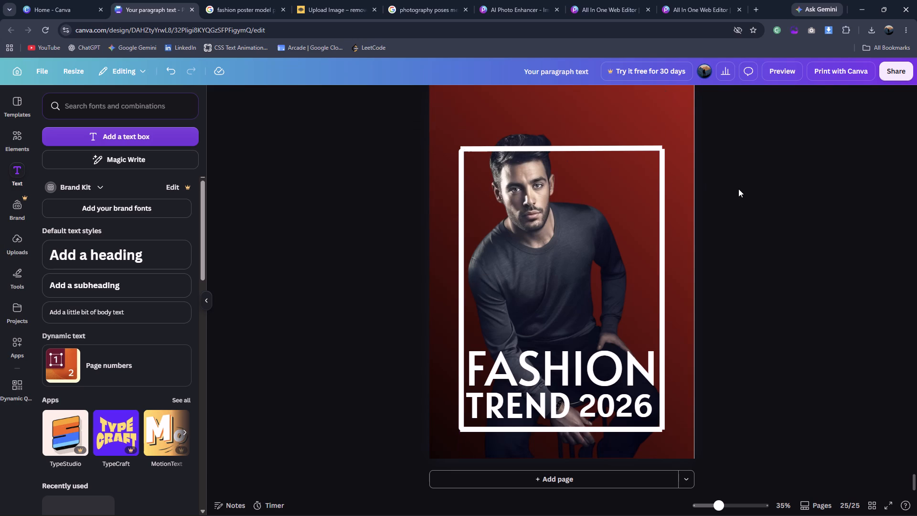
Turn on rounded end points for the white frame's top line.
click(609, 151)
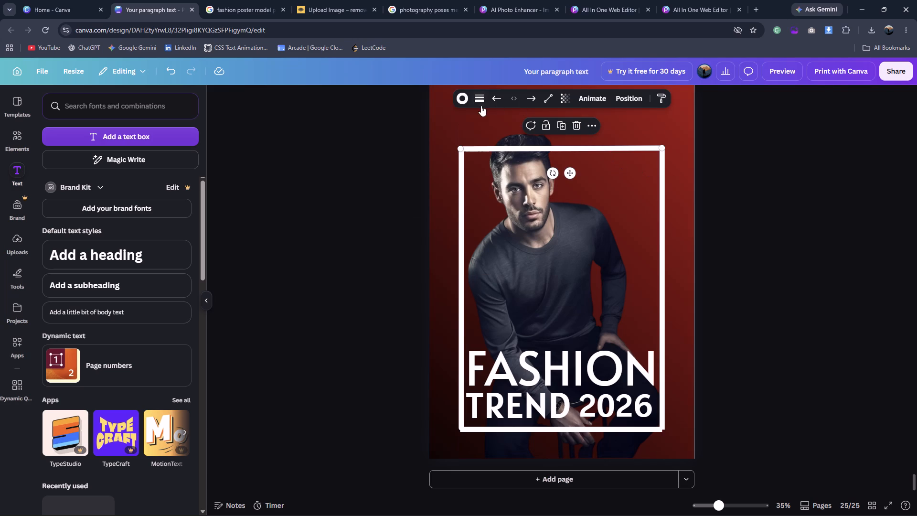
click(480, 101)
click(545, 149)
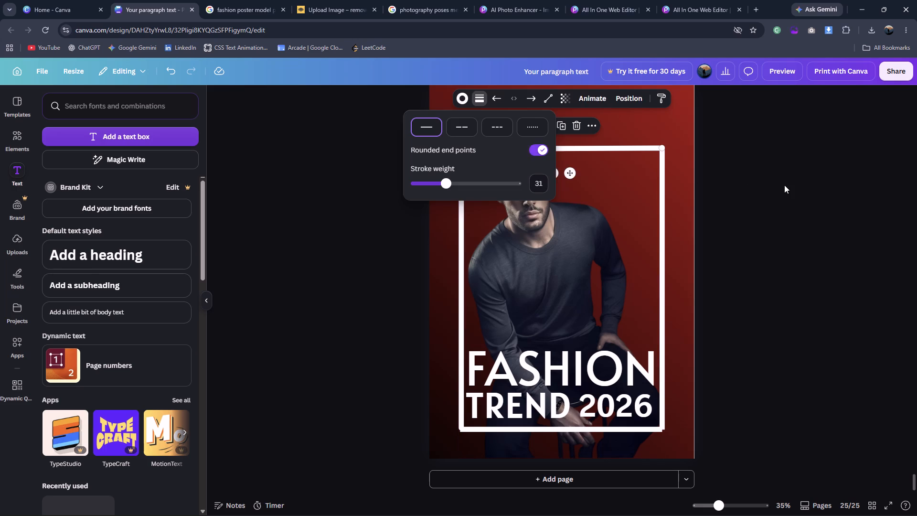
double_click(784, 185)
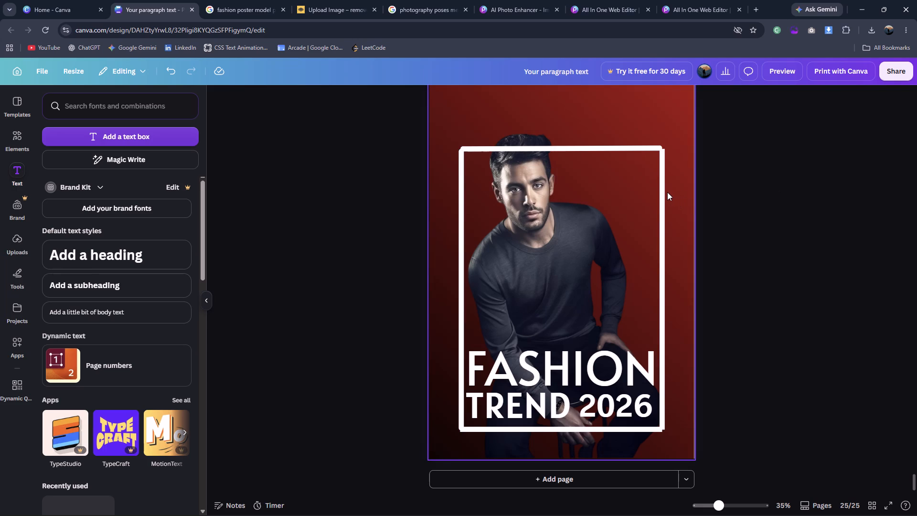
Turn on rounded end points for the white frame's right line.
click(667, 192)
click(479, 99)
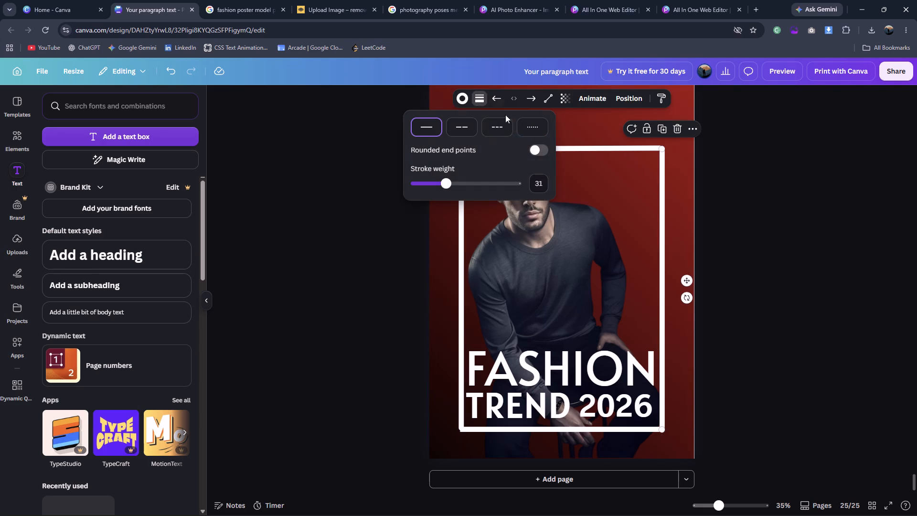
click(536, 148)
double_click(764, 190)
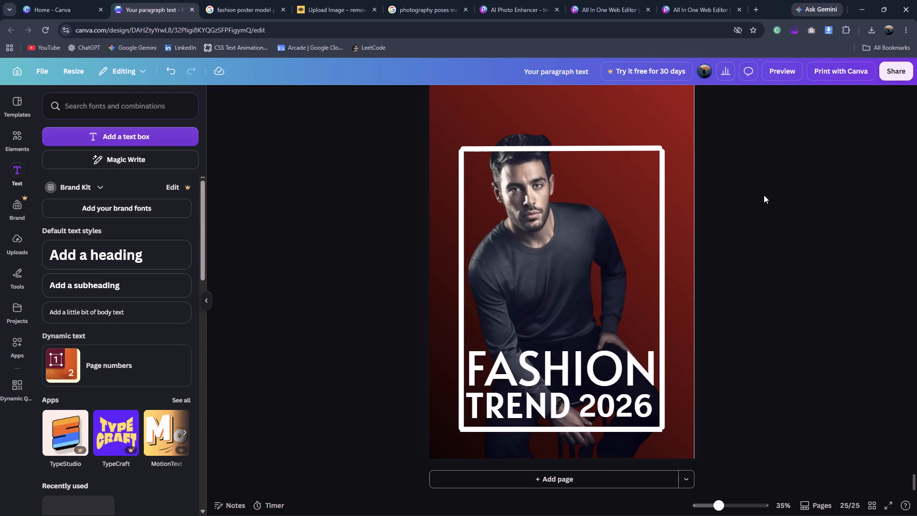
Turn on rounded end points for the white frame's bottom line.
click(598, 430)
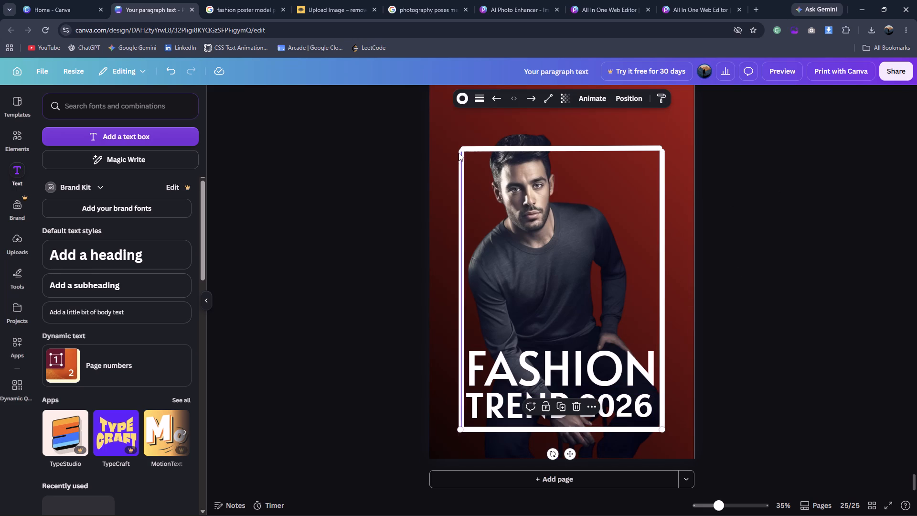
click(484, 101)
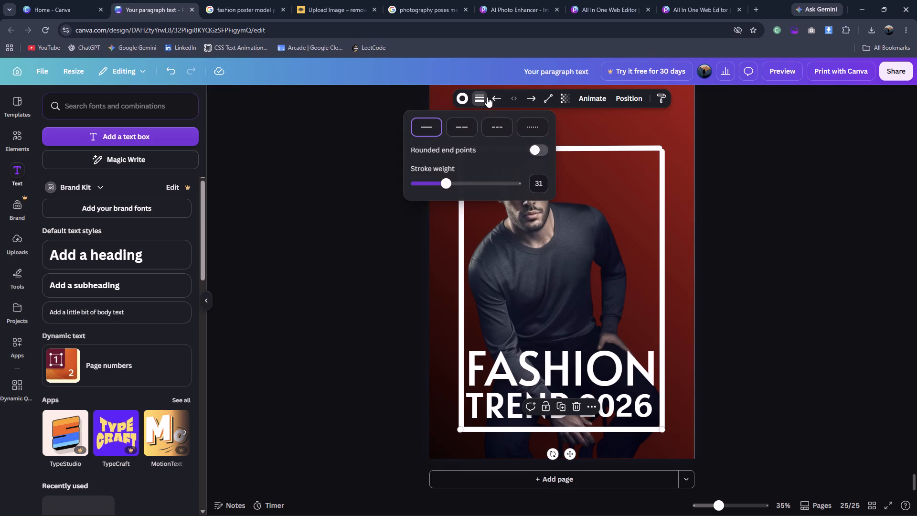
click(539, 150)
double_click(795, 261)
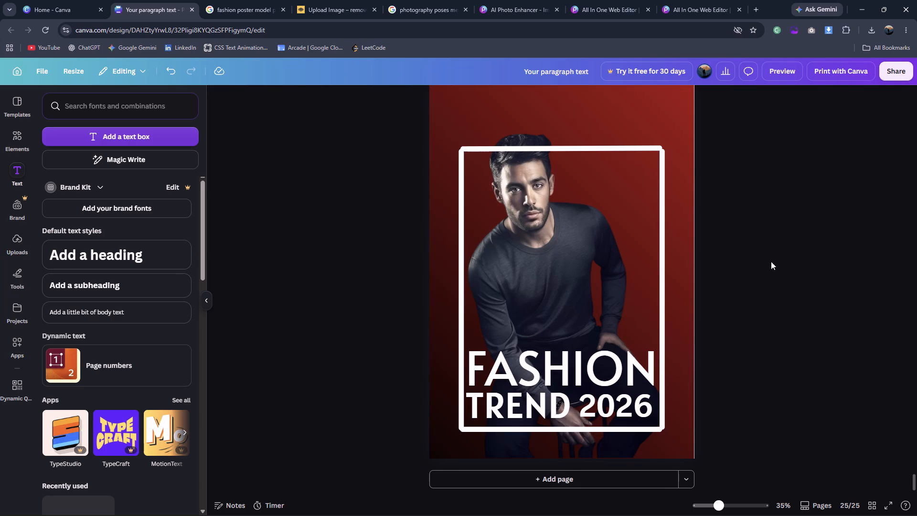
Nudge the man's cutout slightly to the right within the white frame.
click(606, 269)
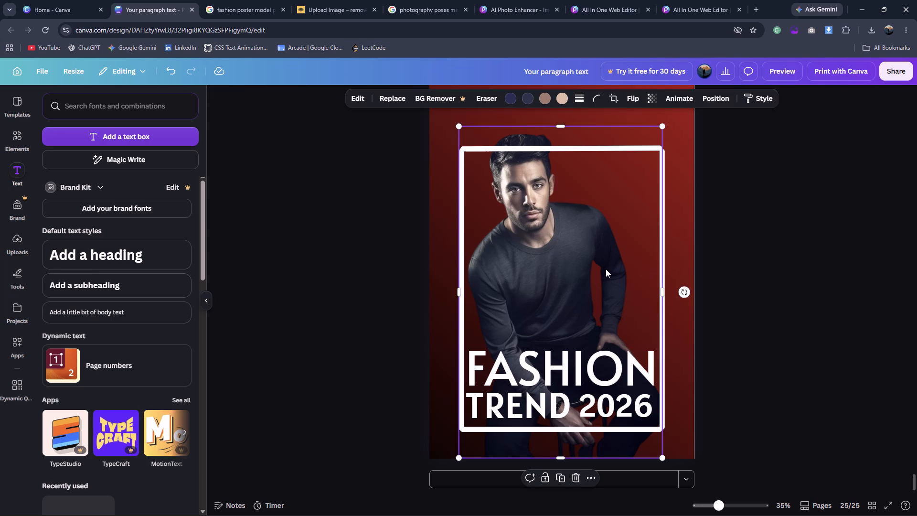
key(Right)
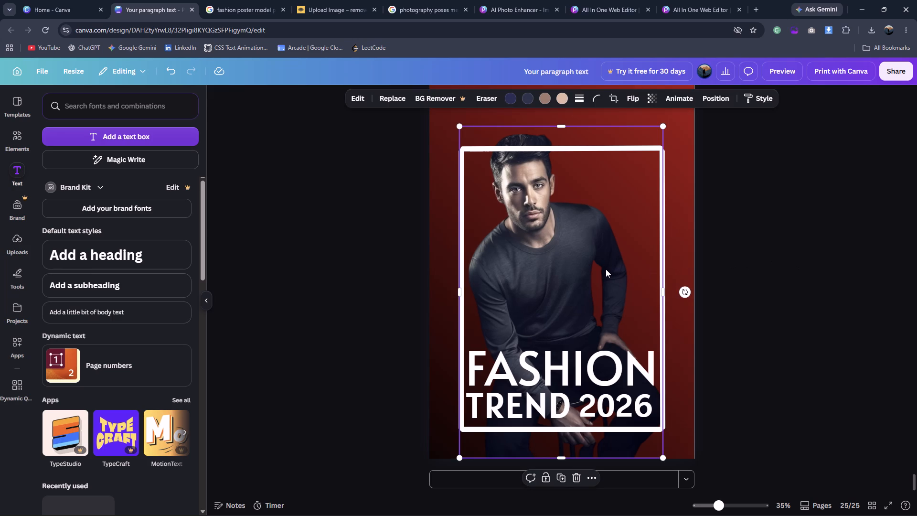
key(Left)
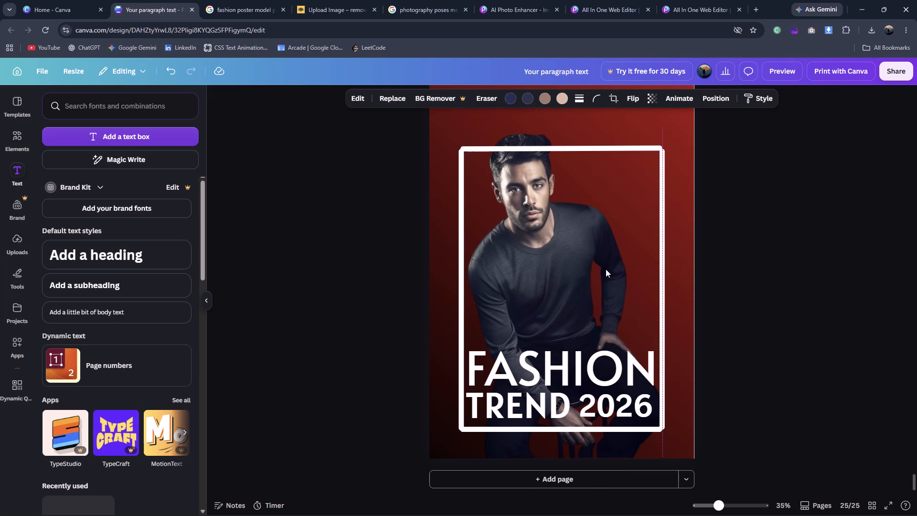
key(Right)
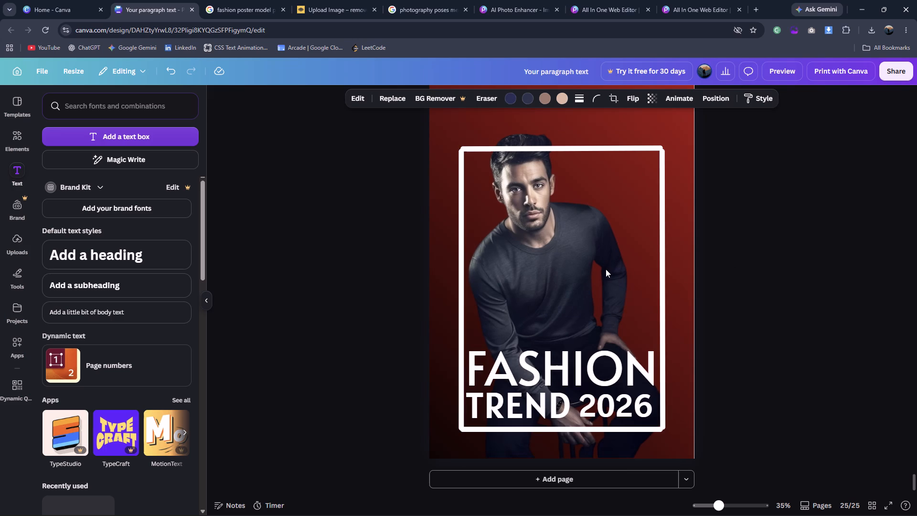
key(Right)
key(Right)
key(Right)
key(Left)
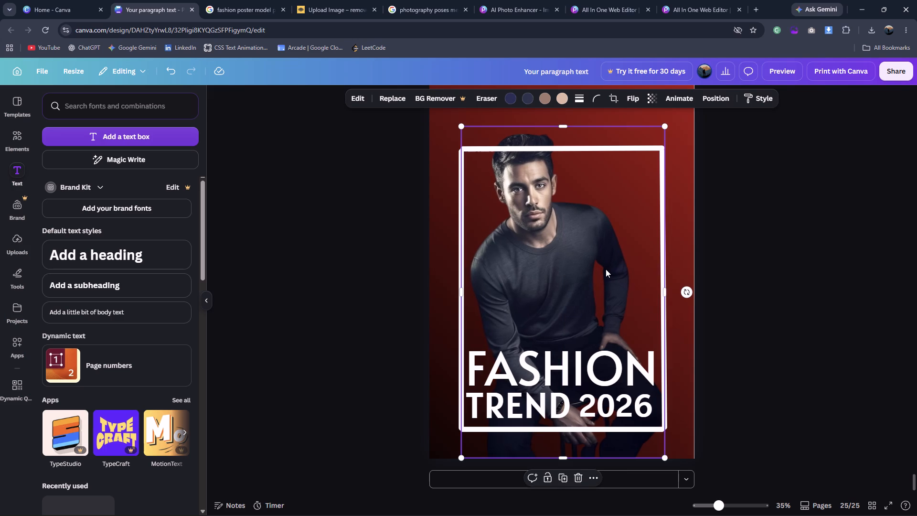
click(844, 287)
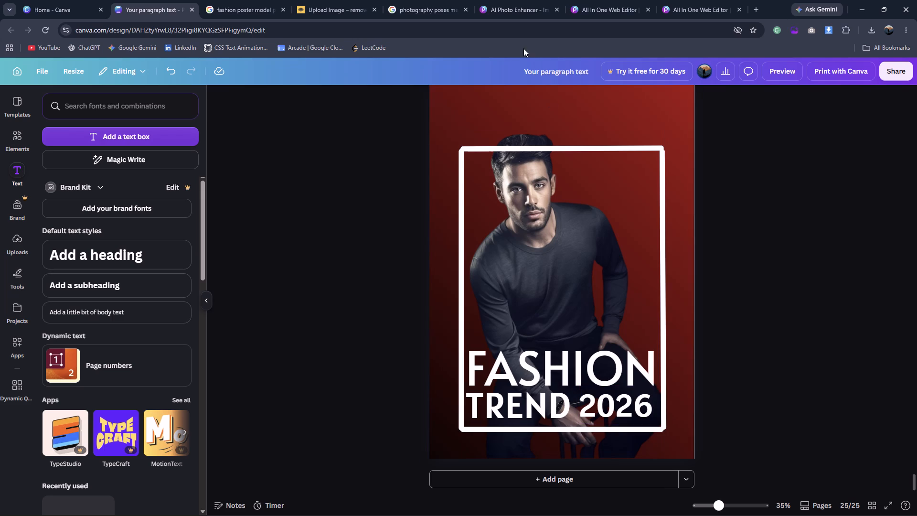
Compare the poster with the red-hoodie "FASHION TREND 2026" reference design in the Google image results.
click(234, 0)
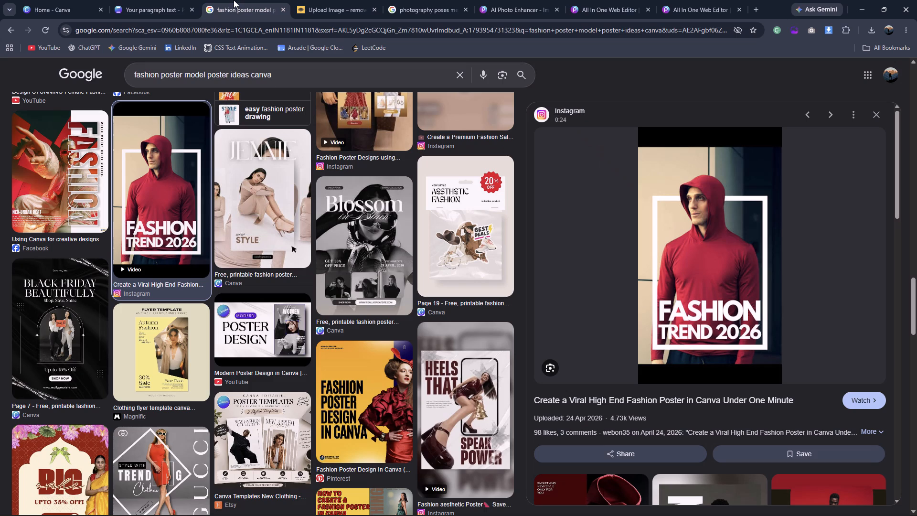
click(159, 3)
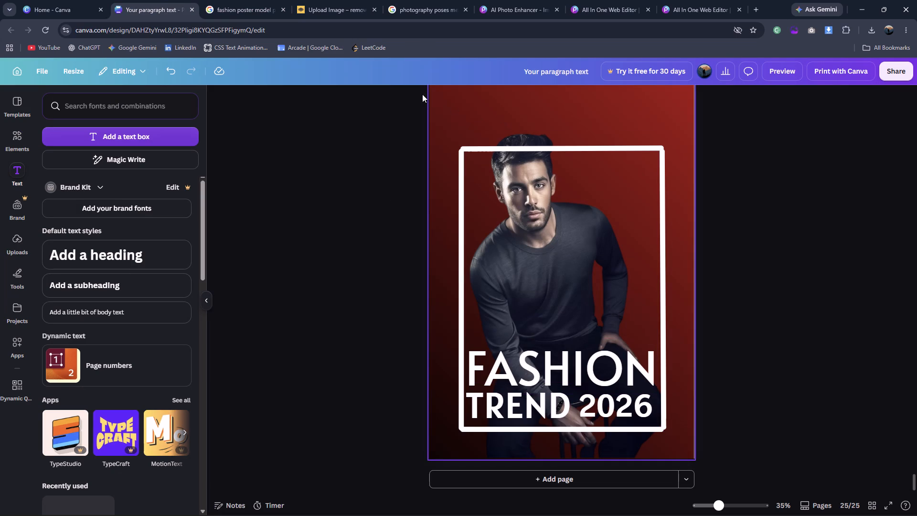
scroll(499, 234, down, 3)
click(247, 0)
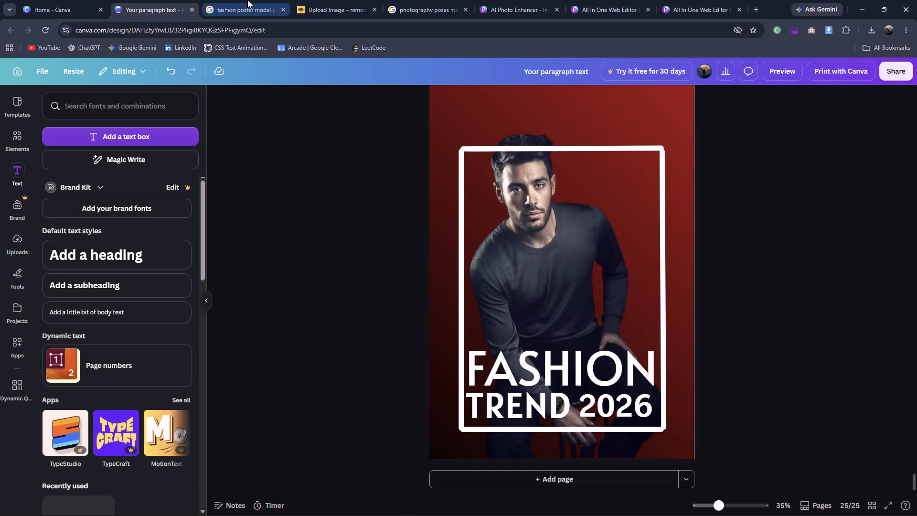
click(158, 0)
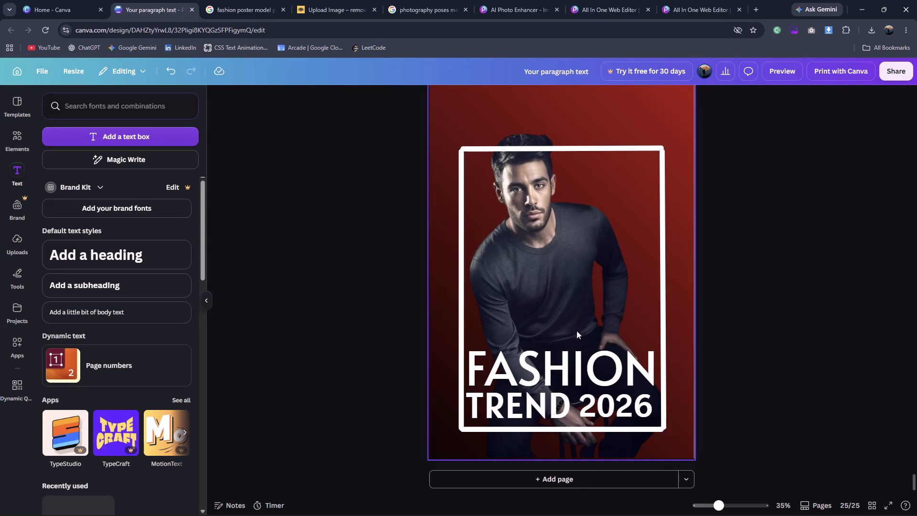
click(245, 0)
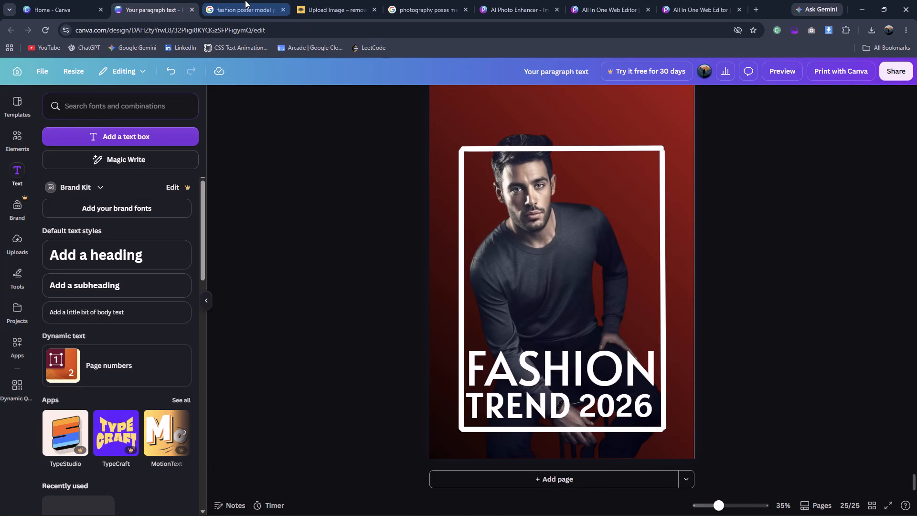
click(175, 12)
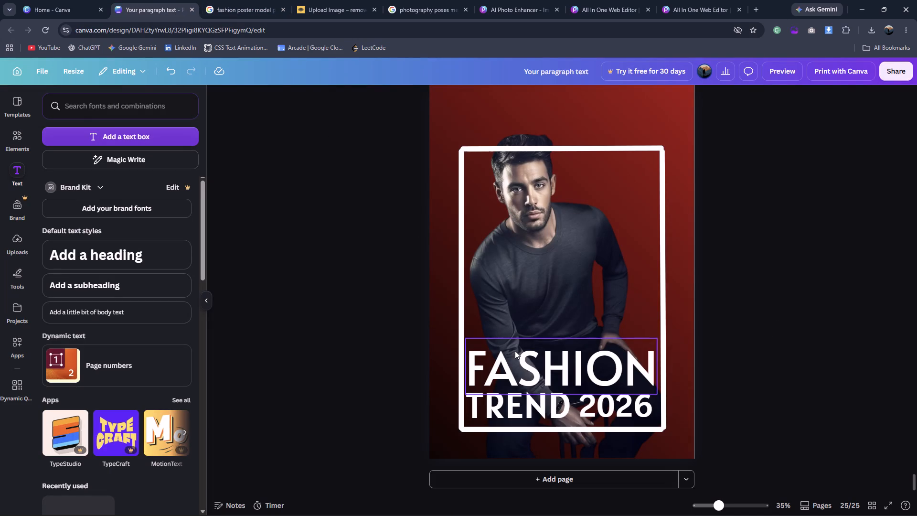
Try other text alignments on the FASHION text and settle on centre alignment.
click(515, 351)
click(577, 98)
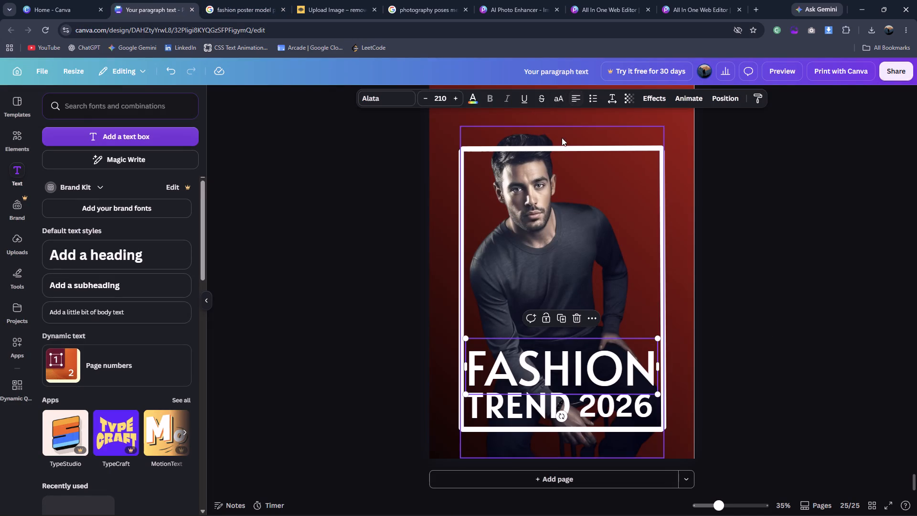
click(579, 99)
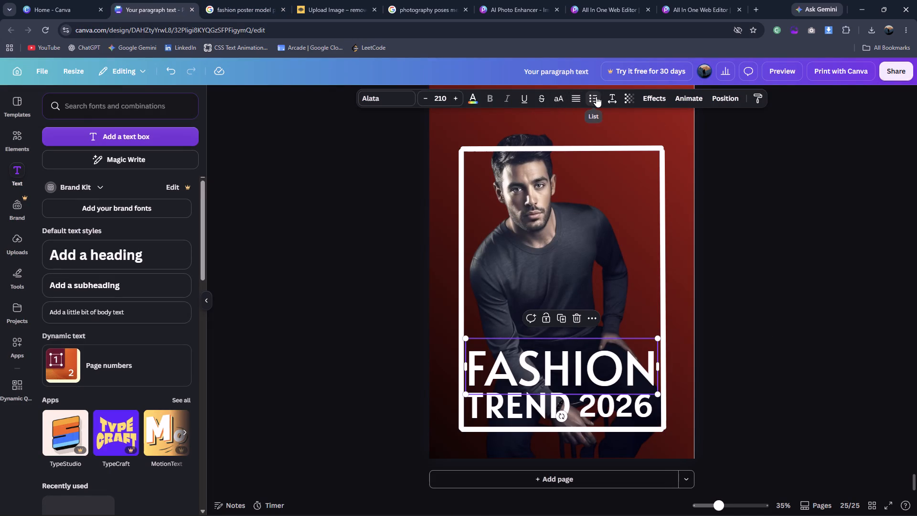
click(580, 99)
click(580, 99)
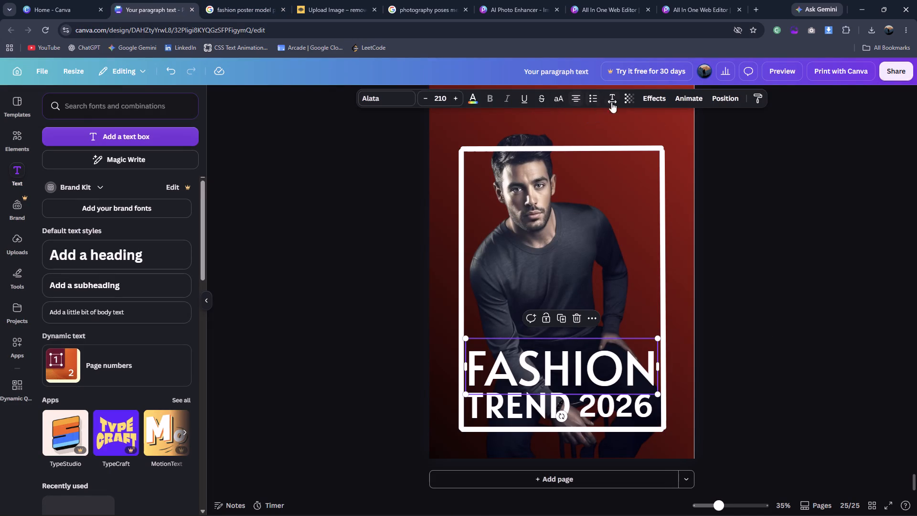
Set the letter spacing of the FASHION text to -62.
click(619, 102)
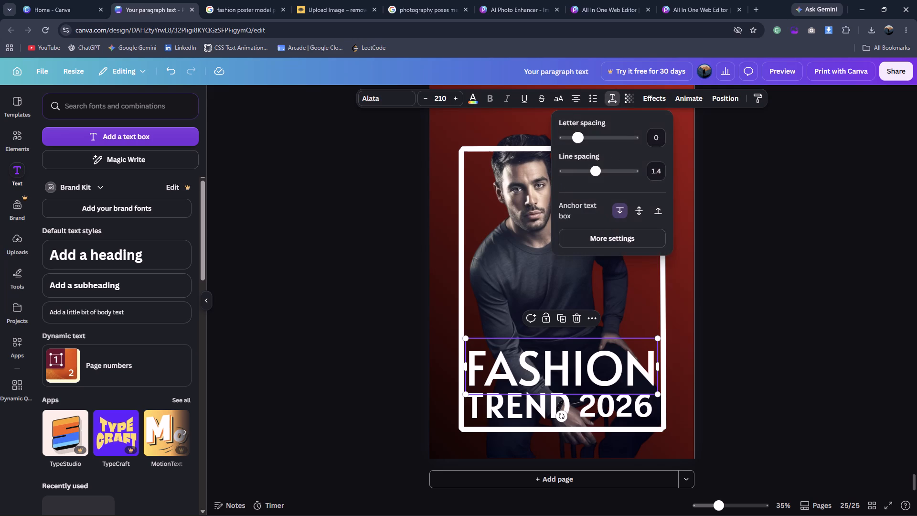
click(576, 137)
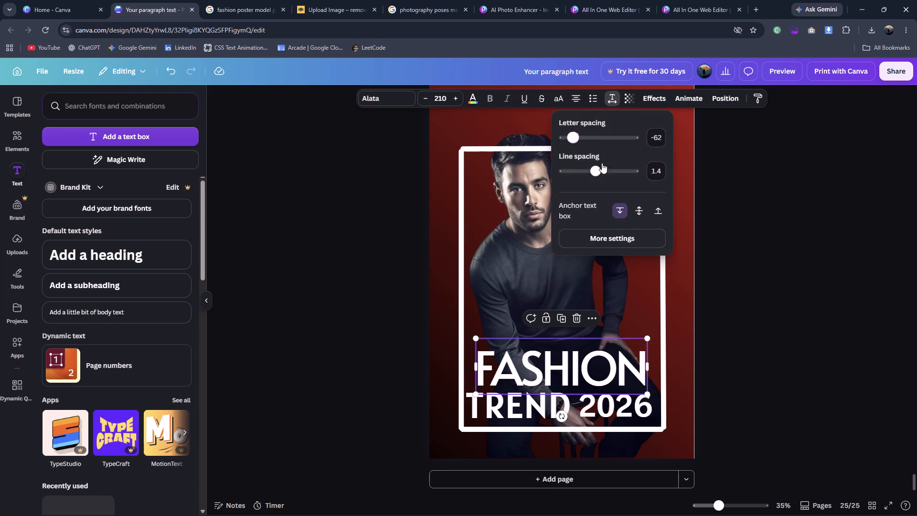
Enlarge the FASHION text to size 230 so it spans the inside width of the white frame.
drag(646, 335, 660, 332)
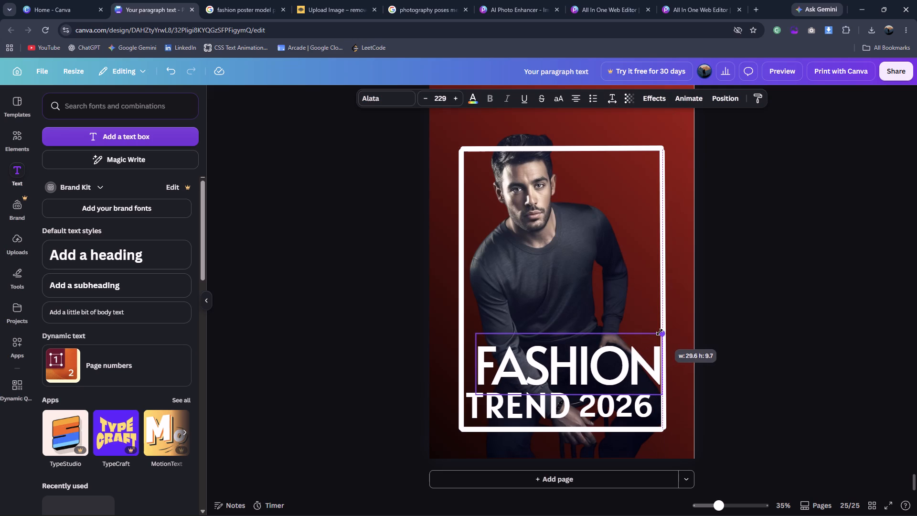
drag(660, 332, 656, 333)
drag(475, 334, 469, 333)
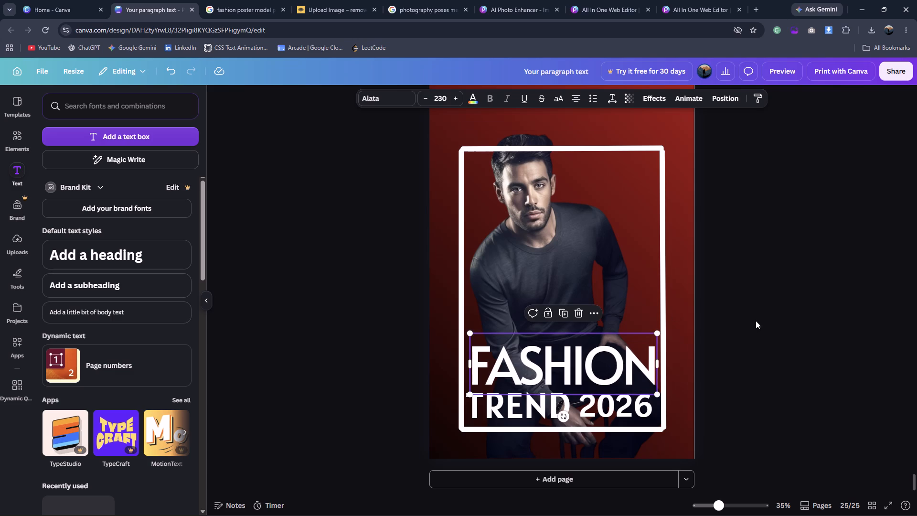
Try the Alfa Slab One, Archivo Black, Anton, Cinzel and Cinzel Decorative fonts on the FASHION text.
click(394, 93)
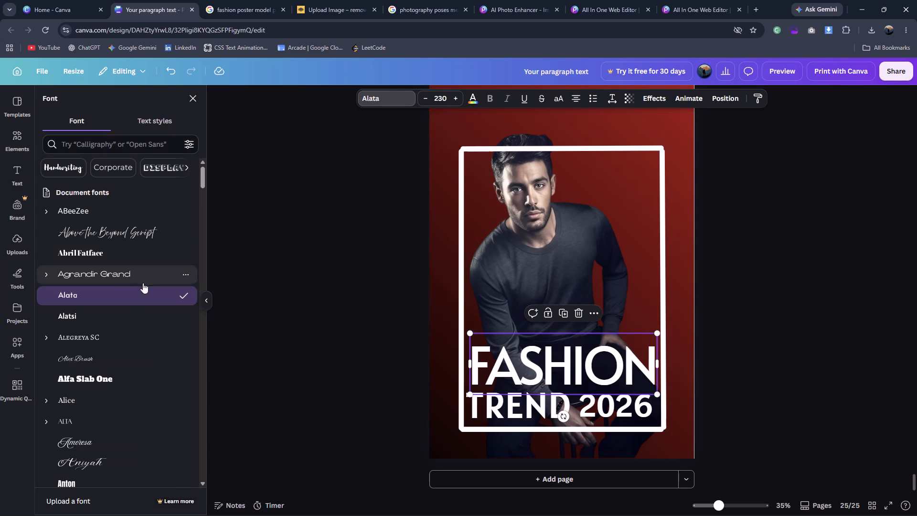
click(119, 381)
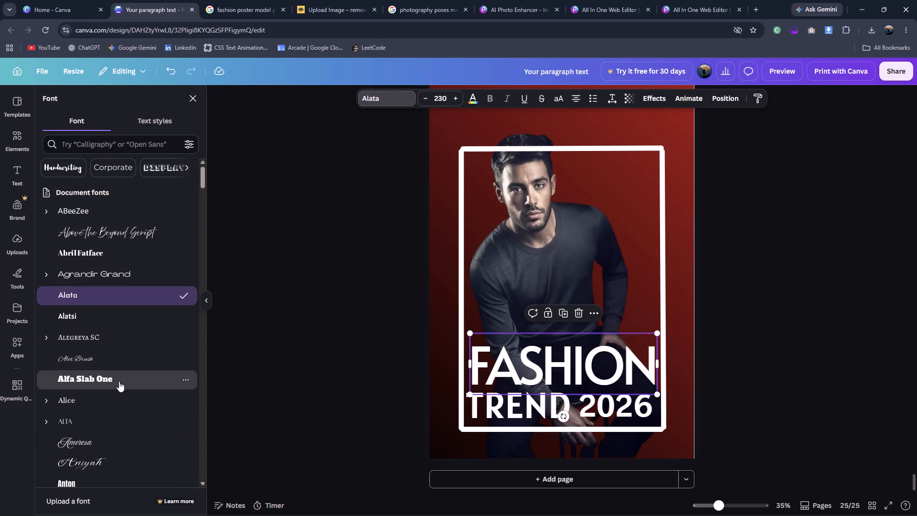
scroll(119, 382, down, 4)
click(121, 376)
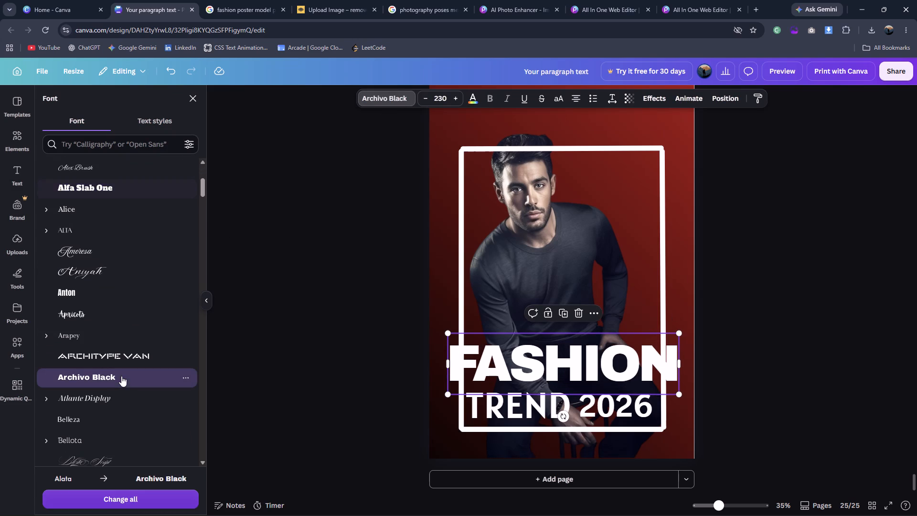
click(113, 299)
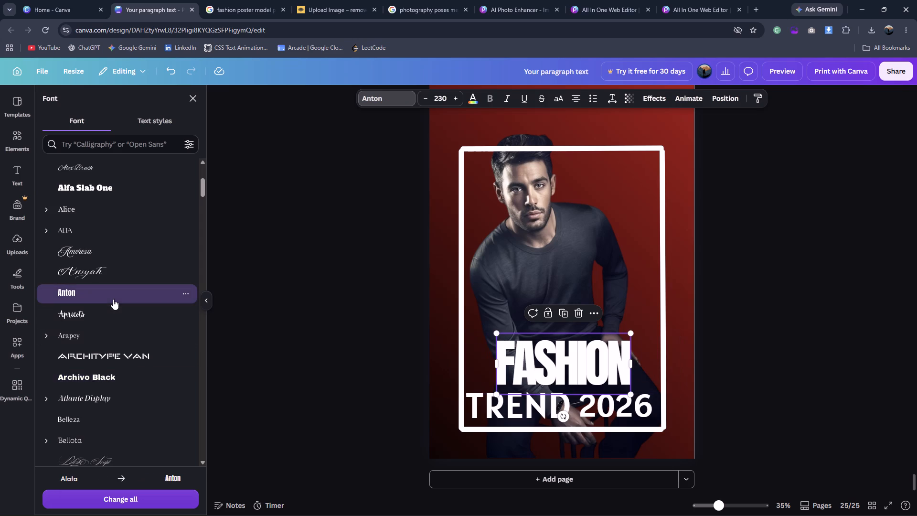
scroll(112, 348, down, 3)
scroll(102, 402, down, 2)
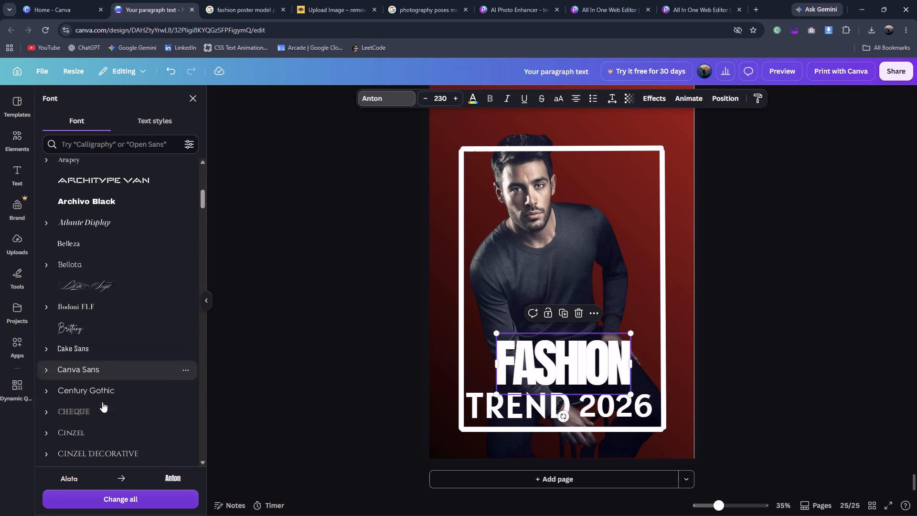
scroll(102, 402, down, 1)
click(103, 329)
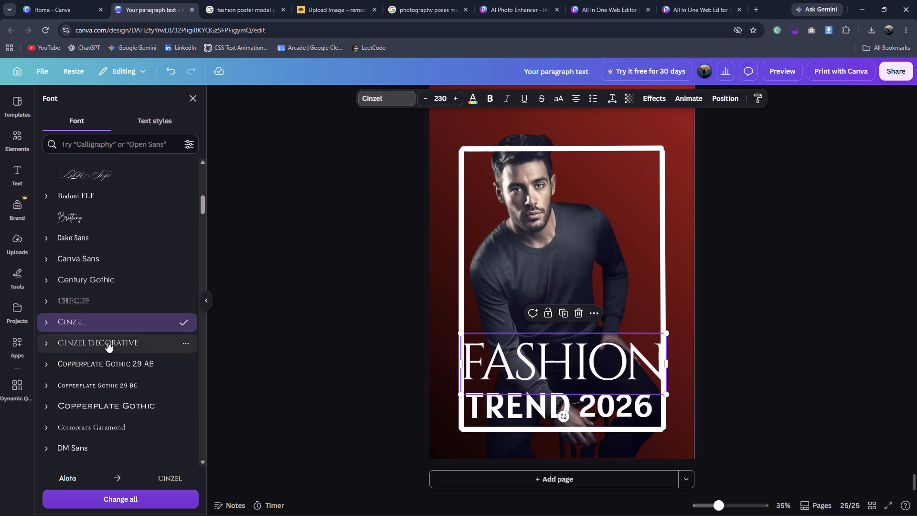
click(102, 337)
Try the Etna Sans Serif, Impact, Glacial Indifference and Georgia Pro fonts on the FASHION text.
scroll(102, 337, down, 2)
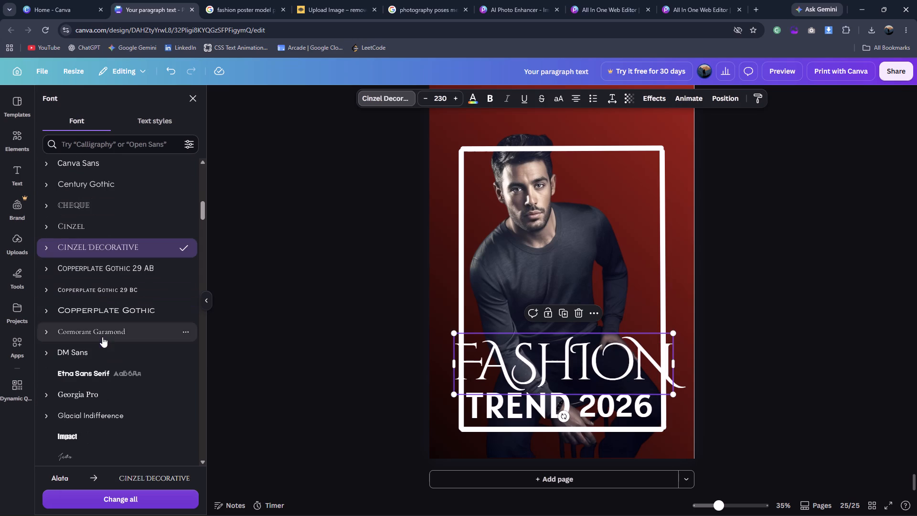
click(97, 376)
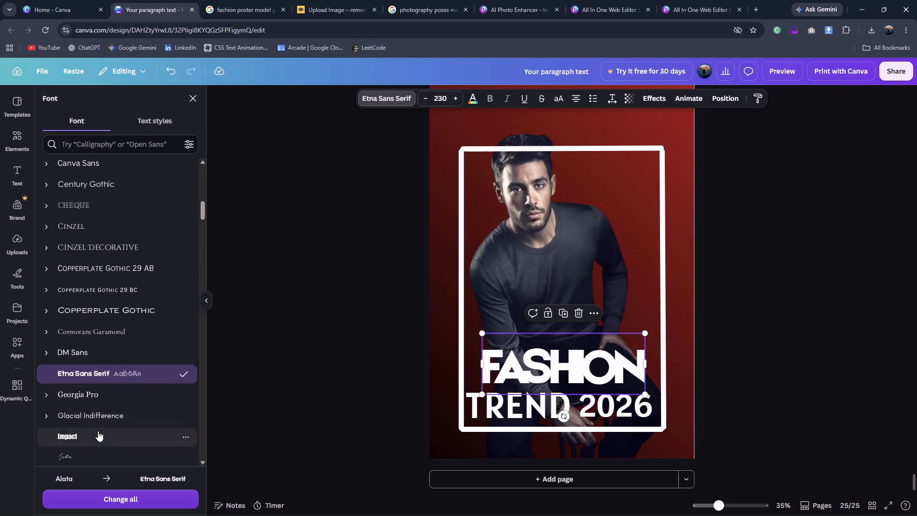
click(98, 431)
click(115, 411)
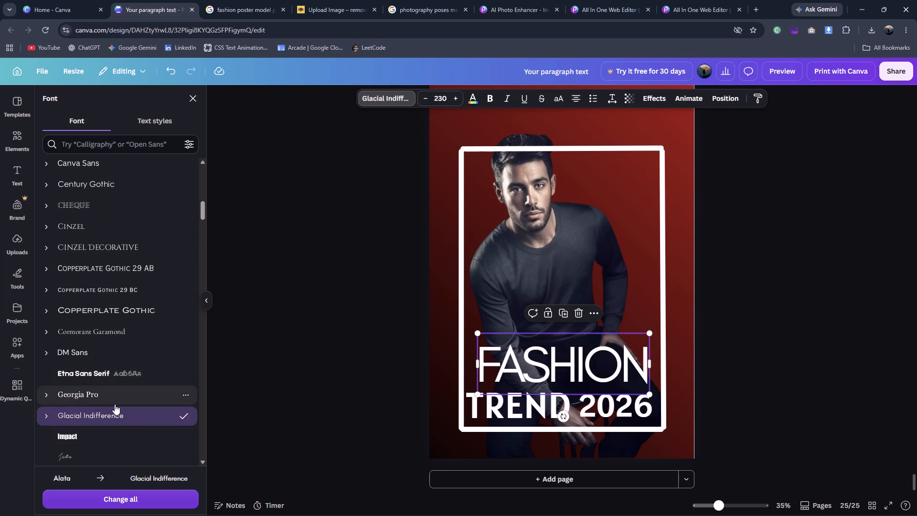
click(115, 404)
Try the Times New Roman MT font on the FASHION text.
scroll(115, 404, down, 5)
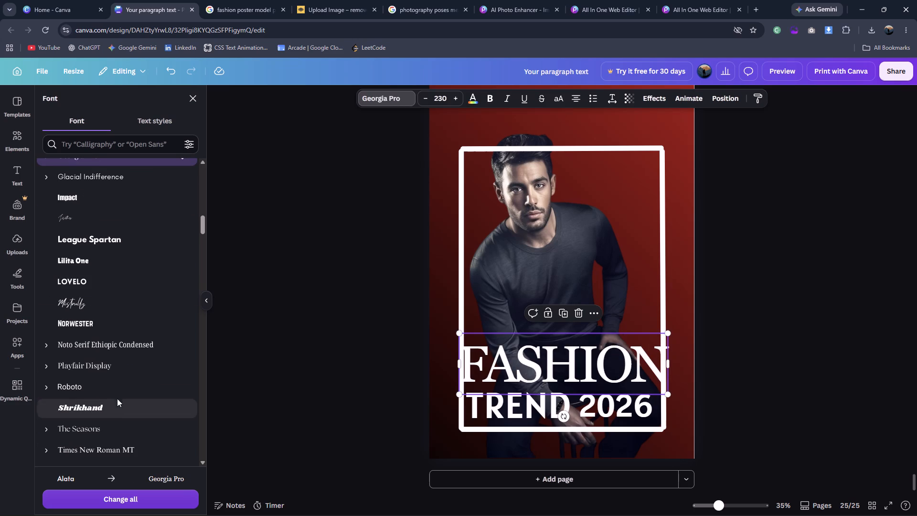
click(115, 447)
Set the FASHION text's font to League Spartan.
scroll(127, 438, down, 3)
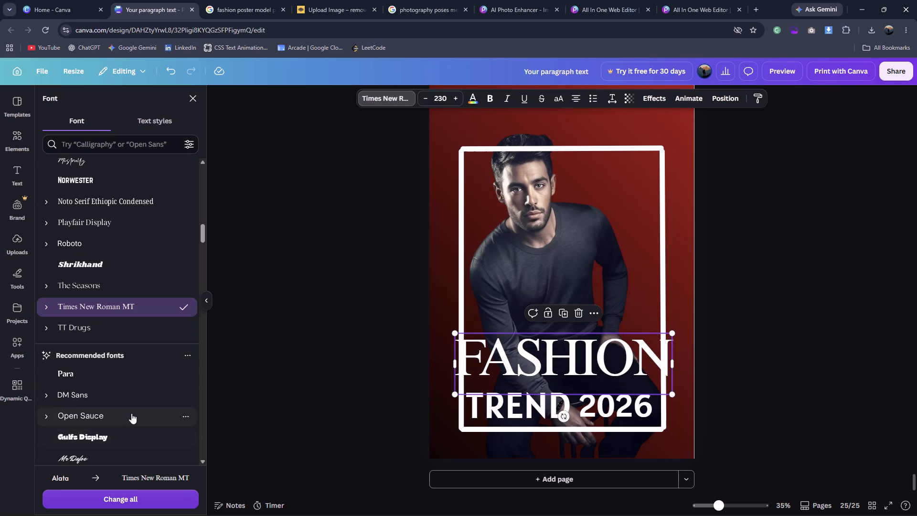
scroll(129, 414, down, 3)
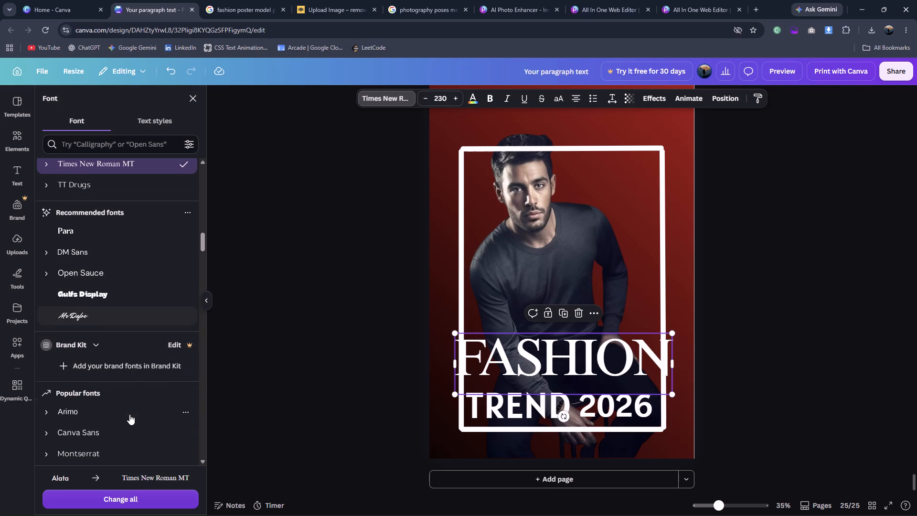
scroll(129, 414, down, 3)
click(124, 398)
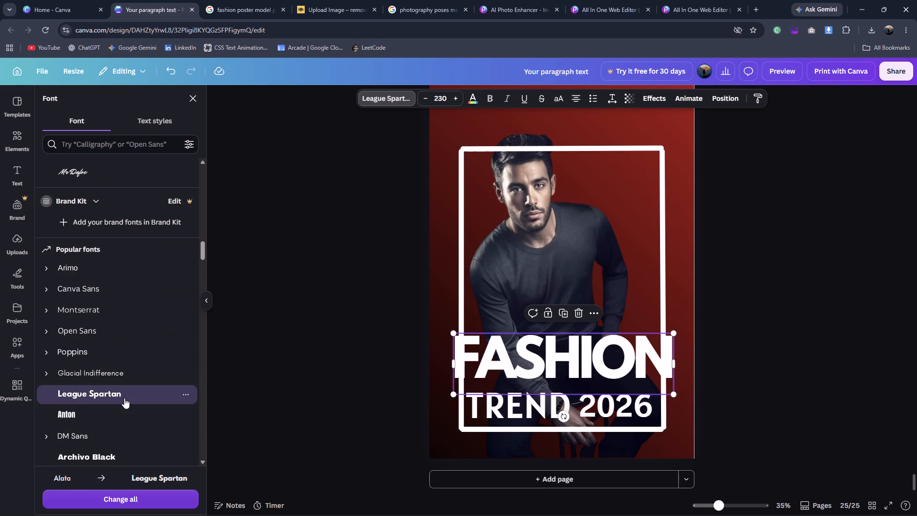
Reduce the FASHION text to size 201 so it fits between the inner sides of the white frame.
click(457, 334)
drag(452, 332, 455, 332)
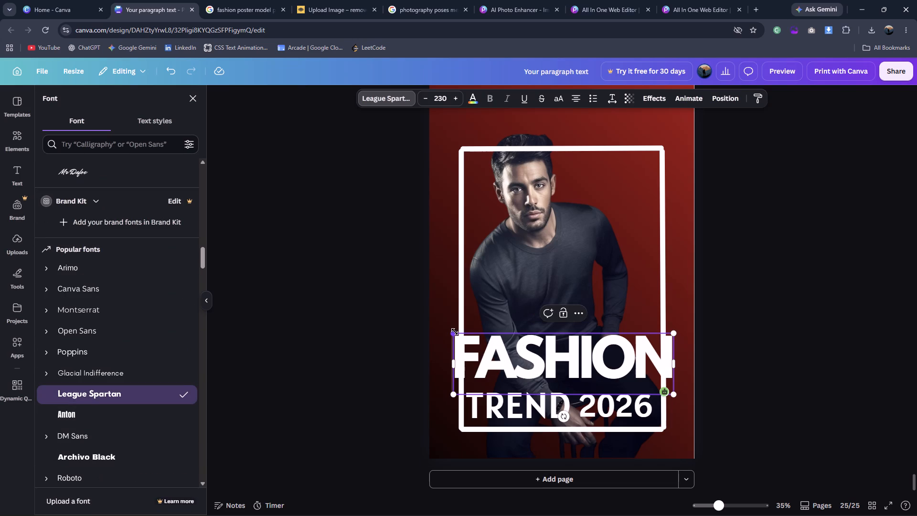
drag(455, 332, 463, 333)
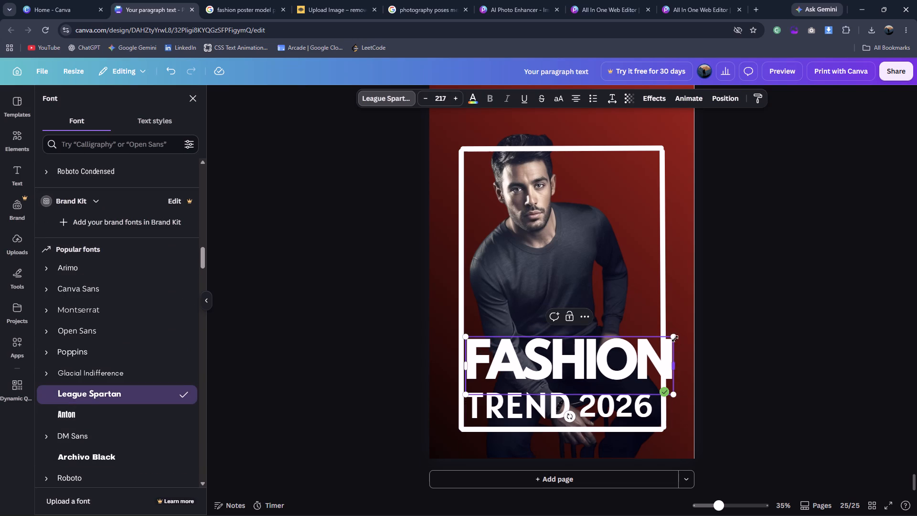
drag(675, 339, 661, 343)
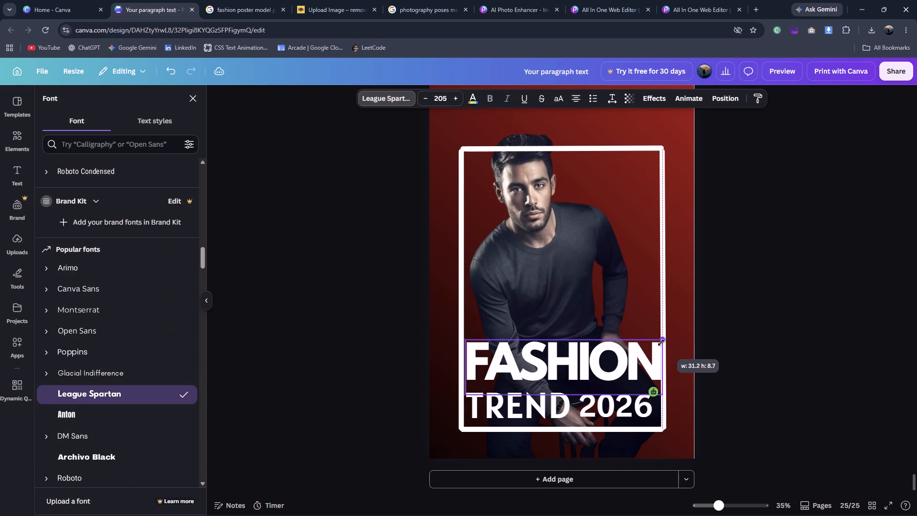
drag(661, 343, 660, 343)
click(757, 341)
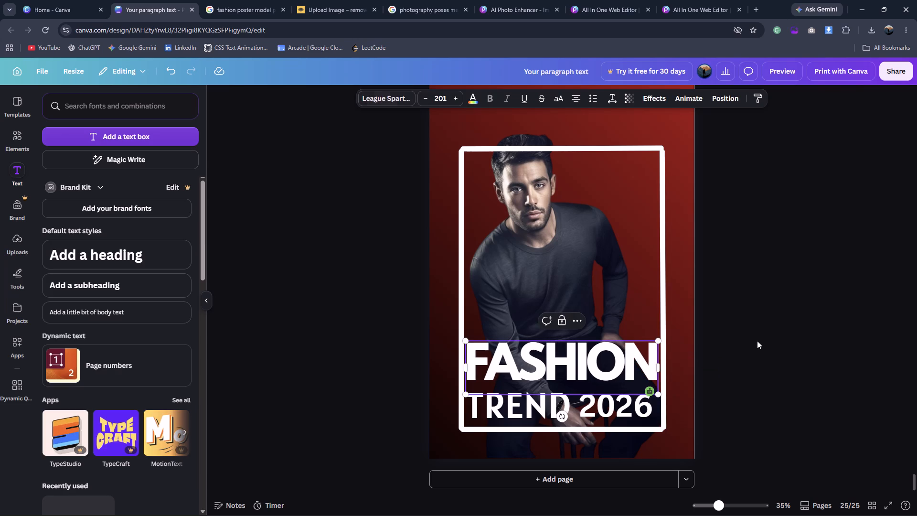
click(754, 342)
click(625, 359)
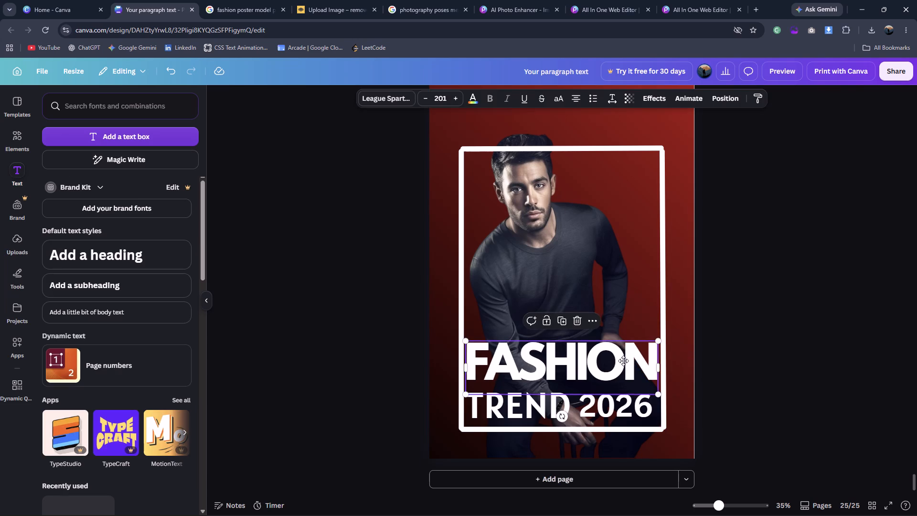
click(764, 342)
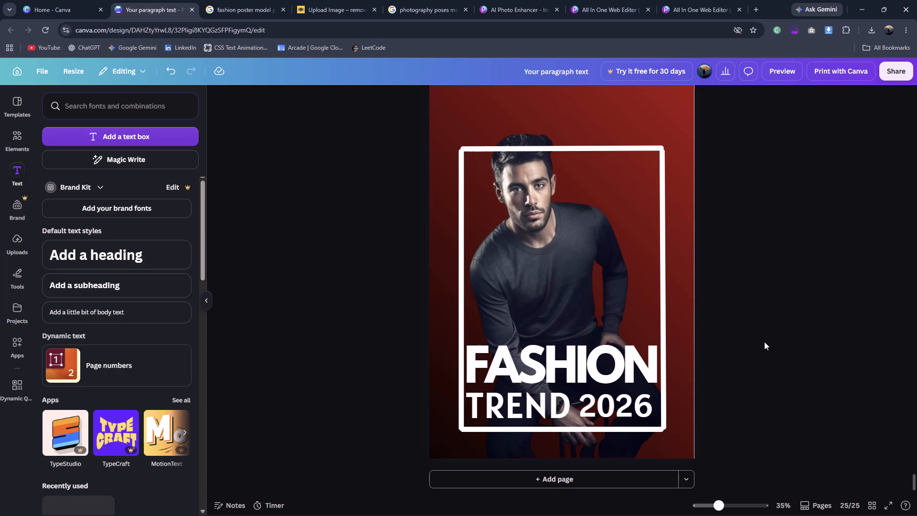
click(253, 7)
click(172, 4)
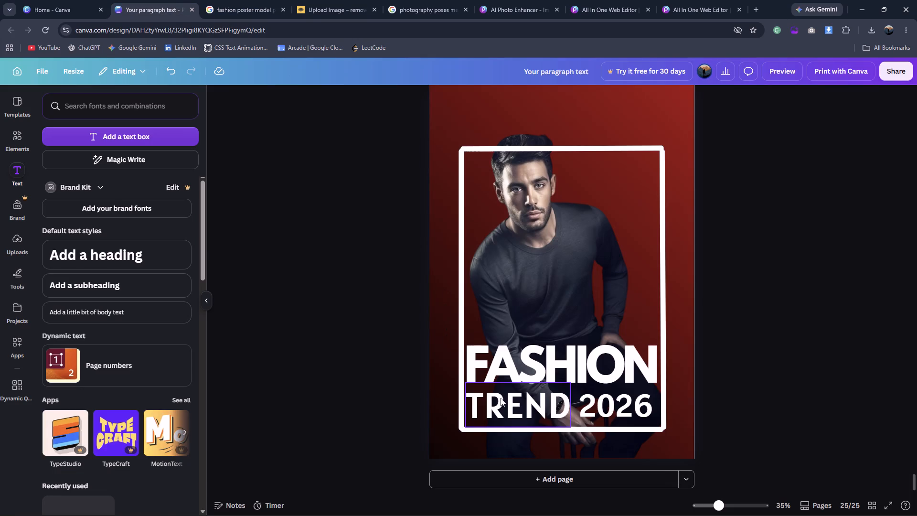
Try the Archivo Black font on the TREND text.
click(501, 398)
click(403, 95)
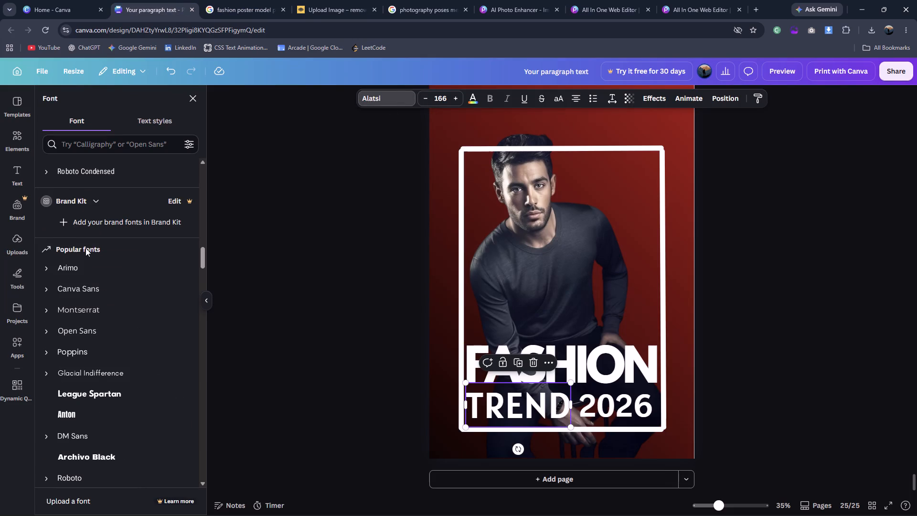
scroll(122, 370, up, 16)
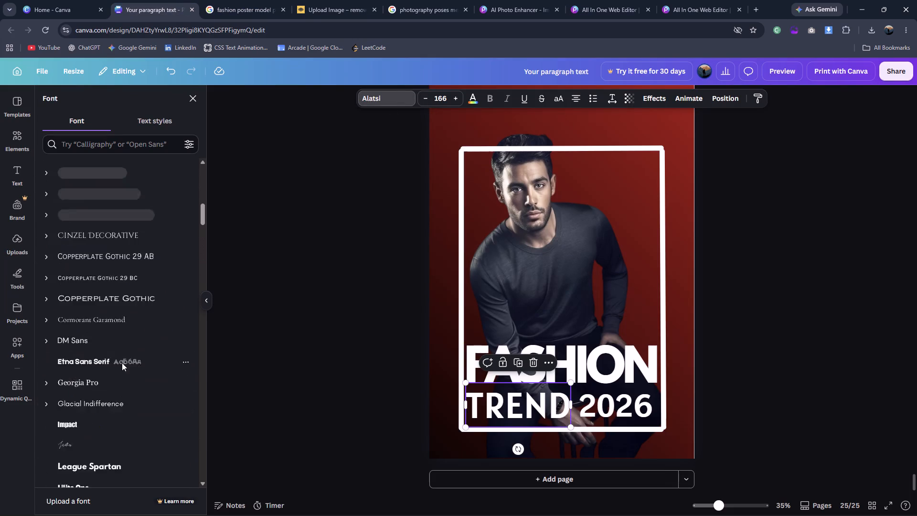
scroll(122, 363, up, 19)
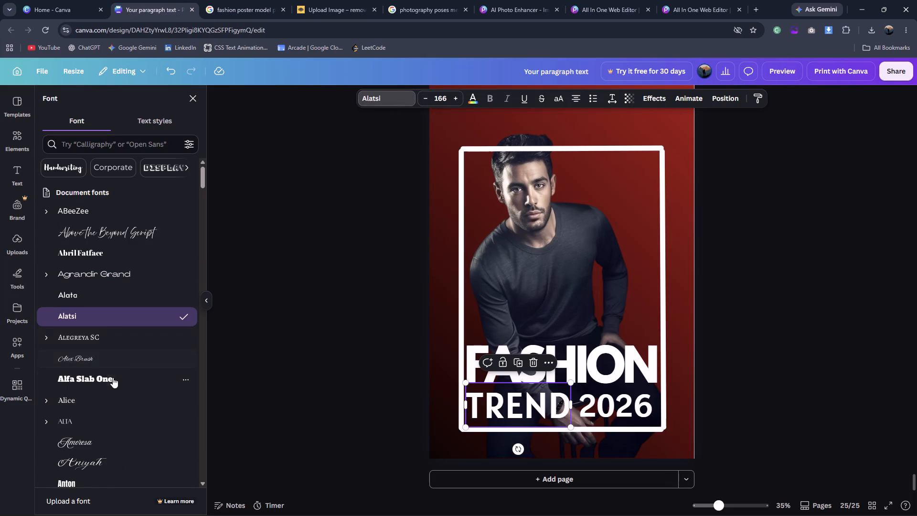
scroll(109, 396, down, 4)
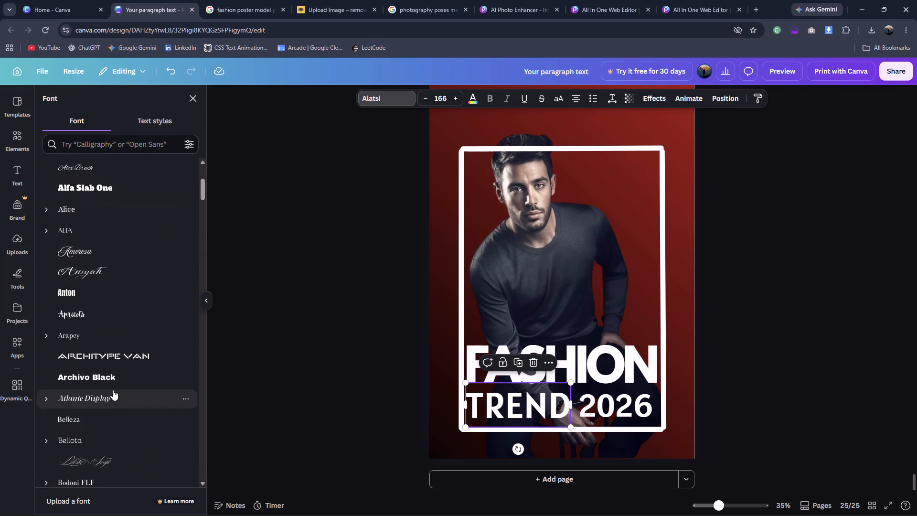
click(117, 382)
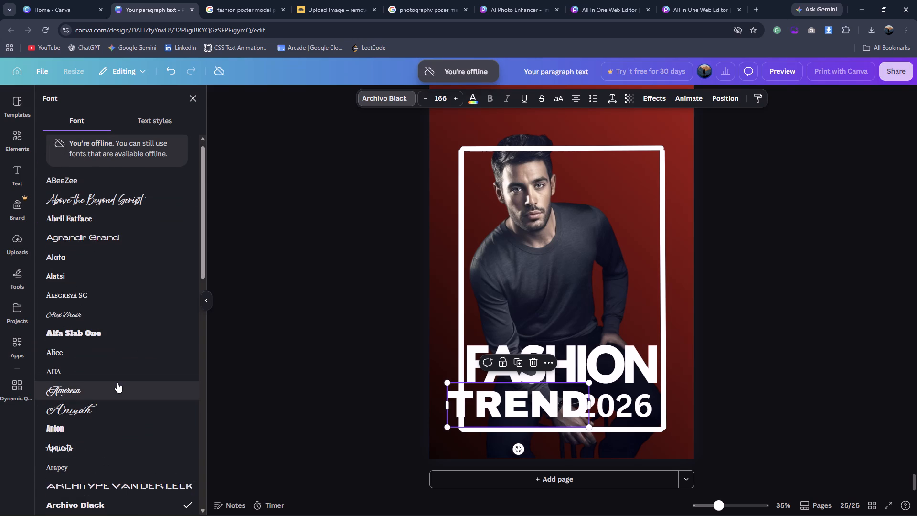
Set the TREND text's font to Etna Sans Serif.
scroll(130, 390, down, 2)
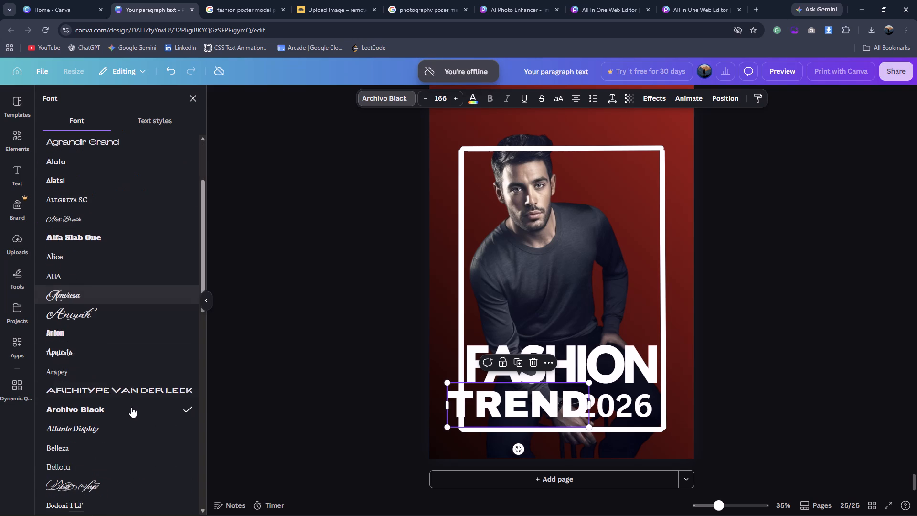
scroll(131, 414, down, 4)
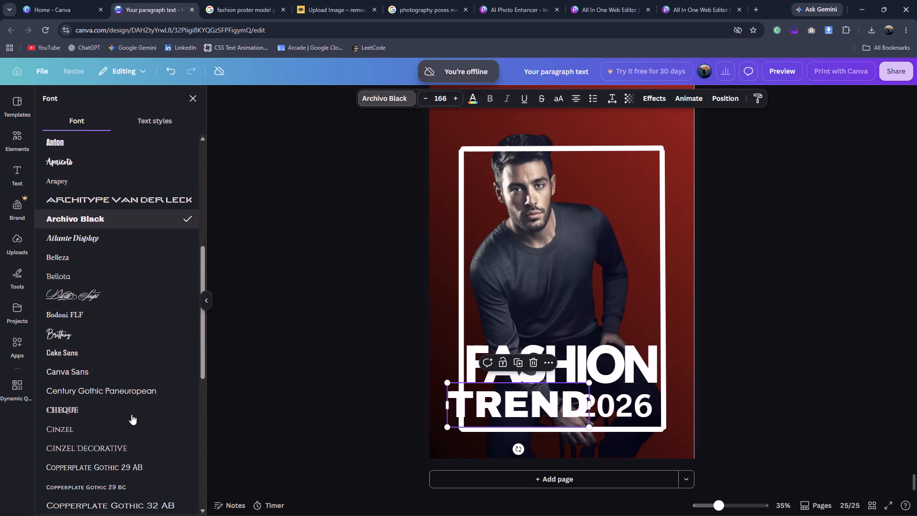
scroll(131, 414, down, 4)
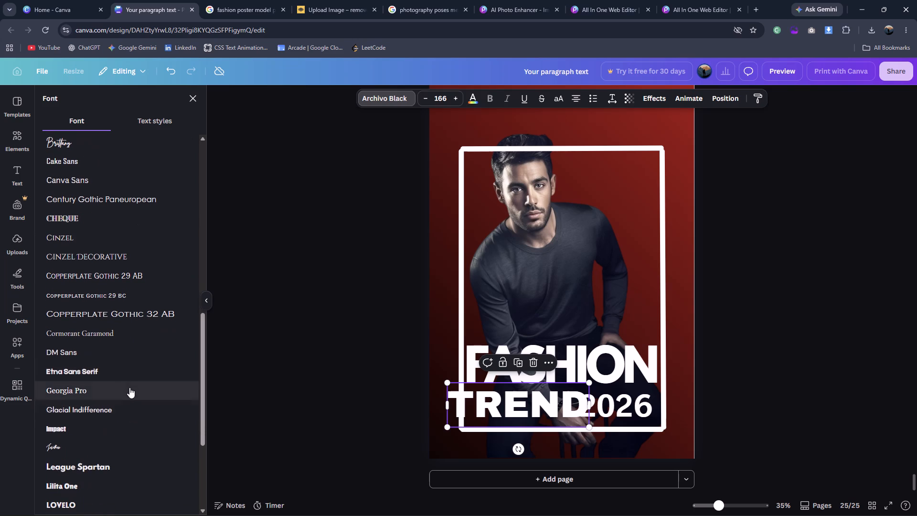
click(127, 379)
click(699, 260)
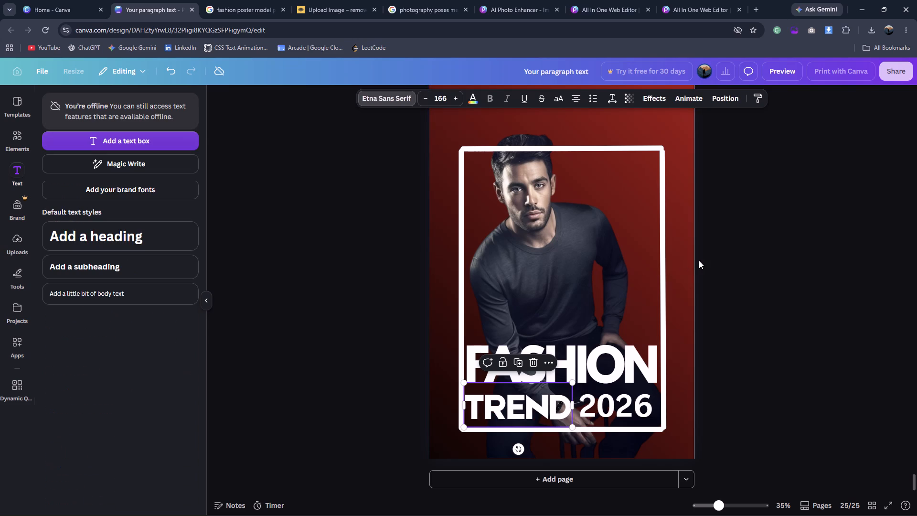
click(732, 254)
Move the TREND text slightly upward, closer to the FASHION text.
click(538, 410)
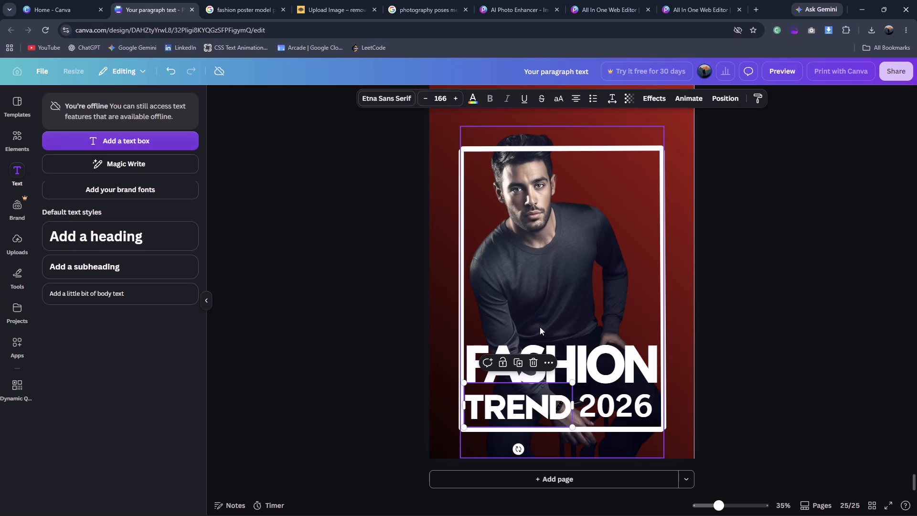
drag(540, 405, 540, 399)
Set the 2026 text's font to Anton.
click(613, 401)
click(410, 91)
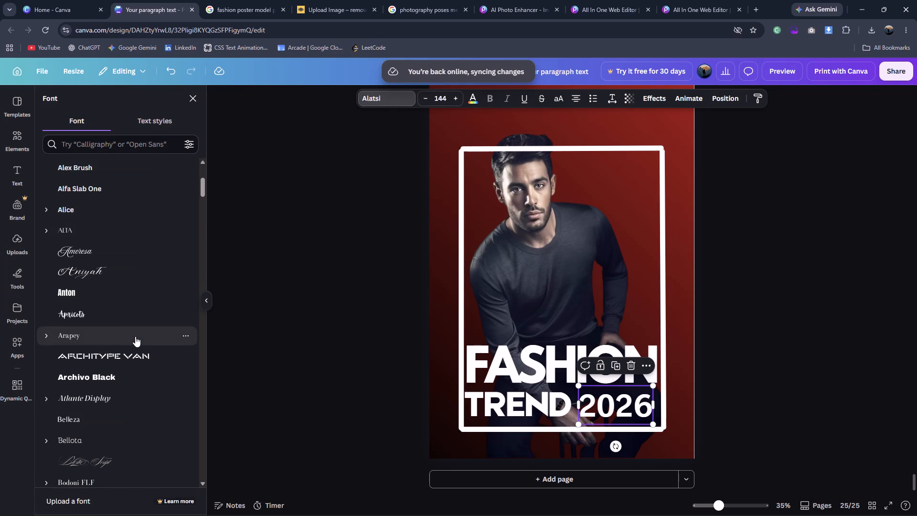
click(127, 299)
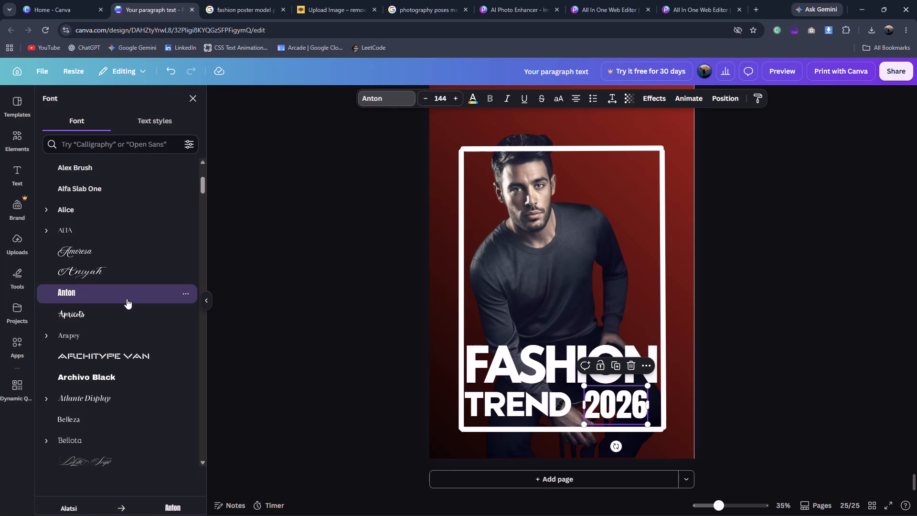
double_click(761, 281)
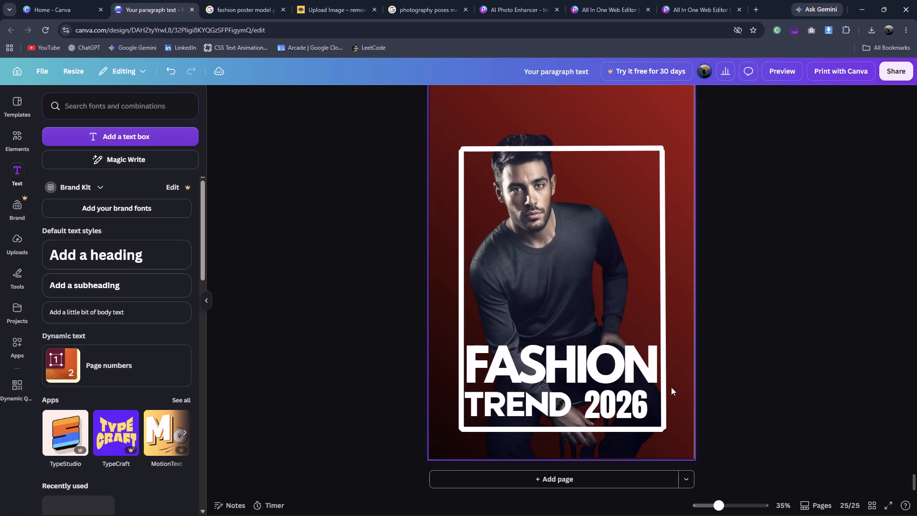
Move the 2026 text slightly upward to line up with the TREND text.
click(630, 398)
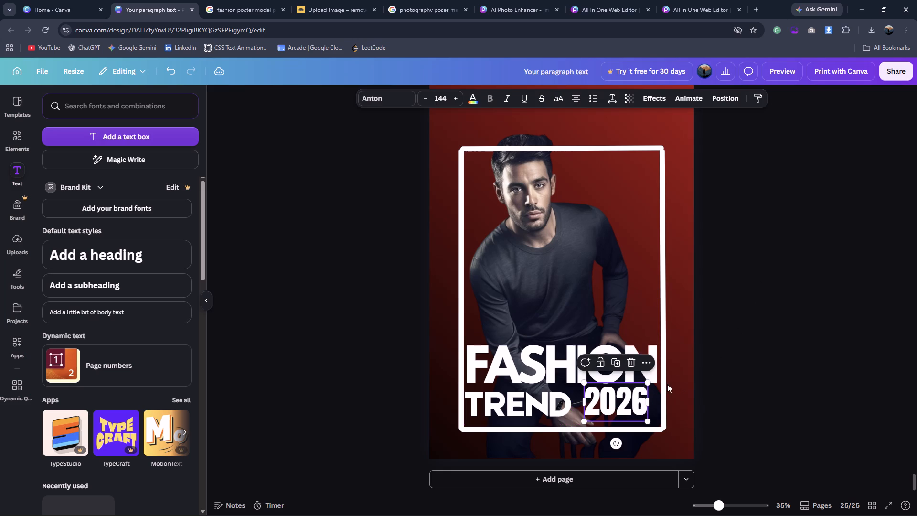
click(761, 360)
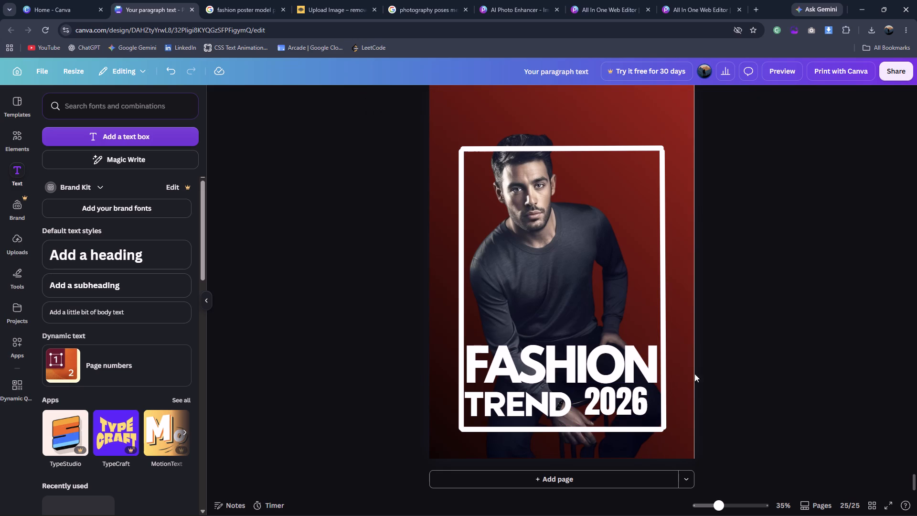
Enlarge the TREND text slightly to narrow the gap before 2026.
click(561, 393)
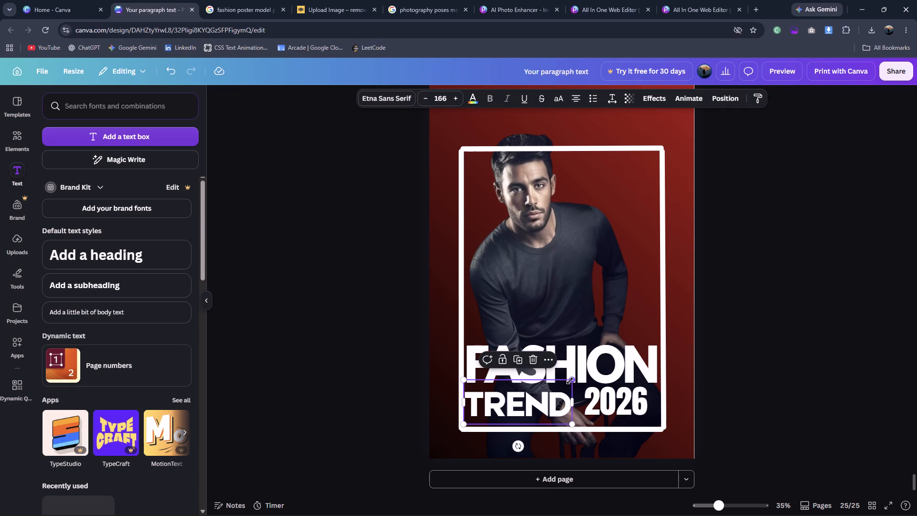
drag(570, 381, 574, 378)
double_click(727, 367)
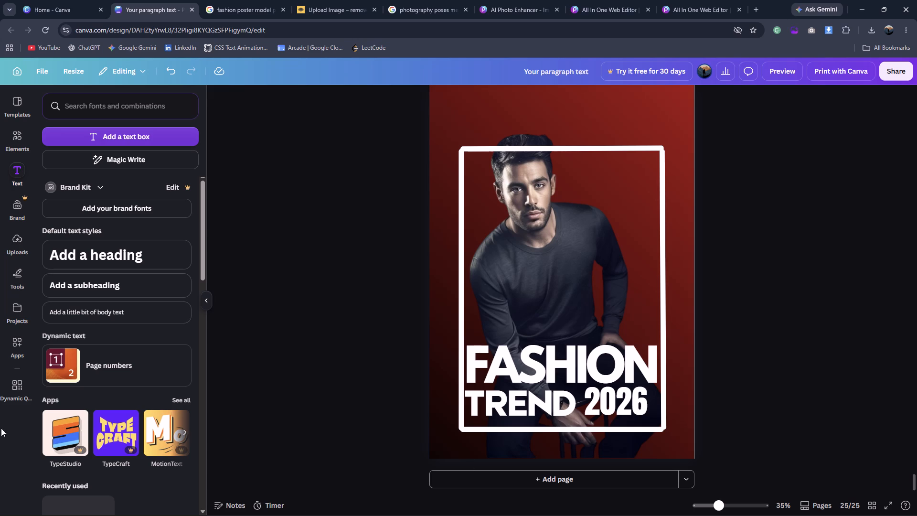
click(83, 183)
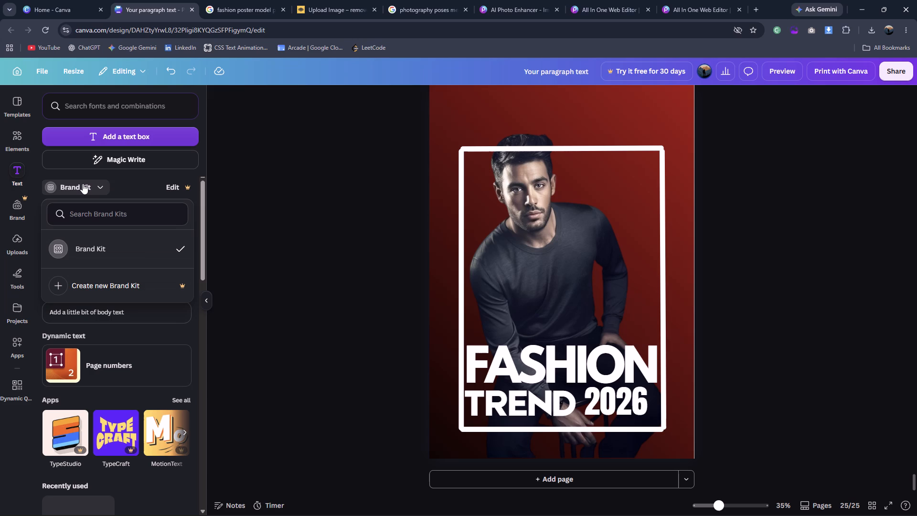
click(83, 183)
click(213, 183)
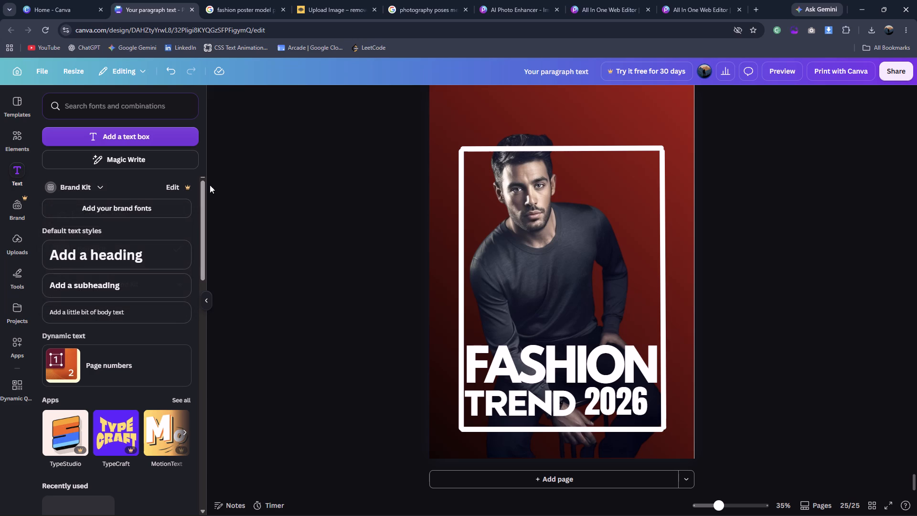
Browse the text library's font combinations for lettering styles that could suit the fashion poster.
drag(203, 190, 244, 322)
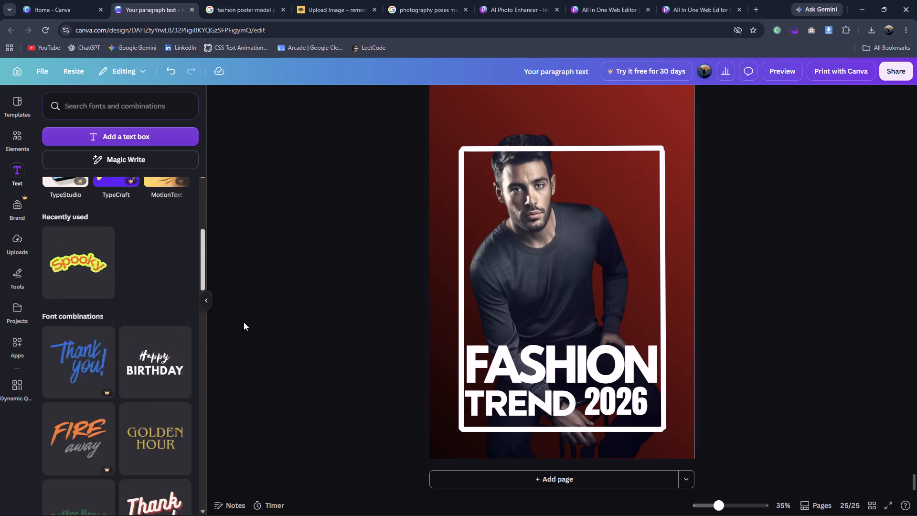
drag(244, 322, 211, 445)
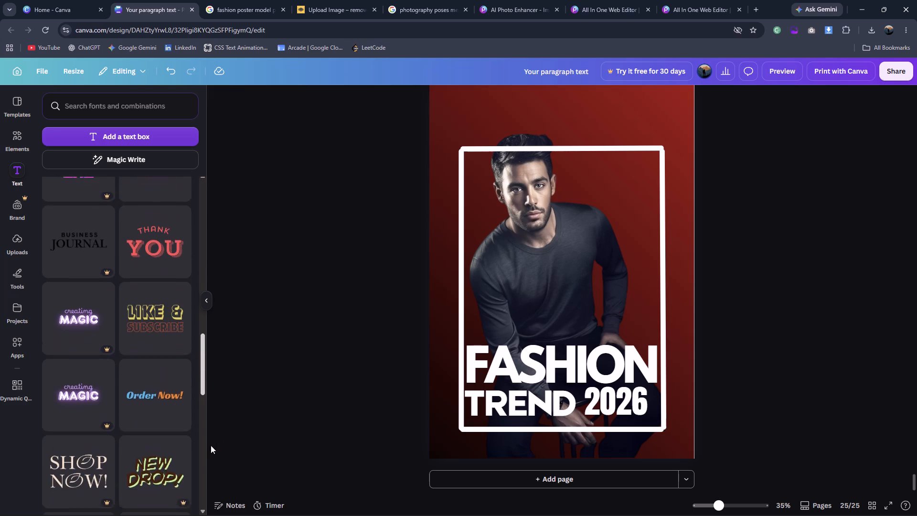
drag(211, 445, 186, 515)
drag(202, 460, 199, 482)
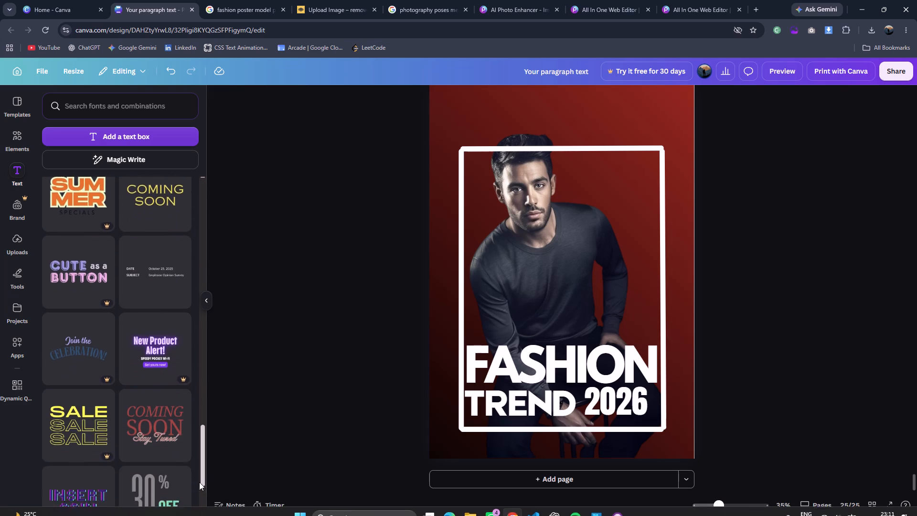
drag(199, 482, 199, 496)
click(199, 496)
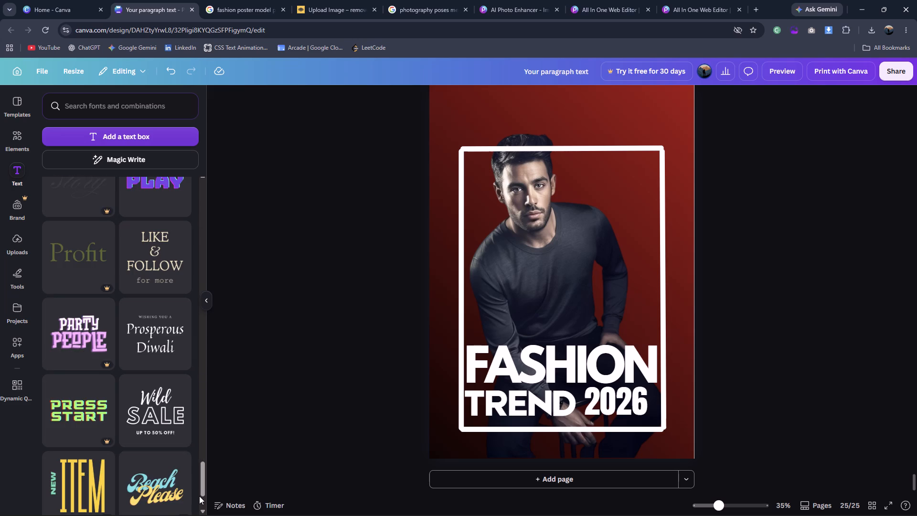
drag(202, 494, 204, 397)
drag(199, 451, 199, 483)
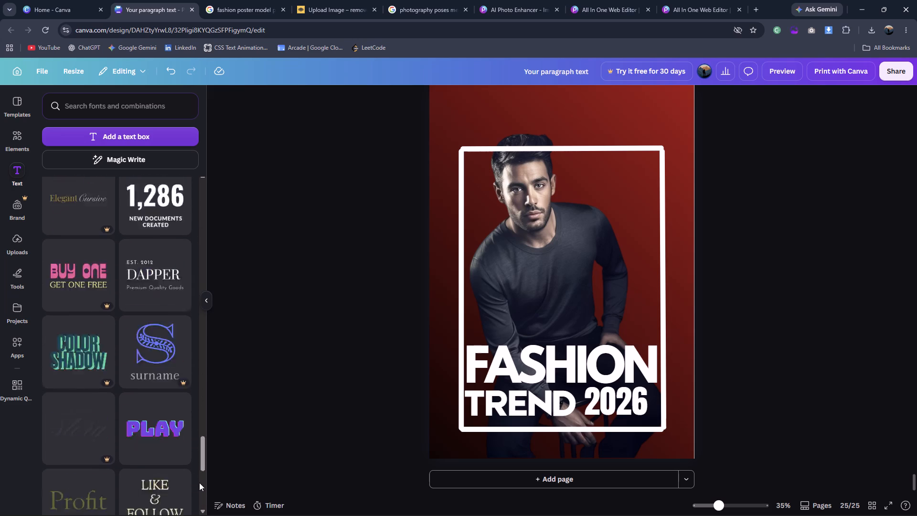
drag(199, 483, 199, 492)
drag(199, 490, 181, 122)
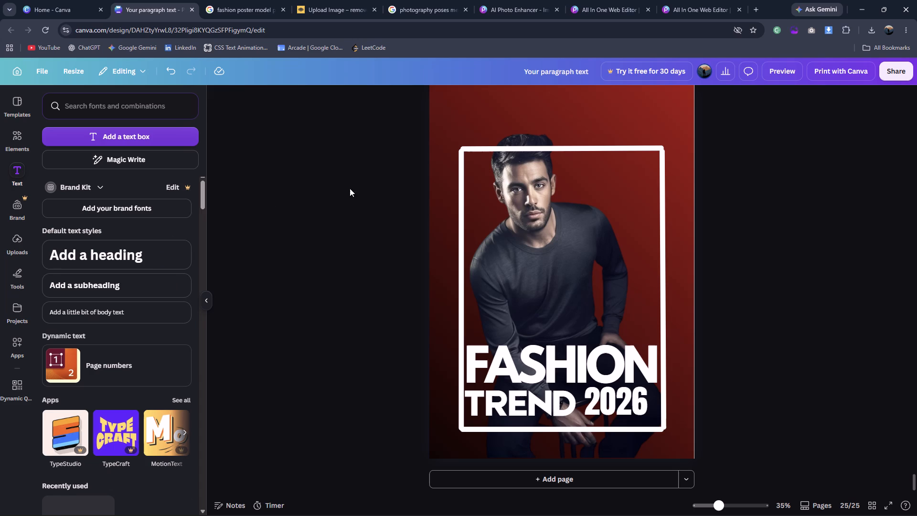
click(207, 304)
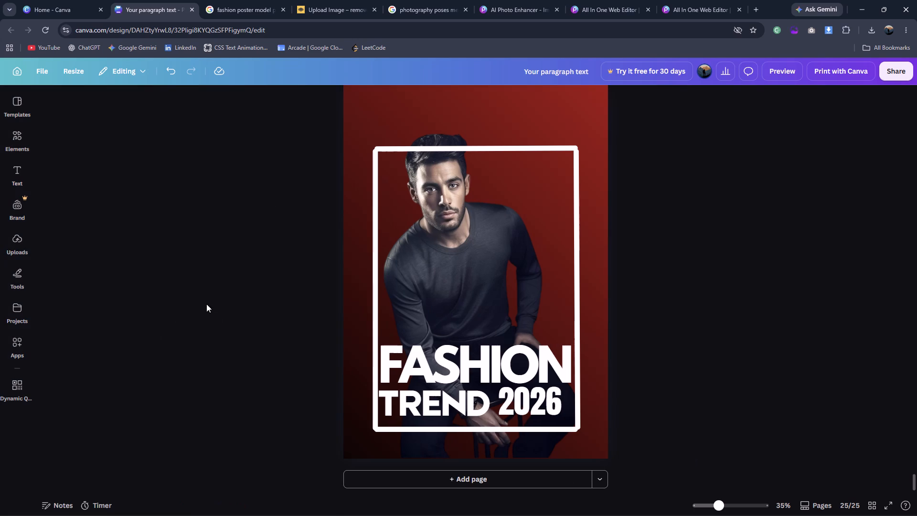
click(104, 288)
click(767, 282)
Look over the recently used elements and the element categories for something to add to the poster.
click(20, 137)
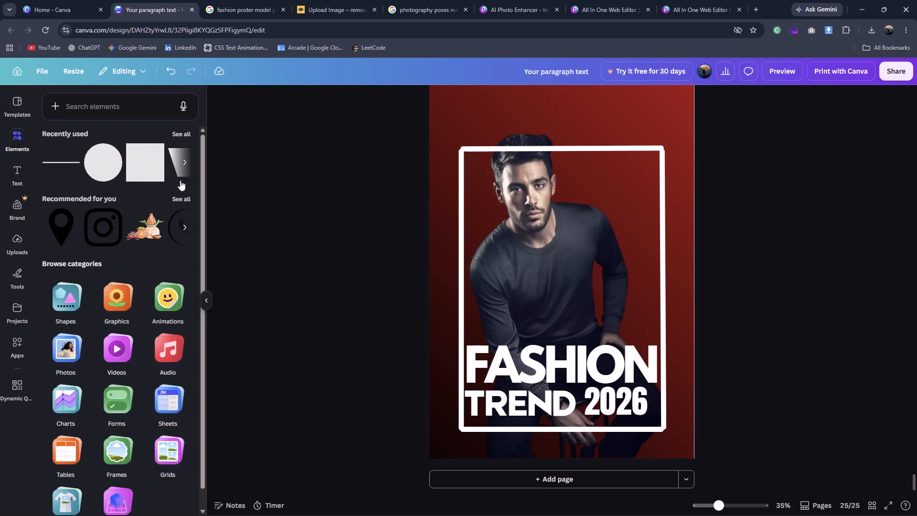
click(183, 133)
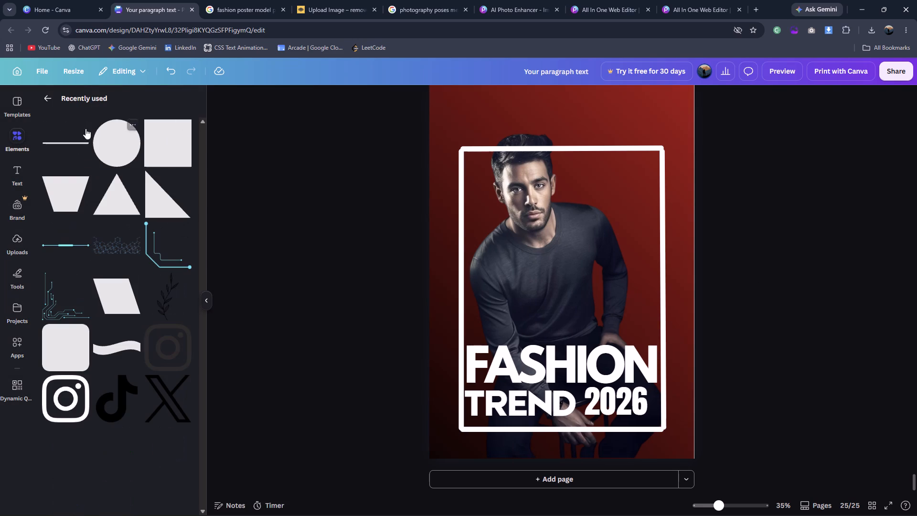
click(51, 102)
scroll(158, 270, down, 6)
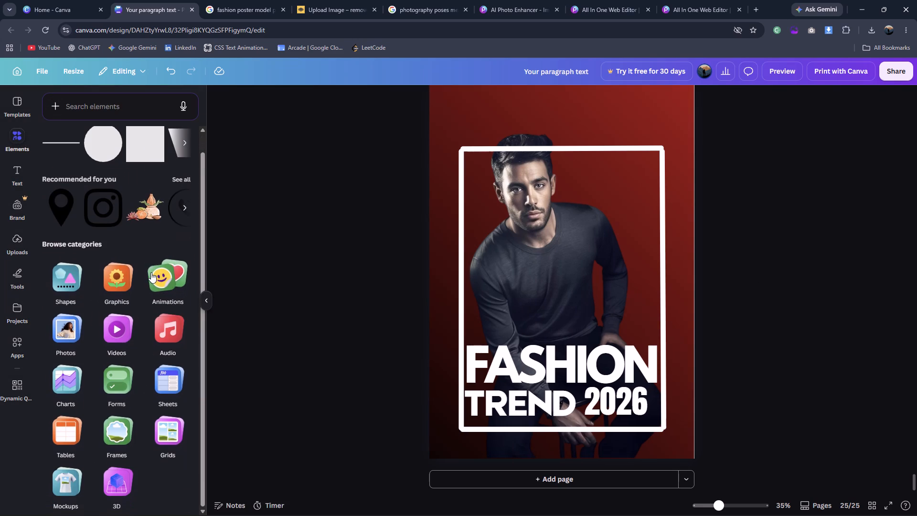
scroll(151, 272, down, 4)
scroll(150, 269, up, 7)
scroll(149, 269, down, 7)
scroll(148, 267, up, 5)
scroll(148, 267, down, 5)
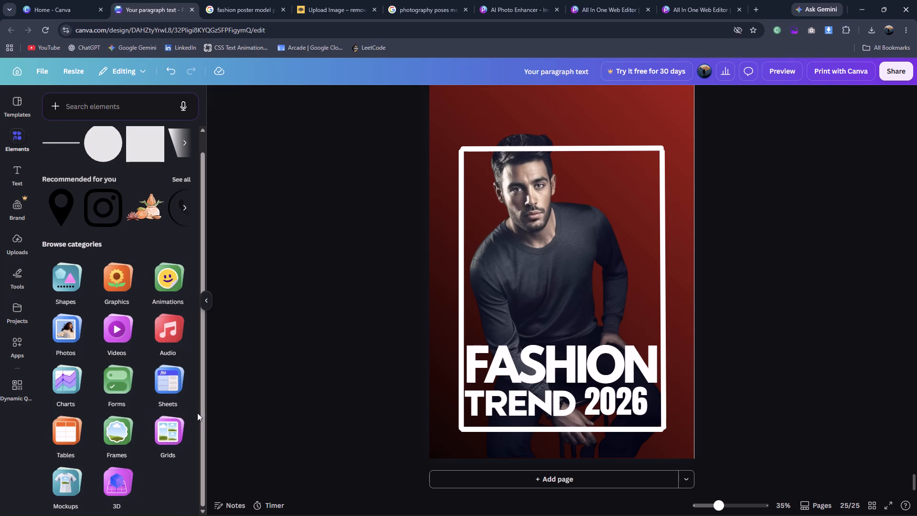
drag(202, 411, 201, 333)
click(250, 307)
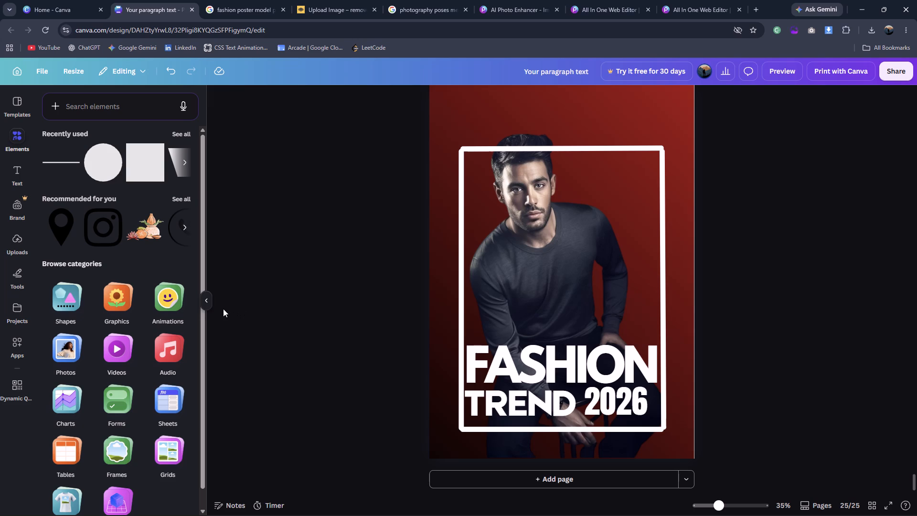
Add a new page after the finished FASHION TREND 2026 poster on page 25.
click(547, 470)
click(547, 474)
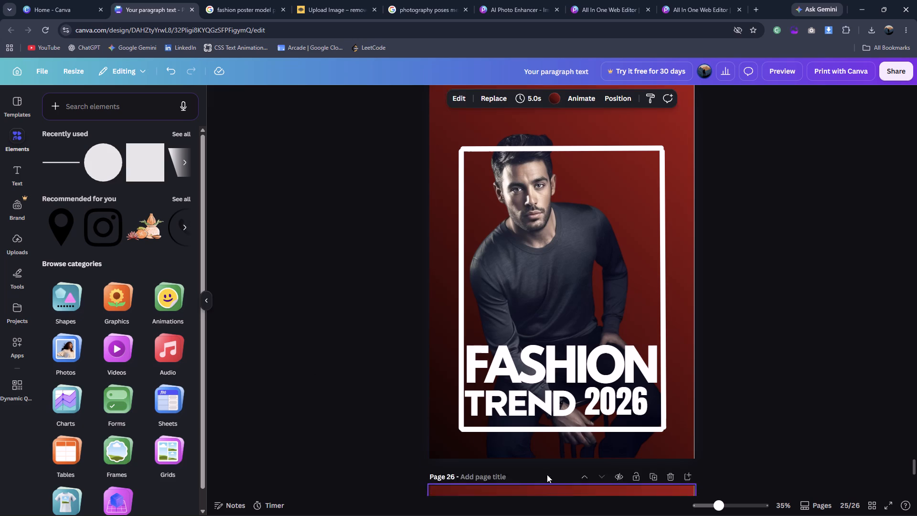
Switch to the fashion poster image results and preview the "Blossom in Black" poster as the design reference.
click(219, 0)
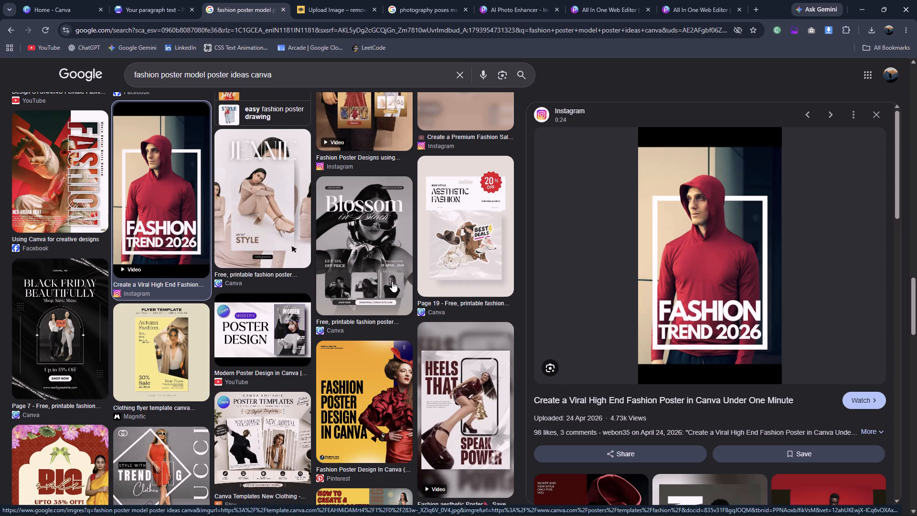
click(376, 290)
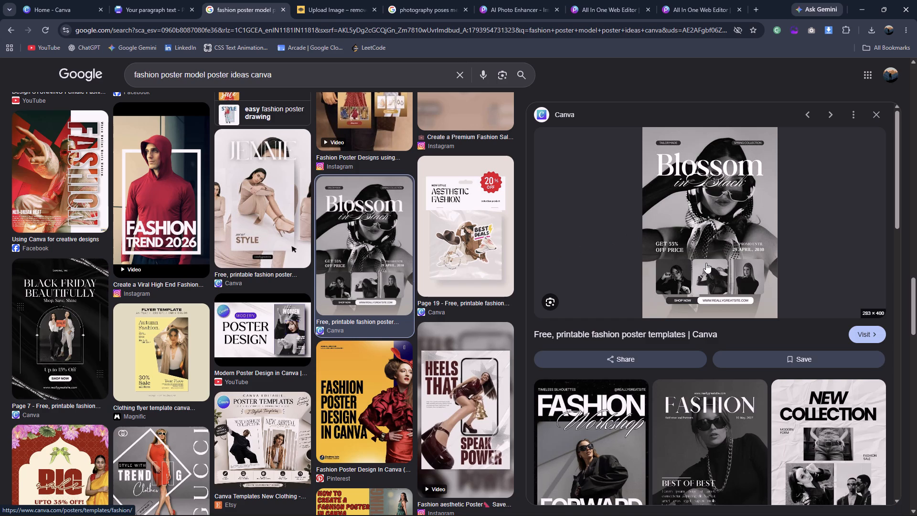
Change the model photo search to "photography poses women model poses model hd specs".
click(424, 9)
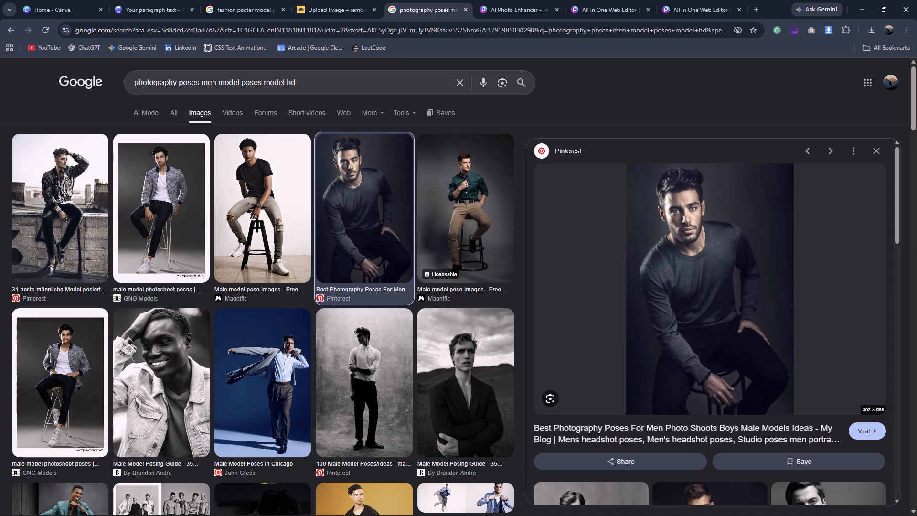
click(203, 81)
text(wo)
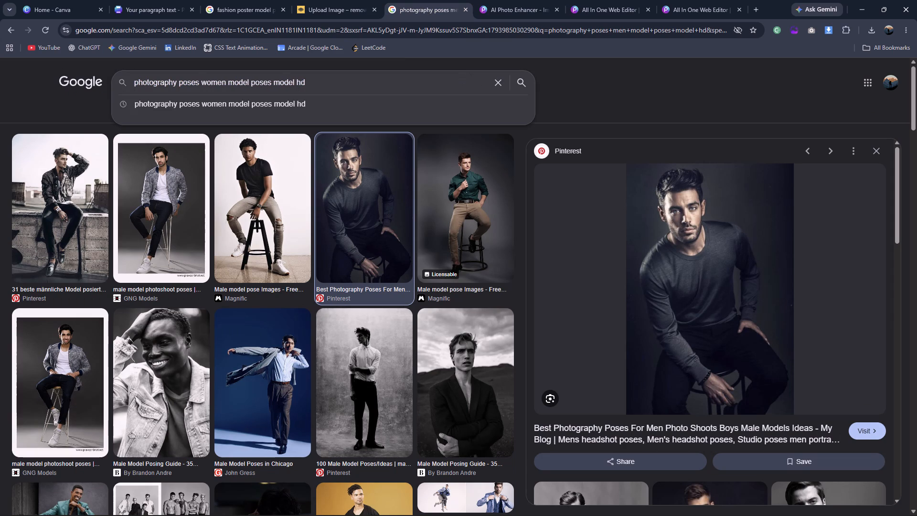
click(309, 86)
key(space)
text(specs)
key(Return)
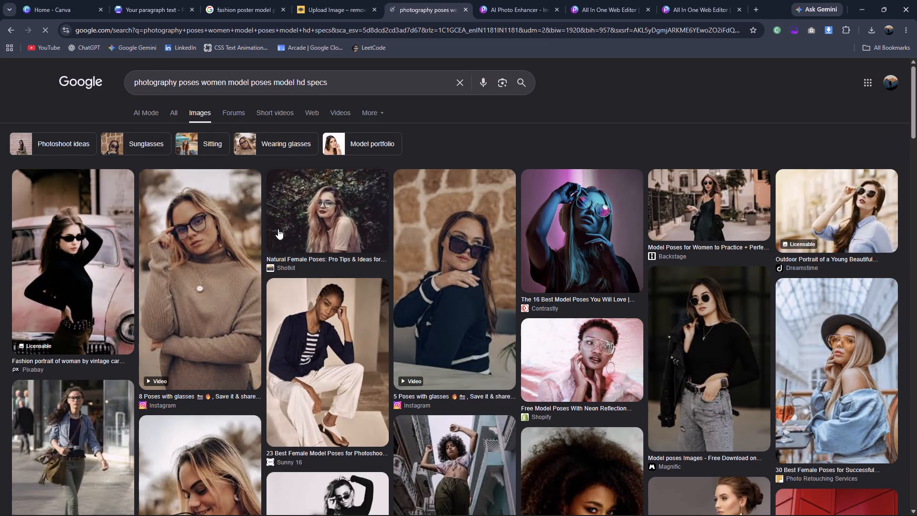
Replace "specs" with "sunglasses" in the women model poses image search and run it again.
double_click(310, 77)
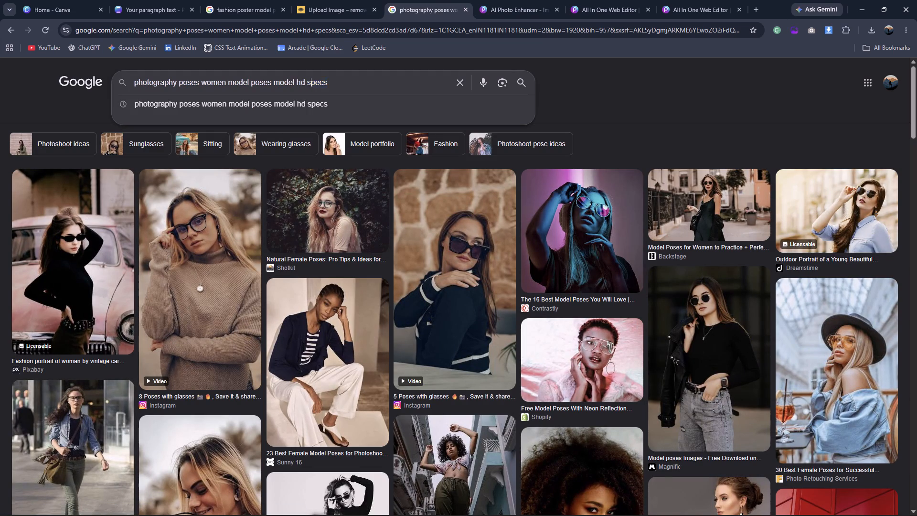
text(sunclass)
key(BackSpace)
key(BackSpace)
key(BackSpace)
key(BackSpace)
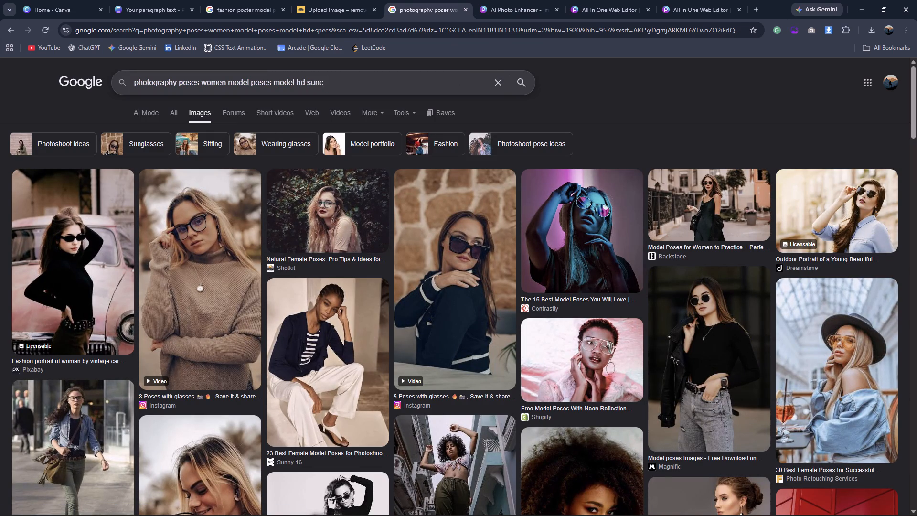
key(BackSpace)
text(glasses)
key(Return)
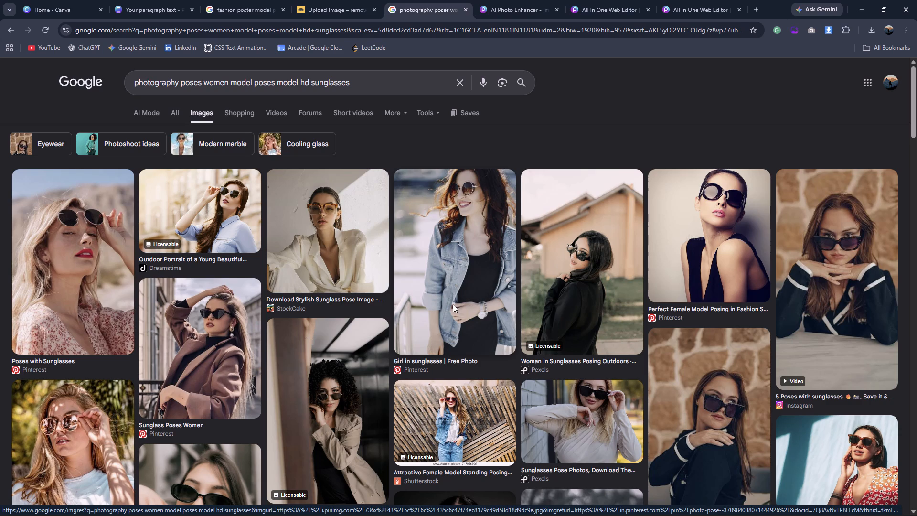
Check the reference poster, then save the Pexels studio photo of the woman in sunglasses and pale jacket as PNG.
click(239, 0)
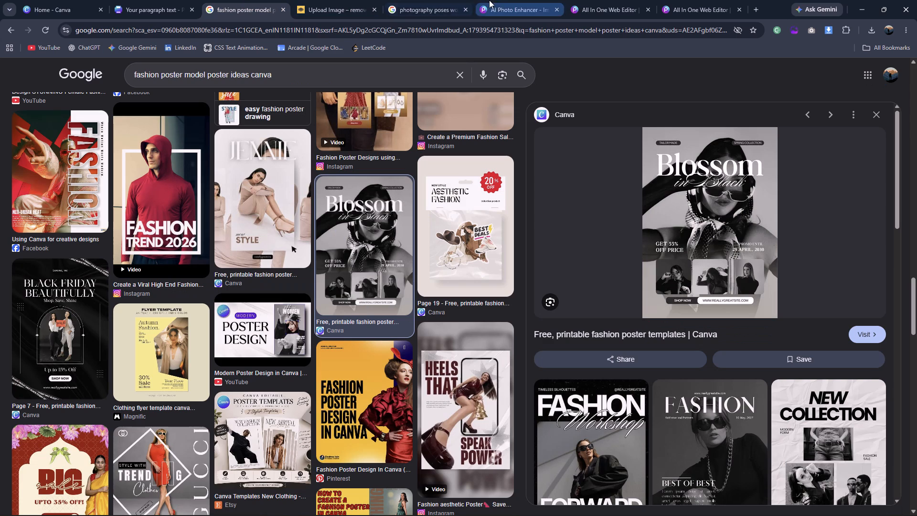
click(438, 1)
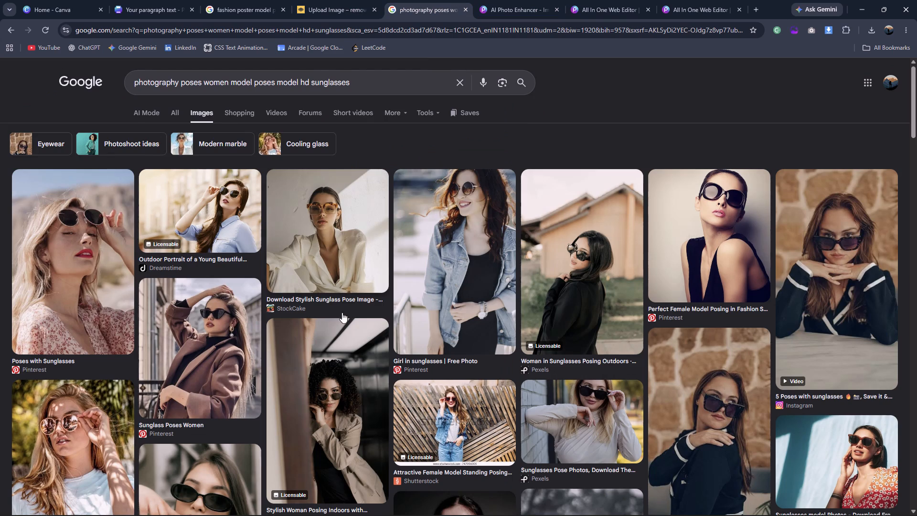
scroll(342, 312, down, 4)
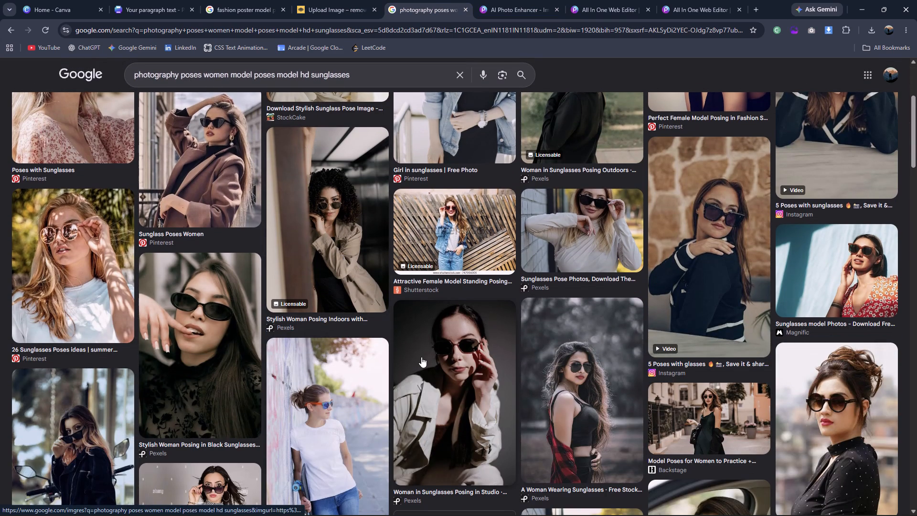
click(421, 357)
right_click(666, 291)
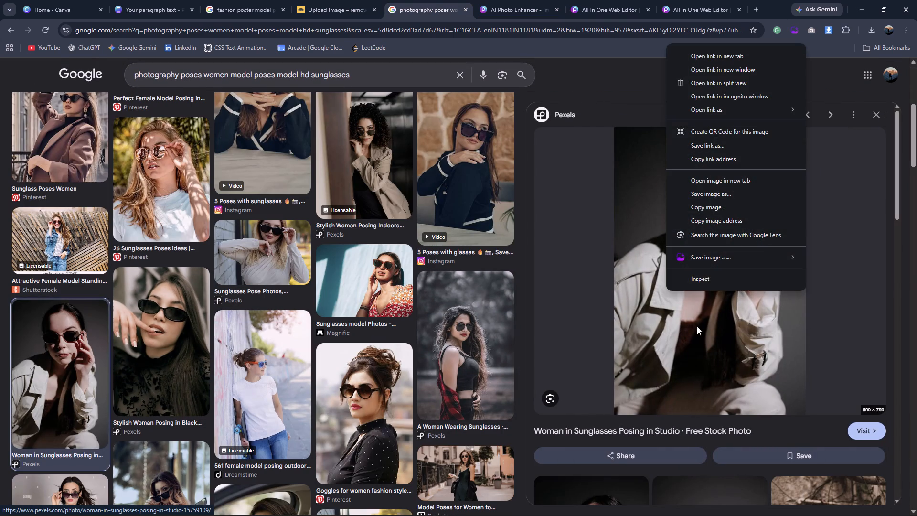
click(817, 275)
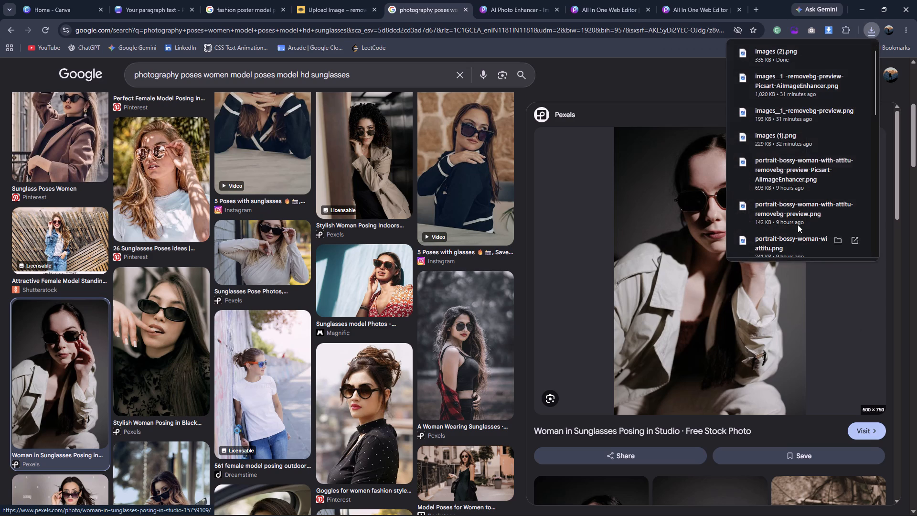
Return to the Canva design and set page 26's background to the default light grey-to-white gradient.
click(241, 0)
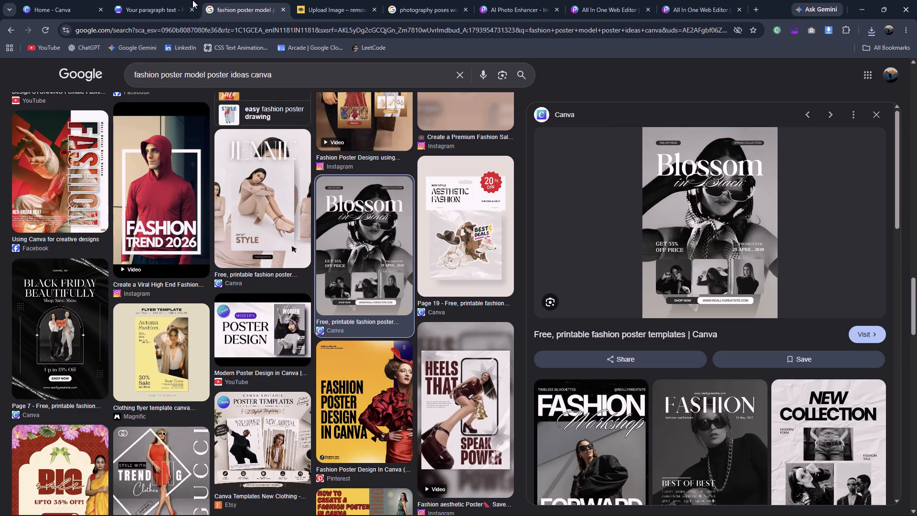
click(171, 0)
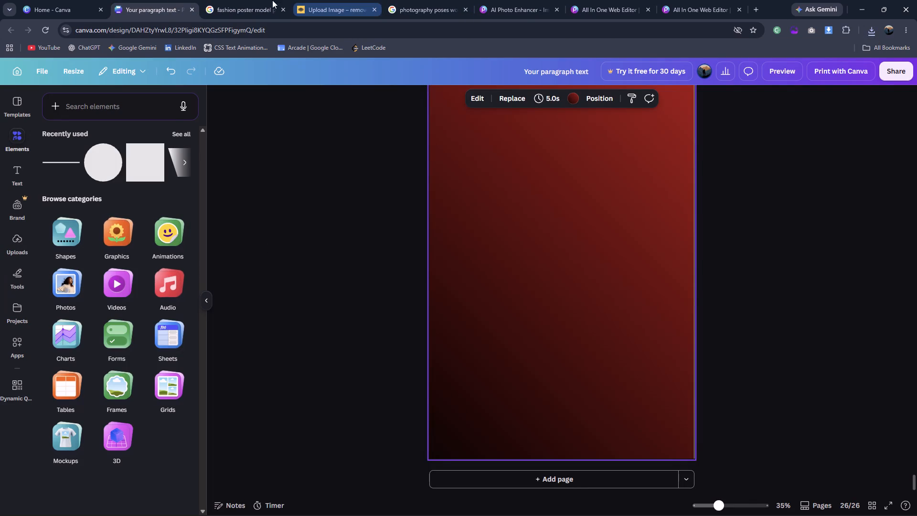
click(256, 0)
click(163, 2)
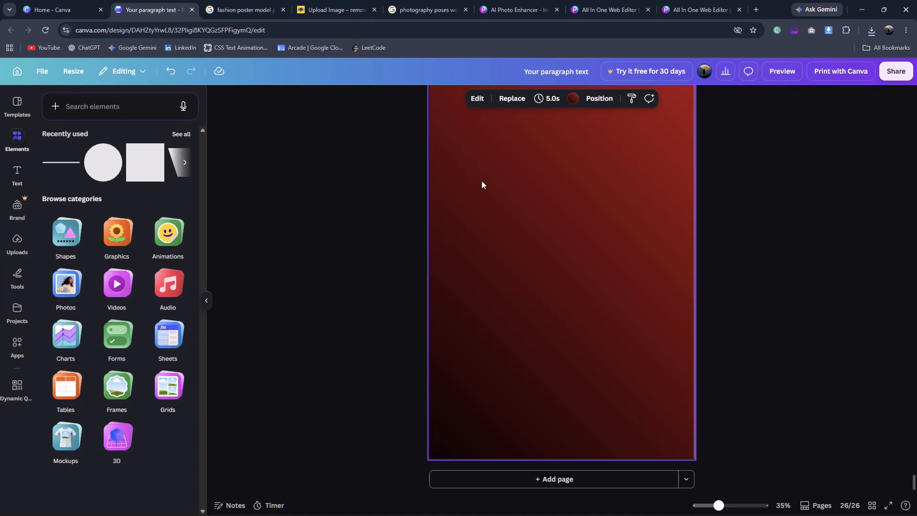
click(573, 92)
scroll(135, 413, down, 5)
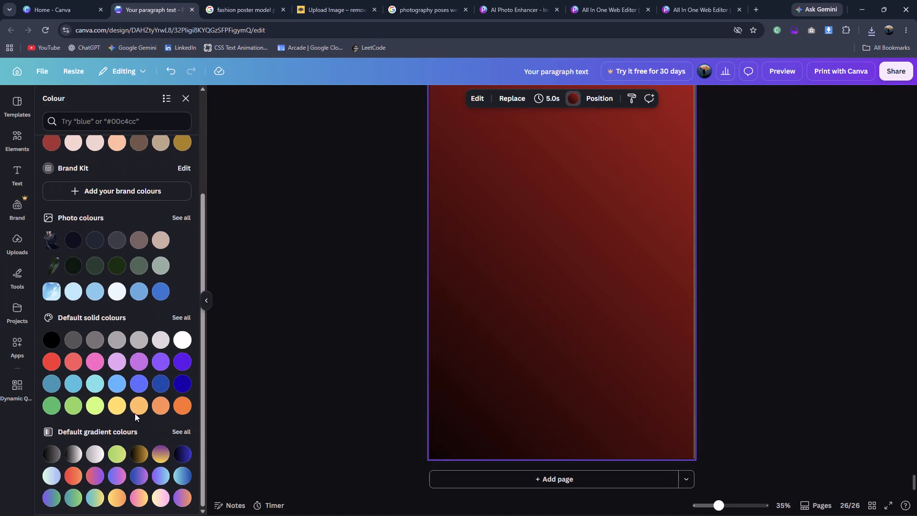
click(96, 460)
click(348, 429)
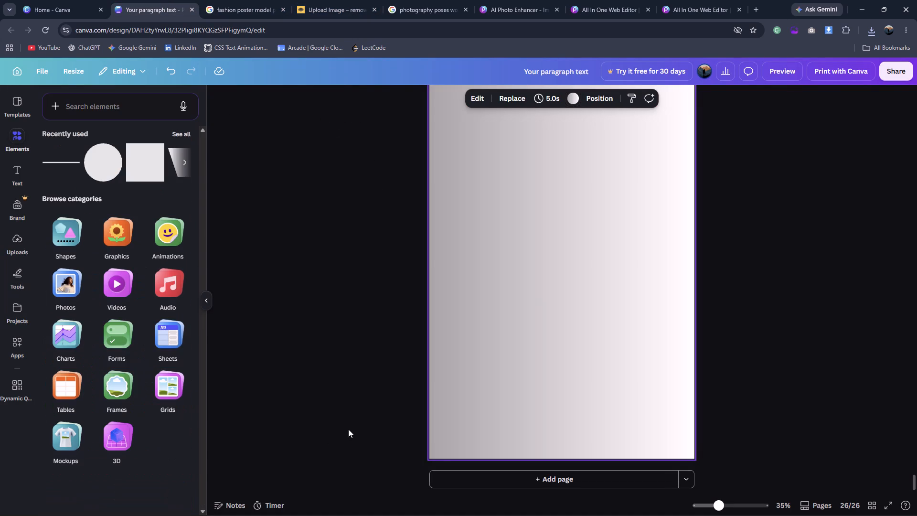
click(348, 429)
scroll(348, 429, up, 1)
scroll(348, 429, down, 1)
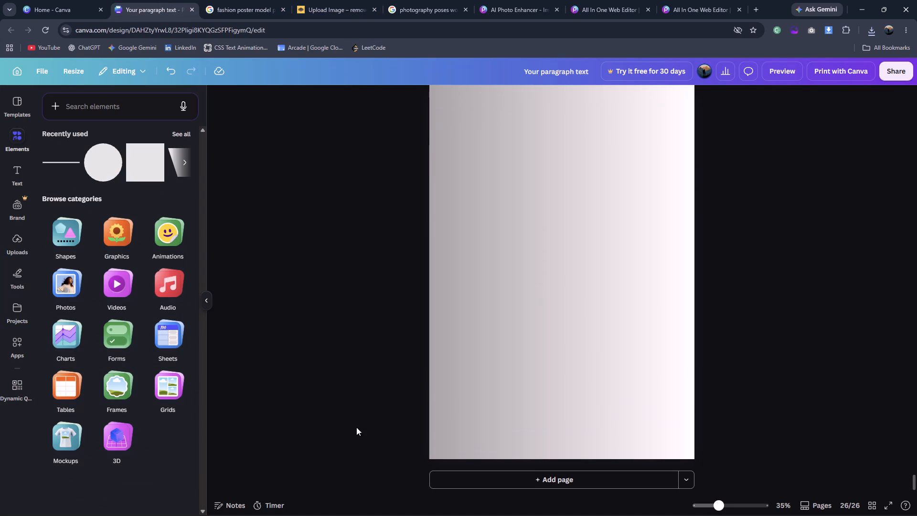
scroll(401, 414, up, 1)
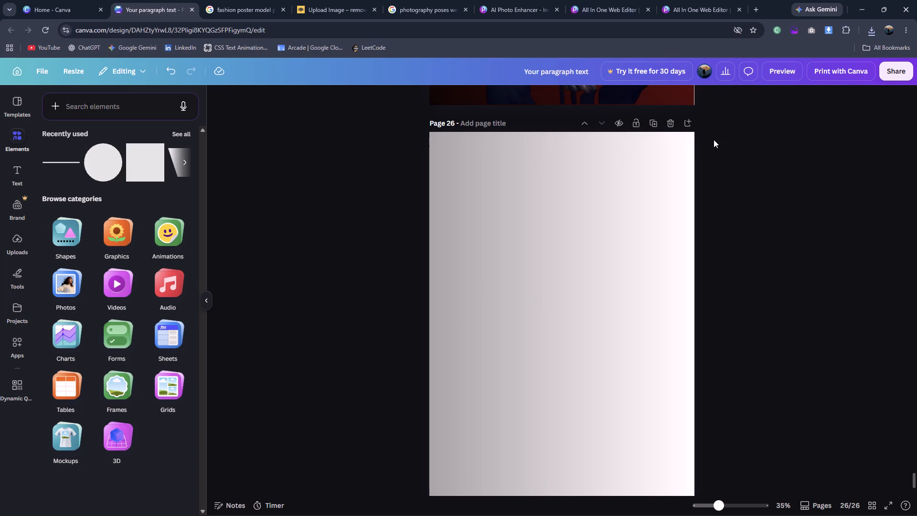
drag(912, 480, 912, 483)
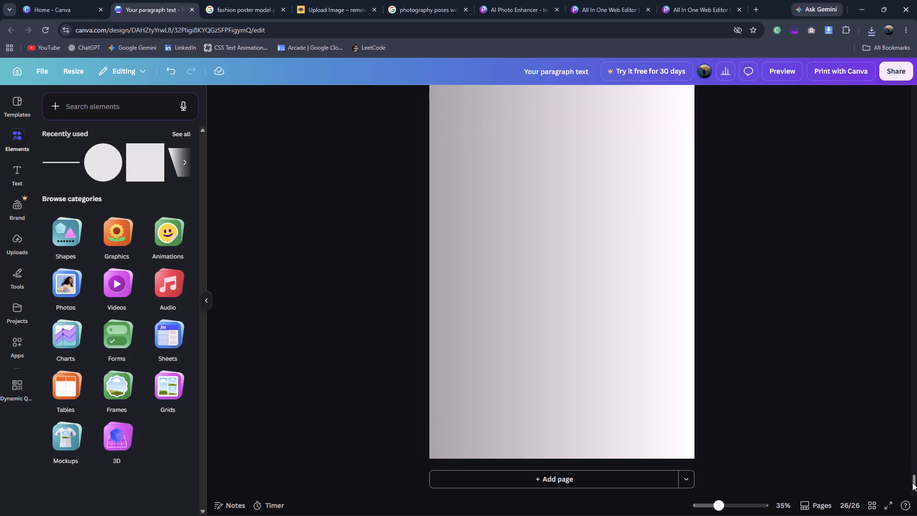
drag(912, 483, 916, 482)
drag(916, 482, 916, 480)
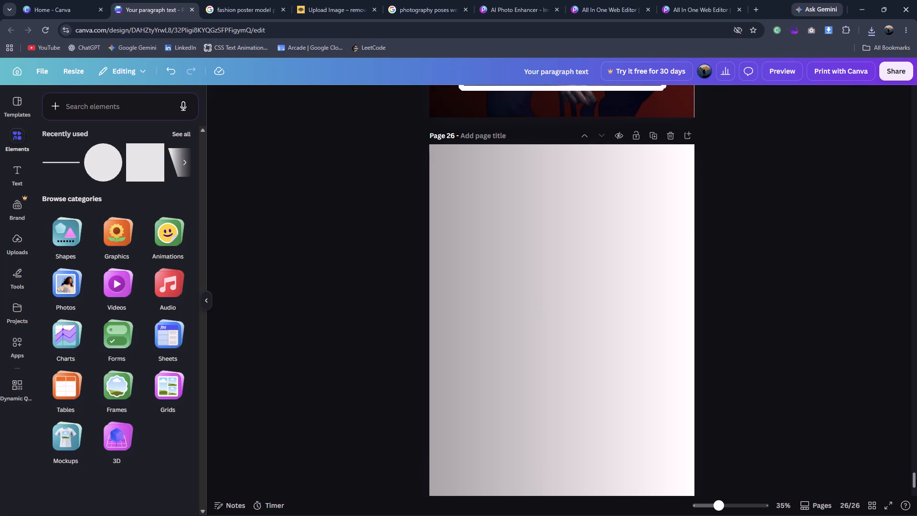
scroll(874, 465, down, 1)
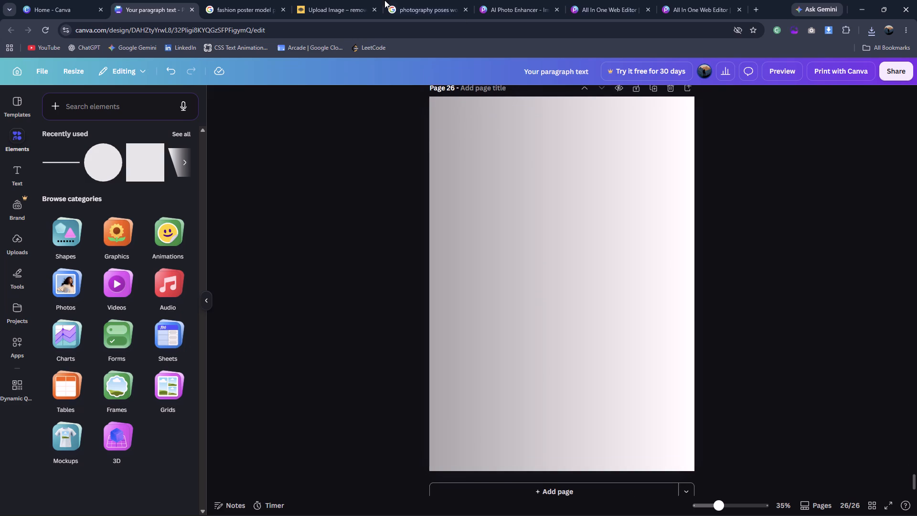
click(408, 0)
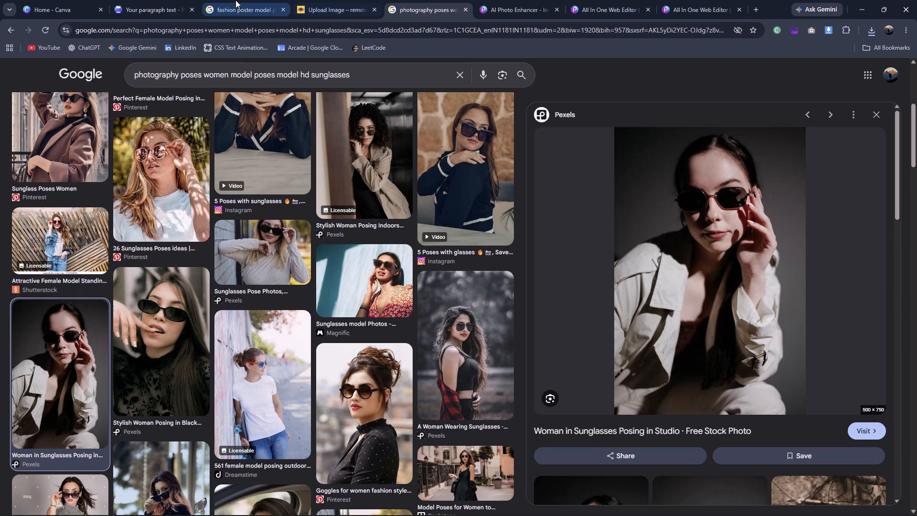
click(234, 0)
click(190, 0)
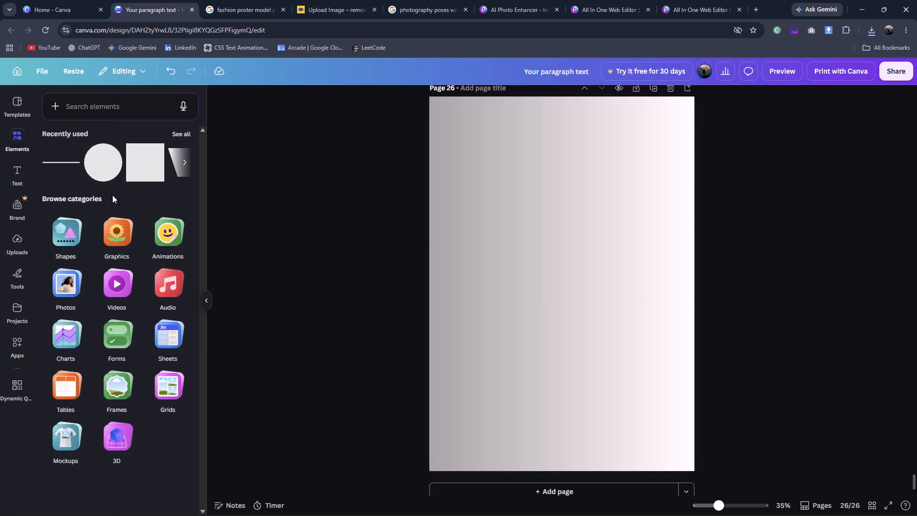
Change page 26's background gradient to near-black #201C1C fading into white, using the top-to-bottom linear style.
click(462, 232)
click(574, 97)
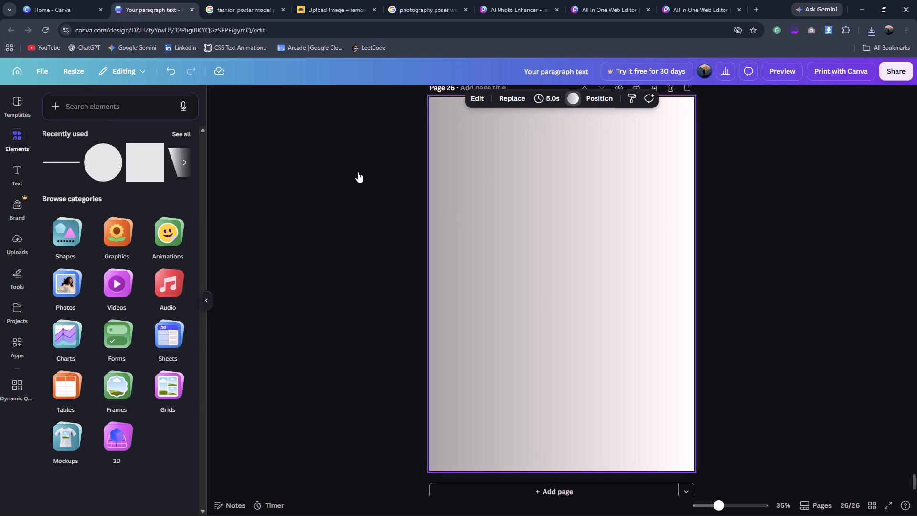
scroll(46, 270, up, 4)
click(60, 170)
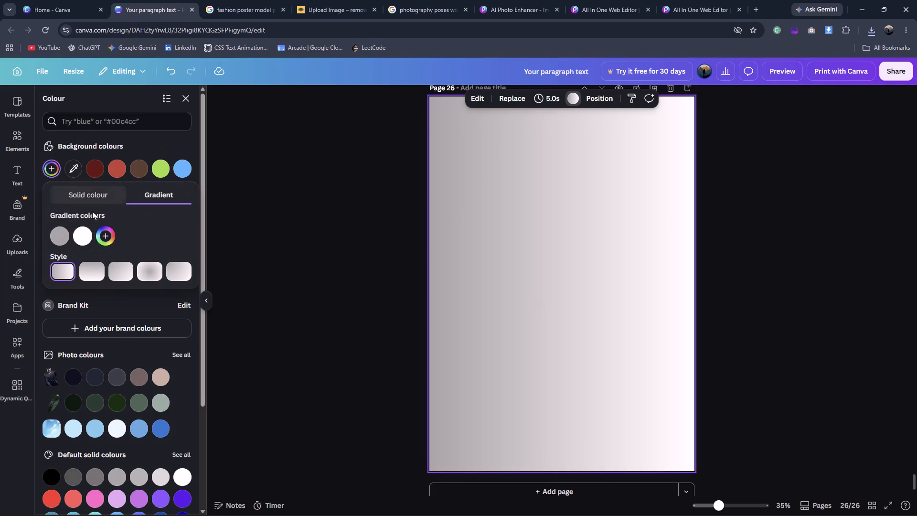
click(62, 235)
click(76, 304)
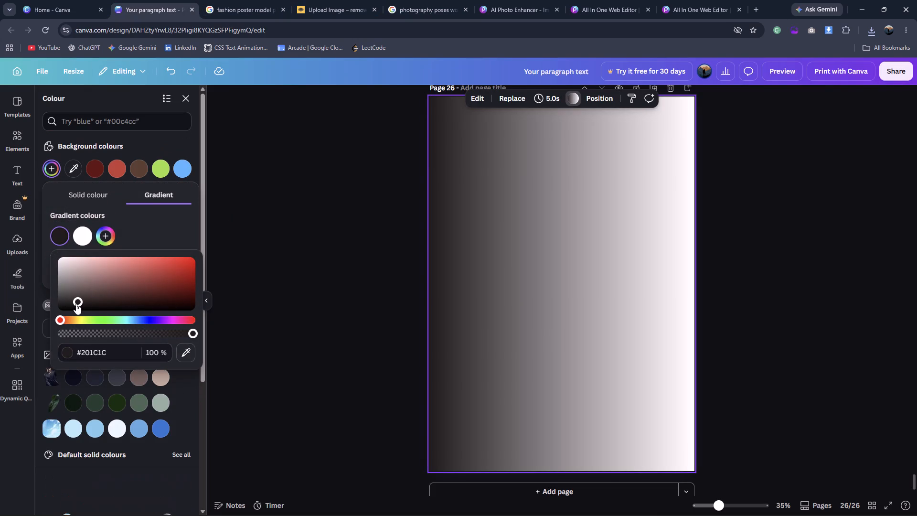
click(87, 238)
click(157, 213)
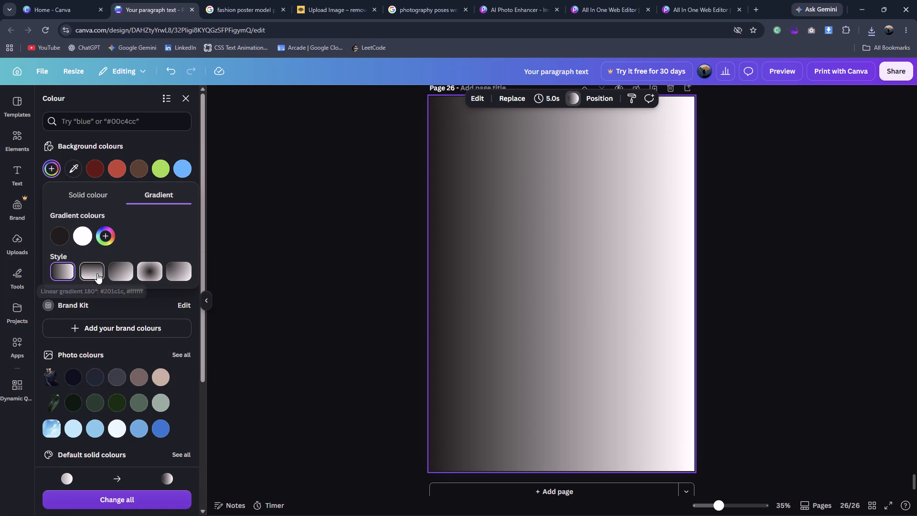
click(97, 273)
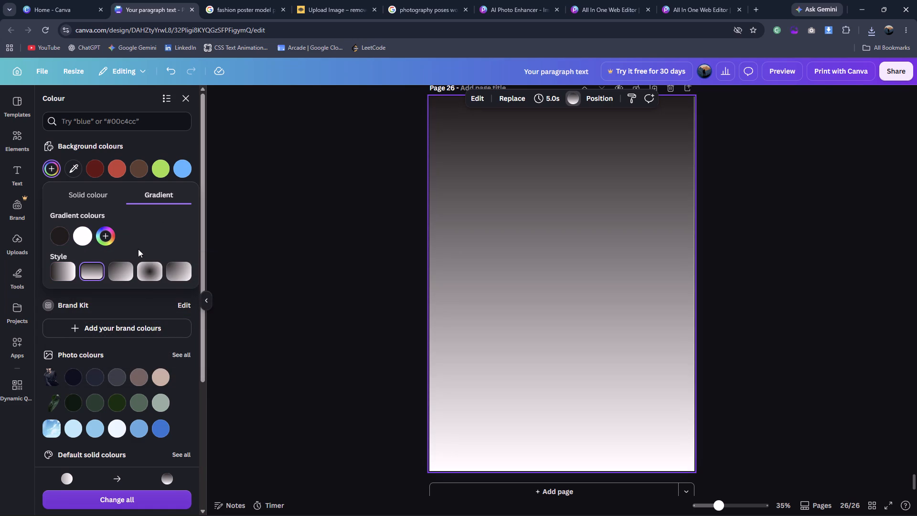
click(138, 249)
click(138, 249)
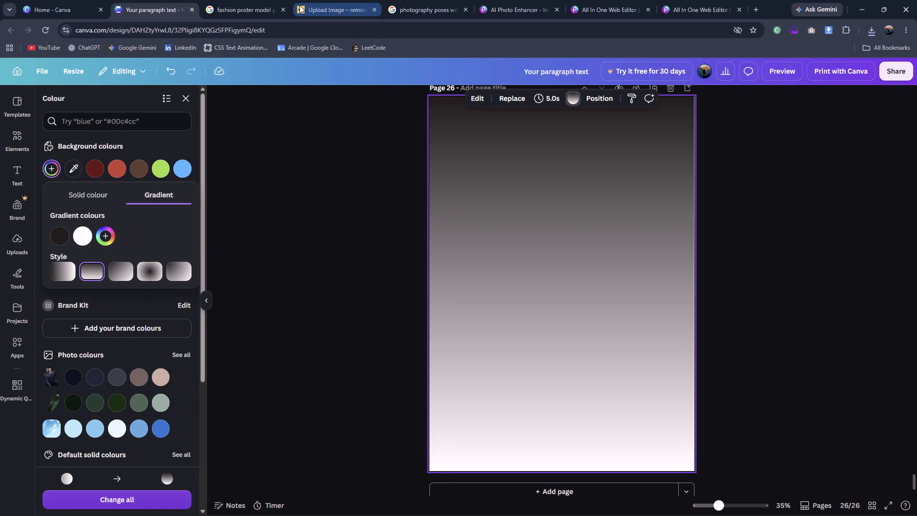
Check the reference poster, then soften page 26's gradient by setting the dark colour to #504545 and the white to a pale pink.
click(242, 1)
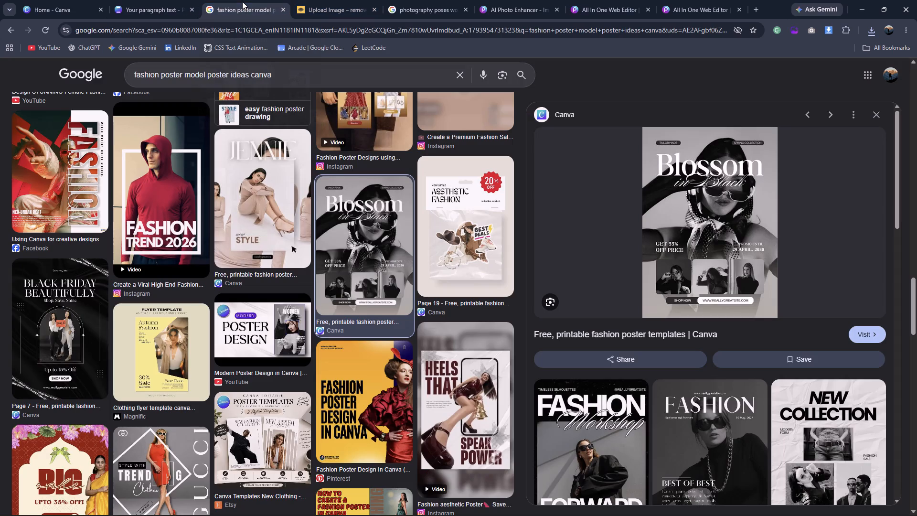
click(176, 1)
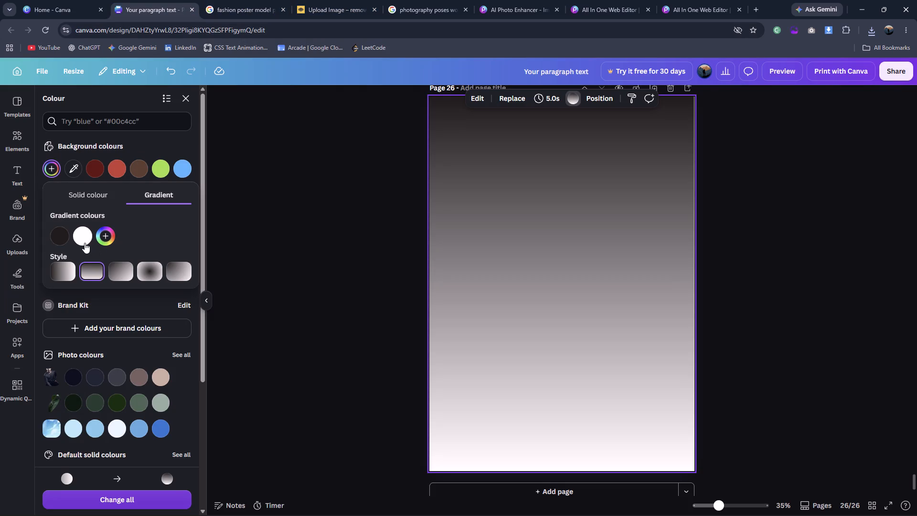
click(69, 242)
click(67, 241)
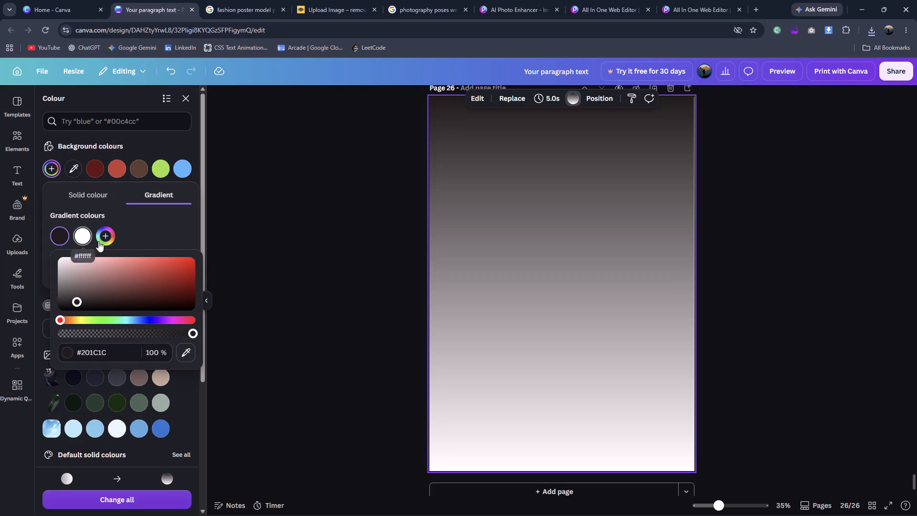
click(129, 241)
click(59, 238)
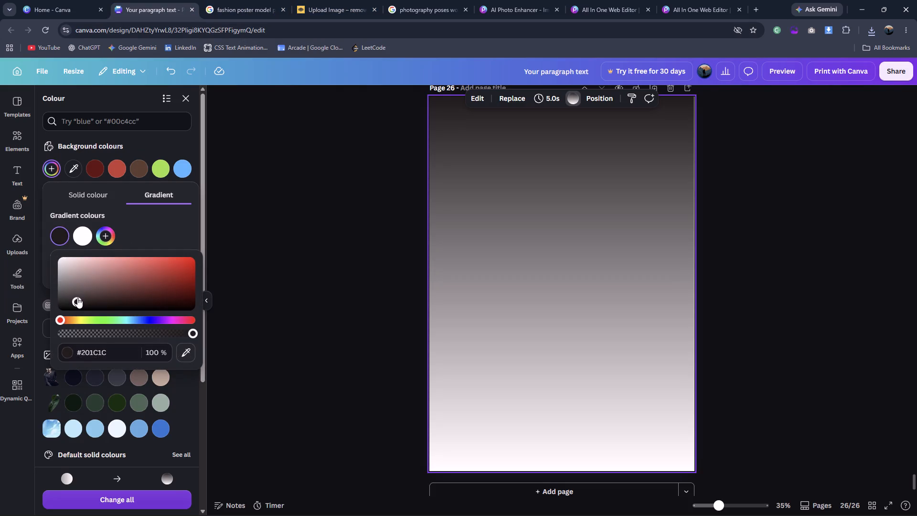
drag(77, 299, 75, 294)
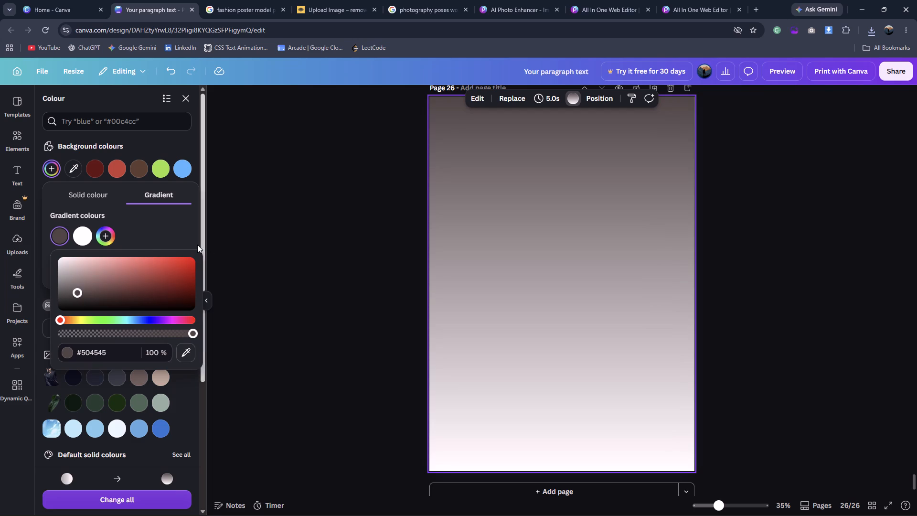
click(84, 235)
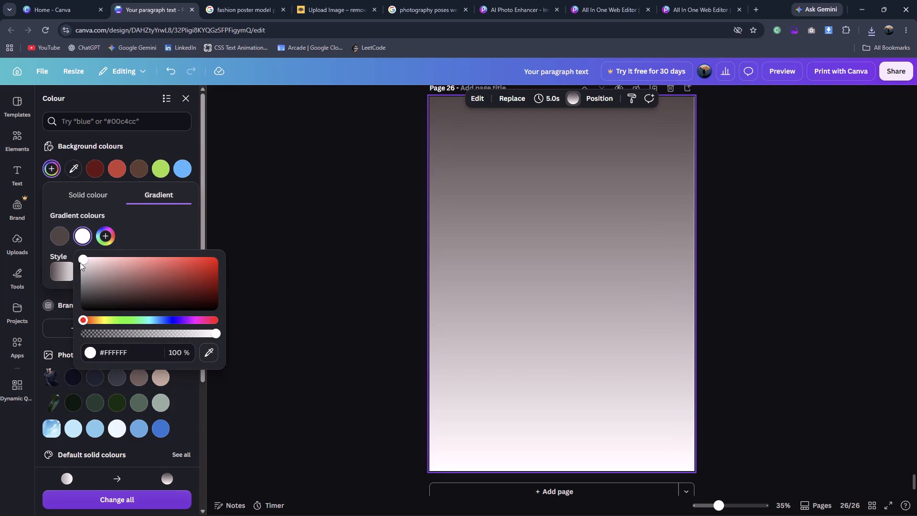
drag(80, 262, 92, 273)
click(85, 263)
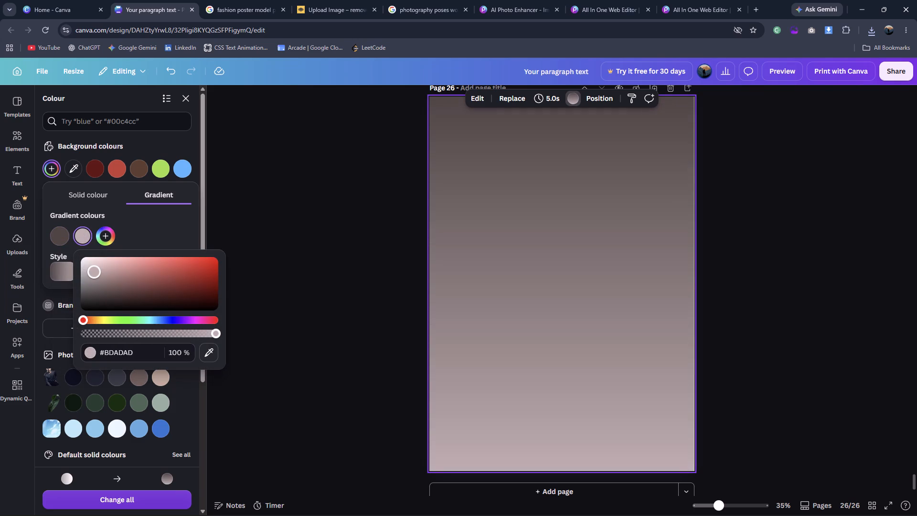
click(203, 247)
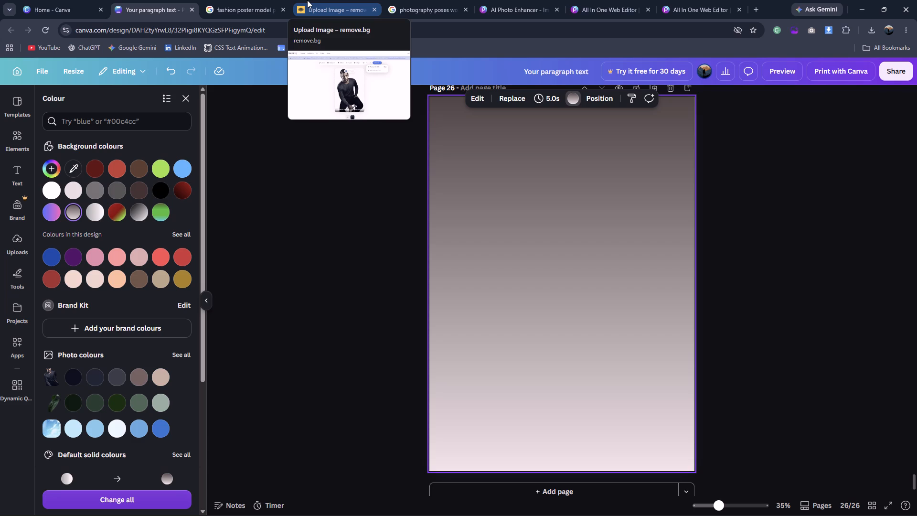
click(303, 167)
click(317, 171)
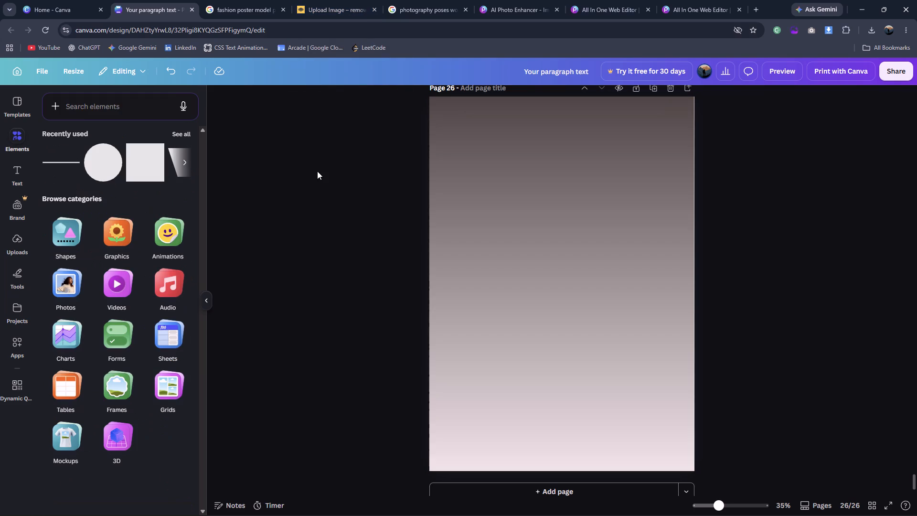
click(455, 155)
Remove the background from the saved photo of the woman in sunglasses with remove.bg and download the free 408 x 612 preview.
click(344, 0)
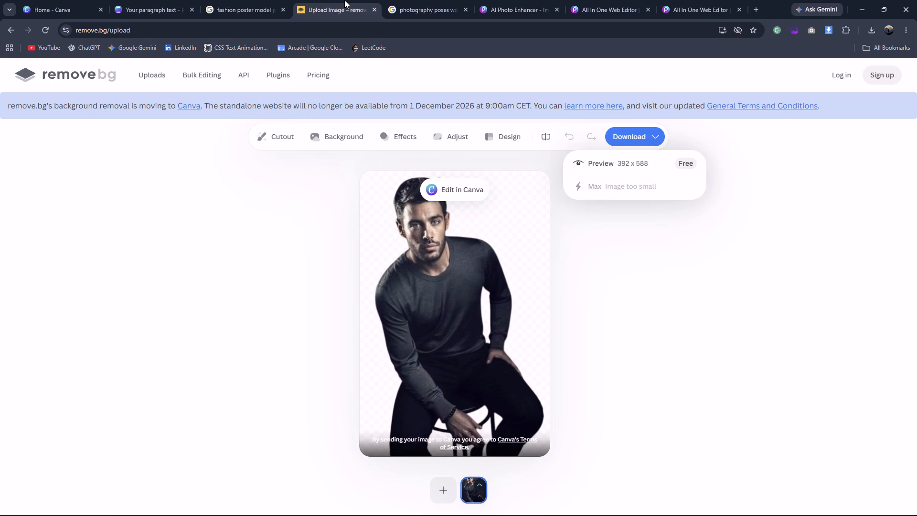
click(395, 6)
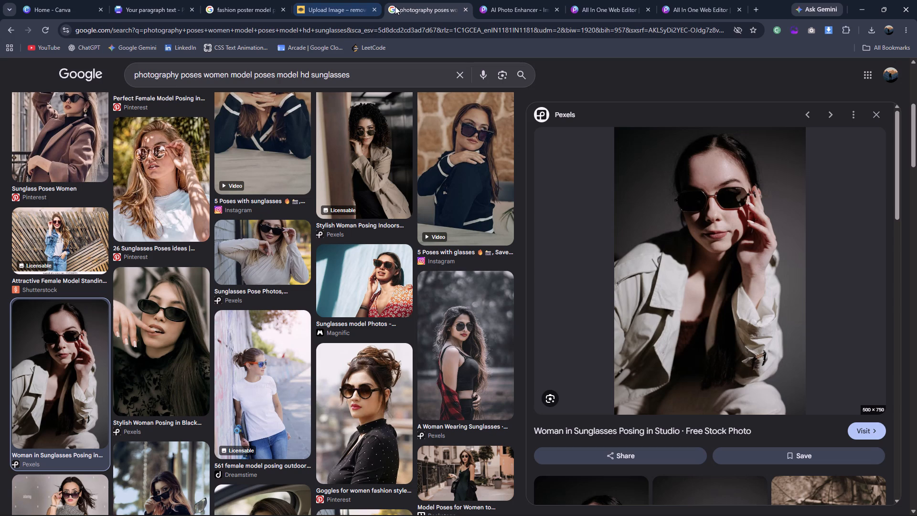
click(264, 0)
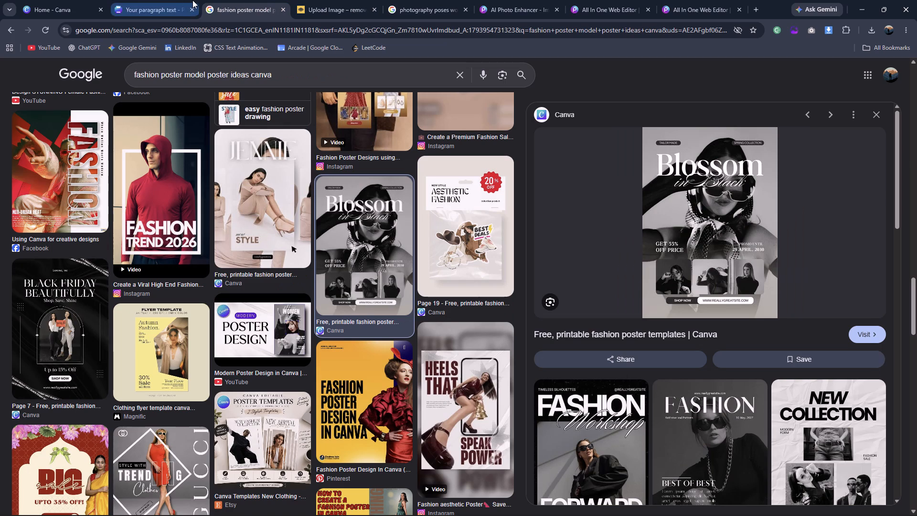
click(441, 0)
click(352, 4)
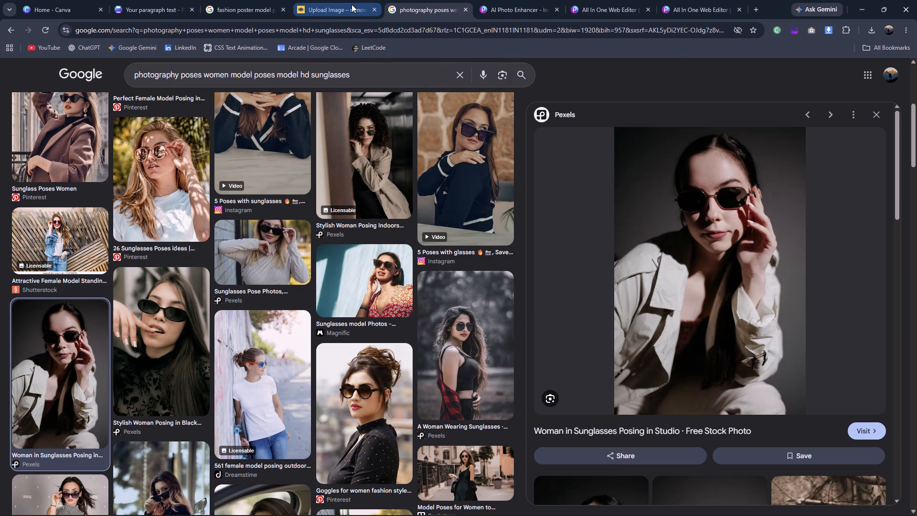
click(451, 484)
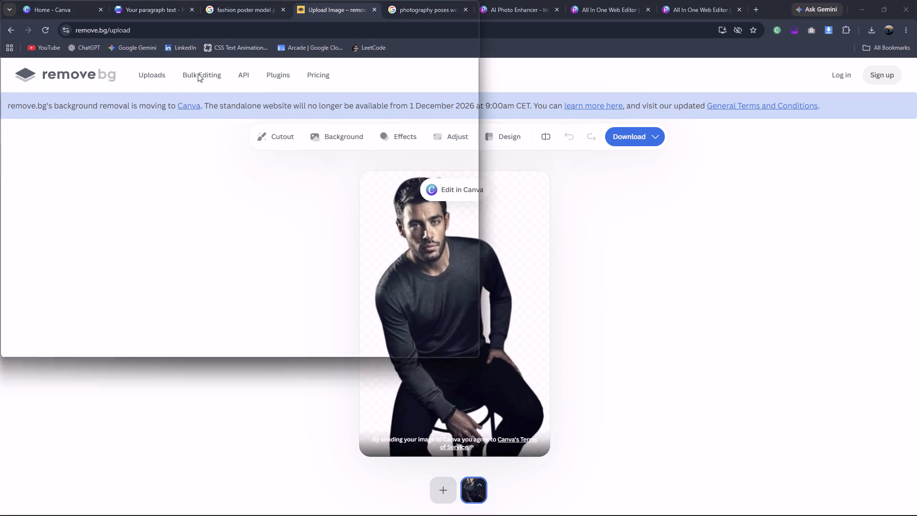
click(173, 88)
click(394, 337)
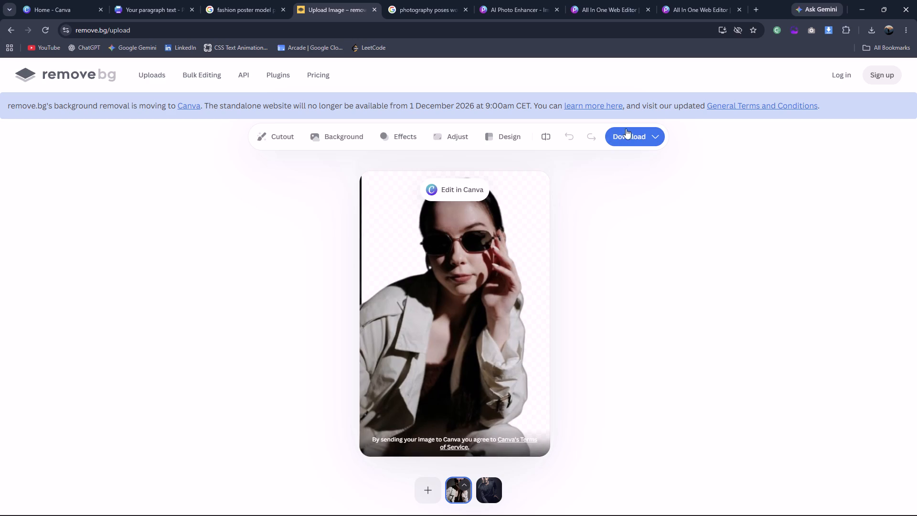
click(628, 133)
click(646, 162)
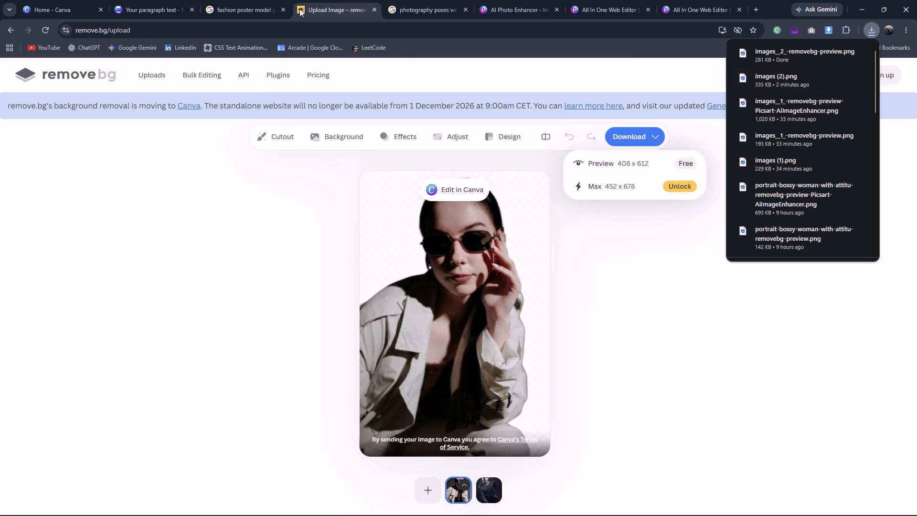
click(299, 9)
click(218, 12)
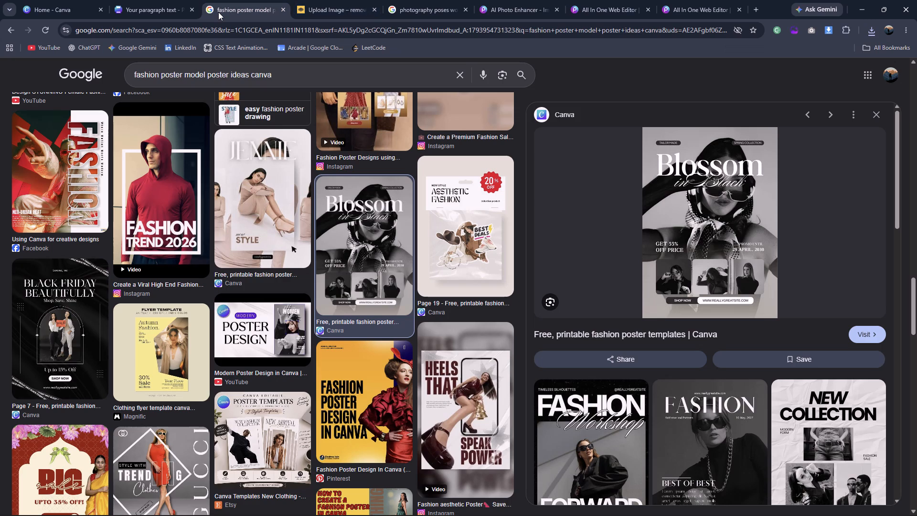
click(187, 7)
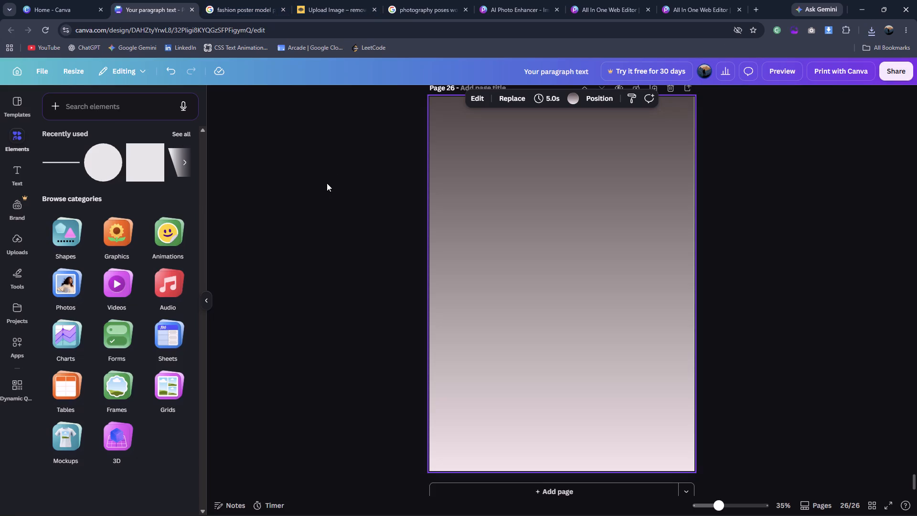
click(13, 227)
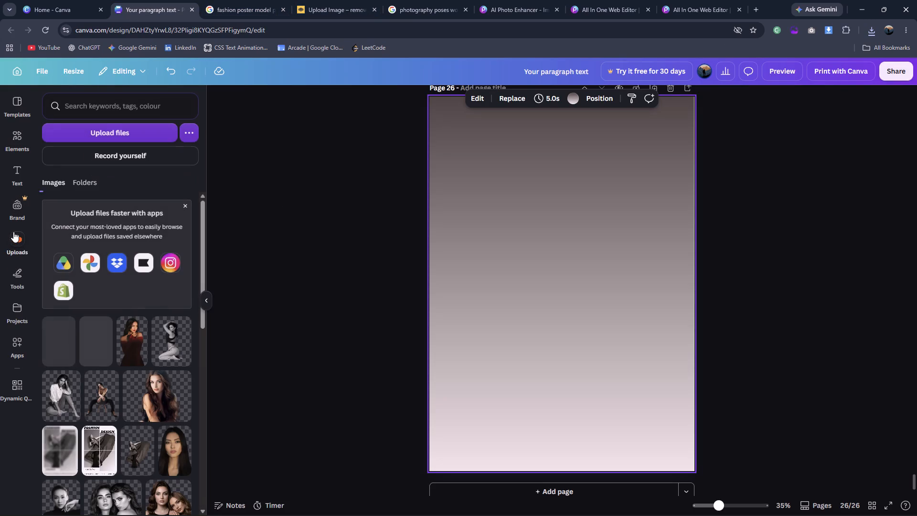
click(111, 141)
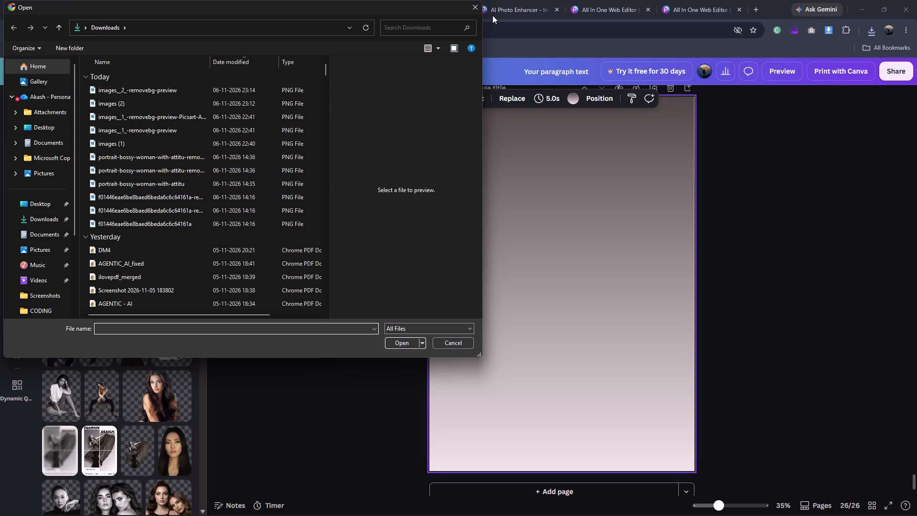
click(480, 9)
Switch to the Picsart photo enhancer, clear the previous image and enhance the images__2_-removebg-preview file from Downloads.
click(519, 0)
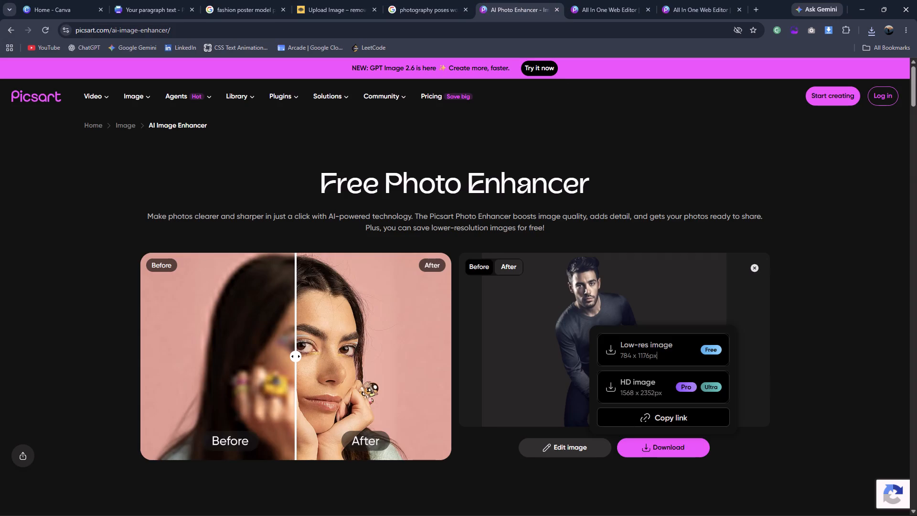
click(754, 267)
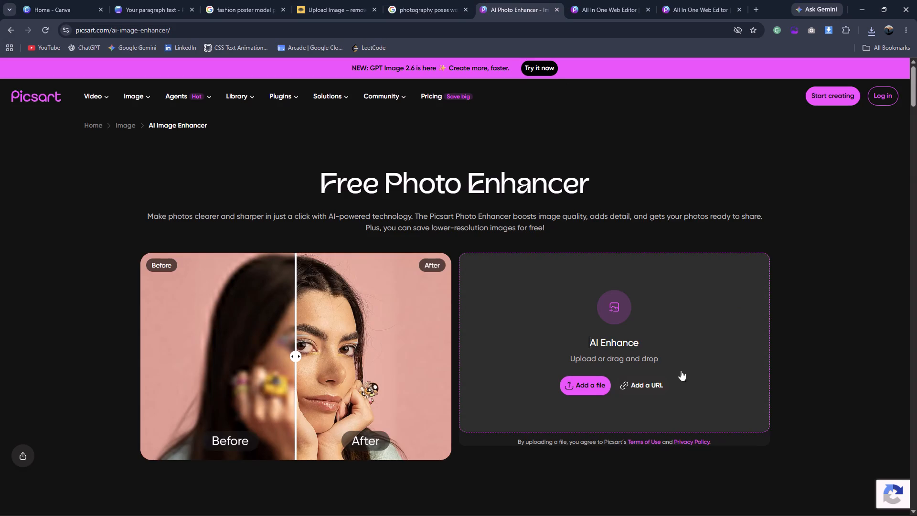
click(600, 397)
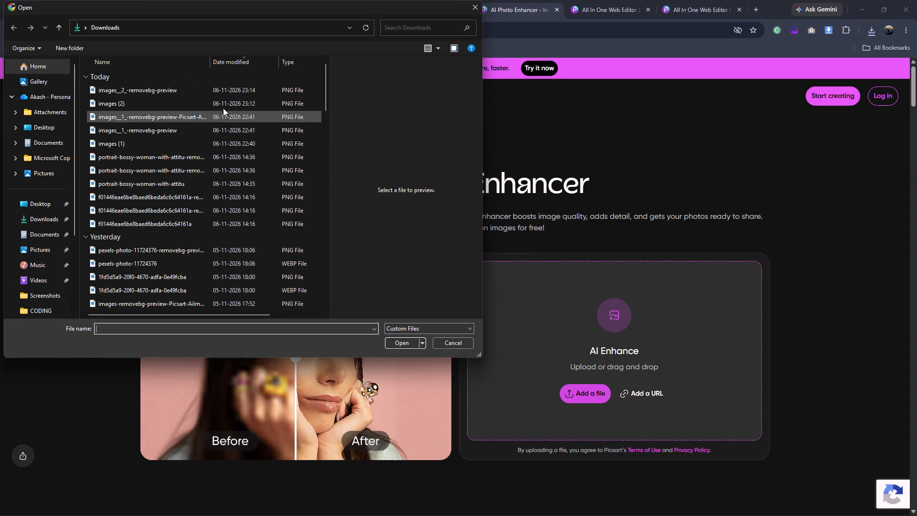
click(206, 94)
click(400, 342)
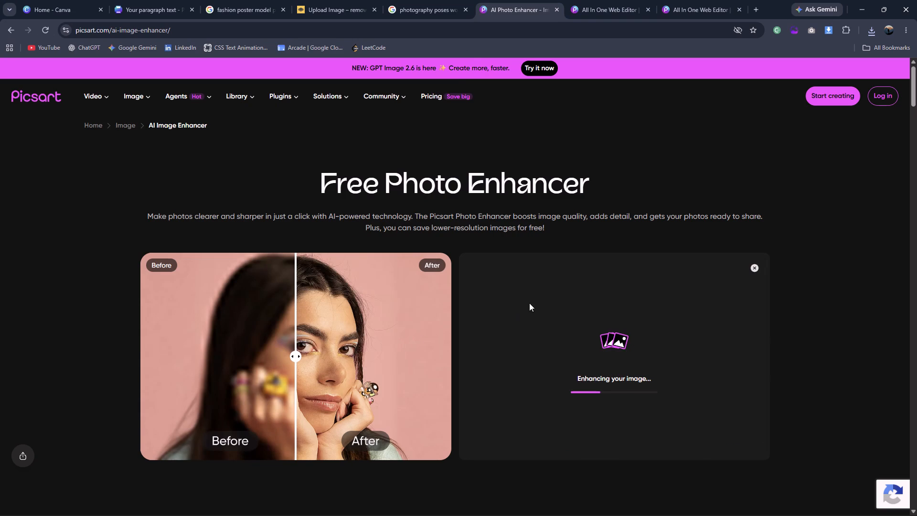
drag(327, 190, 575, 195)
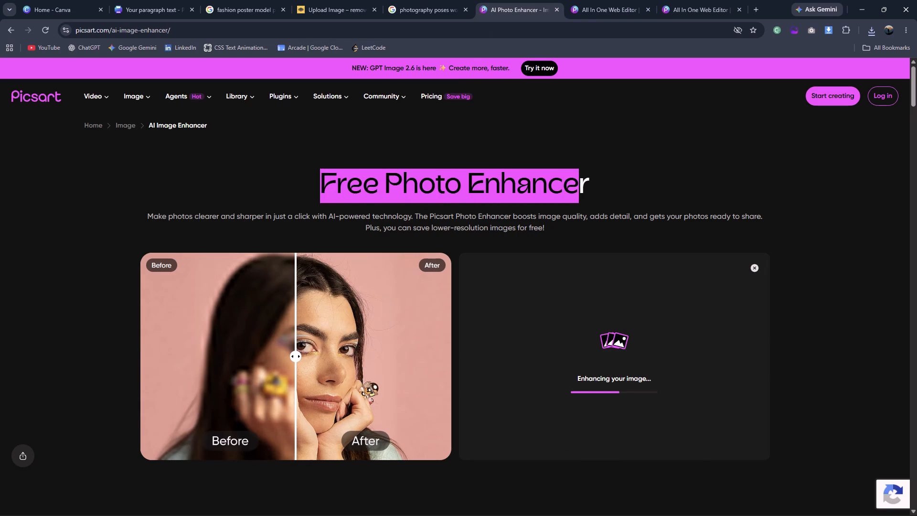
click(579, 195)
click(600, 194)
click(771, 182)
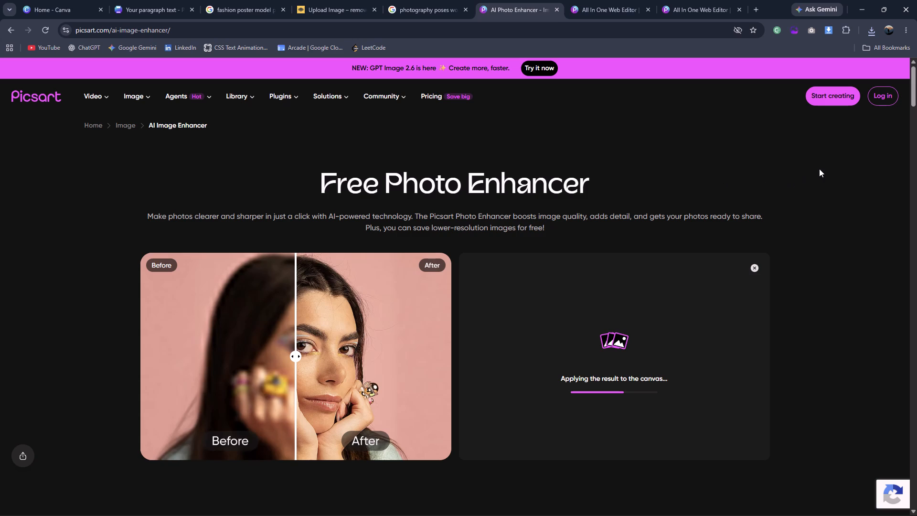
Download the free low-res version of the enhanced cut-out.
click(678, 356)
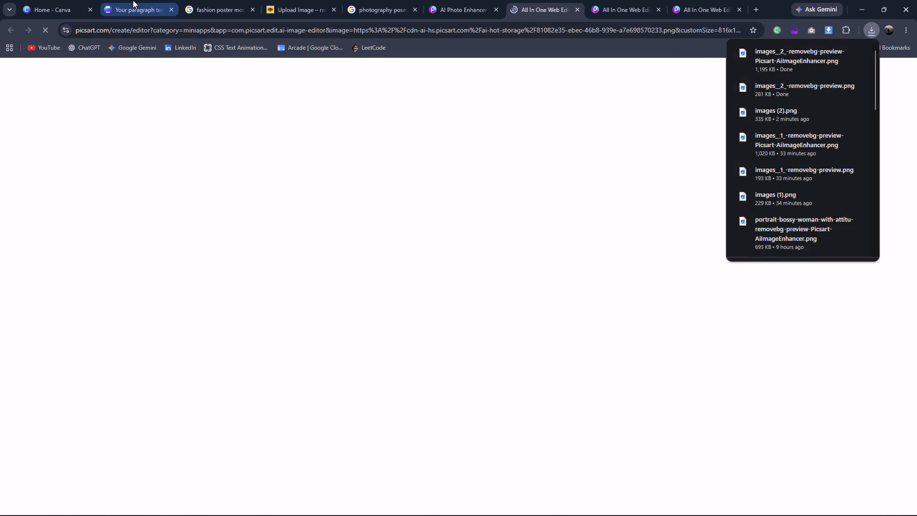
Return to the Canva design, upload the enhanced images__2_-removebg-preview-Picsart cut-out and place it on page 26.
click(133, 0)
click(145, 142)
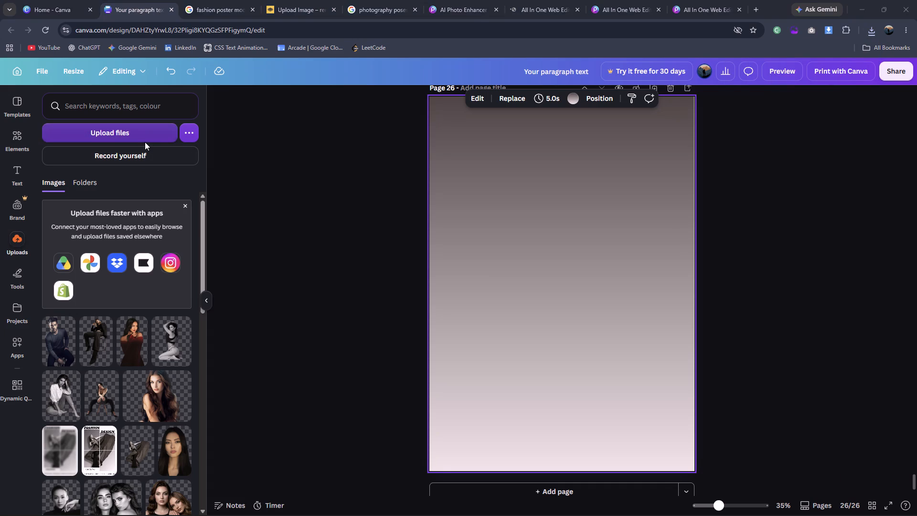
click(172, 91)
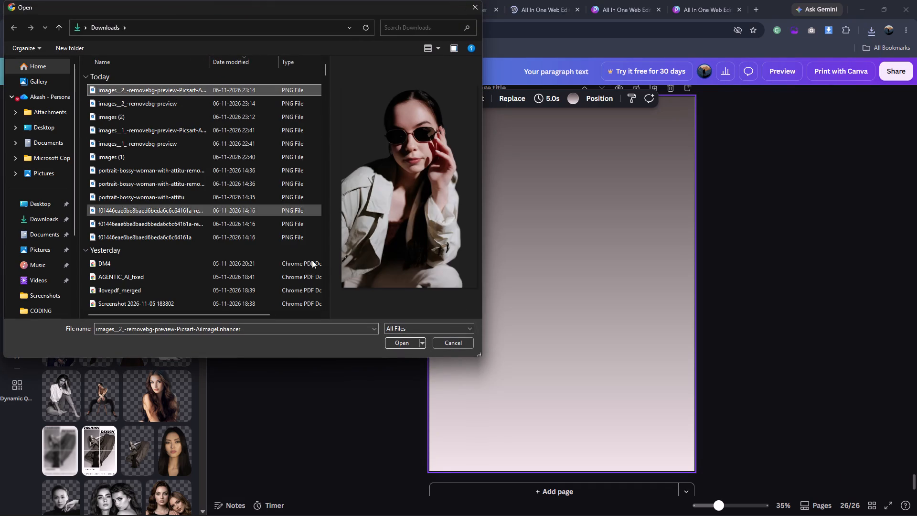
click(408, 340)
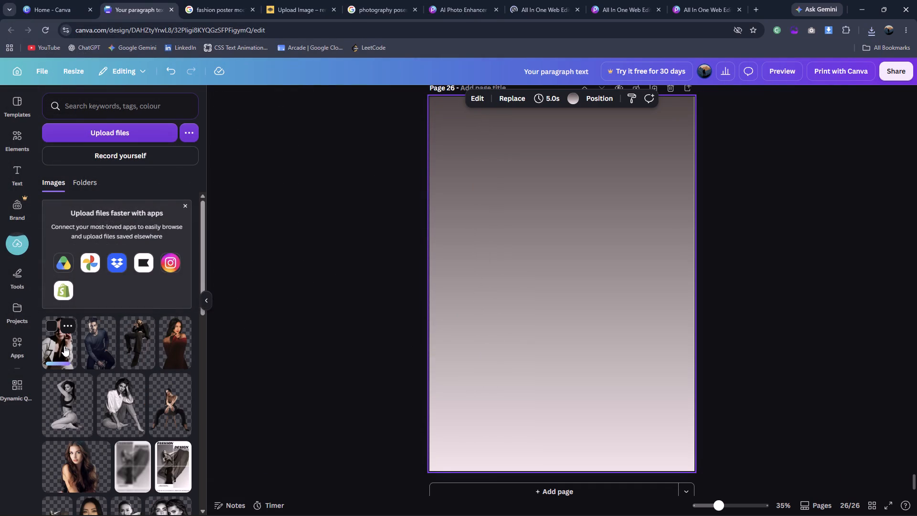
click(64, 346)
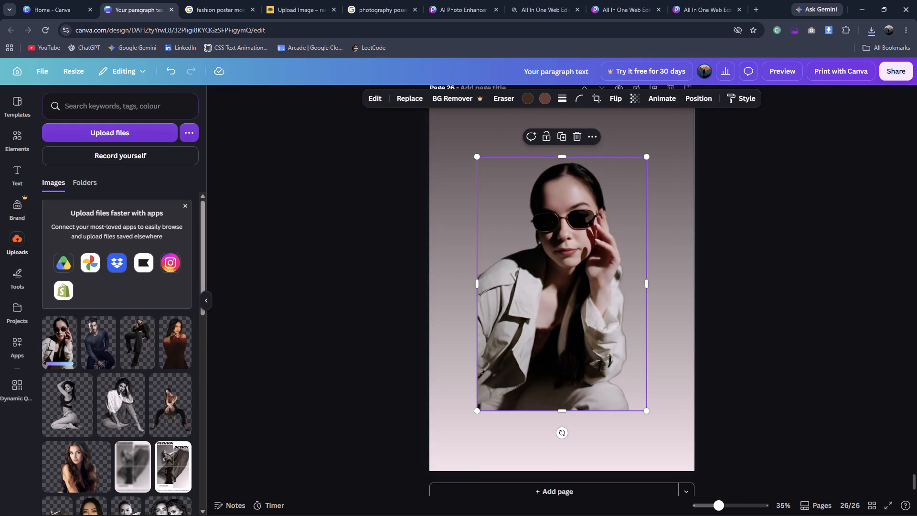
click(214, 19)
click(164, 2)
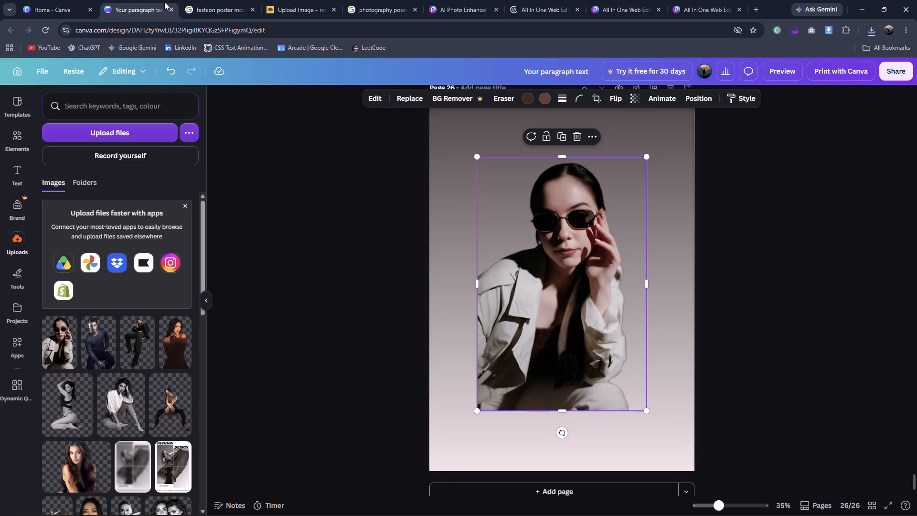
Enlarge the woman cut-out to fill nearly the whole of page 26 and centre it near the bottom edge.
drag(647, 409, 649, 412)
drag(649, 412, 687, 468)
drag(633, 382, 595, 345)
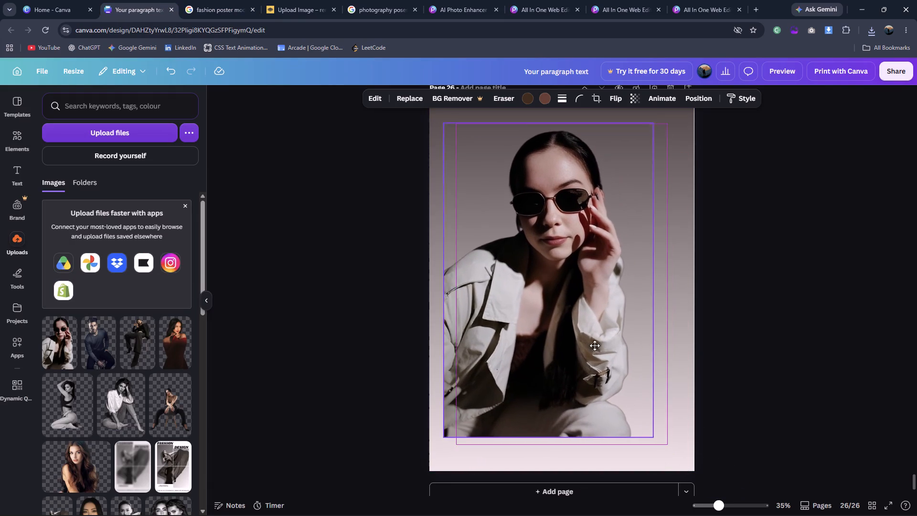
drag(595, 345, 586, 336)
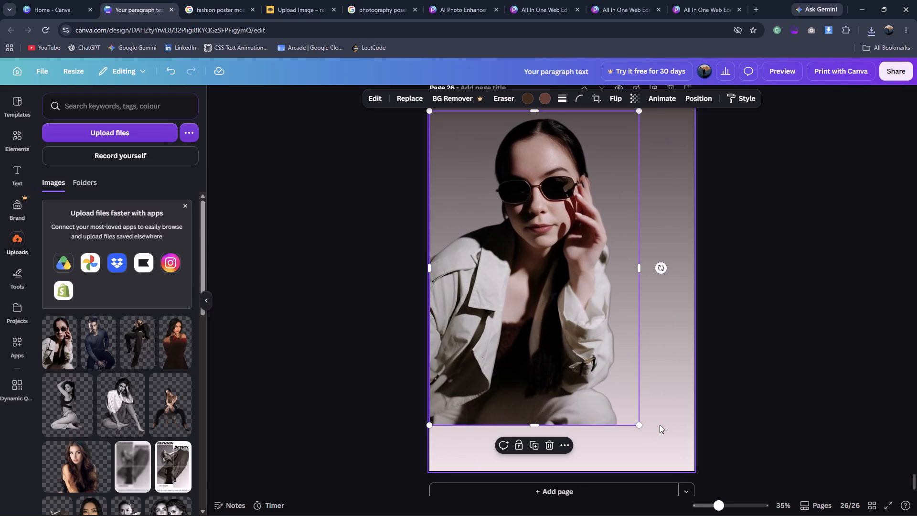
drag(613, 368, 635, 372)
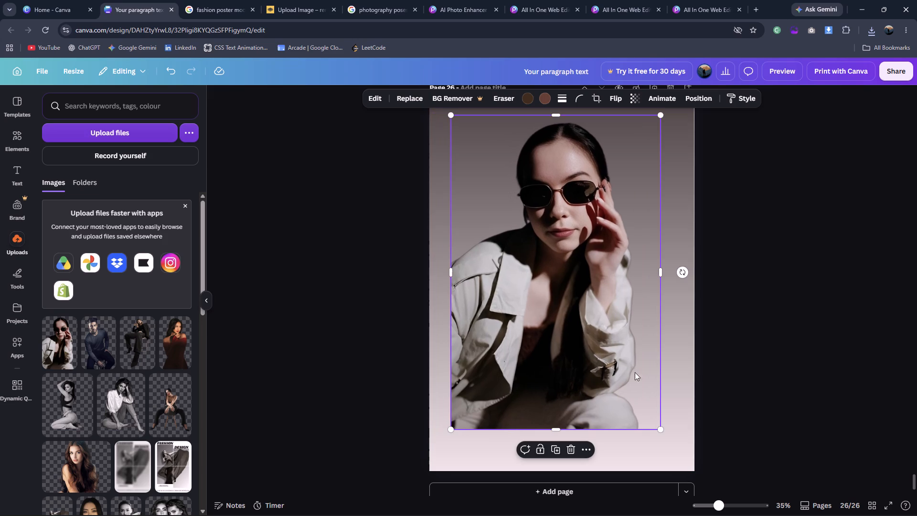
drag(663, 430, 692, 459)
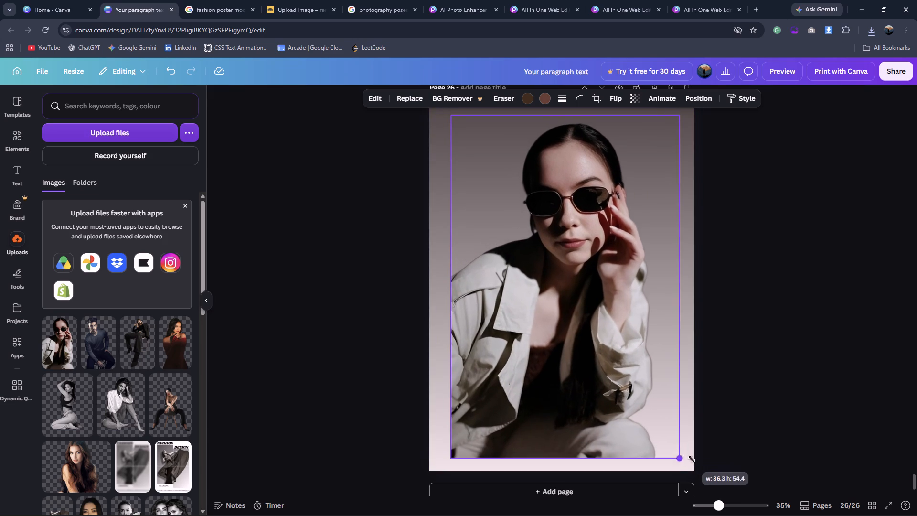
drag(692, 459, 697, 466)
drag(635, 397, 629, 391)
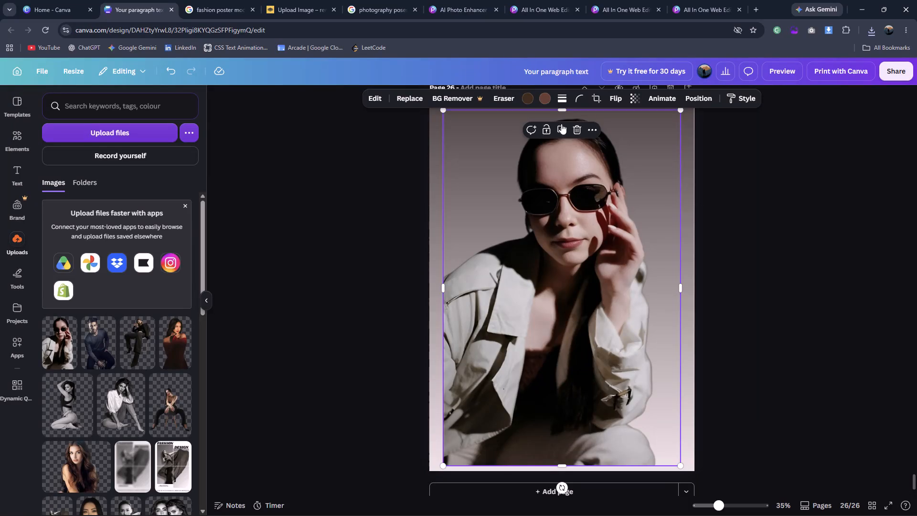
Recolour the cut-out's dark brown tone with the grey-taupe swatch from its own photo colours.
click(530, 99)
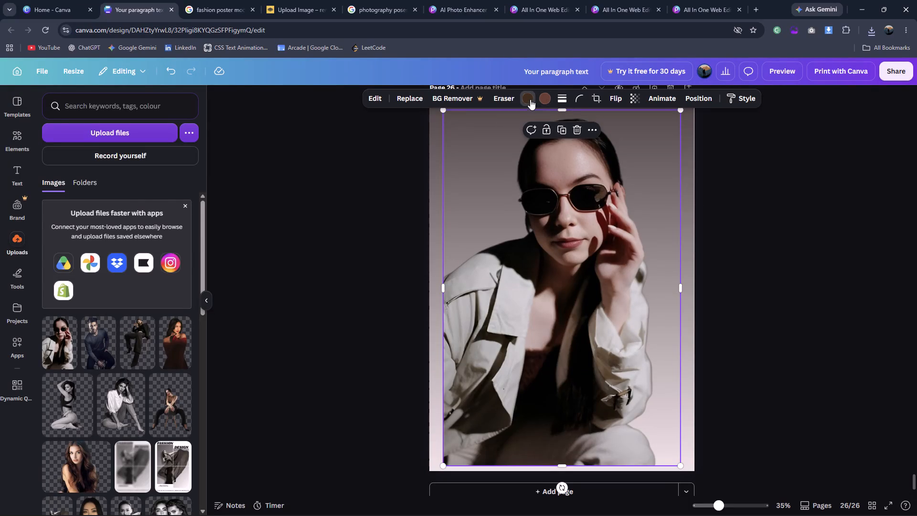
scroll(117, 351, down, 9)
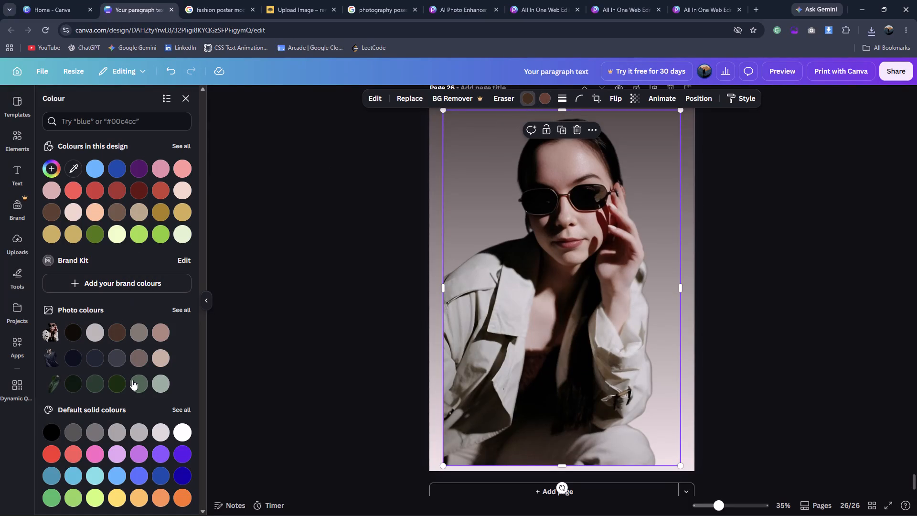
click(142, 338)
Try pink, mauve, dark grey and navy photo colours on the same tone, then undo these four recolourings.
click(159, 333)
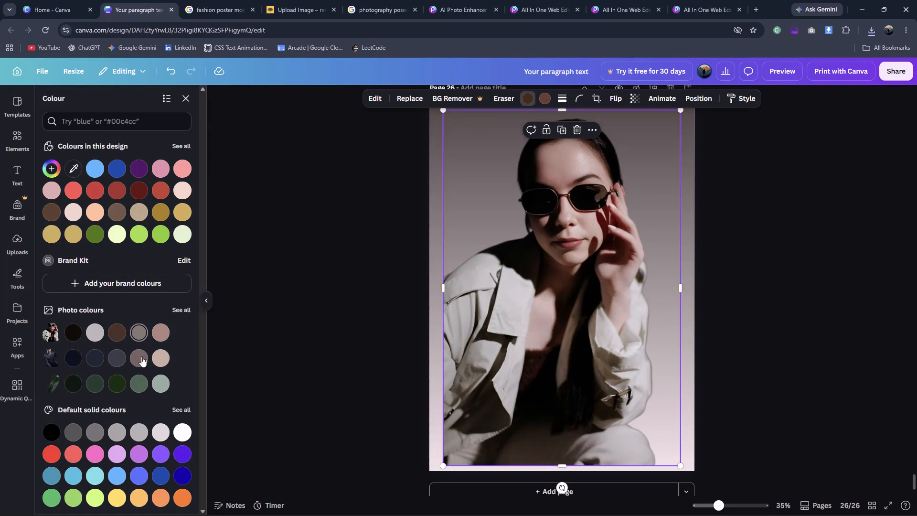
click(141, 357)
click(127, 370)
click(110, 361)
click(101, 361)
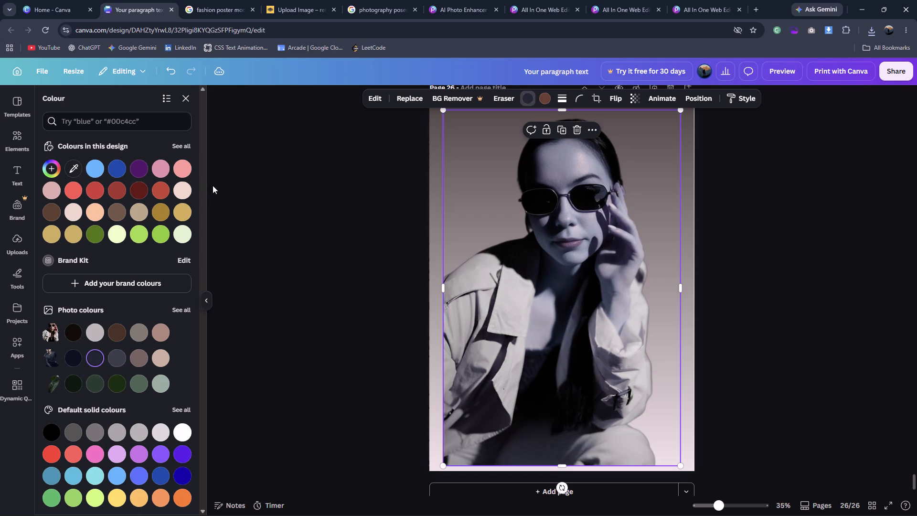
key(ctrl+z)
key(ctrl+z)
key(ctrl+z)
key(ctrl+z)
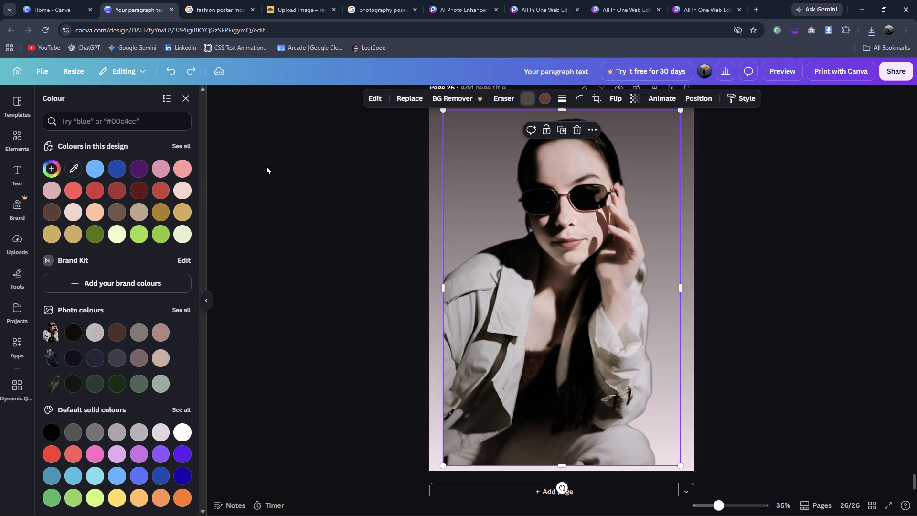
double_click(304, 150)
Make the woman cut-out slightly transparent by lowering its opacity a little below 100.
click(557, 156)
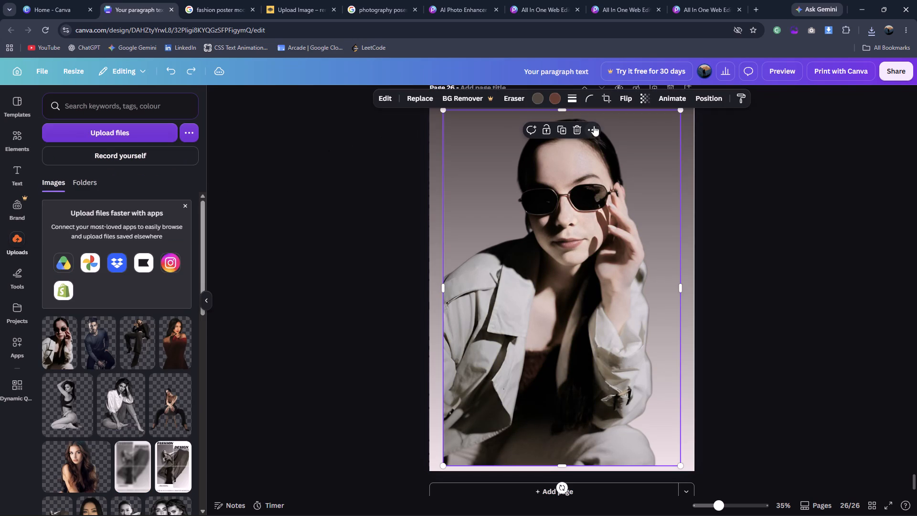
click(644, 97)
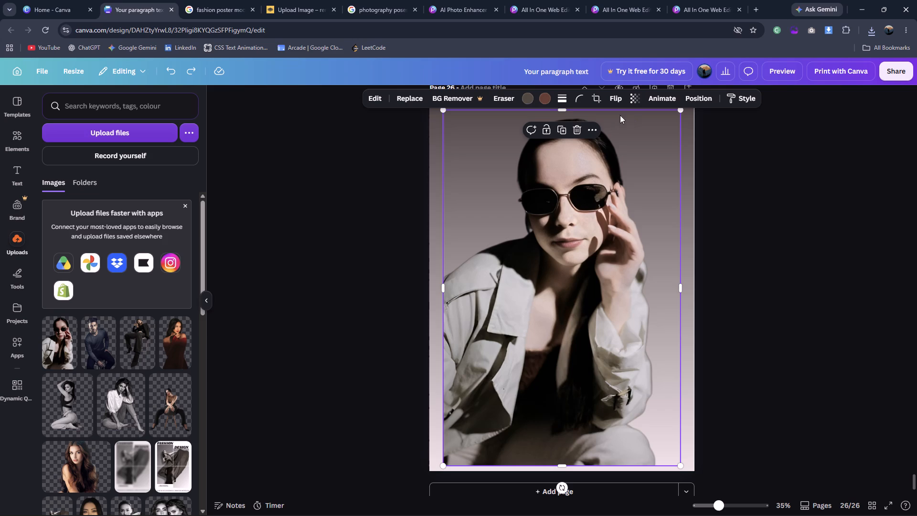
click(629, 99)
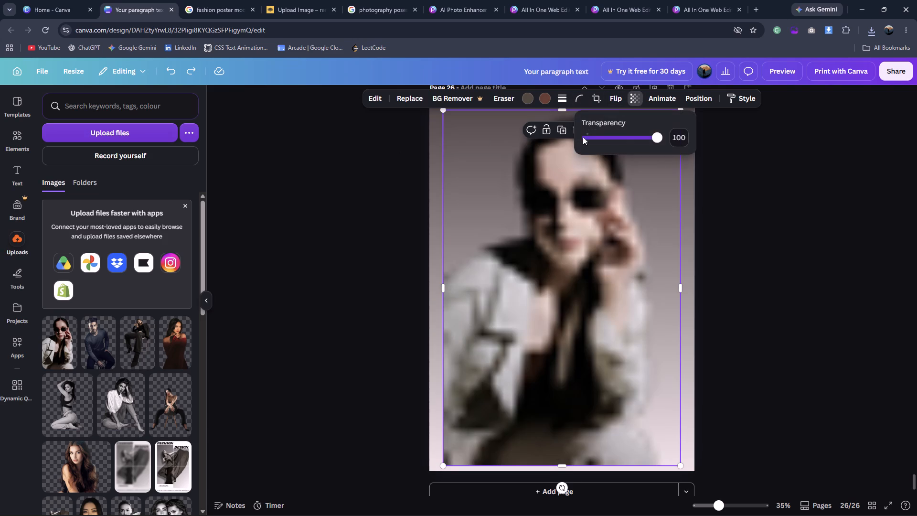
drag(659, 143, 647, 145)
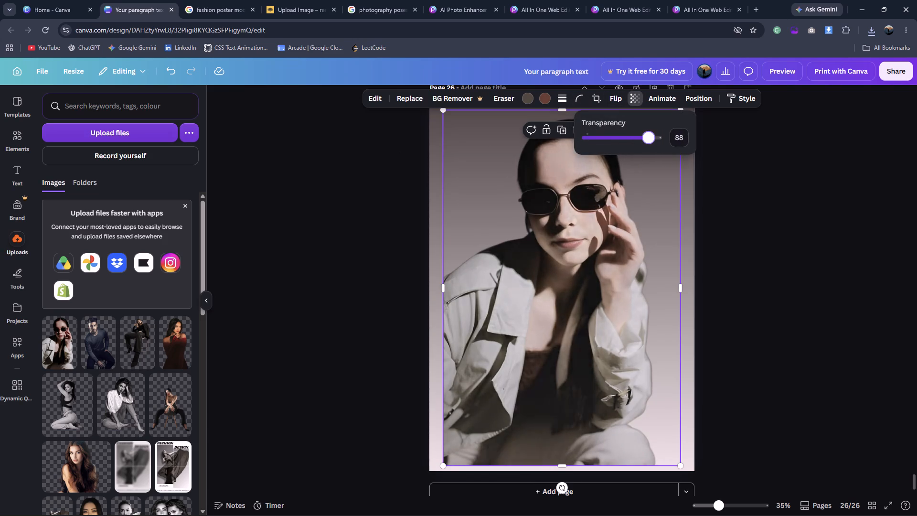
drag(647, 145, 652, 150)
double_click(789, 187)
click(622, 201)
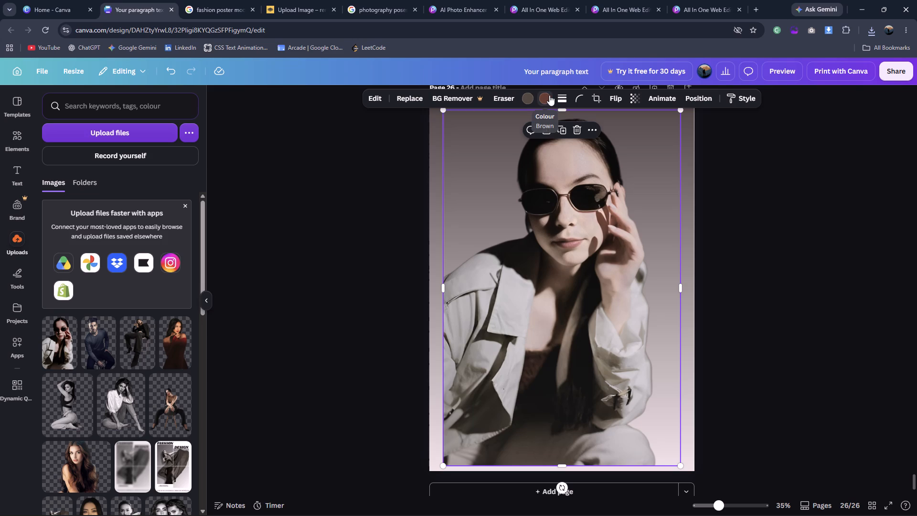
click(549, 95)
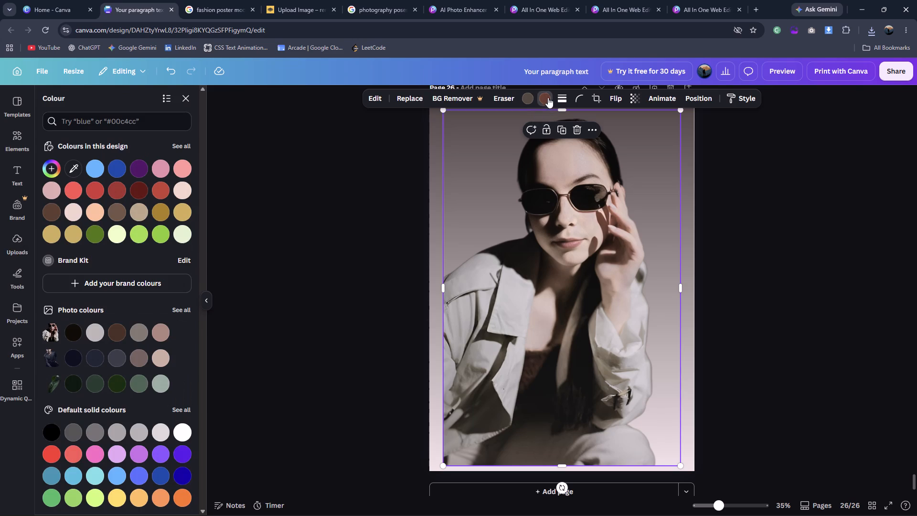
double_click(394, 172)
Apply slight corner rounding to the woman cut-out on page 26.
click(578, 115)
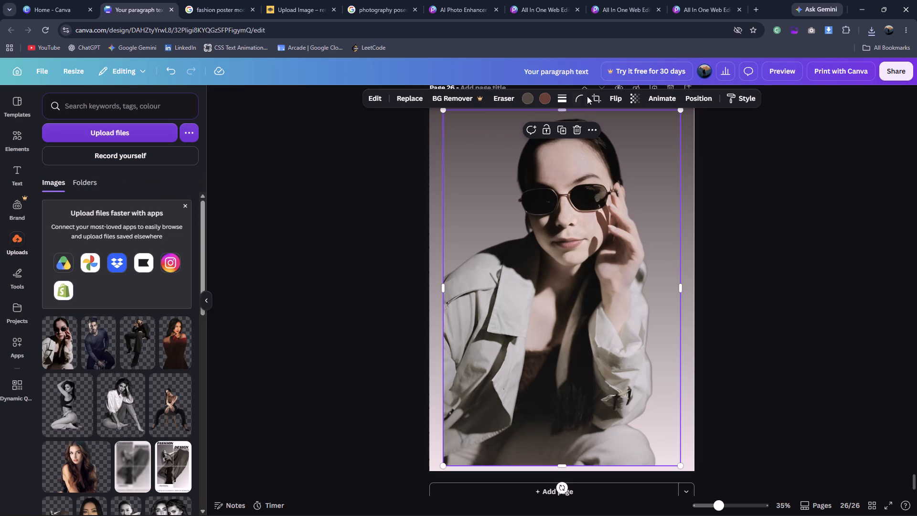
click(586, 96)
drag(535, 140, 557, 140)
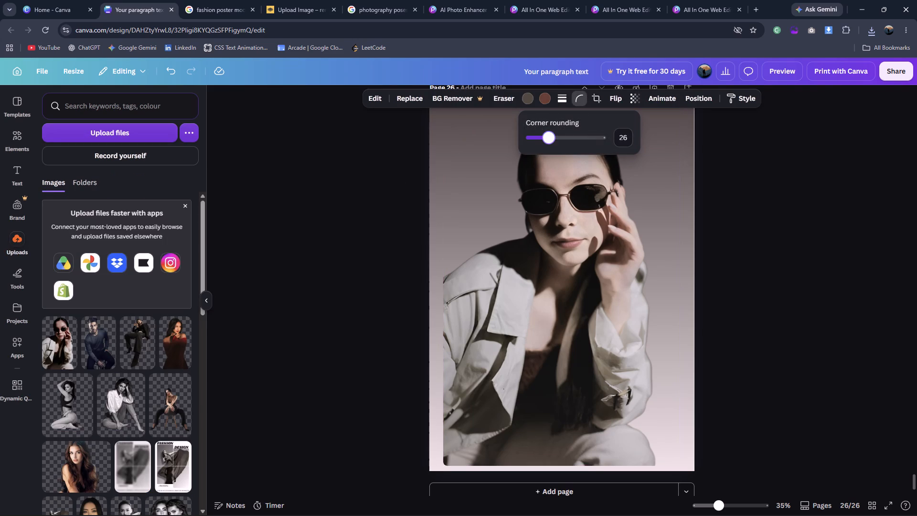
drag(557, 140, 545, 163)
drag(545, 163, 548, 165)
double_click(802, 213)
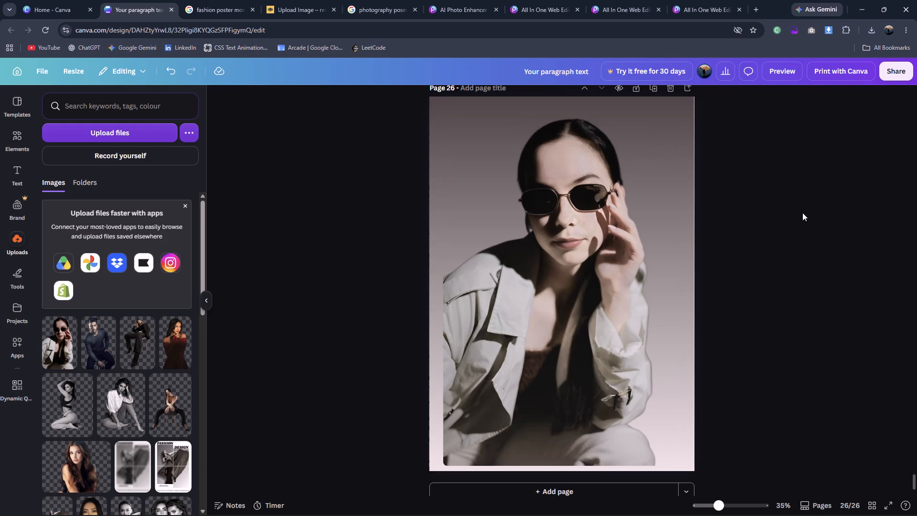
Review the earlier finished posters in the design, going back from page 26 to page 11.
scroll(756, 240, up, 19)
scroll(756, 237, up, 5)
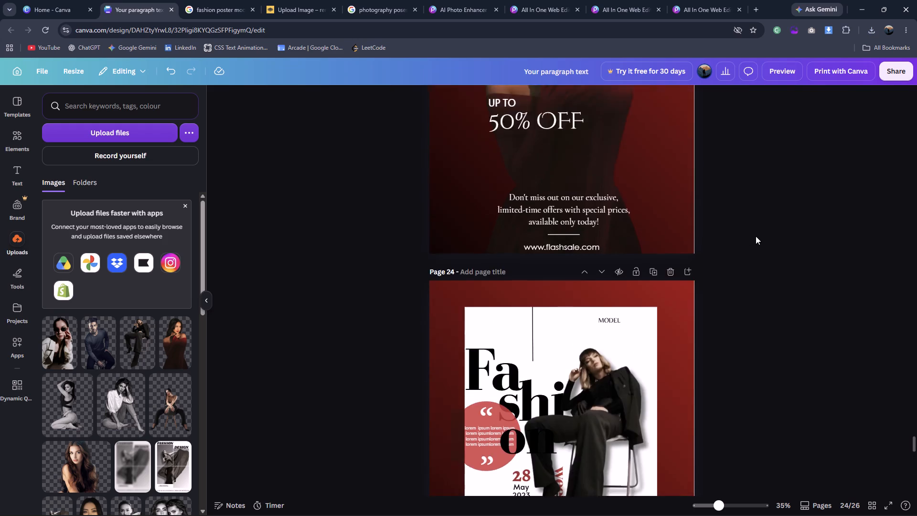
scroll(756, 236, up, 12)
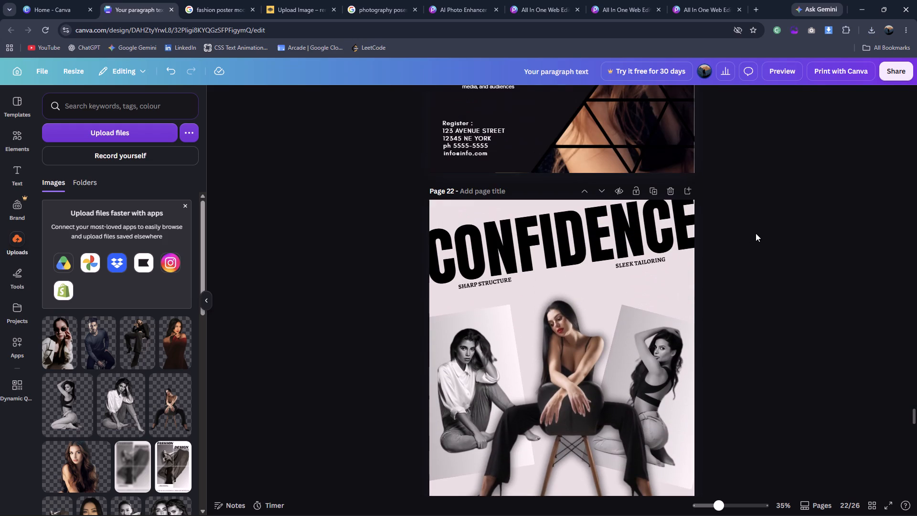
scroll(756, 233, up, 13)
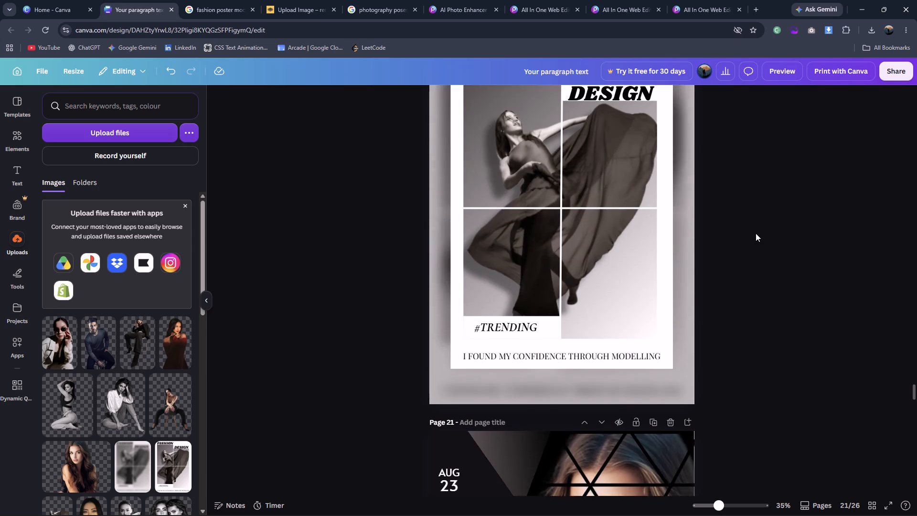
scroll(756, 233, up, 8)
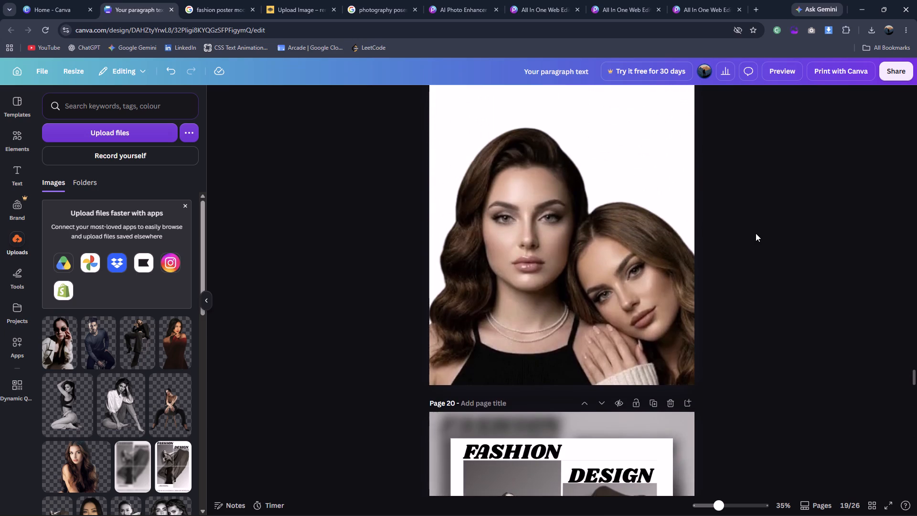
scroll(756, 233, up, 5)
scroll(756, 233, down, 5)
scroll(756, 233, up, 6)
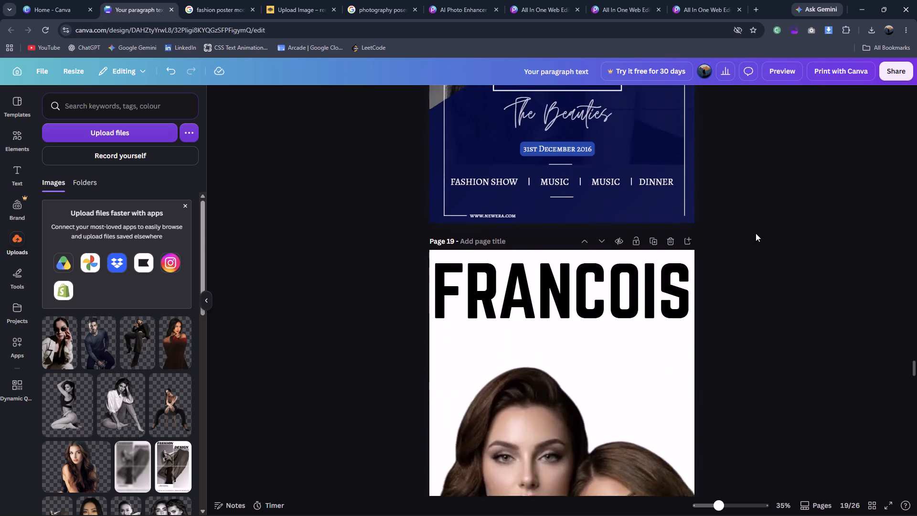
scroll(756, 233, up, 20)
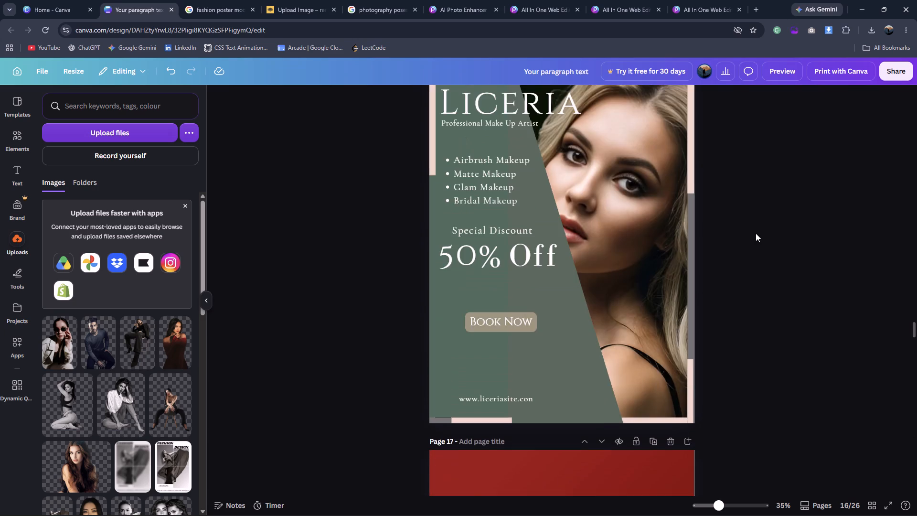
scroll(756, 233, up, 20)
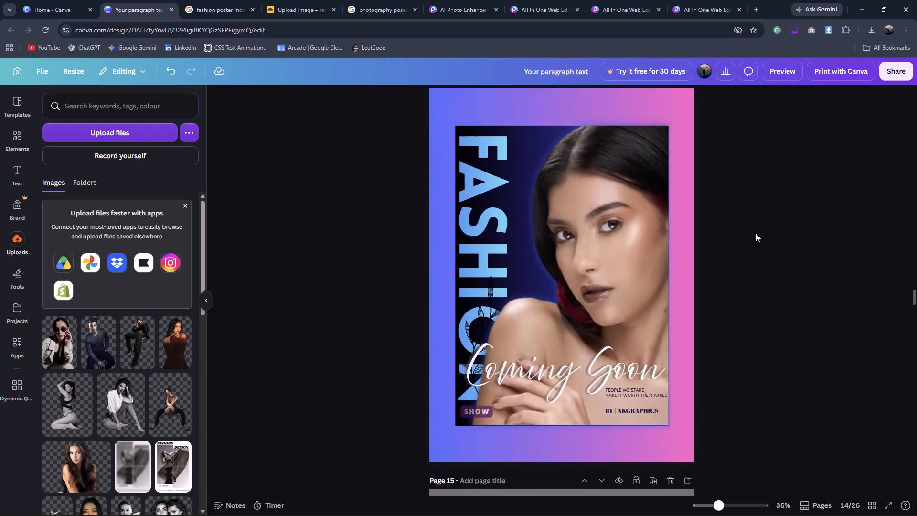
scroll(756, 233, up, 12)
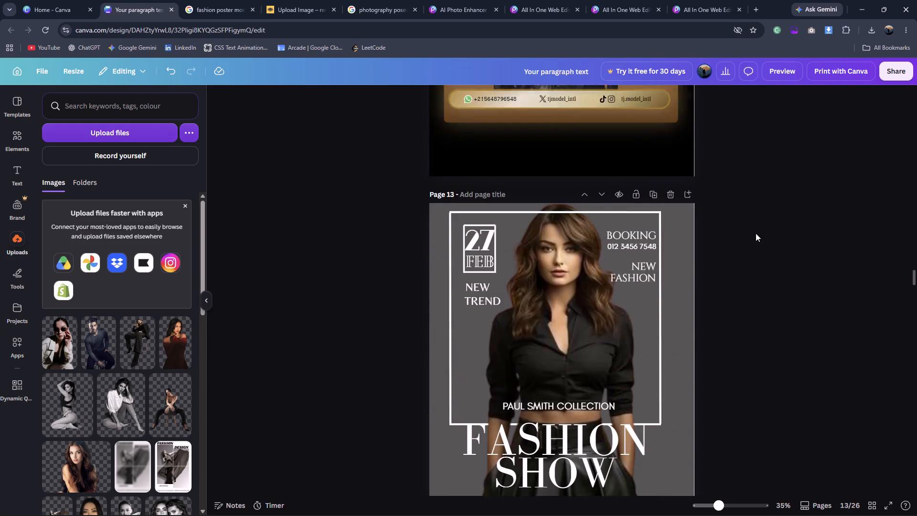
scroll(756, 233, up, 1)
scroll(756, 233, down, 7)
scroll(756, 233, up, 6)
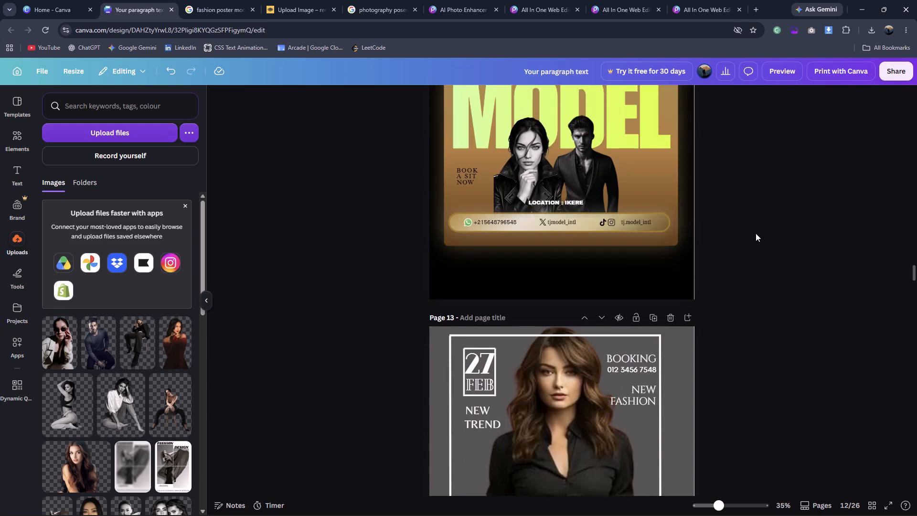
scroll(756, 233, up, 12)
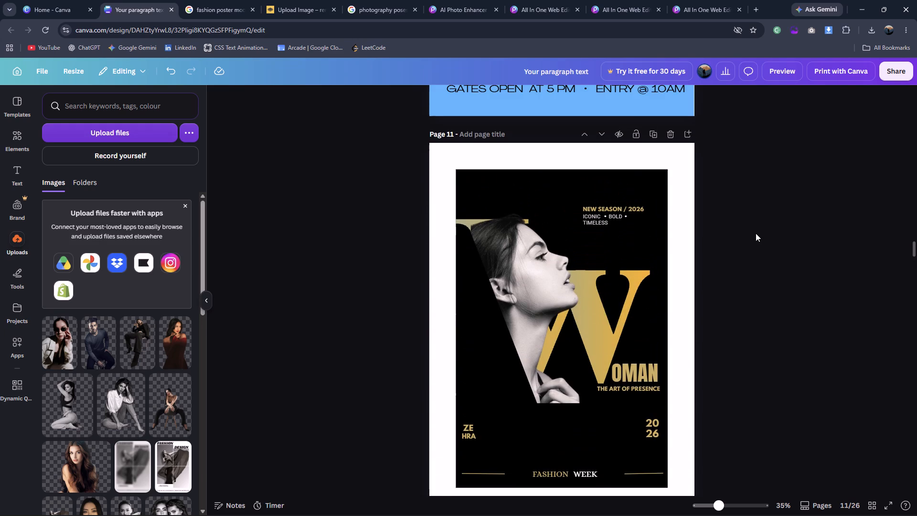
Increase the corner rounding of the woman cut-out on page 12's "MODEL" poster to roughly half its range.
scroll(756, 233, down, 8)
click(543, 395)
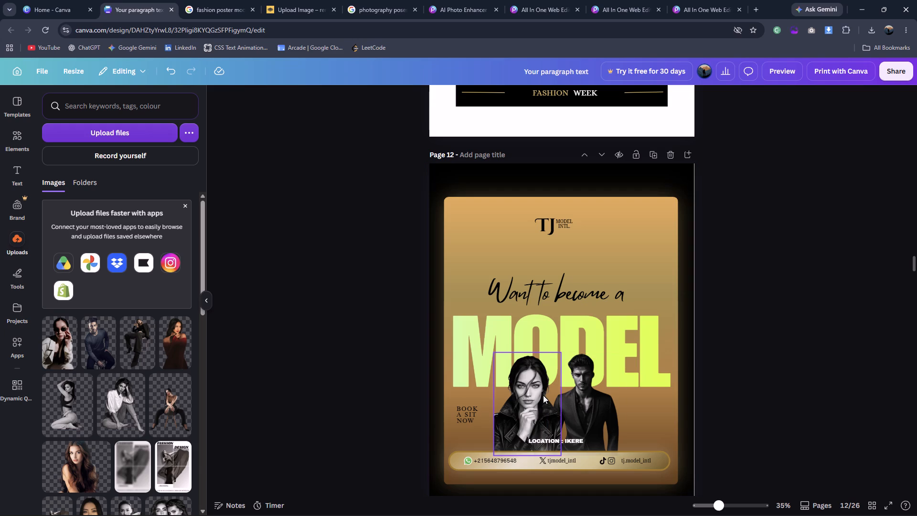
click(563, 102)
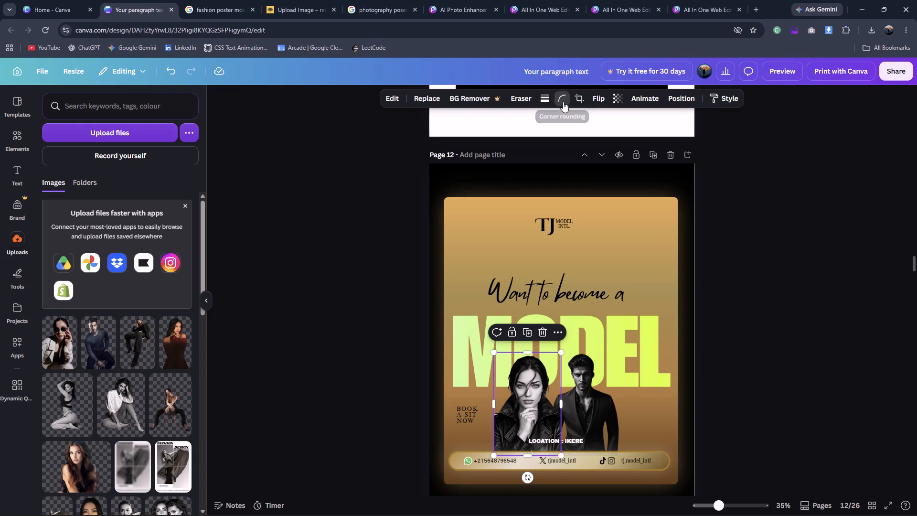
drag(519, 140, 536, 140)
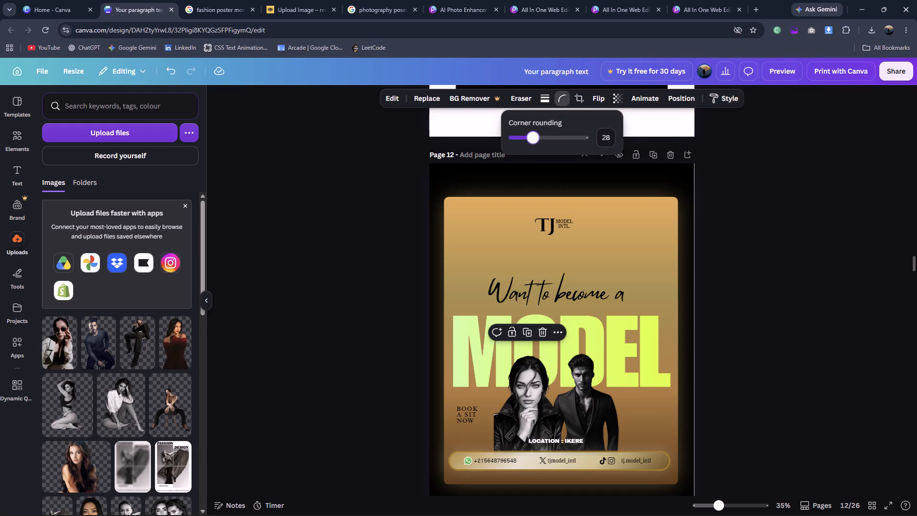
drag(536, 140, 546, 164)
drag(546, 164, 552, 164)
Set the corner rounding of the man cut-out on page 12's "MODEL" poster to 58.
click(587, 405)
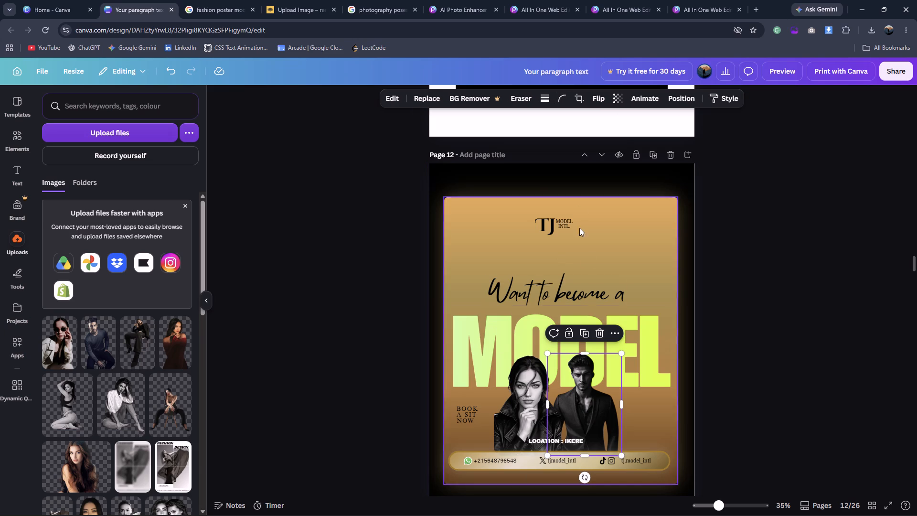
click(561, 103)
drag(514, 140, 592, 140)
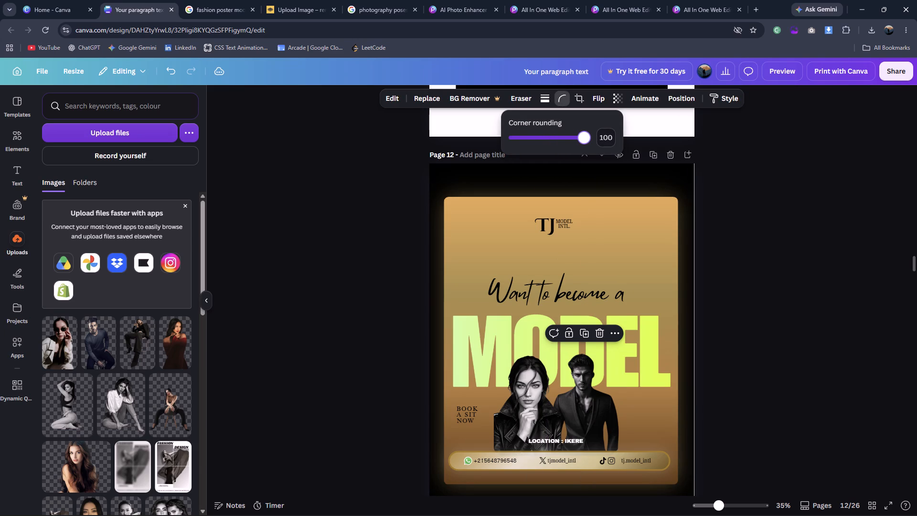
drag(592, 140, 554, 148)
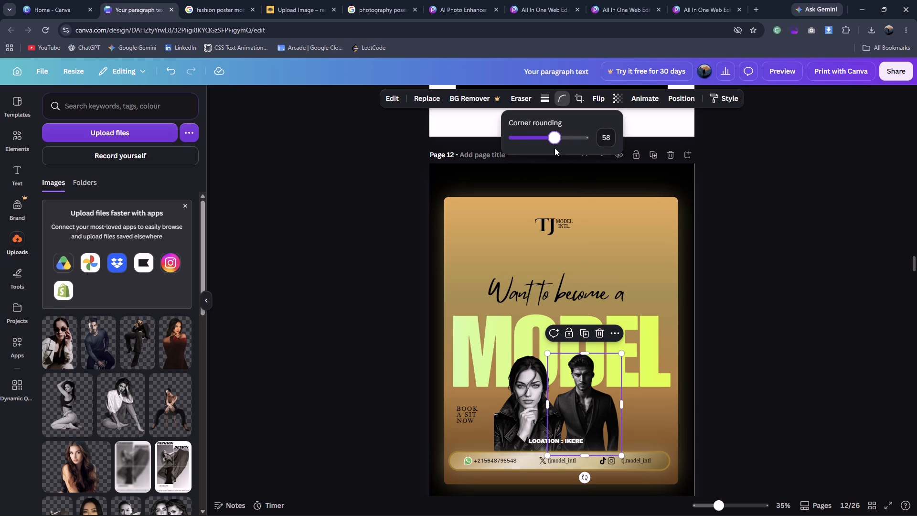
double_click(726, 203)
Return to page 26 and compare it with the "Blossom in Black" reference poster in the image search.
scroll(726, 203, down, 14)
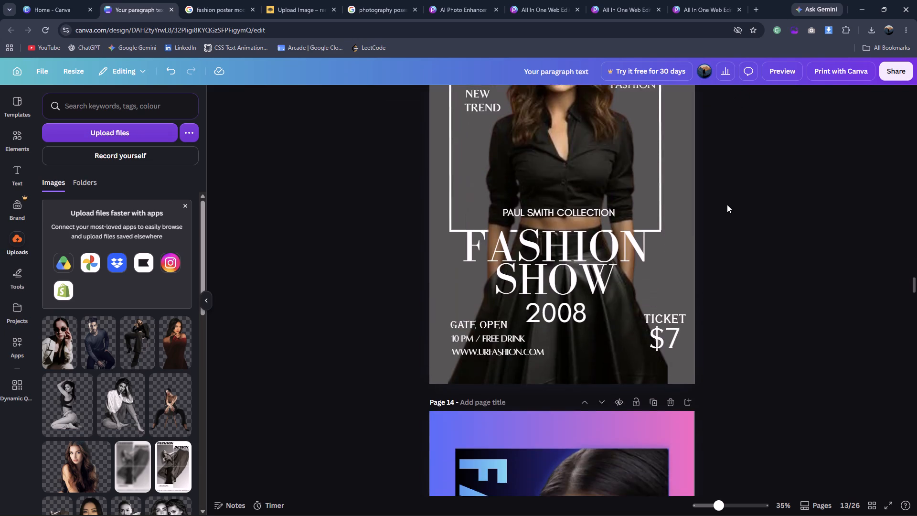
scroll(727, 204, down, 15)
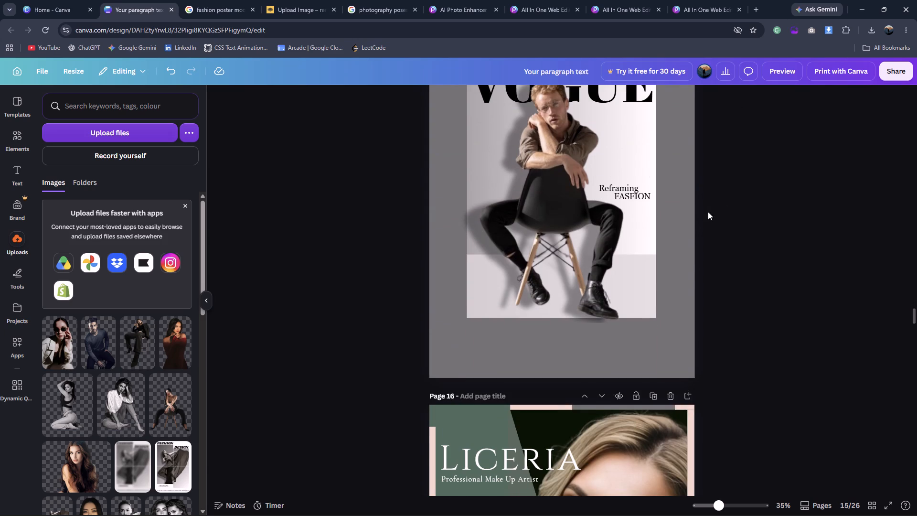
scroll(717, 261, down, 20)
scroll(717, 261, down, 2)
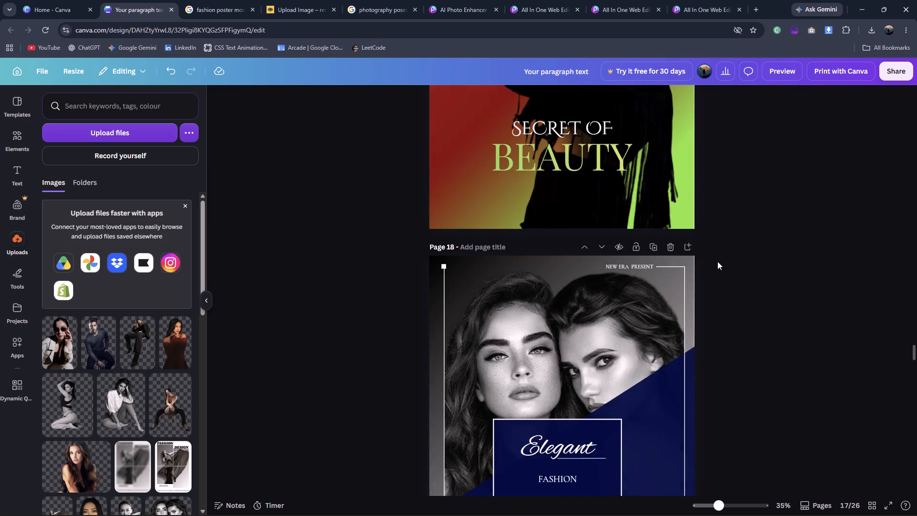
scroll(717, 261, down, 8)
middle_drag(750, 277, 750, 296)
middle_click(750, 296)
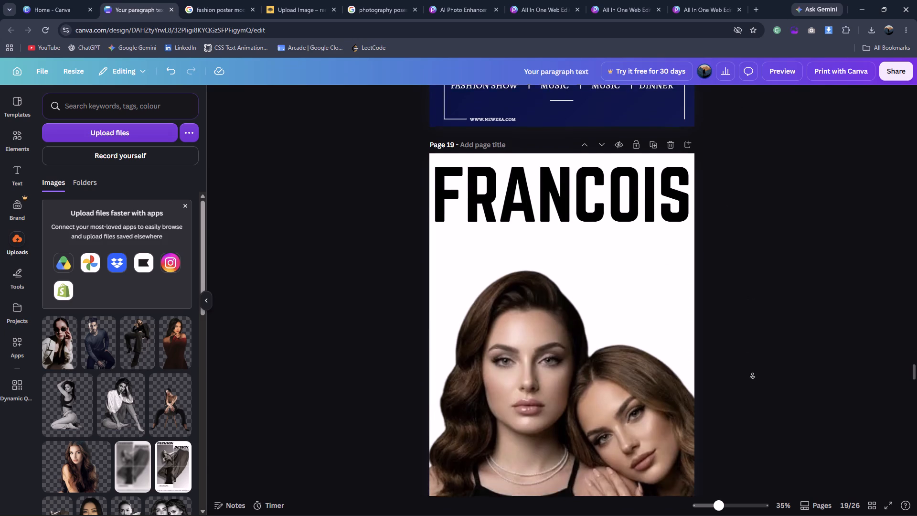
click(753, 463)
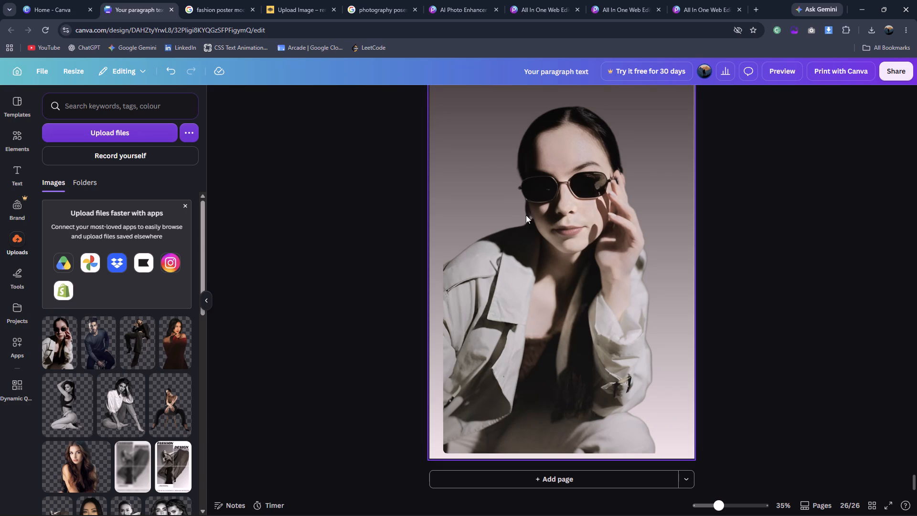
click(235, 0)
click(275, 0)
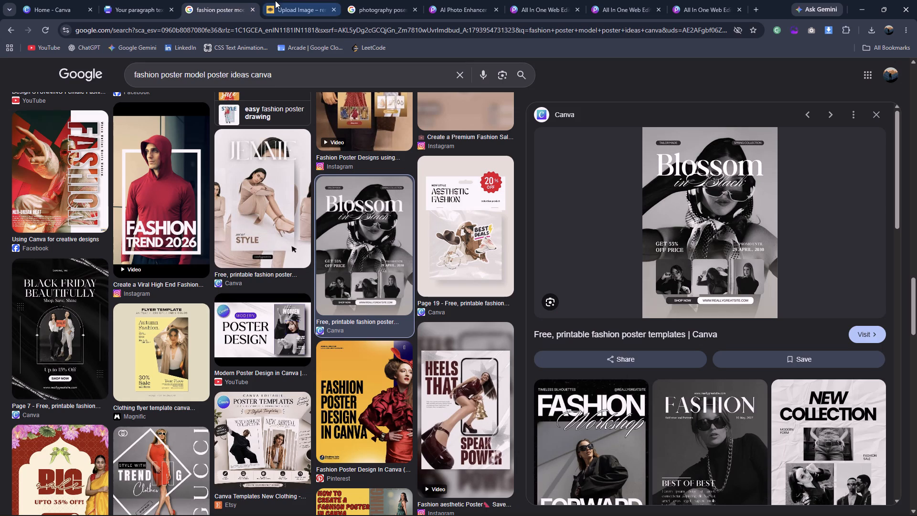
click(222, 9)
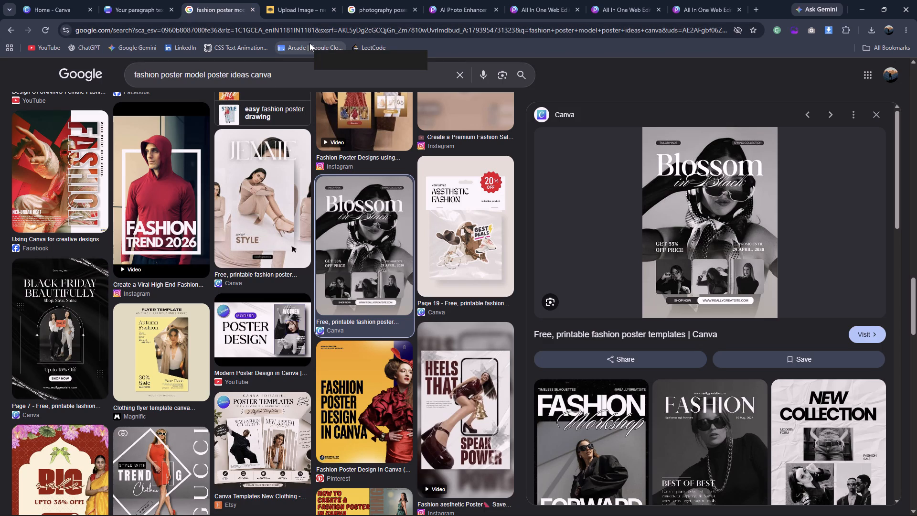
click(130, 0)
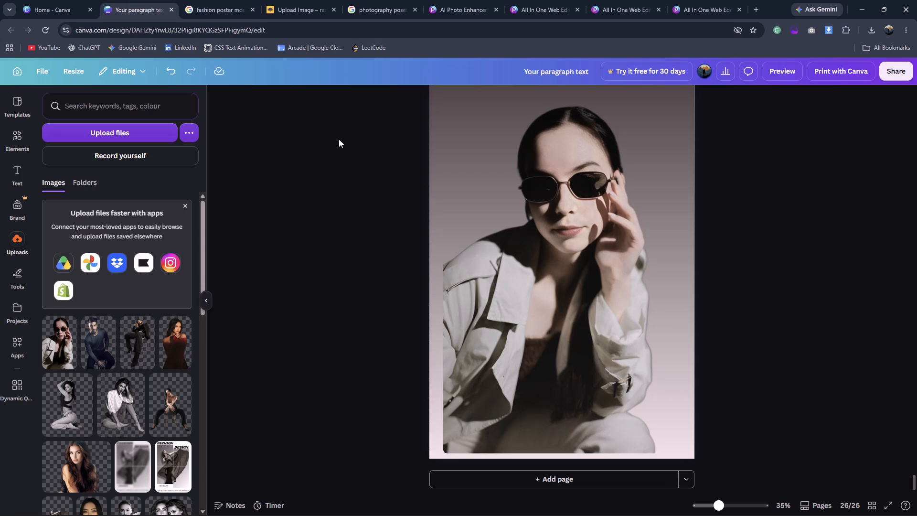
Readjust the transparency of the woman cut-out on page 26 to a value slightly below 99.
click(554, 271)
click(642, 98)
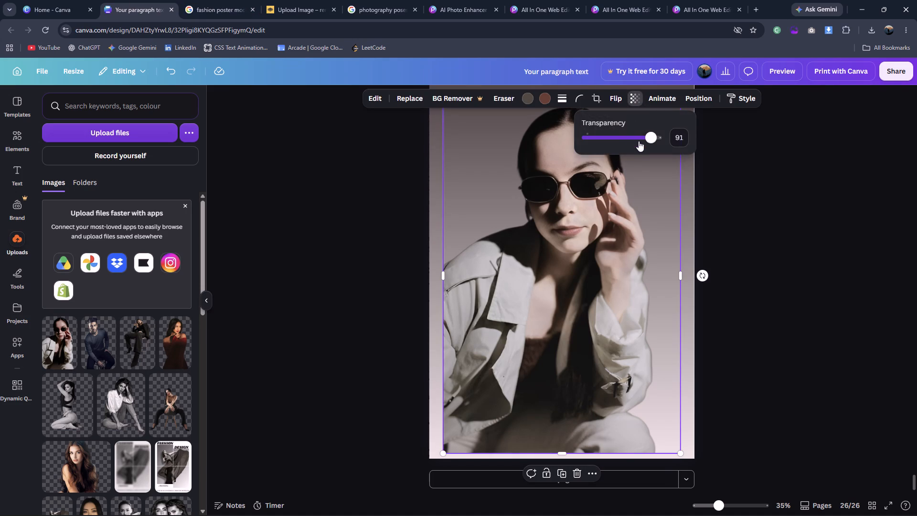
drag(646, 136, 655, 150)
drag(655, 150, 650, 150)
double_click(732, 215)
scroll(732, 215, up, 2)
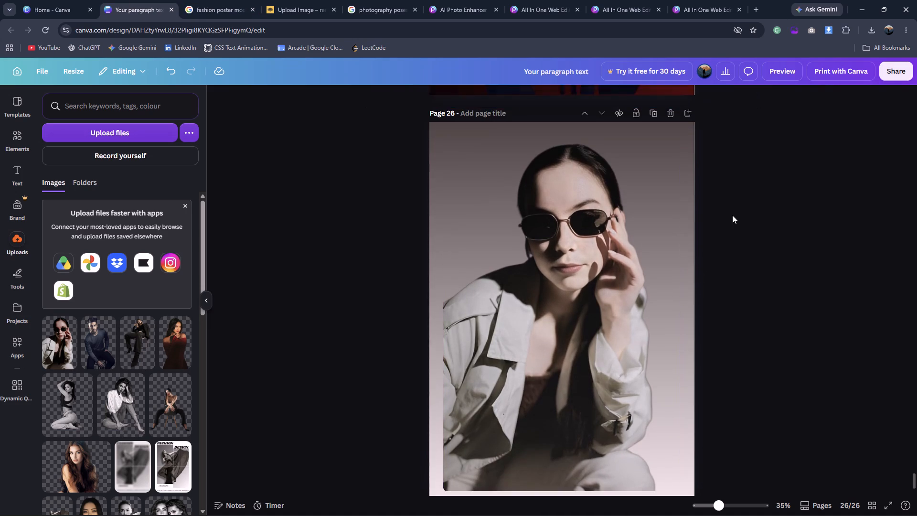
scroll(732, 215, down, 2)
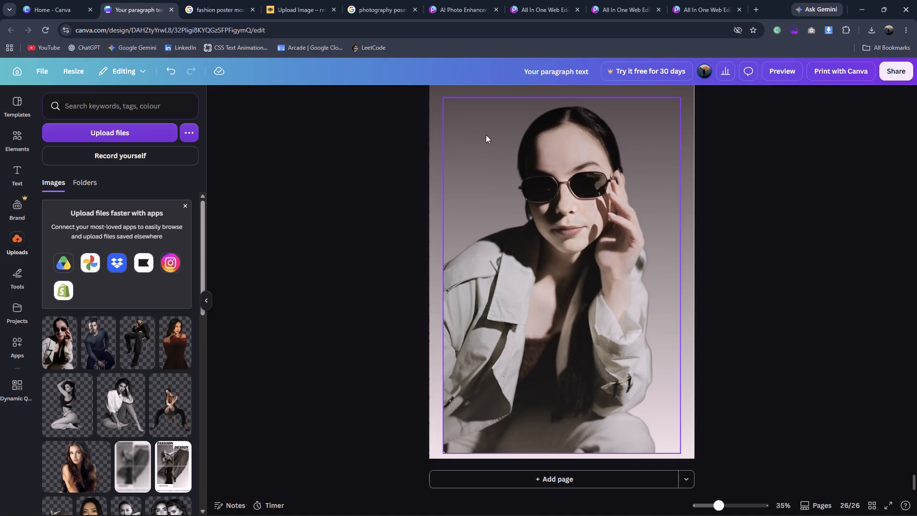
Enlarge the woman cut-out on page 26 so it spans the full page width and reaches the bottom edge.
click(203, 0)
click(167, 1)
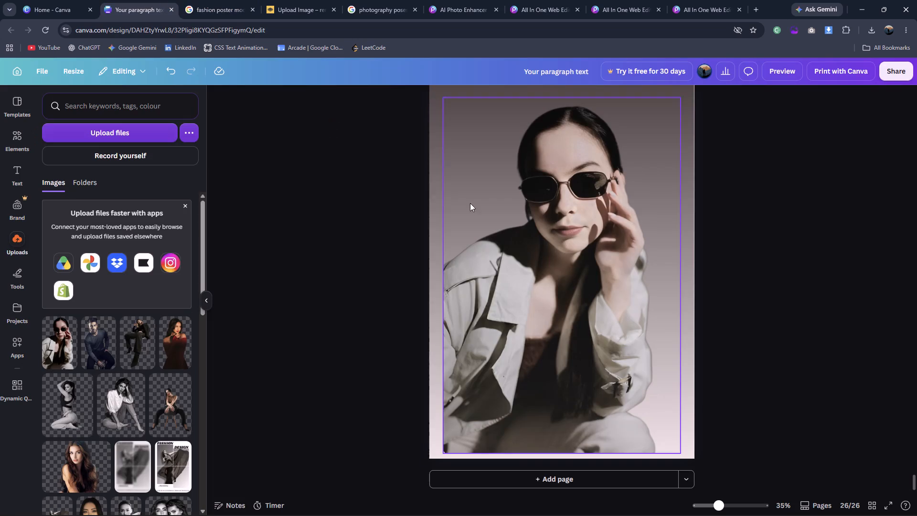
click(474, 204)
drag(442, 271, 426, 273)
click(684, 271)
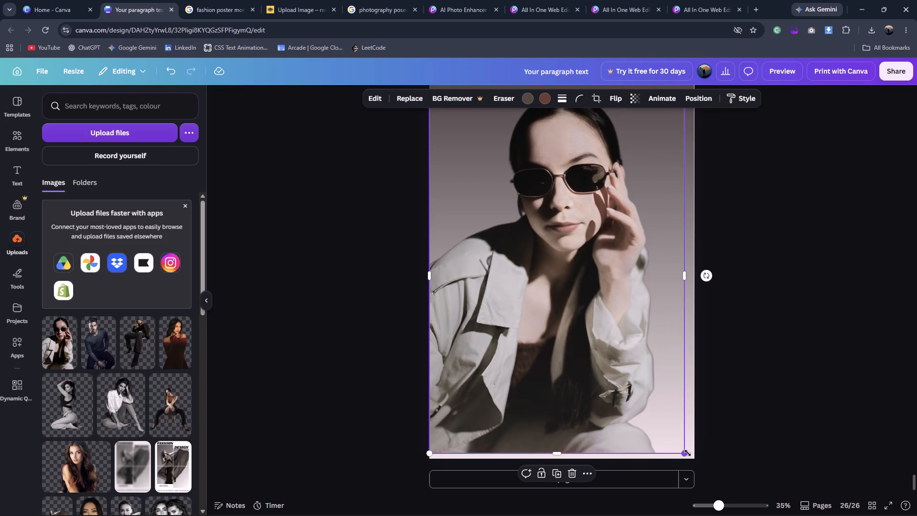
drag(688, 453, 691, 459)
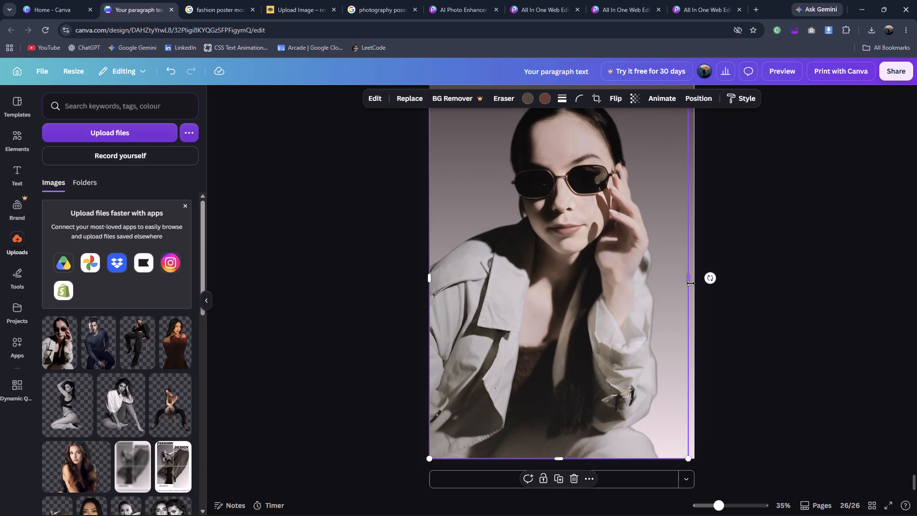
drag(691, 283, 699, 282)
click(768, 281)
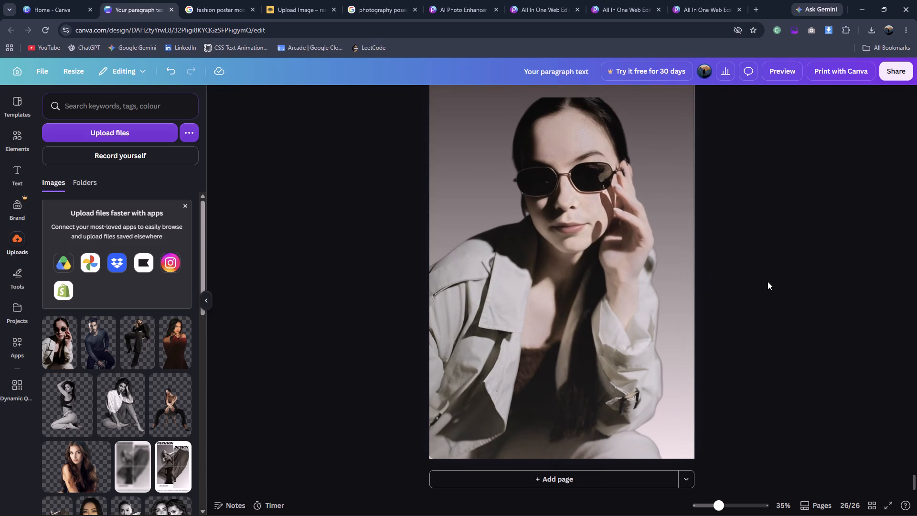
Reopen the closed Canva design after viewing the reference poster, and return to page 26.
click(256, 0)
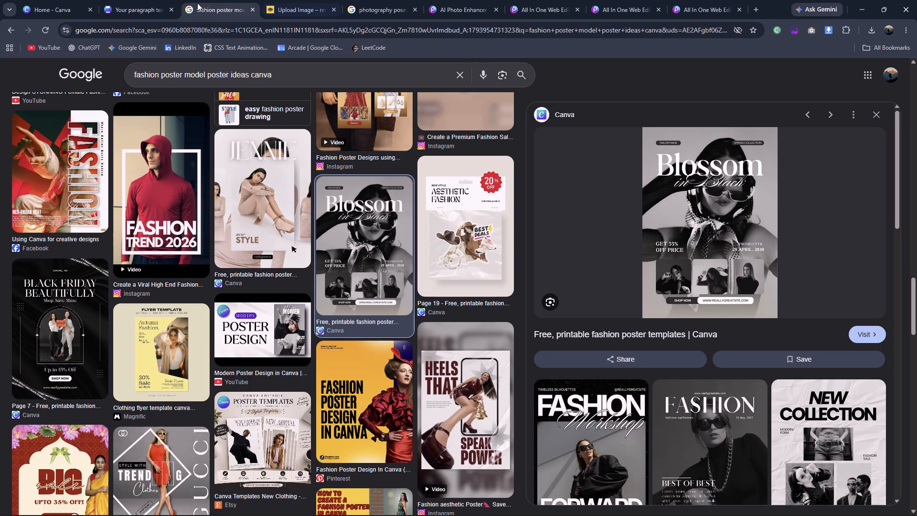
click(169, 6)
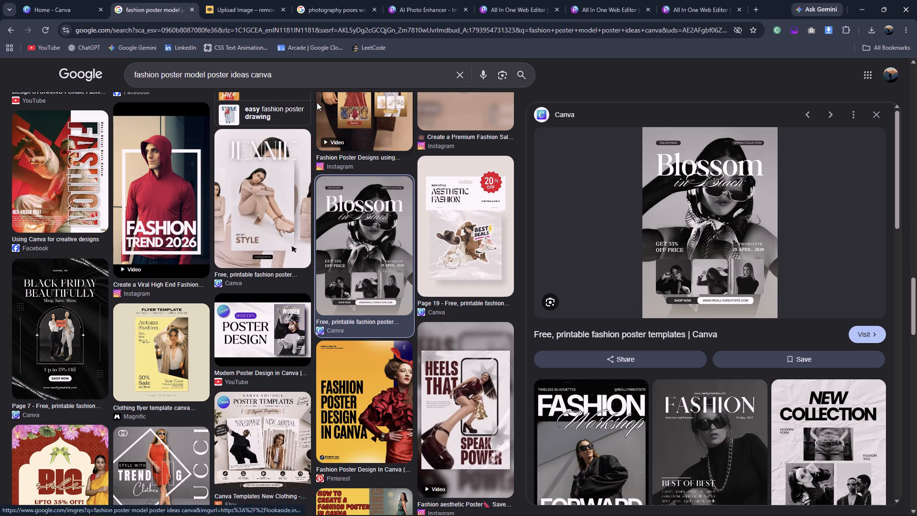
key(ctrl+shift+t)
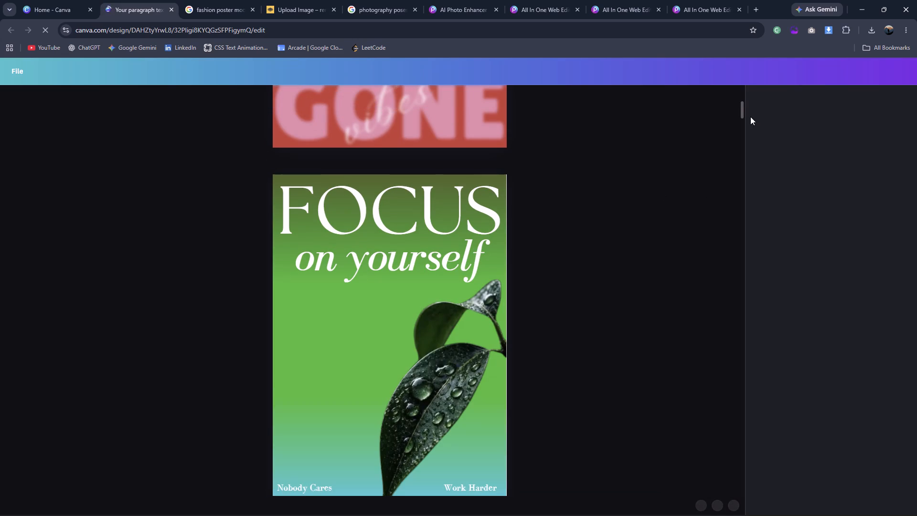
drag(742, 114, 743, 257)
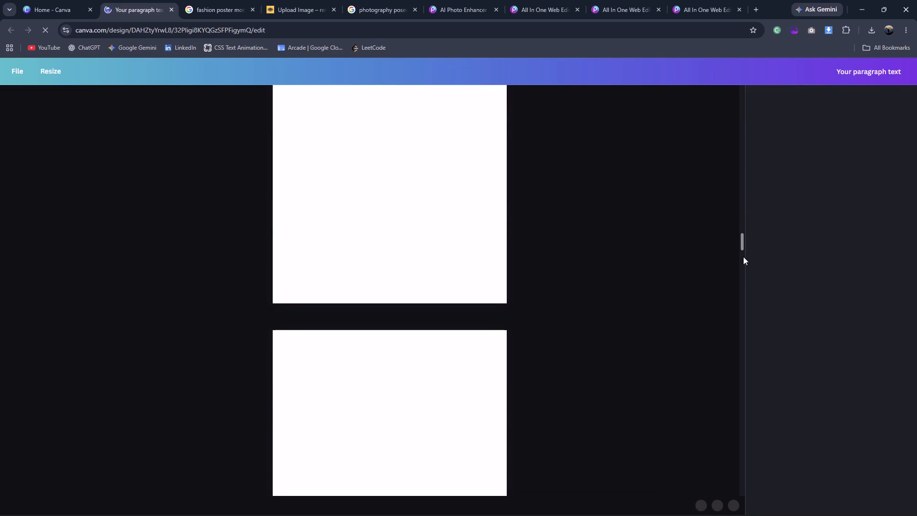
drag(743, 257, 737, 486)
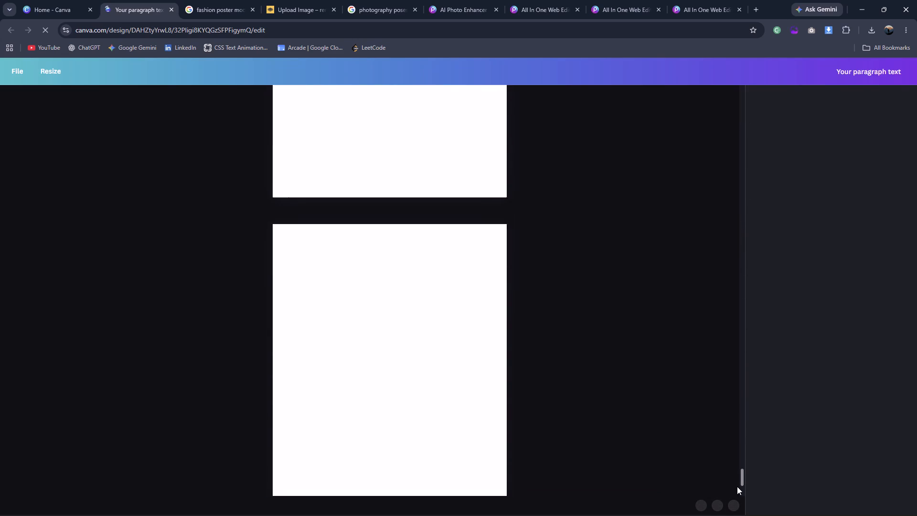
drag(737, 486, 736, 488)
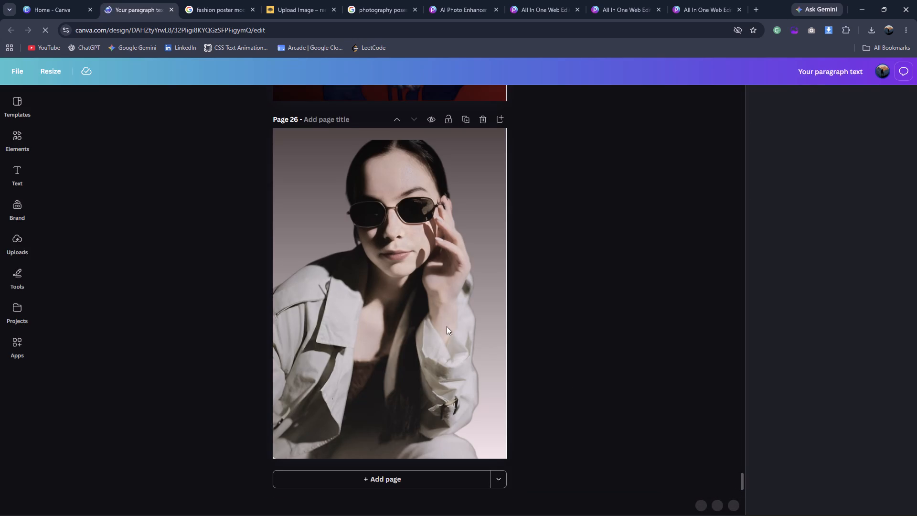
Extend the woman cut-out on page 26 up to the page's top edge and dismiss the poster printing options.
click(420, 284)
drag(392, 139, 392, 135)
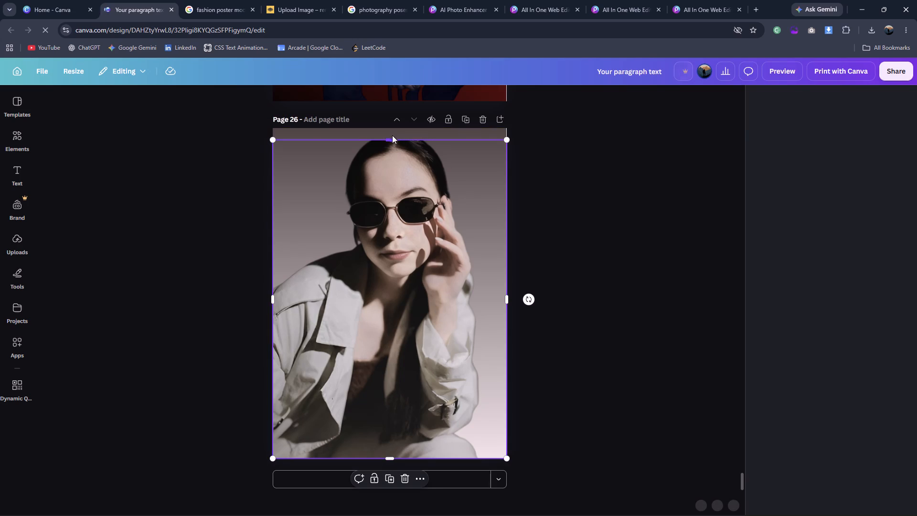
drag(392, 135, 392, 129)
click(573, 136)
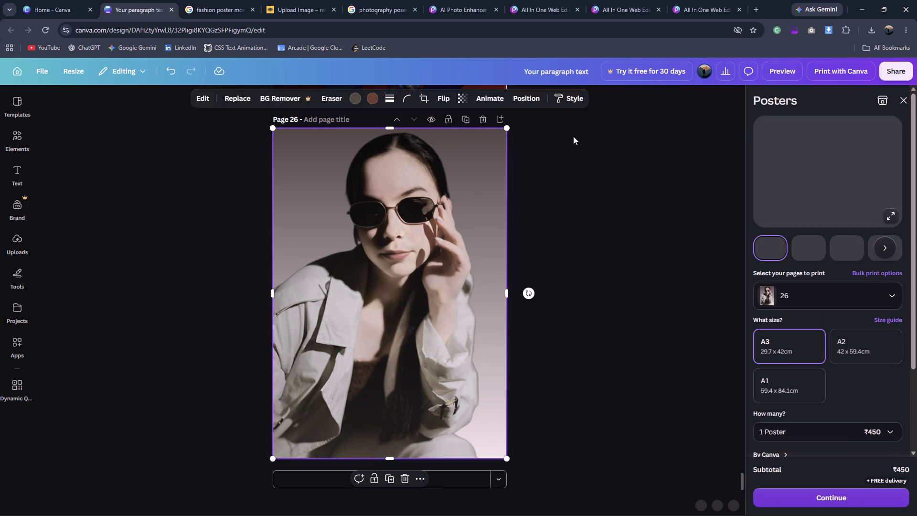
click(573, 136)
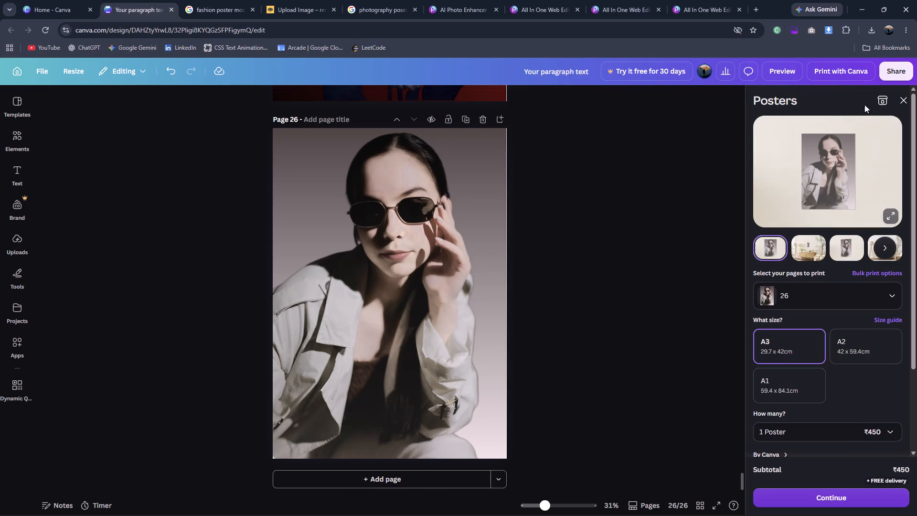
click(904, 96)
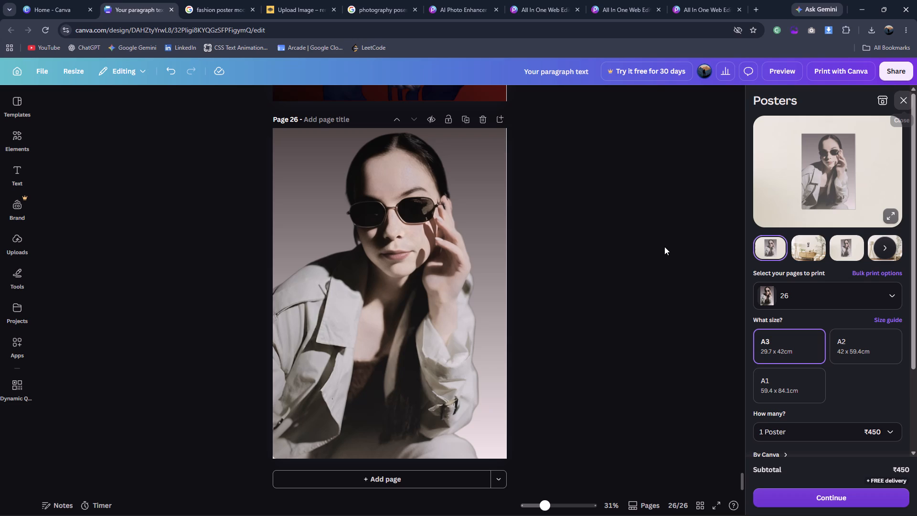
Compare page 26 with the layout of the "Blossom in Black" reference poster in the image search.
click(13, 135)
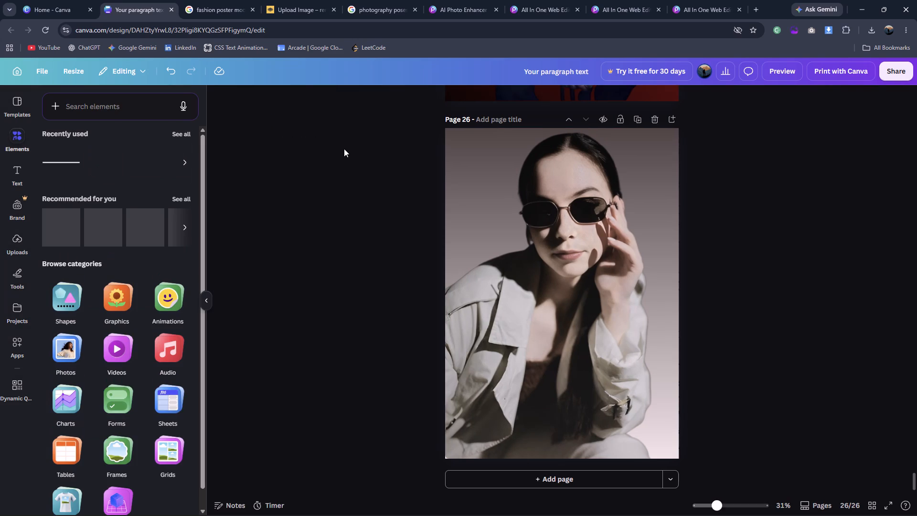
click(216, 0)
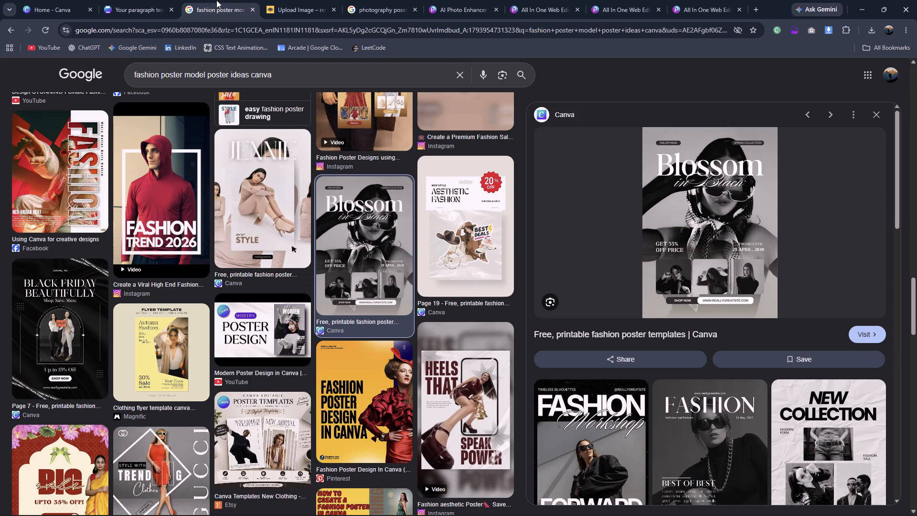
click(135, 0)
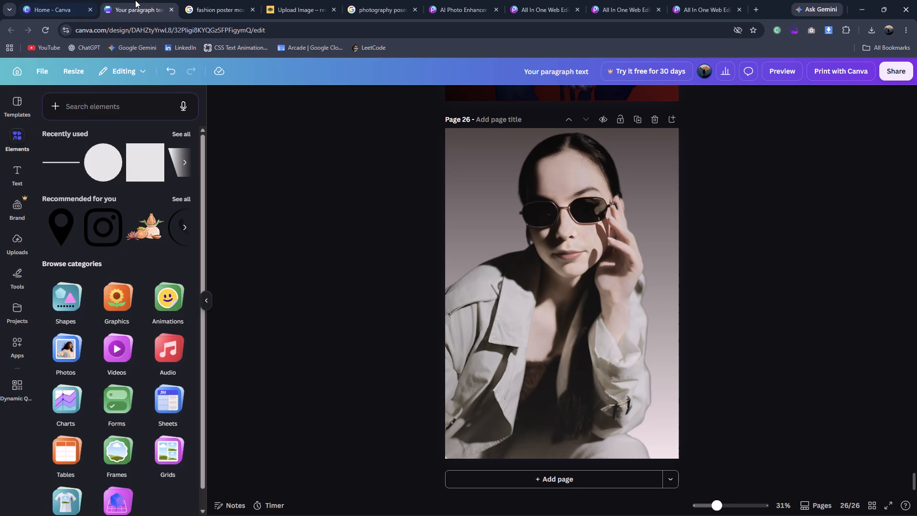
click(245, 3)
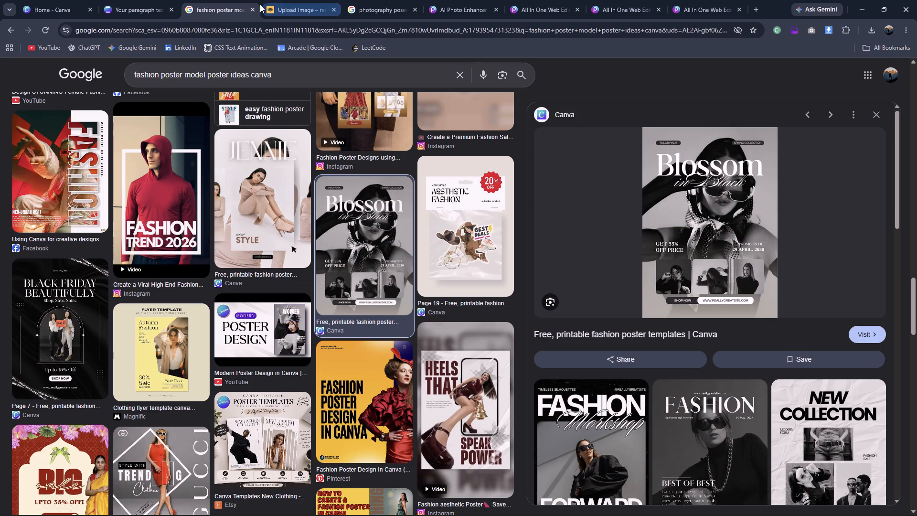
click(146, 0)
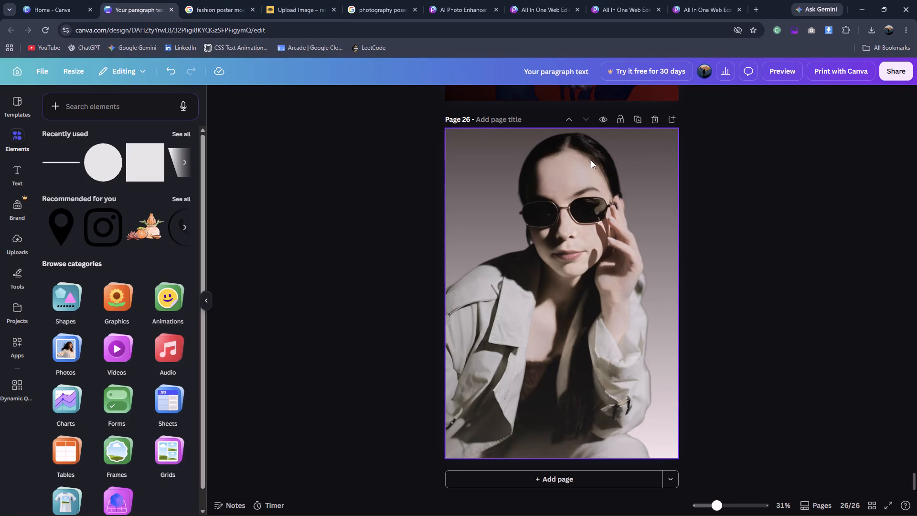
scroll(591, 160, right, 1)
scroll(591, 160, down, 4)
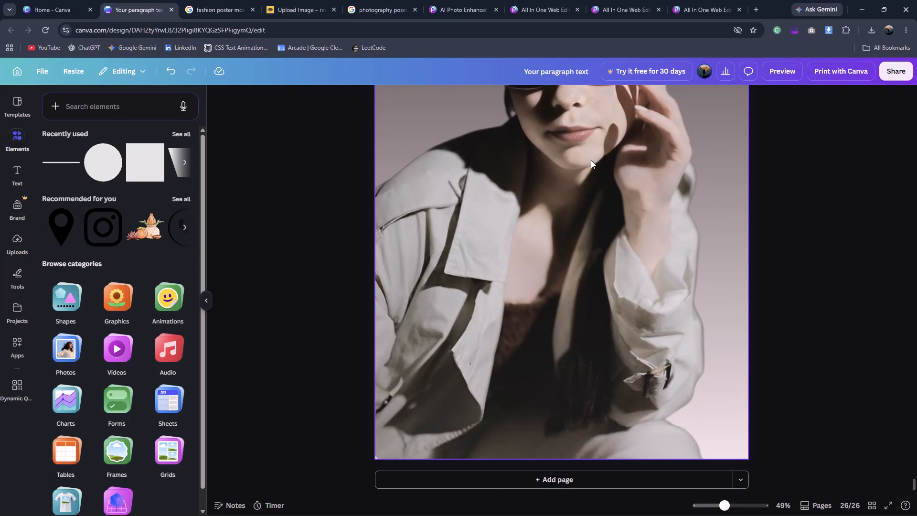
scroll(591, 160, up, 2)
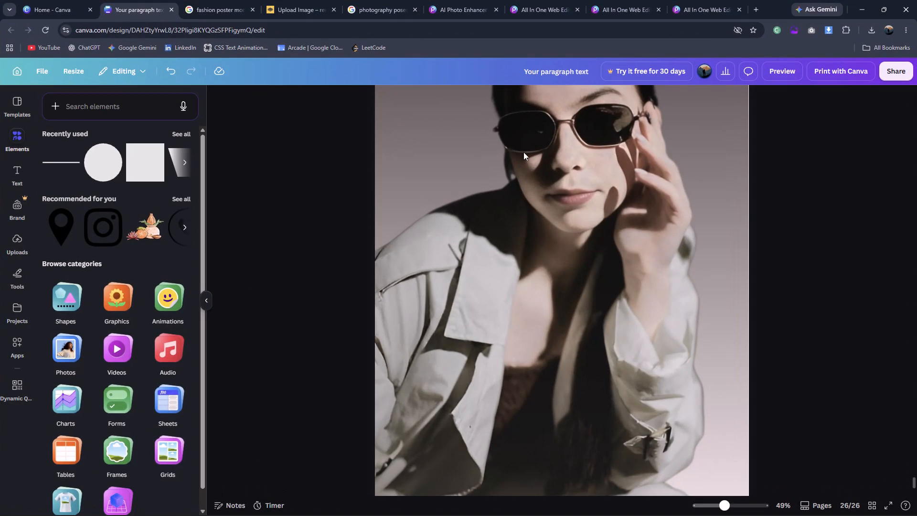
click(203, 0)
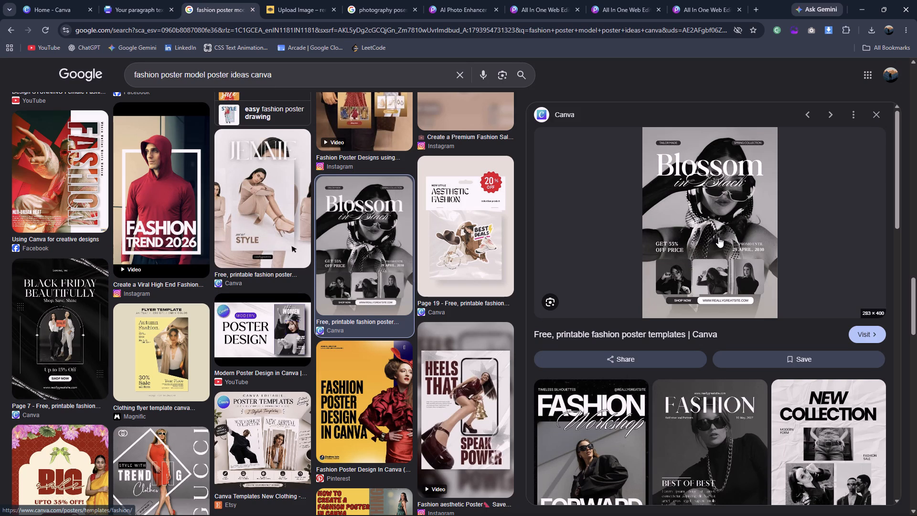
click(146, 0)
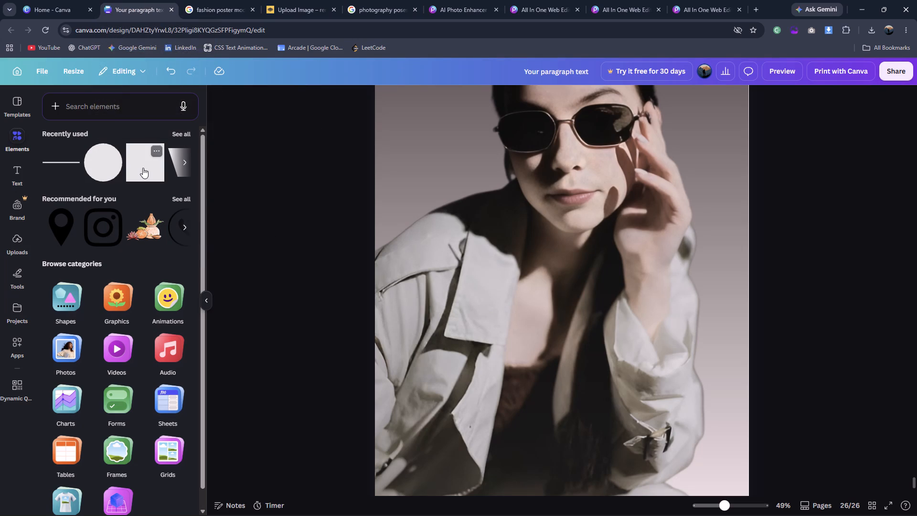
Add a square shape to page 26 and set its corner rounding to 25.
click(143, 168)
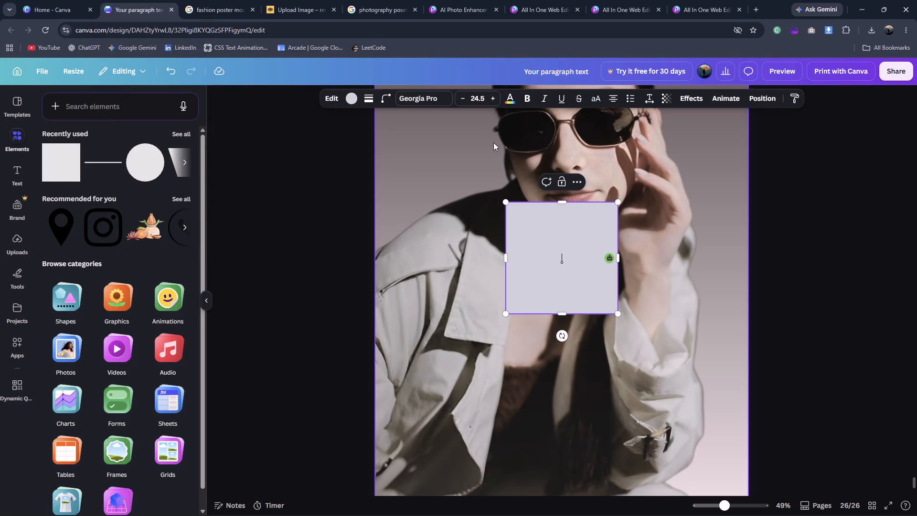
click(381, 98)
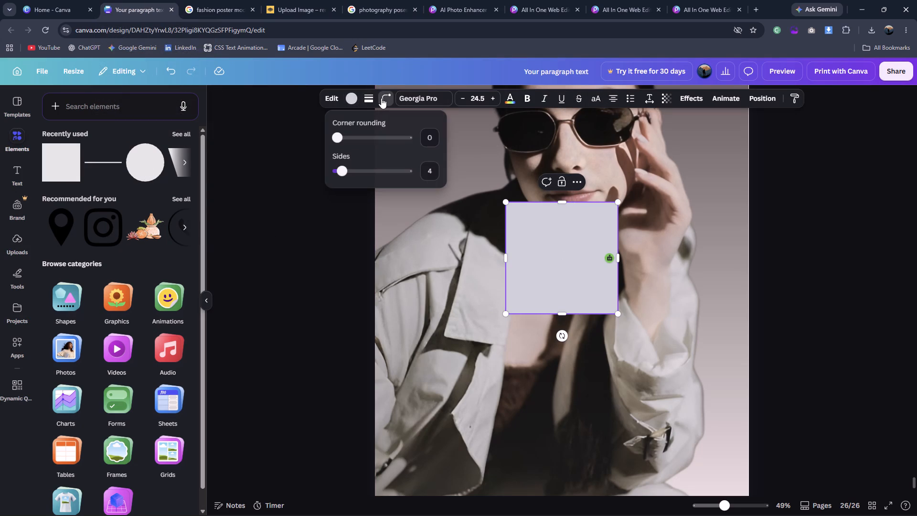
drag(339, 140, 354, 138)
Move the rounded square to the lower left of page 26, following the thumbnail placement in the "Blossom in Black" reference.
scroll(306, 295, down, 3)
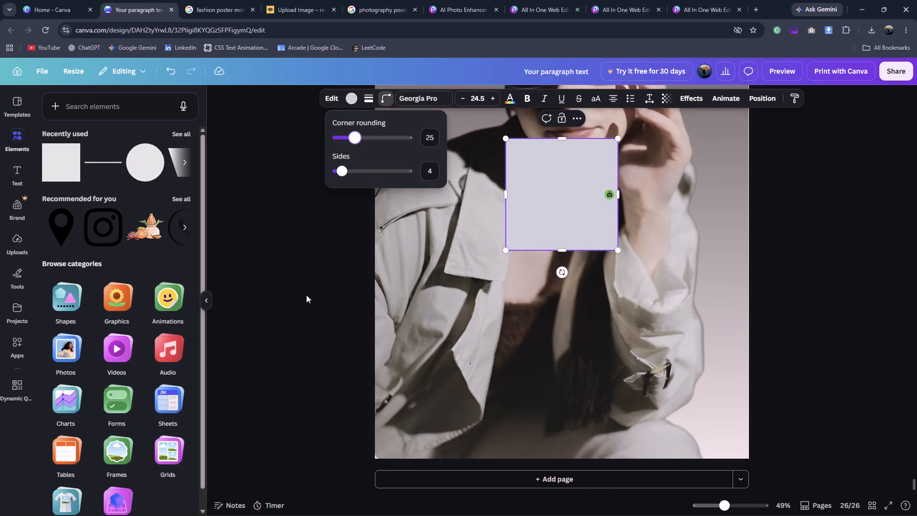
click(333, 304)
click(375, 283)
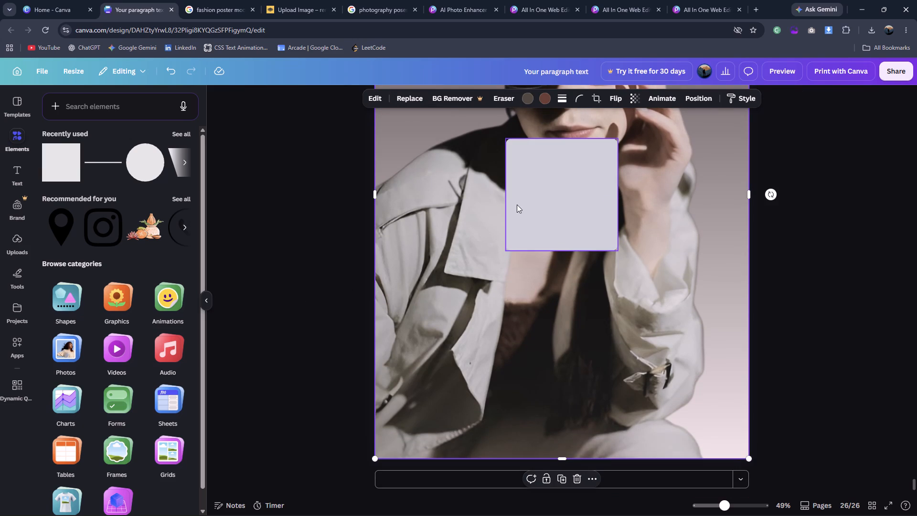
drag(549, 198, 441, 360)
click(198, 0)
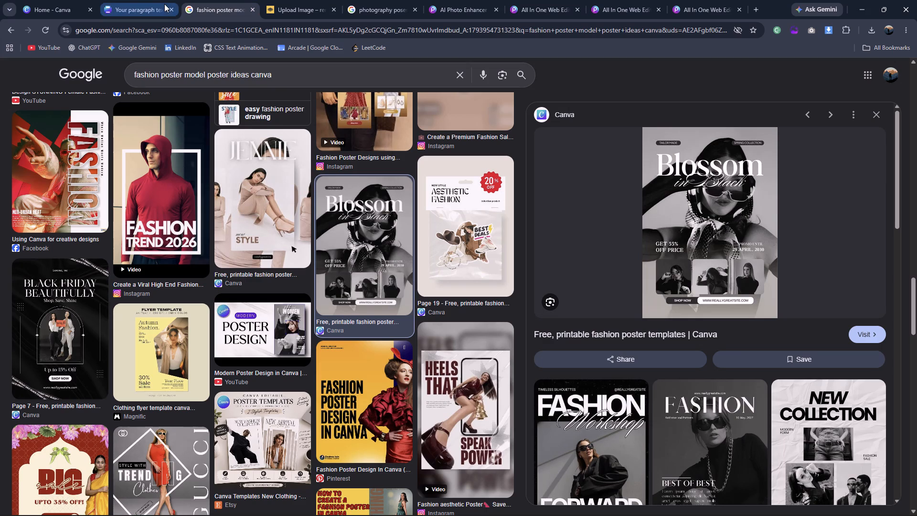
click(164, 4)
drag(445, 344, 447, 341)
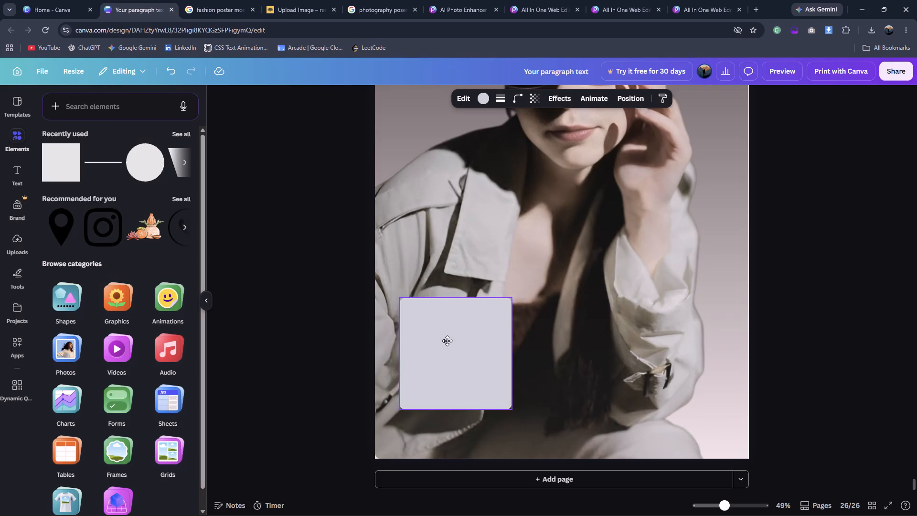
drag(447, 341, 448, 333)
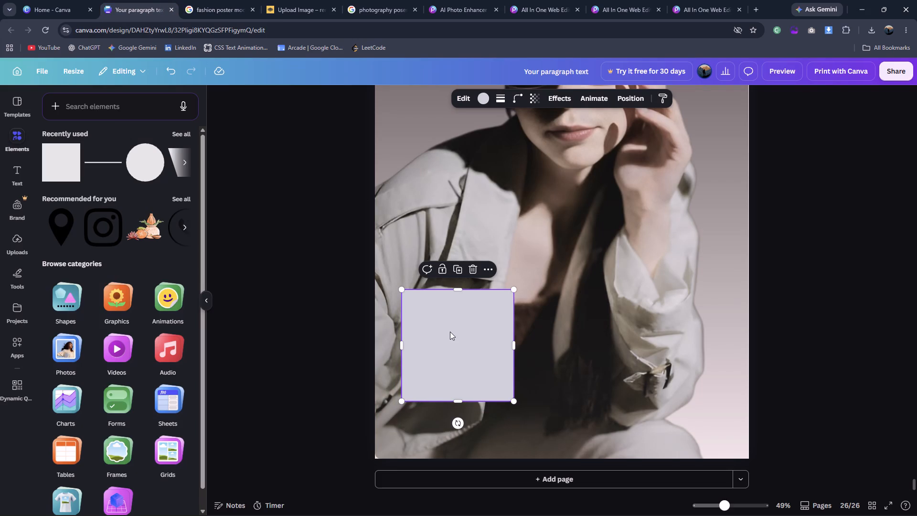
Duplicate the rounded square twice to form a row of three across the lower part of page 26.
key(ctrl+d)
drag(454, 335, 573, 331)
key(ctrl+d)
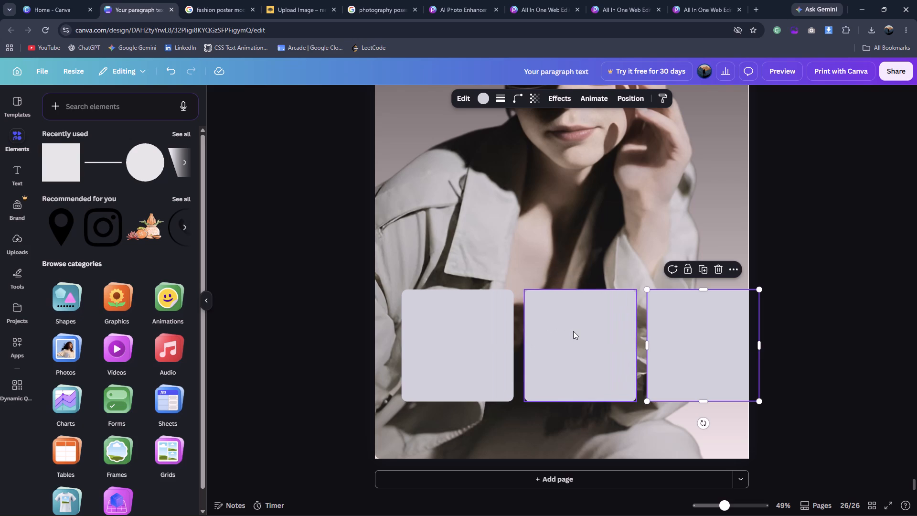
Shift the three rounded squares sideways so they all fit within page 26 with similar gaps between them.
drag(471, 329, 454, 329)
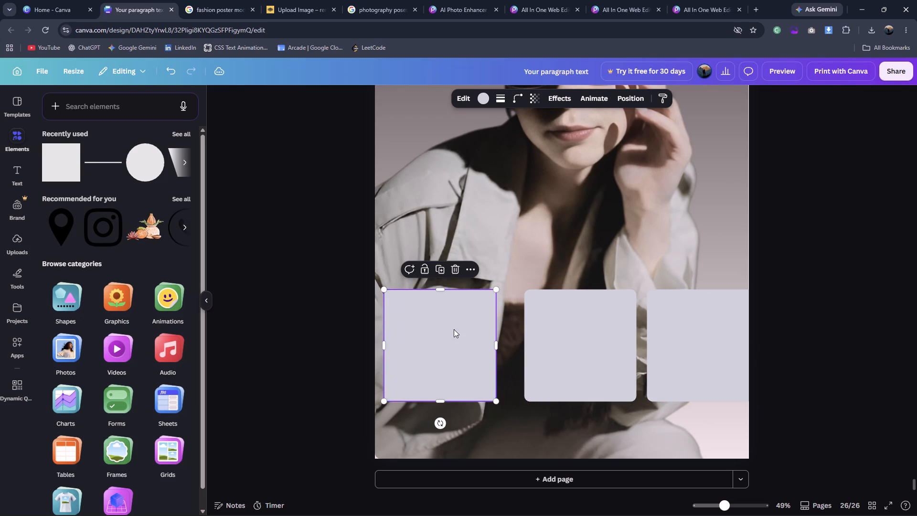
drag(561, 330, 549, 331)
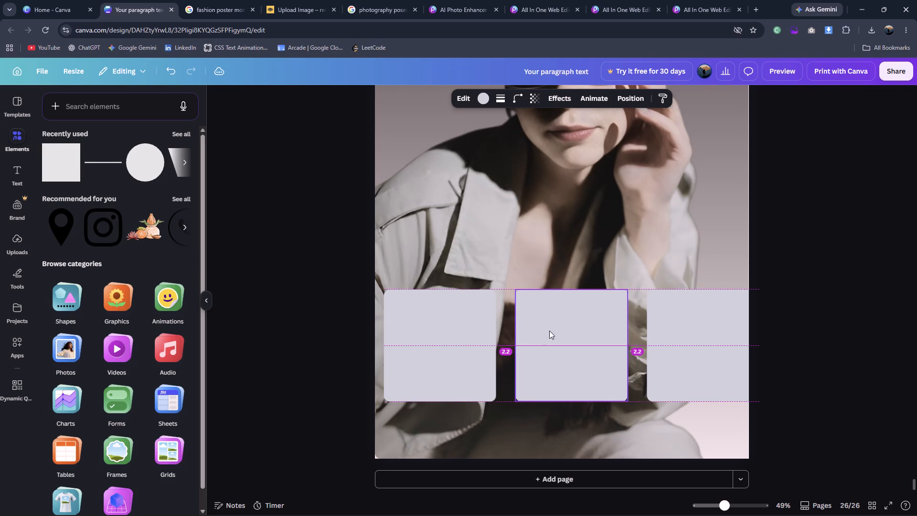
drag(692, 319, 681, 319)
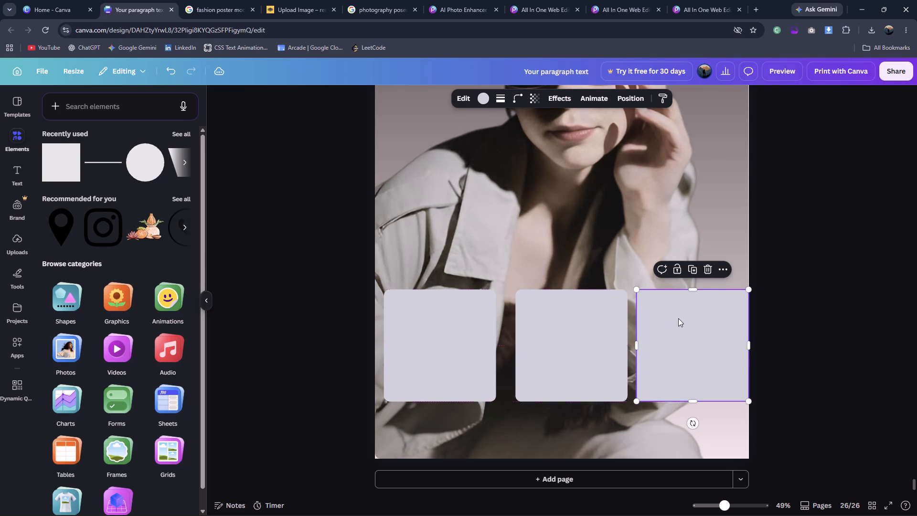
drag(431, 350, 425, 350)
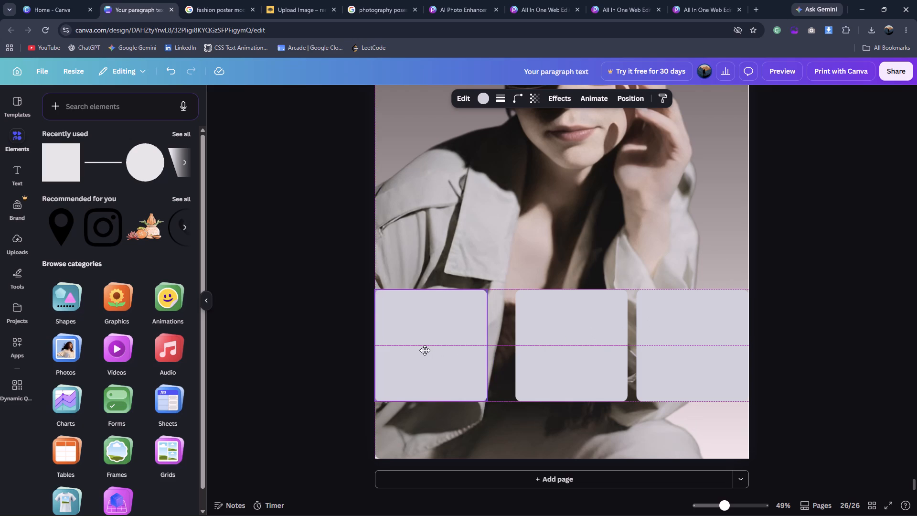
drag(425, 350, 426, 350)
drag(551, 334, 544, 334)
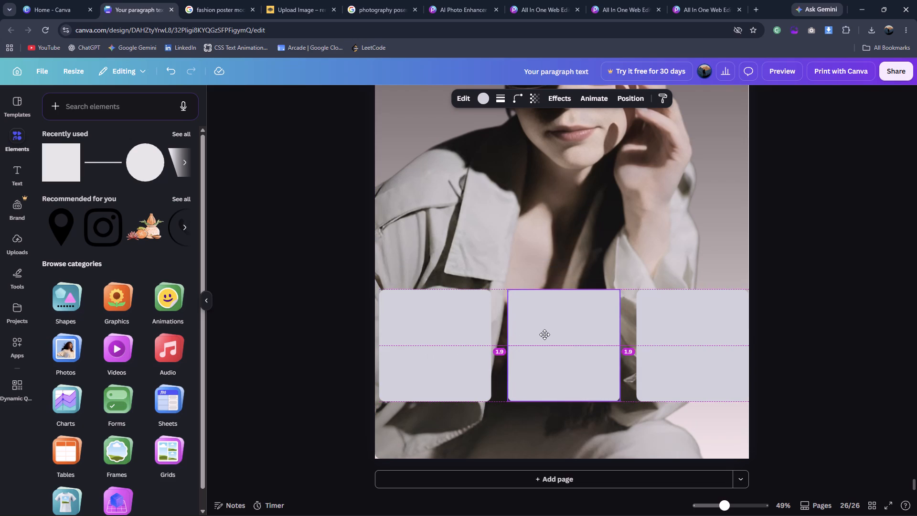
drag(544, 334, 541, 334)
drag(694, 319, 686, 320)
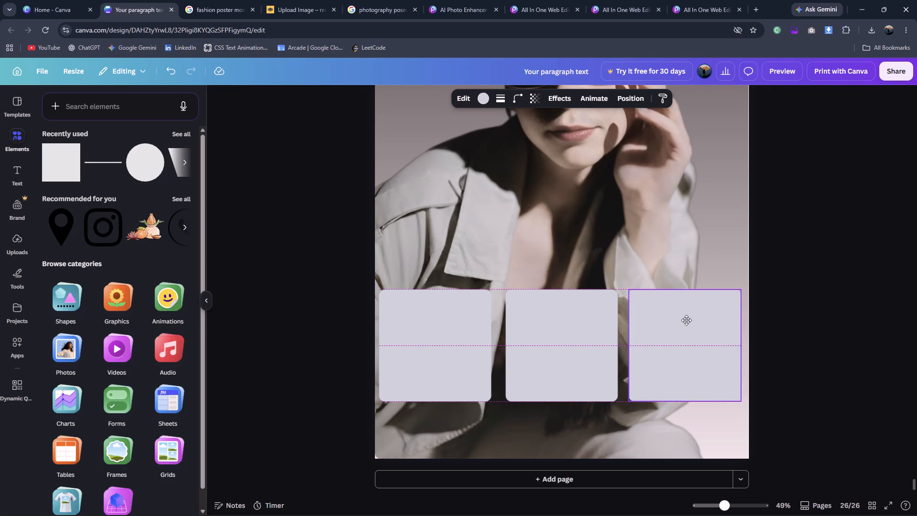
drag(686, 320, 685, 321)
click(821, 305)
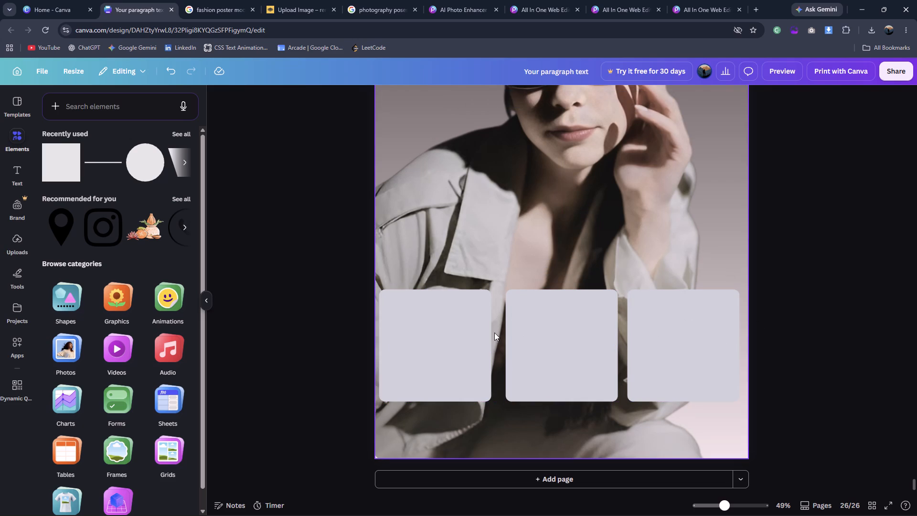
Fill the leftmost rounded square on page 26 with the black-to-grey gradient and lighten its dark colour to #494242.
click(443, 337)
click(228, 0)
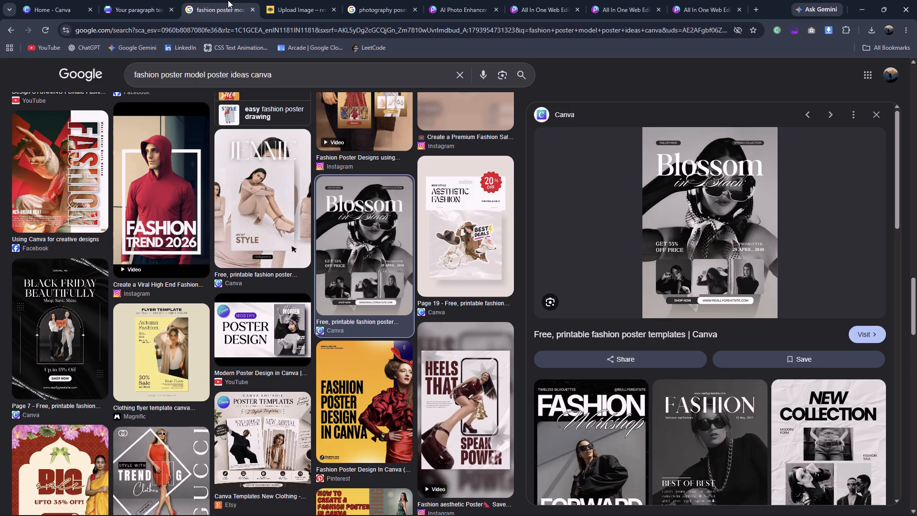
click(143, 0)
click(478, 93)
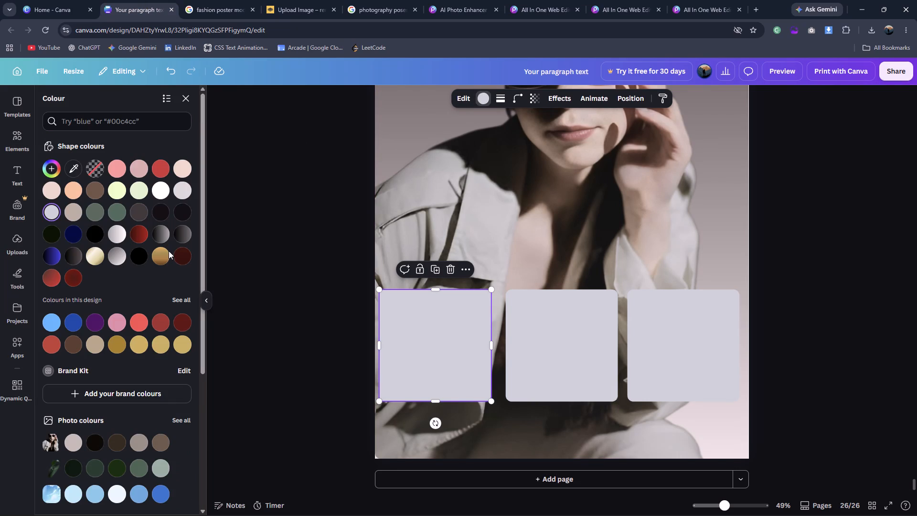
click(164, 240)
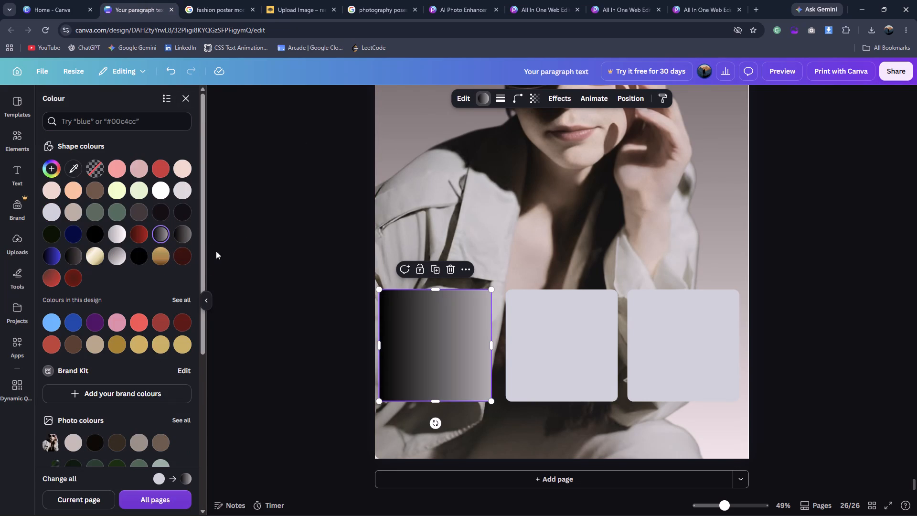
click(50, 172)
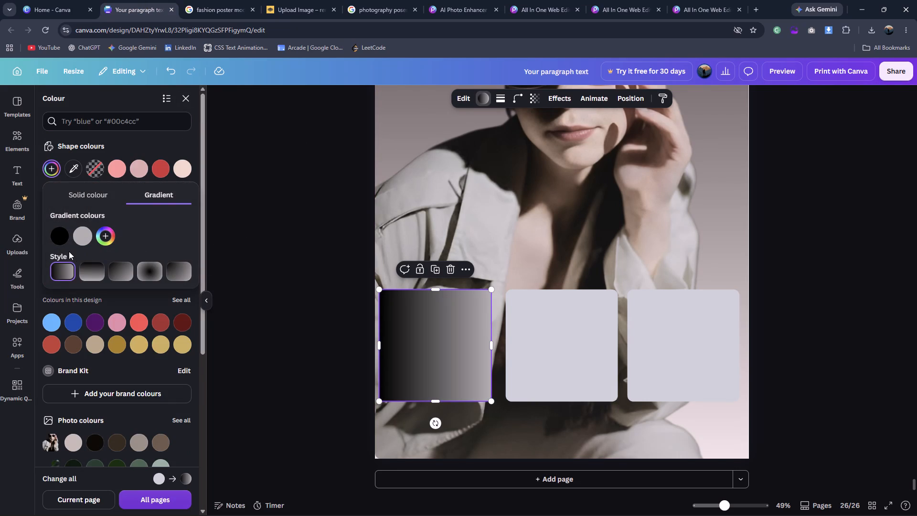
click(63, 241)
drag(61, 305, 72, 295)
double_click(243, 240)
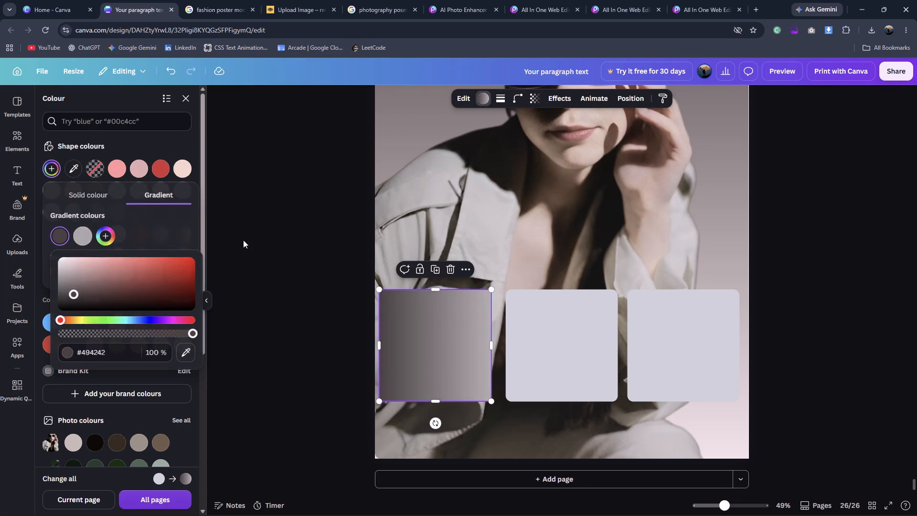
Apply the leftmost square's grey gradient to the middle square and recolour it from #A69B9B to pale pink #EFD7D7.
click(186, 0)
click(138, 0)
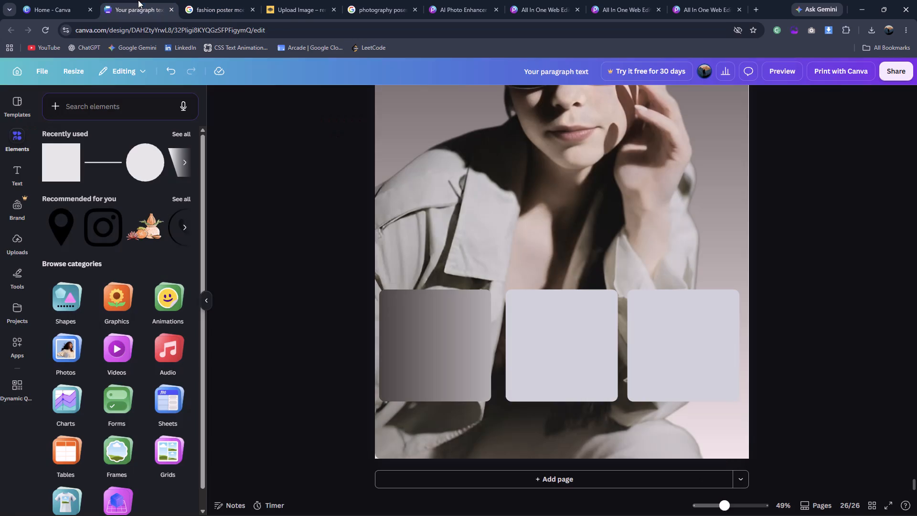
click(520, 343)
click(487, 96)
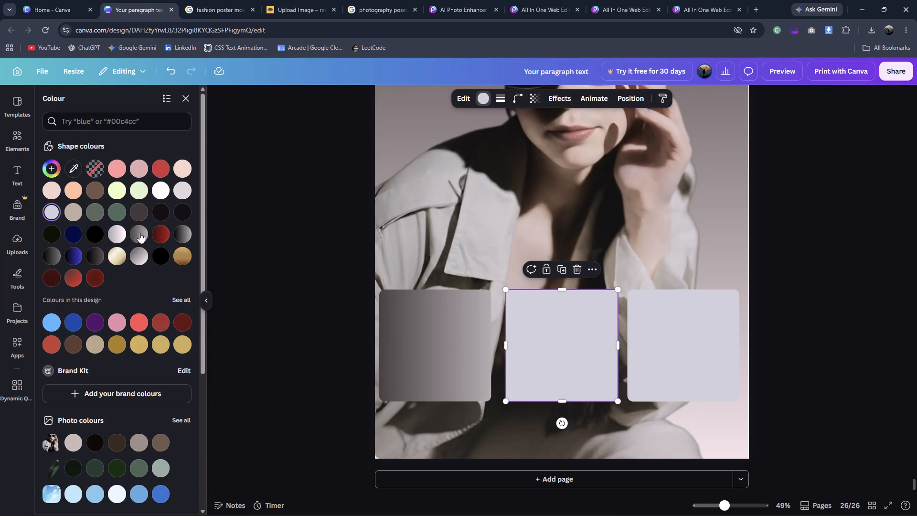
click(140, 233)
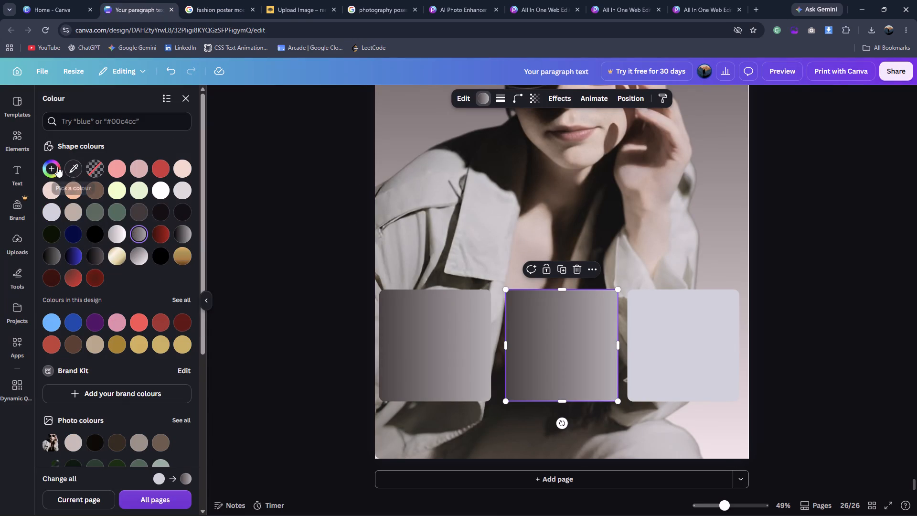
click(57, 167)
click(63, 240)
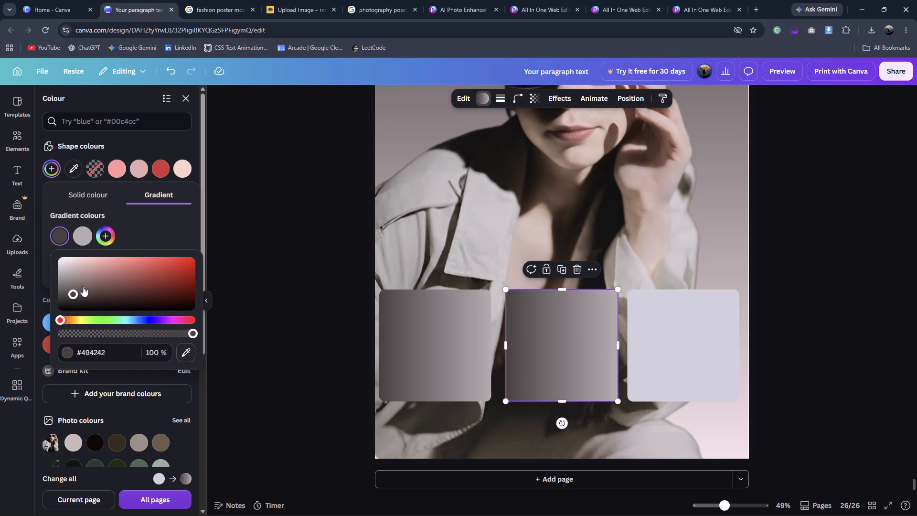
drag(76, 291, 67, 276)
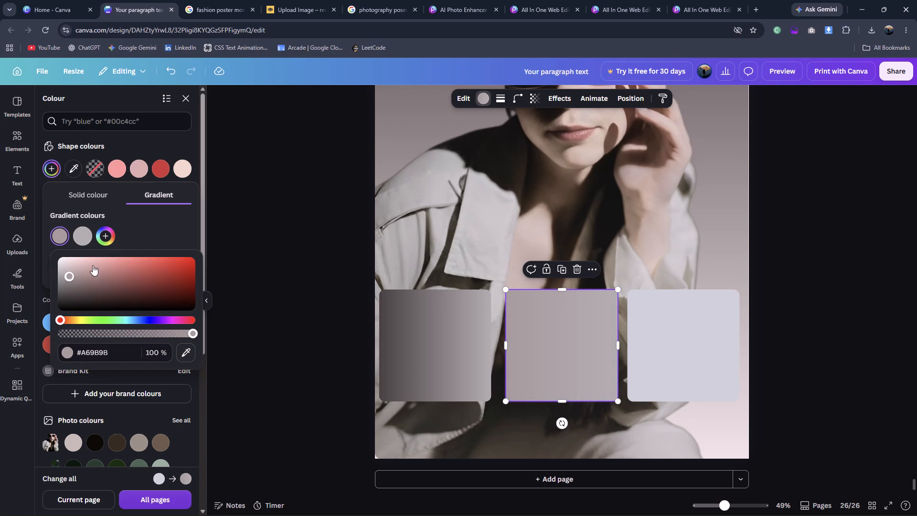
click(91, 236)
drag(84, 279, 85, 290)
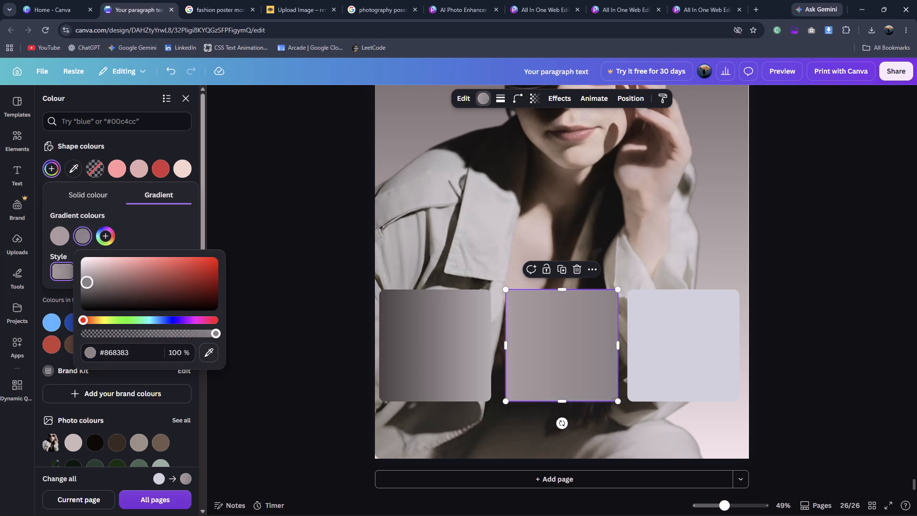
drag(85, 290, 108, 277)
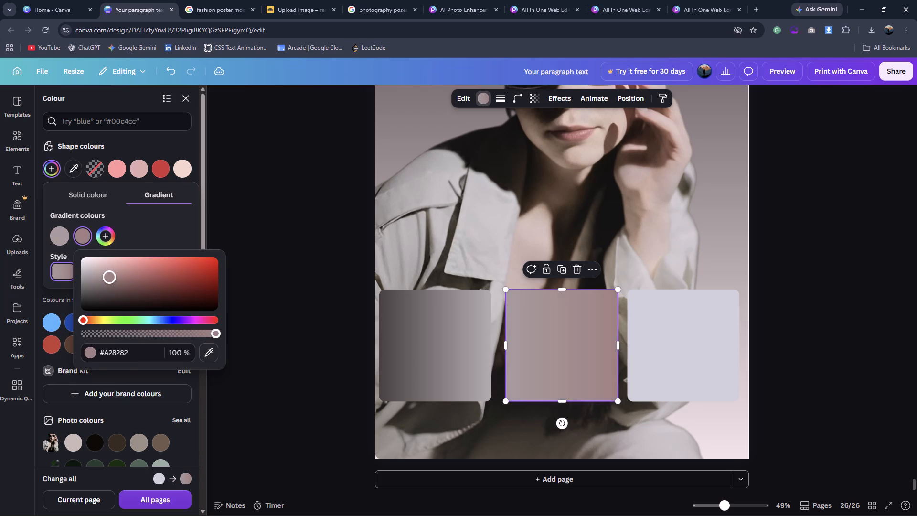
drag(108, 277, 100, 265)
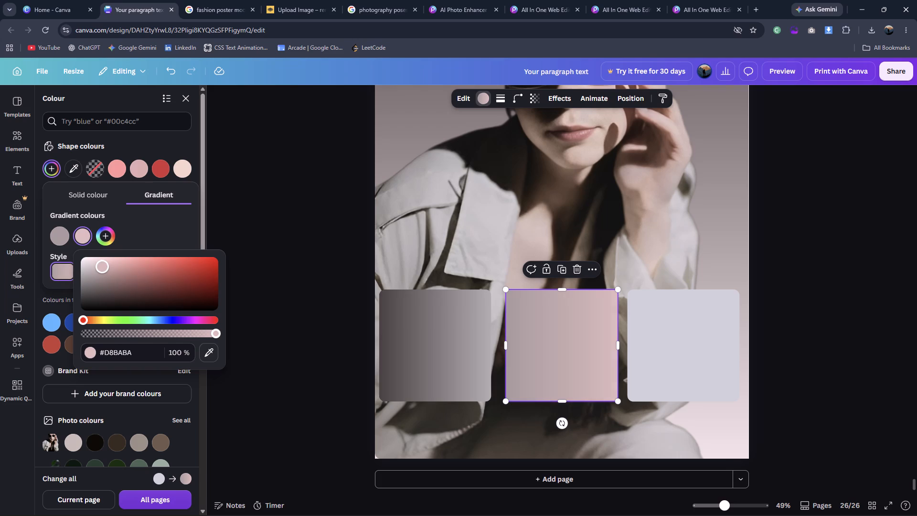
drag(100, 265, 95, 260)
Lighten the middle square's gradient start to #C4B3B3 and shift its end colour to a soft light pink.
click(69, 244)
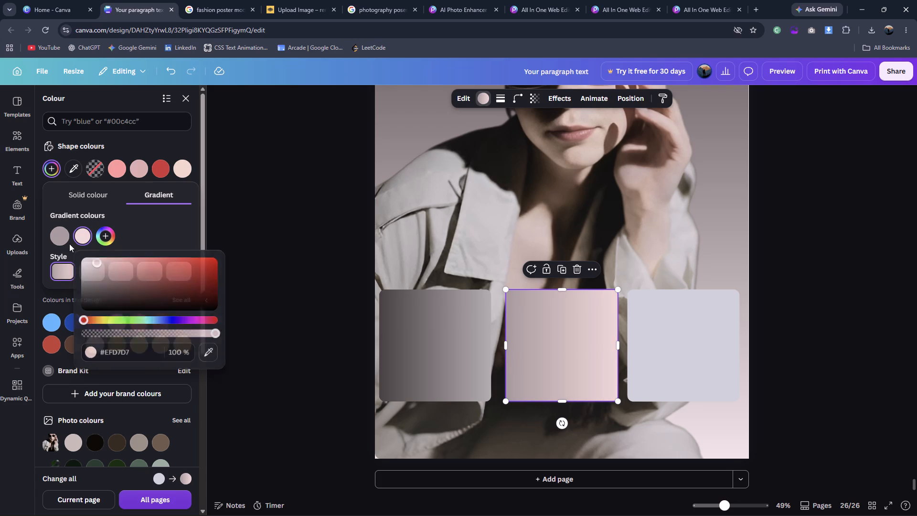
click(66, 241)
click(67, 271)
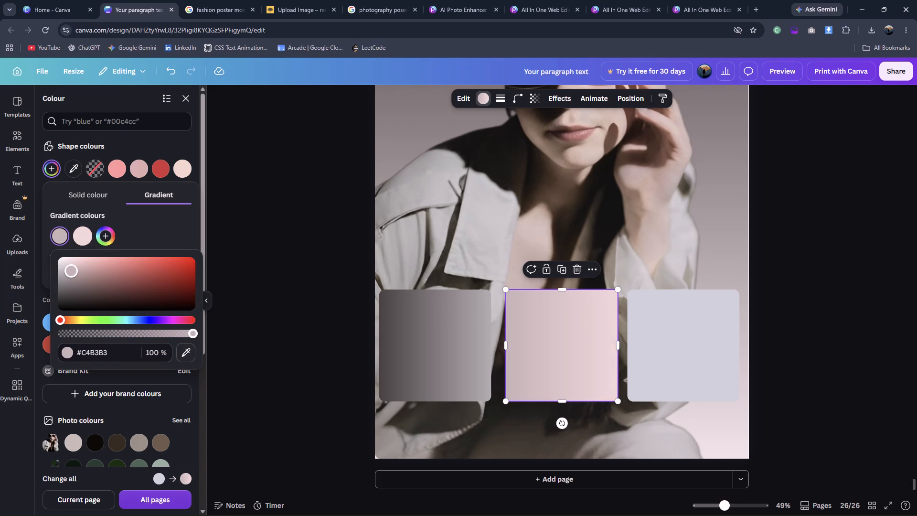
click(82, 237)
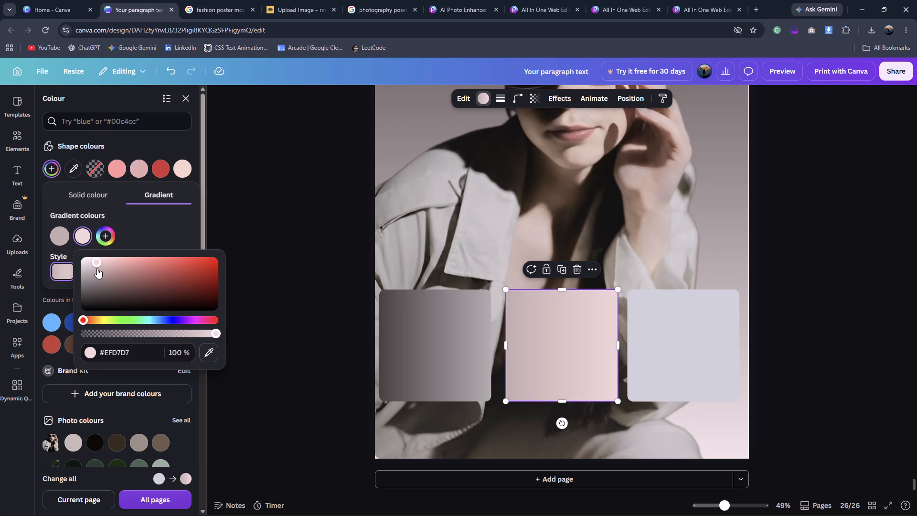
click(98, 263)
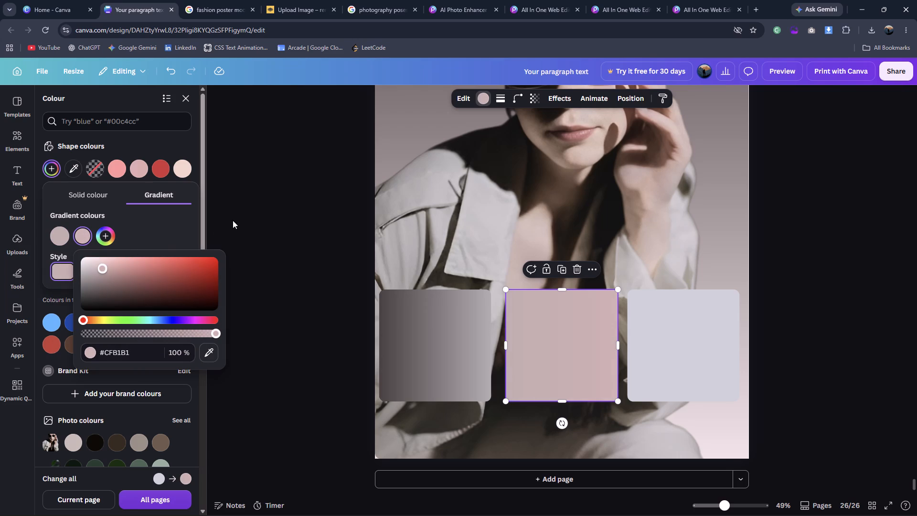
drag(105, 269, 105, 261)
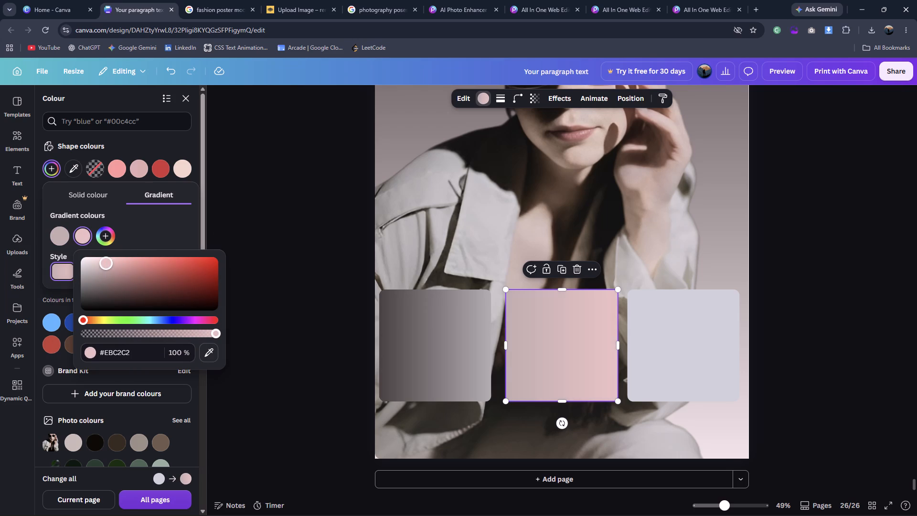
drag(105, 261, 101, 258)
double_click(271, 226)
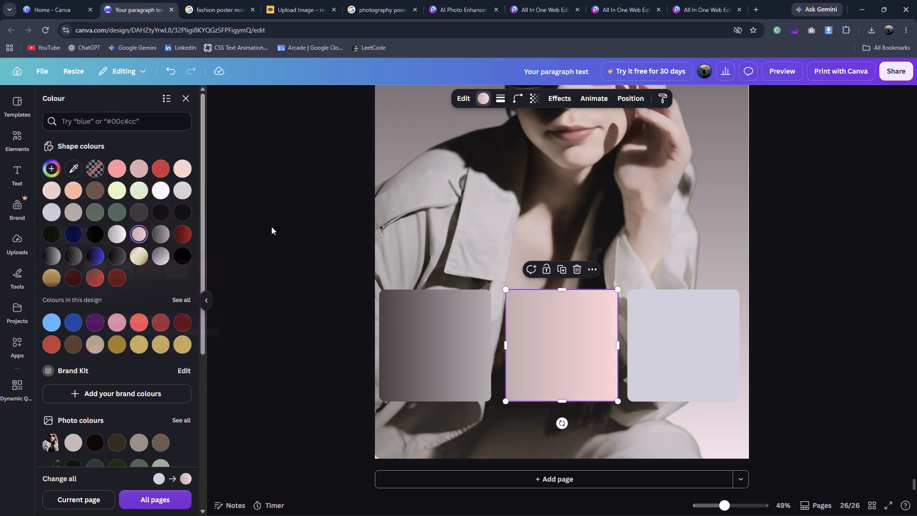
Reapply the leftmost square's grey gradient to the middle square, recolouring it from near-white pink to a muted greyish pink.
click(525, 322)
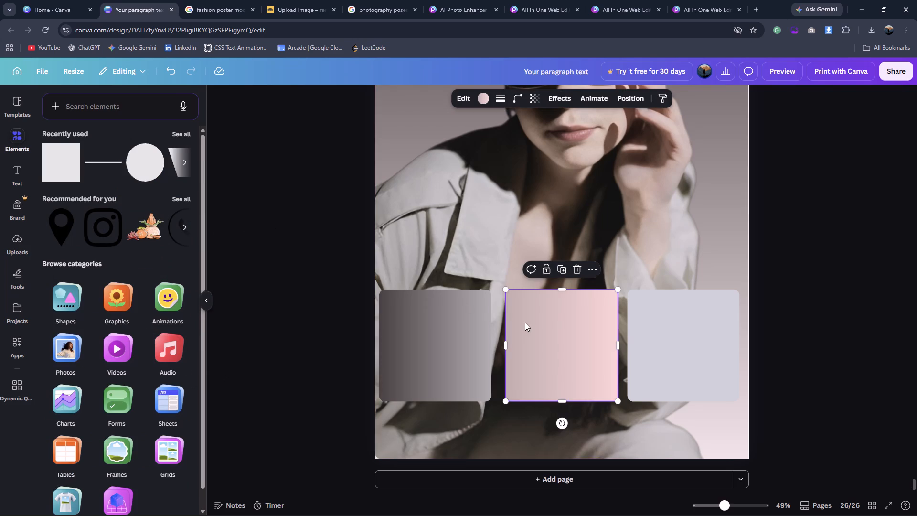
click(489, 97)
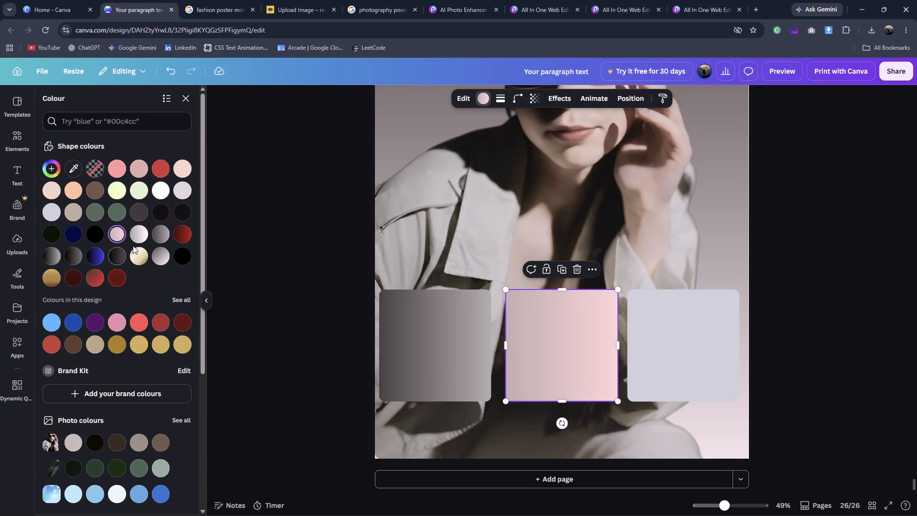
click(160, 234)
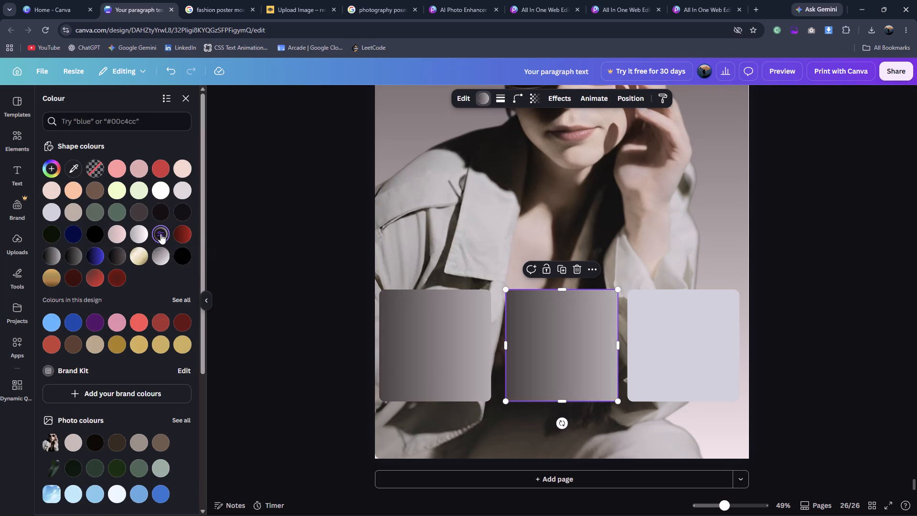
click(55, 167)
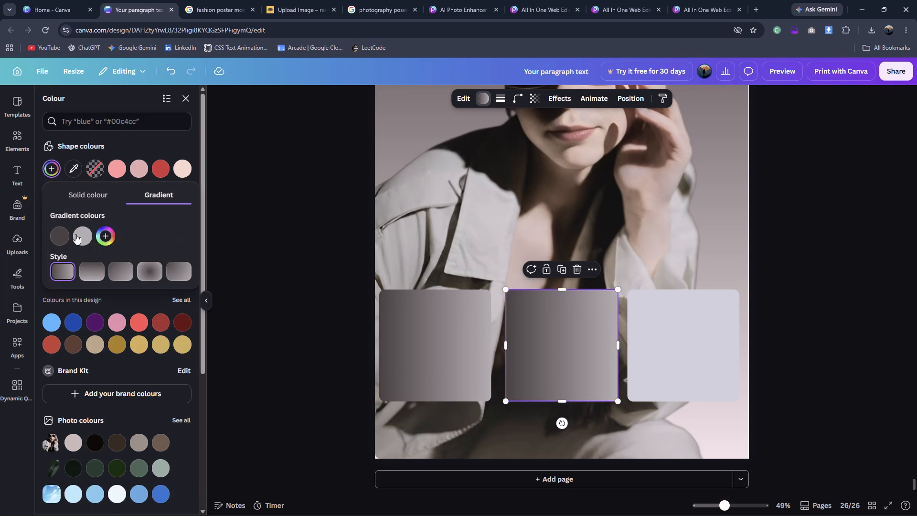
click(61, 237)
drag(75, 291, 75, 278)
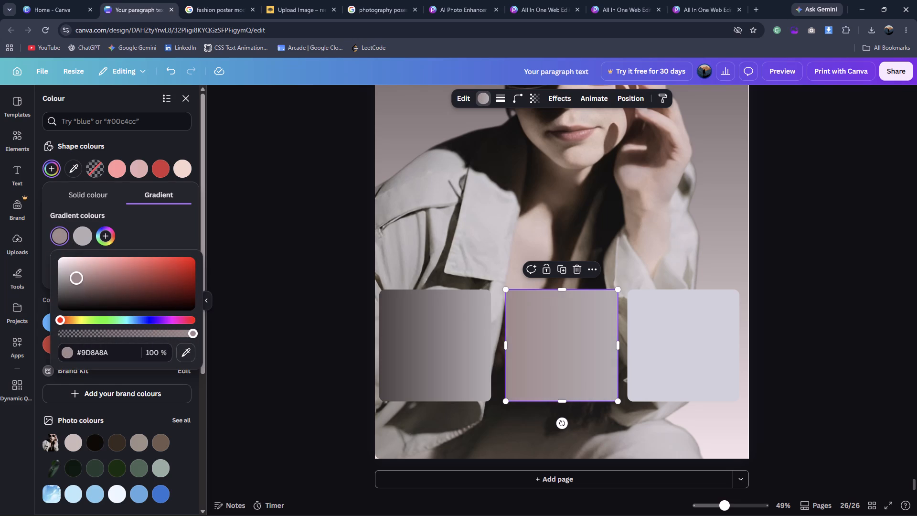
drag(75, 278, 99, 264)
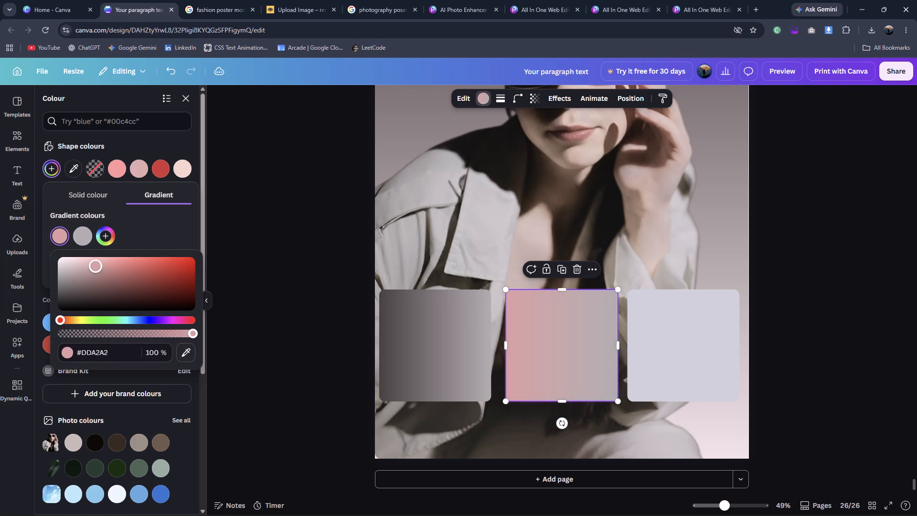
drag(99, 264, 68, 264)
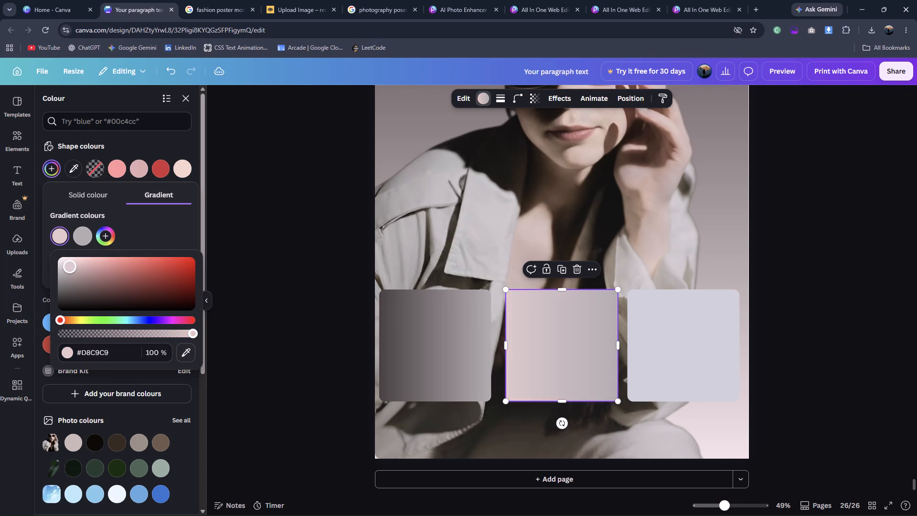
drag(68, 264, 66, 257)
click(91, 233)
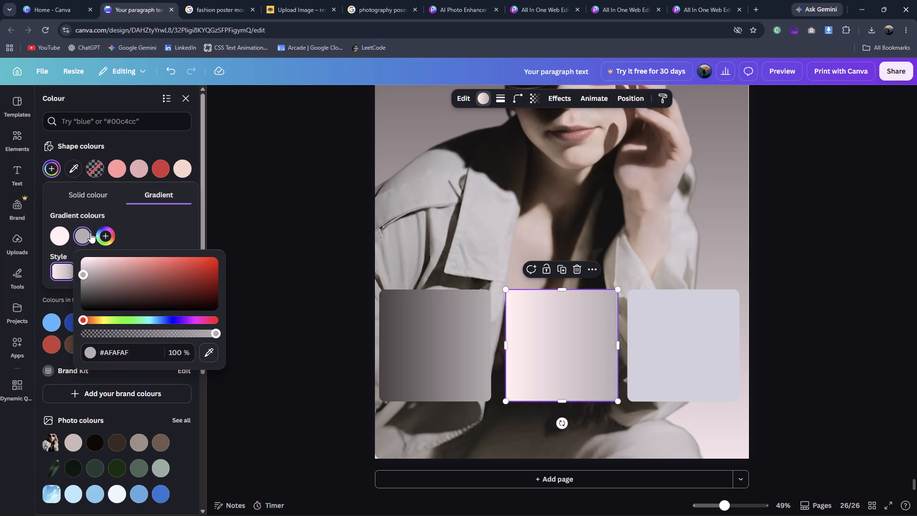
drag(82, 274, 117, 276)
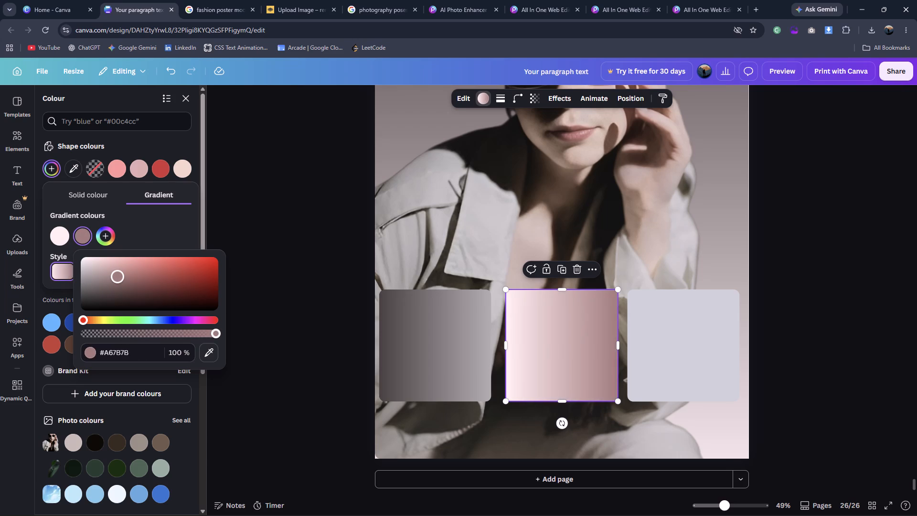
drag(117, 276, 94, 270)
double_click(257, 221)
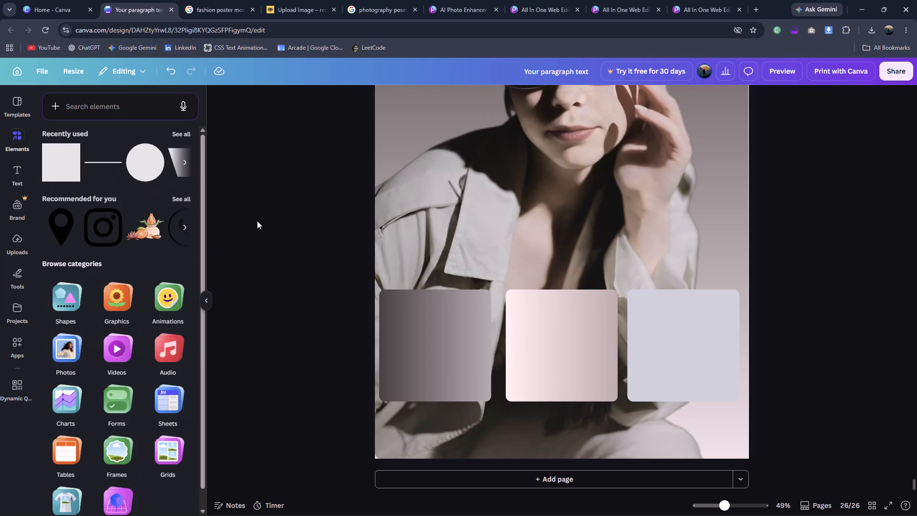
Recheck the "Blossom in Black" reference and fill the rightmost rounded square with the default black-to-white gradient.
click(221, 11)
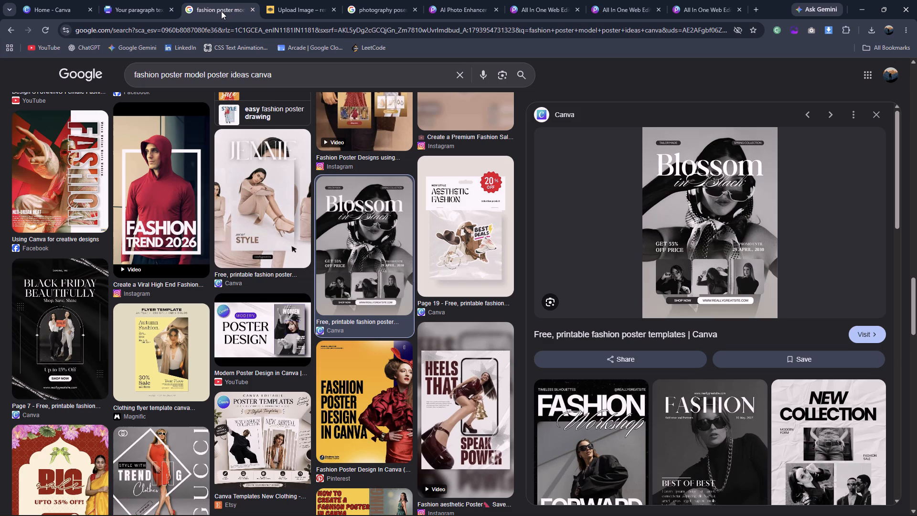
click(138, 11)
click(624, 371)
click(645, 365)
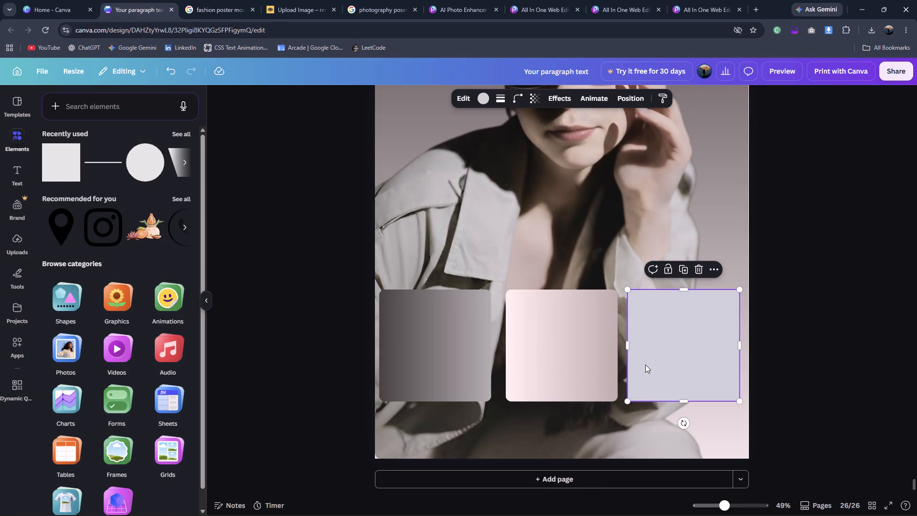
click(479, 96)
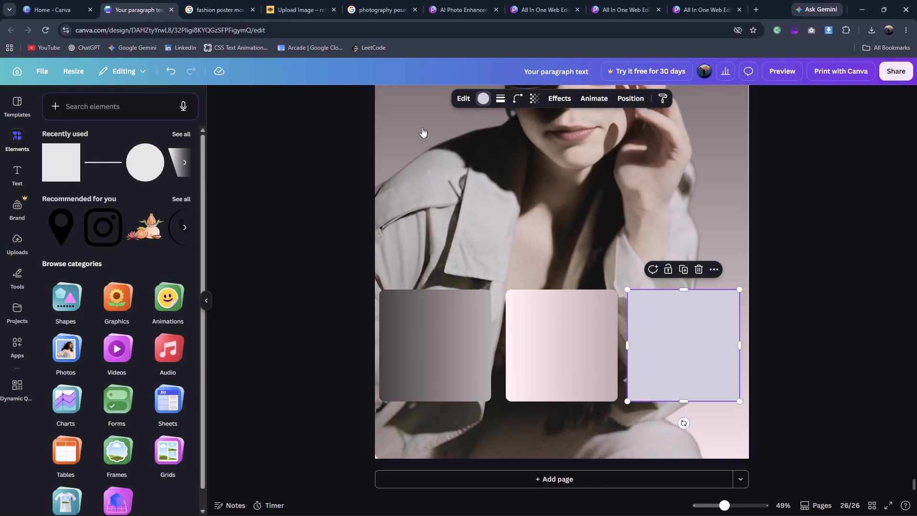
scroll(147, 254, down, 10)
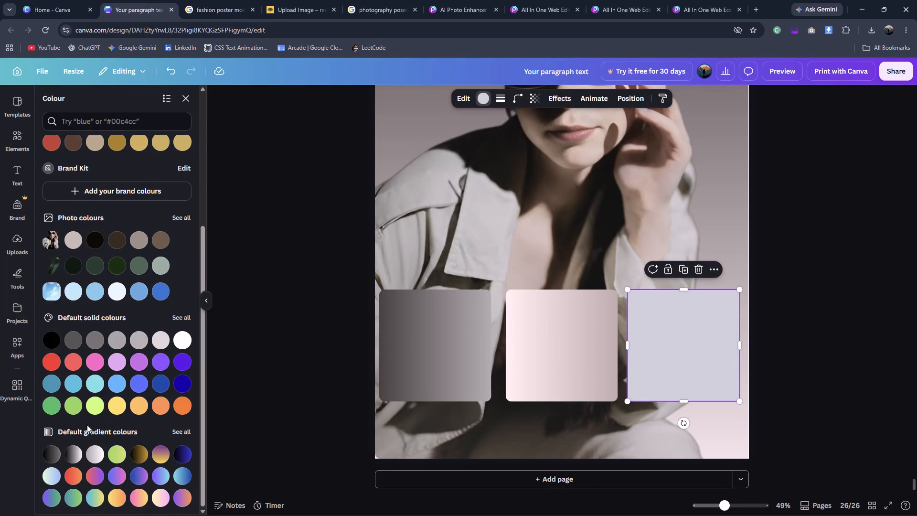
click(90, 453)
click(76, 455)
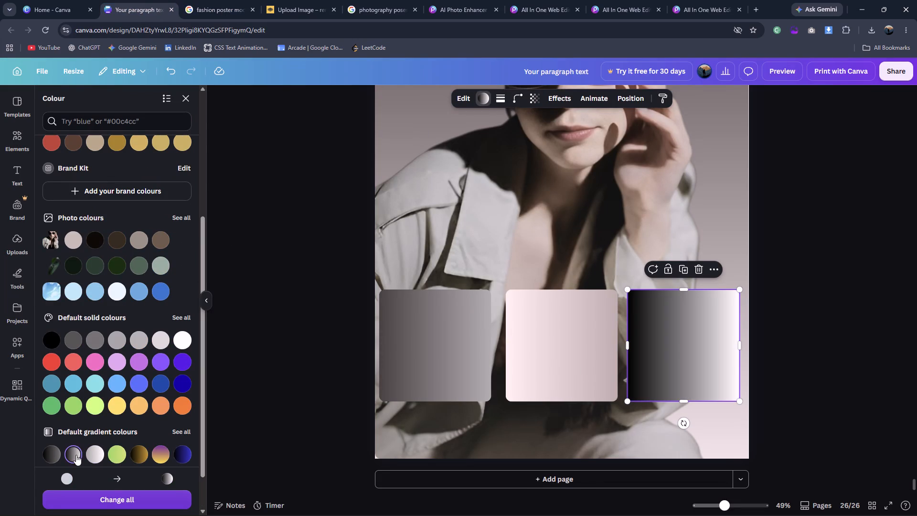
Change the rightmost rounded square's black-to-white gradient to the radial style that starts from its top-left corner.
scroll(155, 314, up, 4)
scroll(28, 118, up, 3)
click(53, 162)
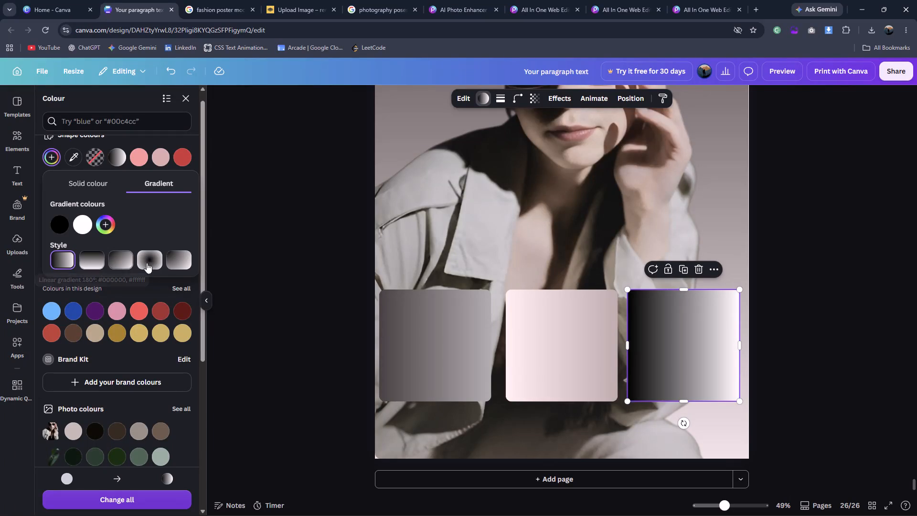
click(178, 260)
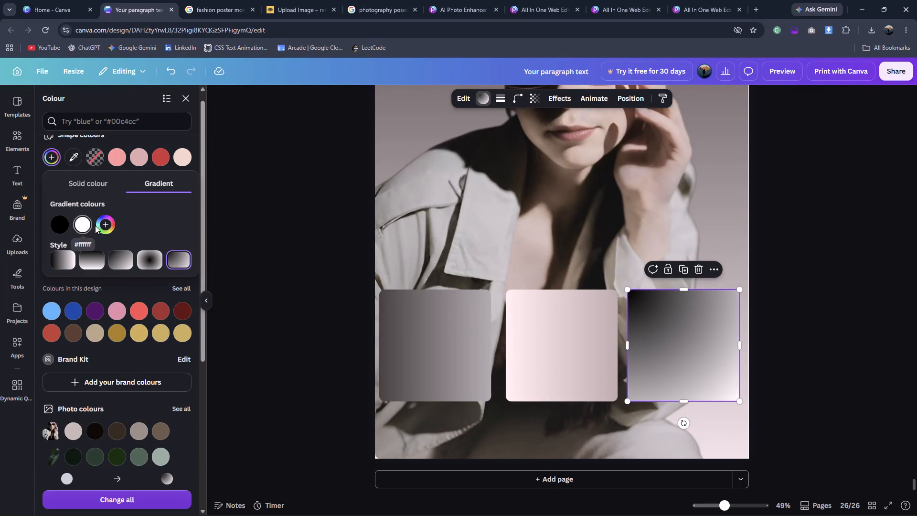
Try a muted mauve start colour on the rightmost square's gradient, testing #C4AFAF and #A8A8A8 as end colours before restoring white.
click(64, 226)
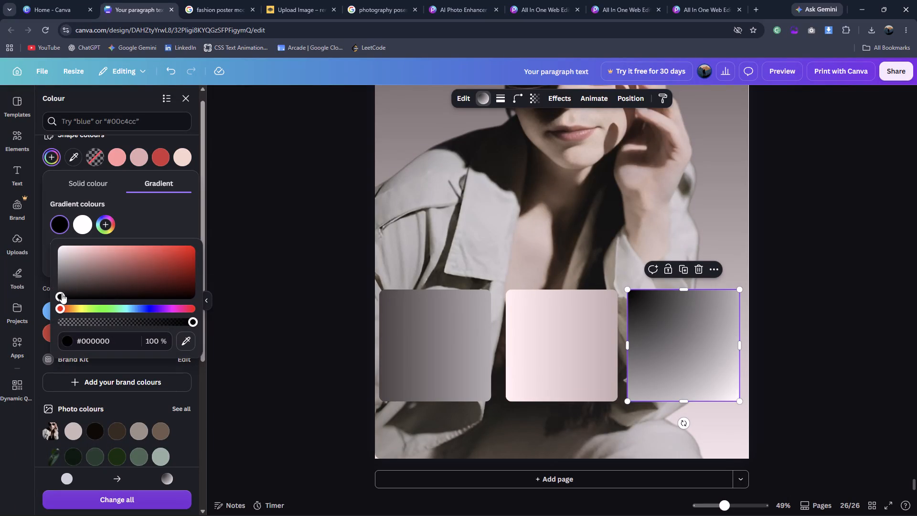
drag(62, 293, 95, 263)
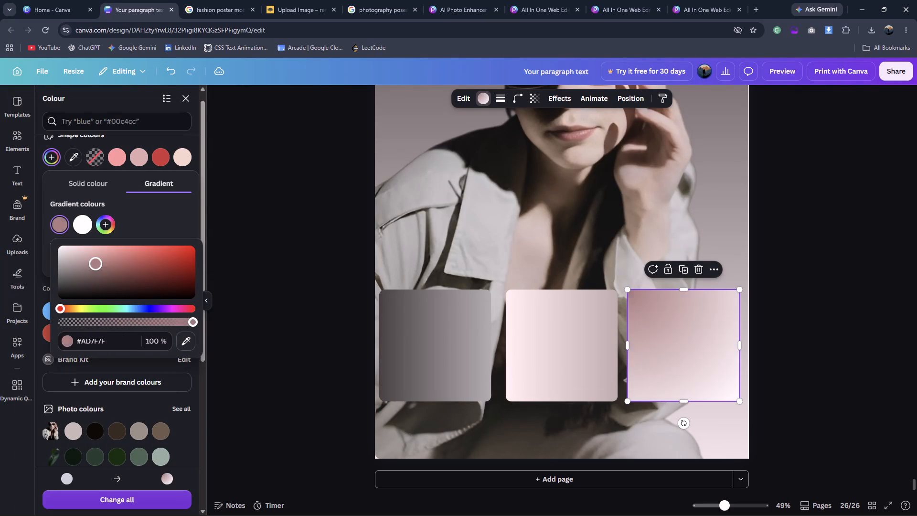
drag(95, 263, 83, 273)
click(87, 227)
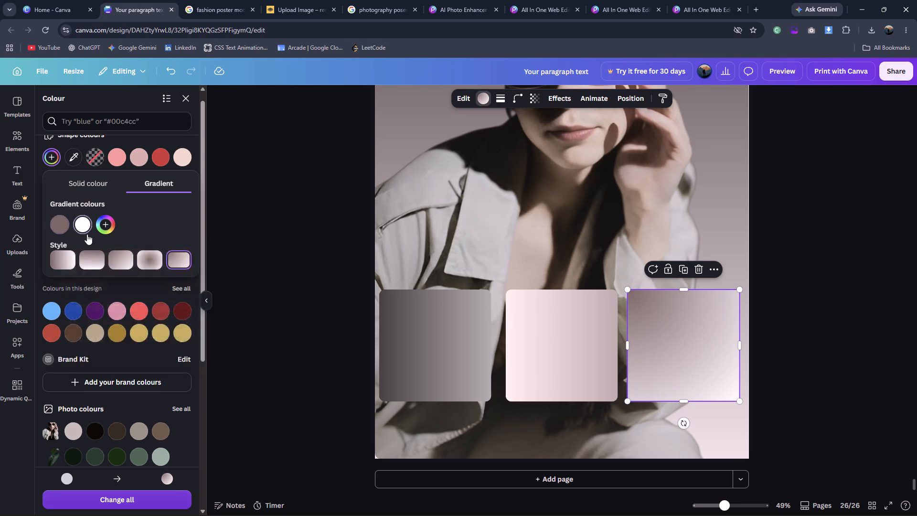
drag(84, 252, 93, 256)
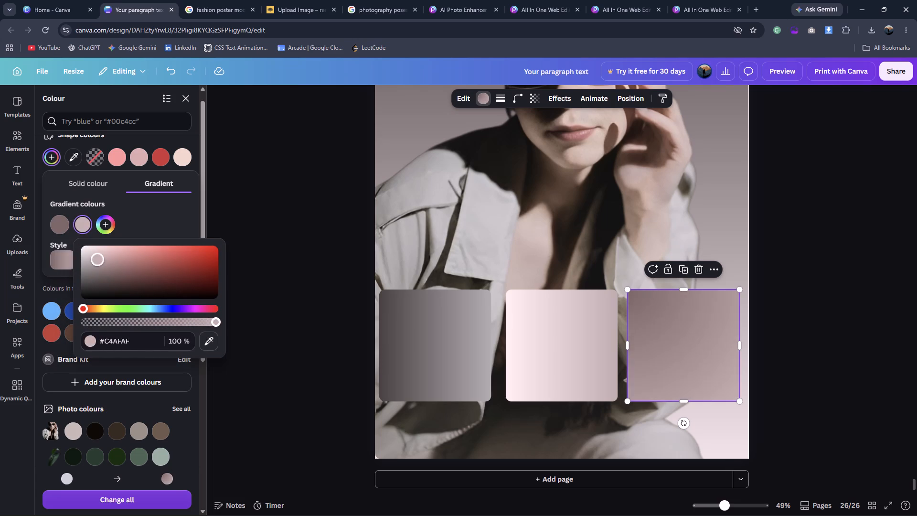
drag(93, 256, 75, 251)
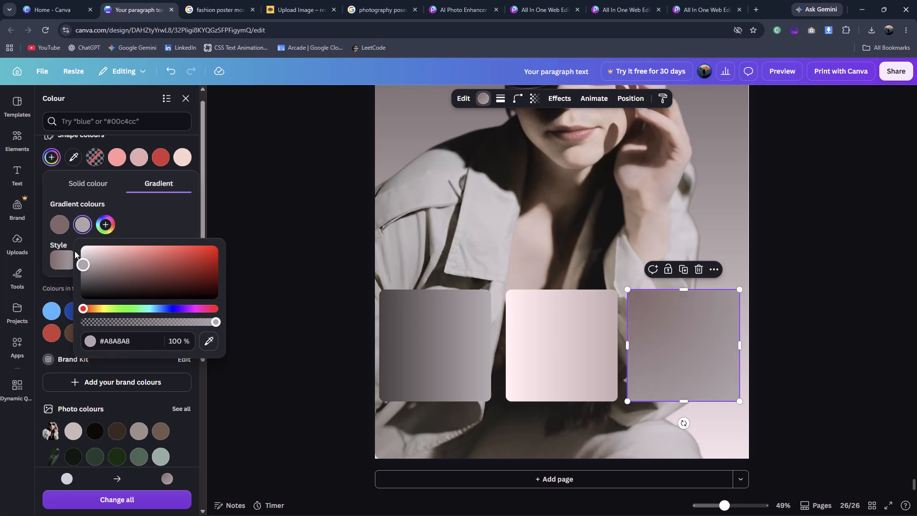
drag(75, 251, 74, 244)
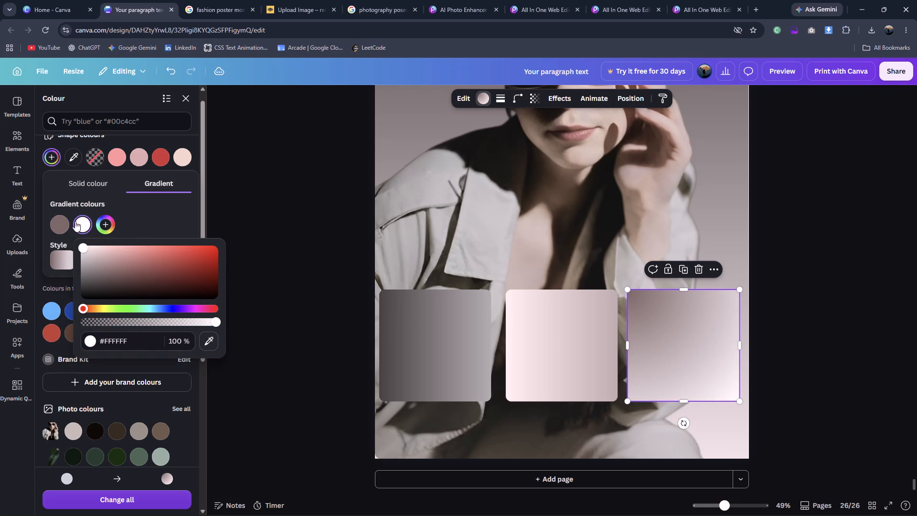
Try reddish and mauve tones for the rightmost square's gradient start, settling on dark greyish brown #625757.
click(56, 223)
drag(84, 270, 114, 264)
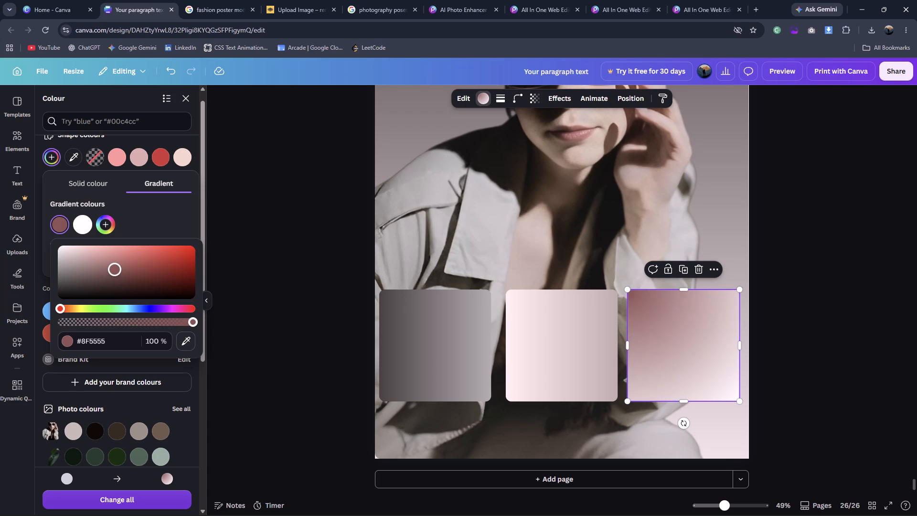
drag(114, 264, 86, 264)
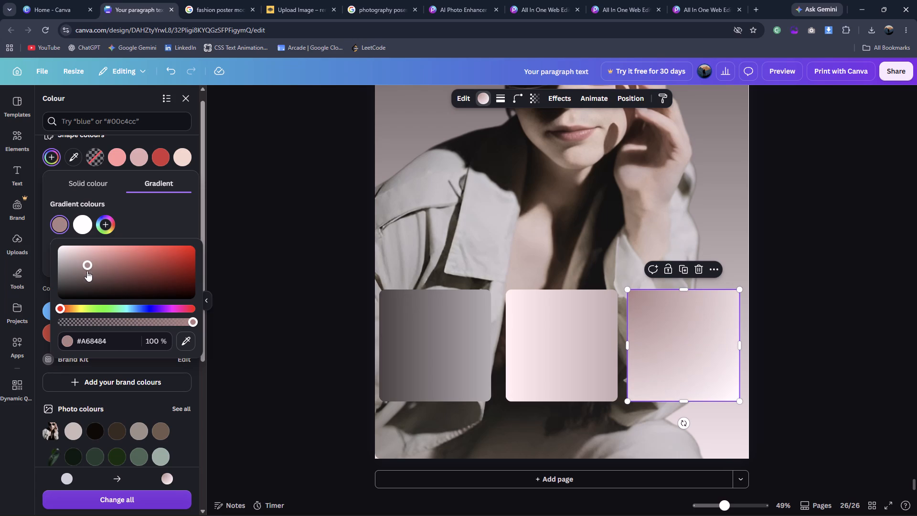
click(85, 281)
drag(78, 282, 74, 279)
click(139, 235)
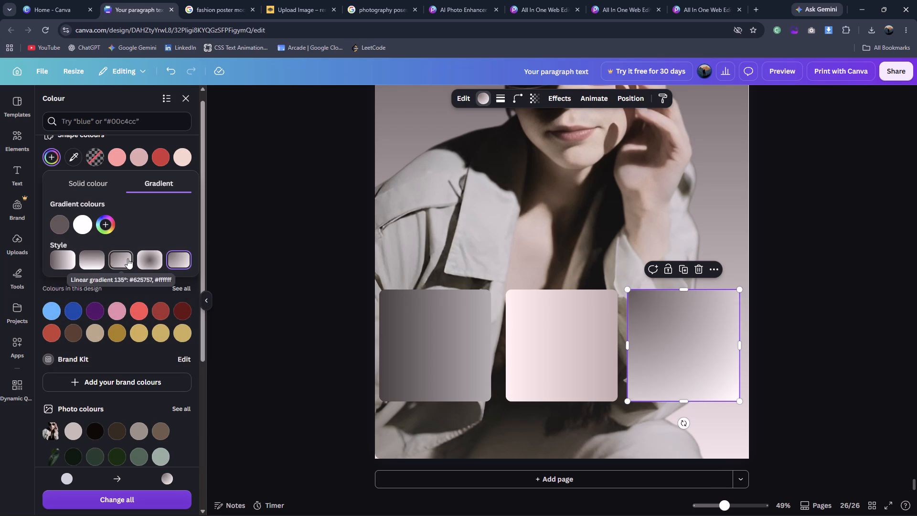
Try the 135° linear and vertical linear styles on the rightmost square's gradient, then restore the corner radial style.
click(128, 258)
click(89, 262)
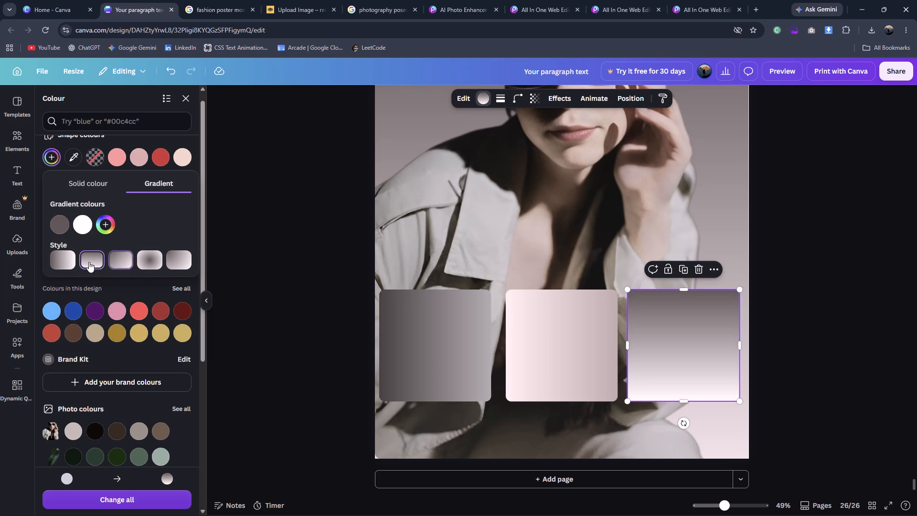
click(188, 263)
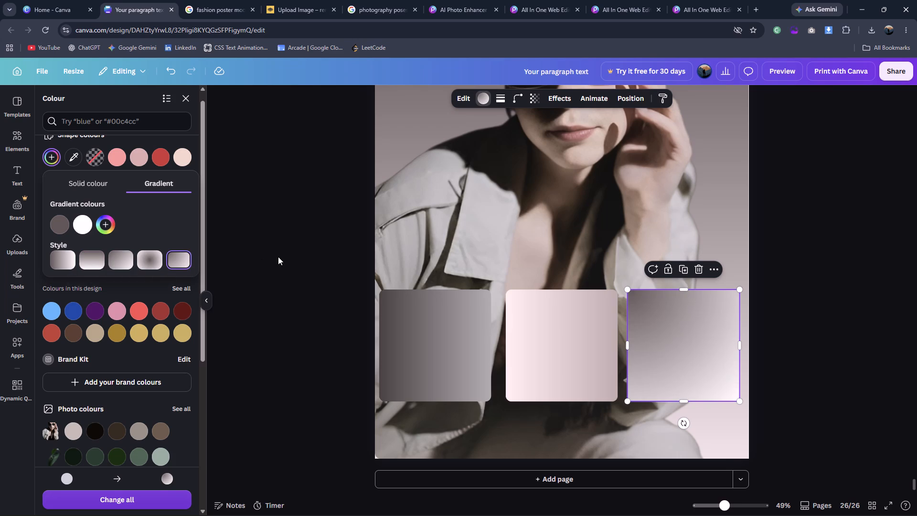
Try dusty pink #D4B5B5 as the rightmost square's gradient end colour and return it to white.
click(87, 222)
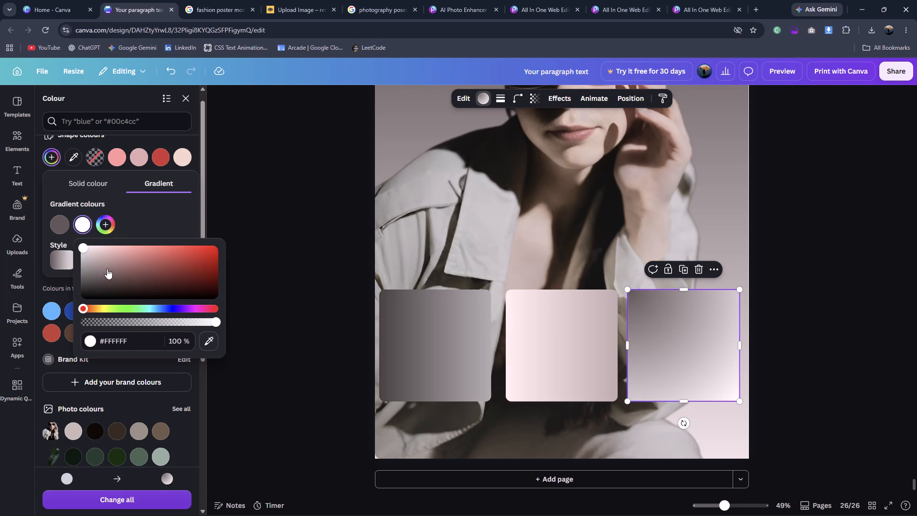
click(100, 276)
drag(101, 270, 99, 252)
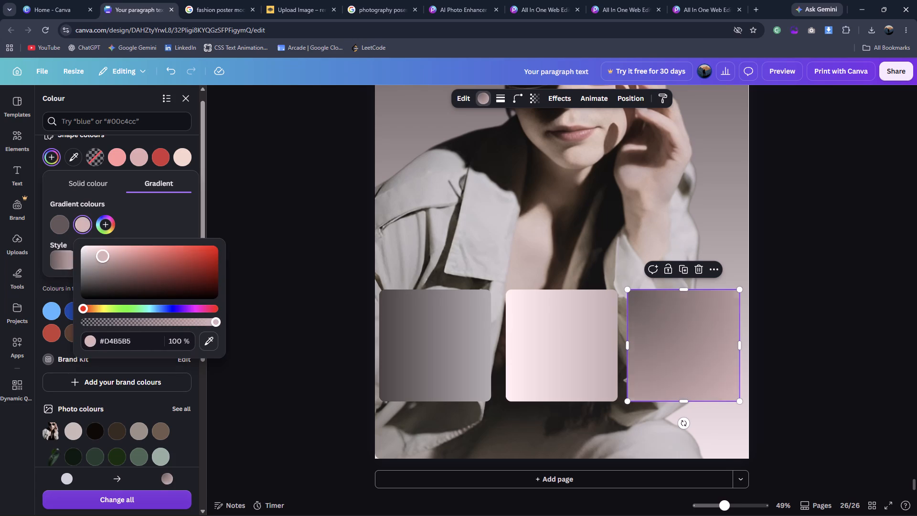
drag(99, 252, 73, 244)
Recolour the rightmost square's gradient start to a muted warm grey close to #998F8F.
click(54, 228)
drag(75, 275, 85, 276)
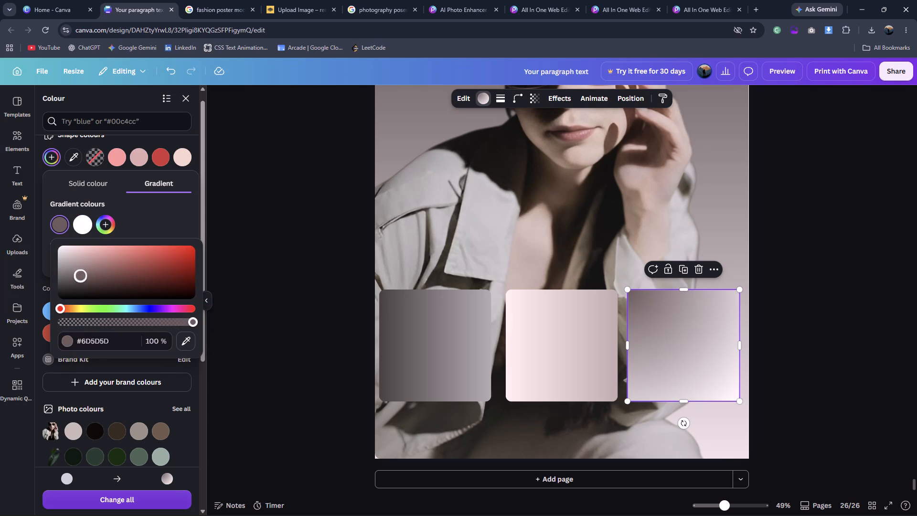
drag(85, 276, 114, 251)
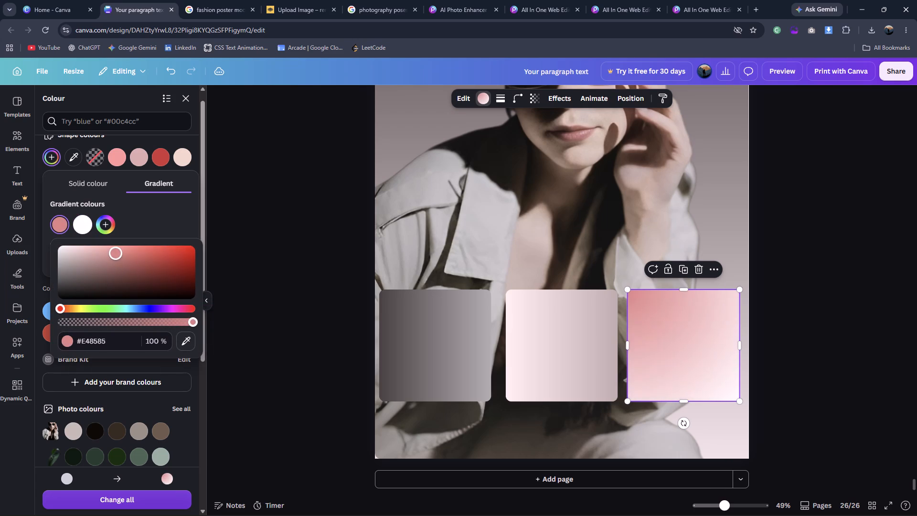
drag(114, 251, 67, 269)
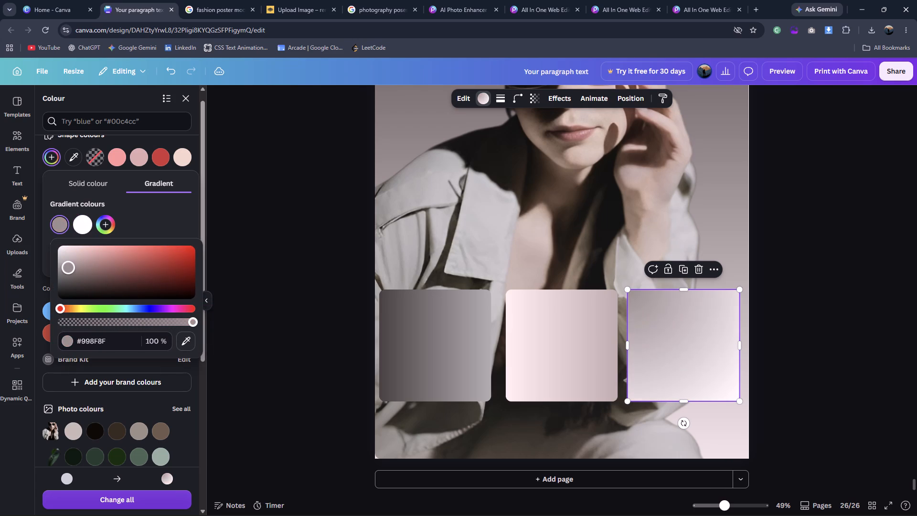
drag(67, 269, 64, 269)
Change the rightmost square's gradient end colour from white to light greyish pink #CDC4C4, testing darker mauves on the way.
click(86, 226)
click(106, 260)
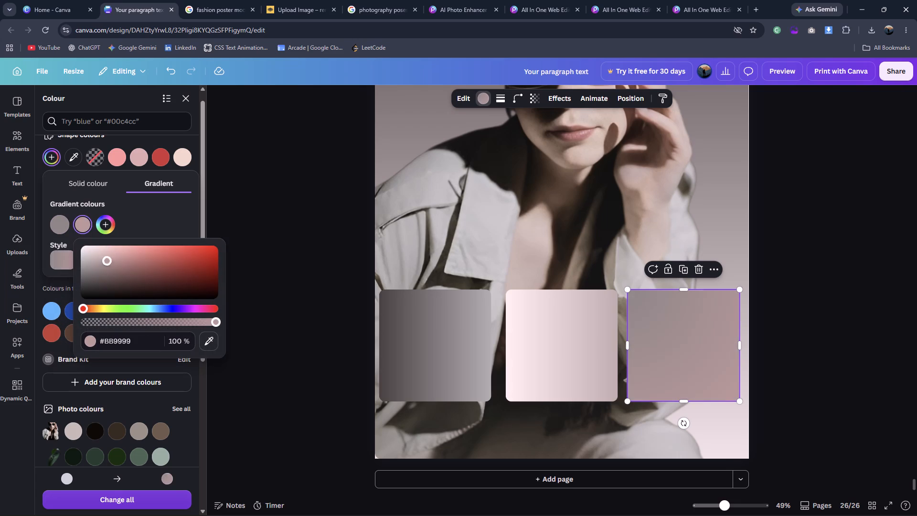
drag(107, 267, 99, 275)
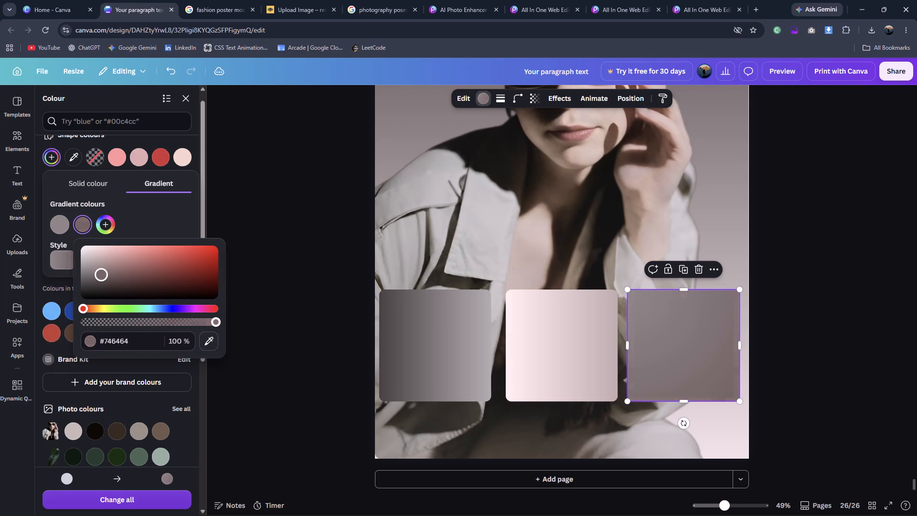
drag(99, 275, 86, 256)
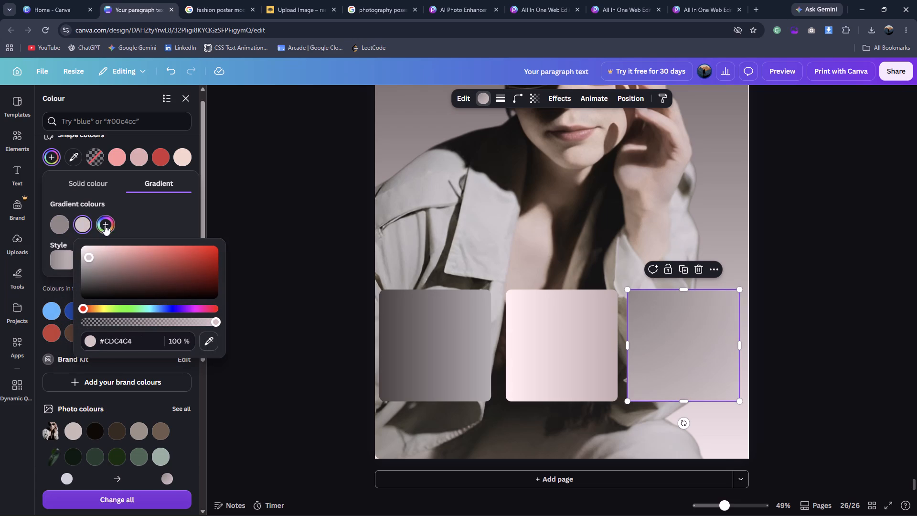
Add #A68D8D as a third gradient colour on the rightmost square and lighten the middle colour to #FFF1F1.
click(105, 225)
drag(120, 265, 132, 272)
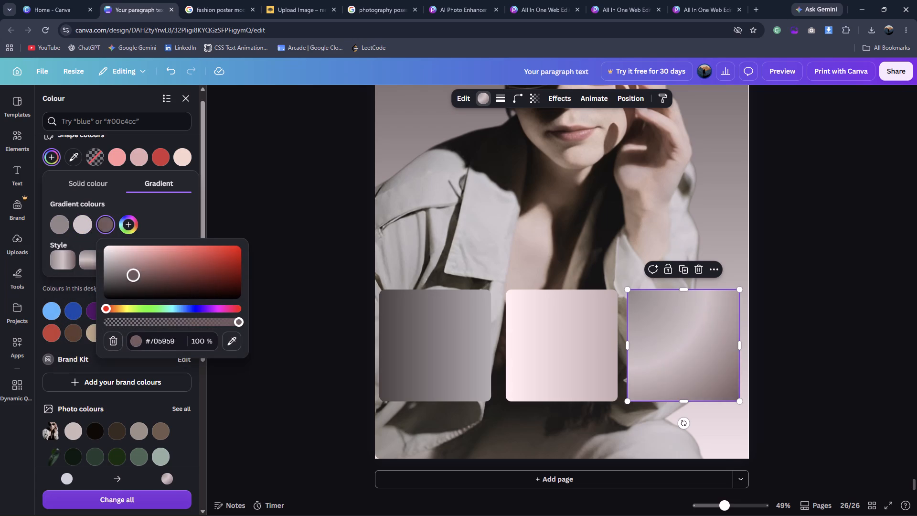
drag(132, 272, 125, 264)
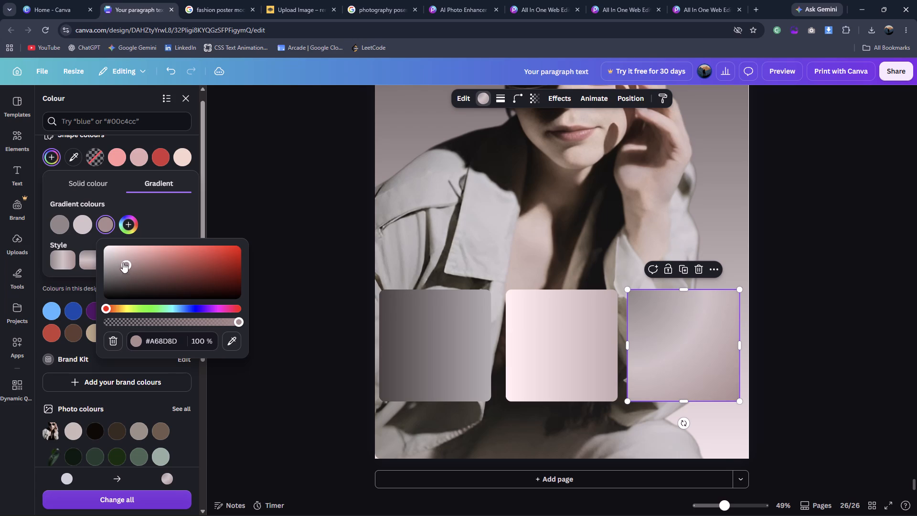
click(84, 233)
click(92, 227)
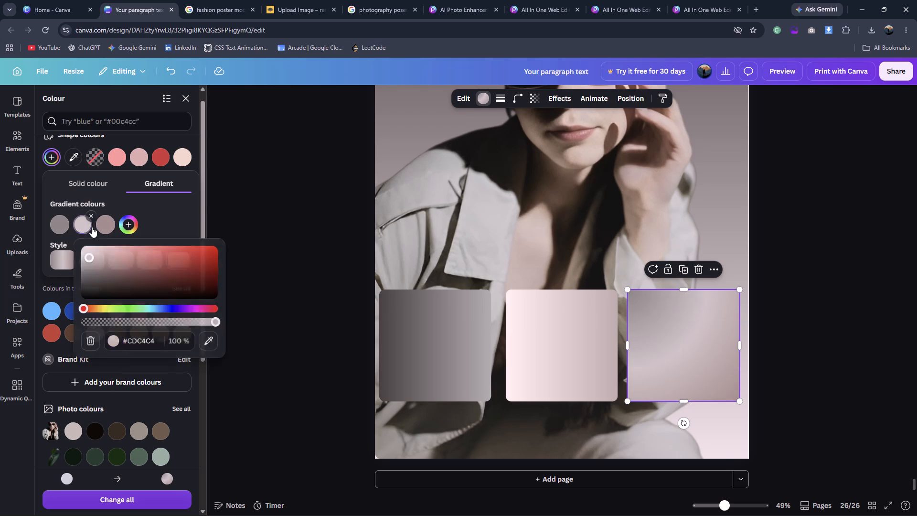
drag(88, 259, 88, 238)
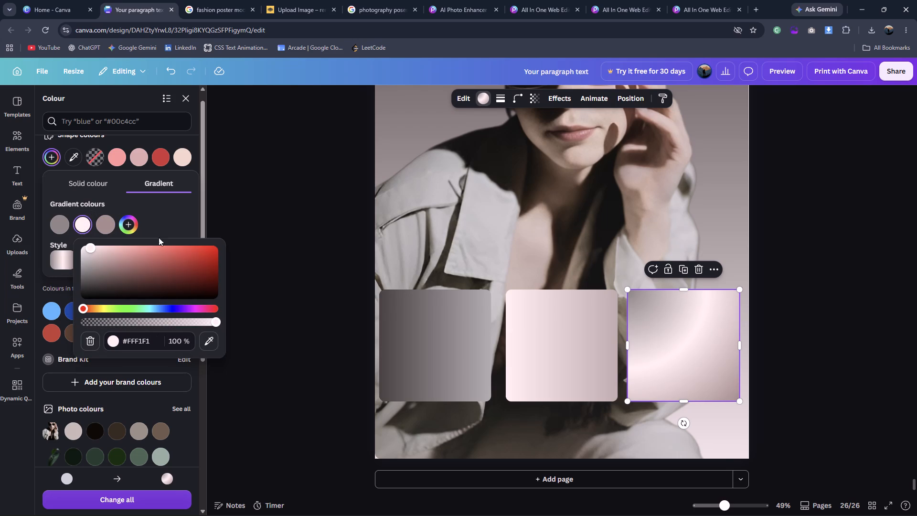
click(246, 239)
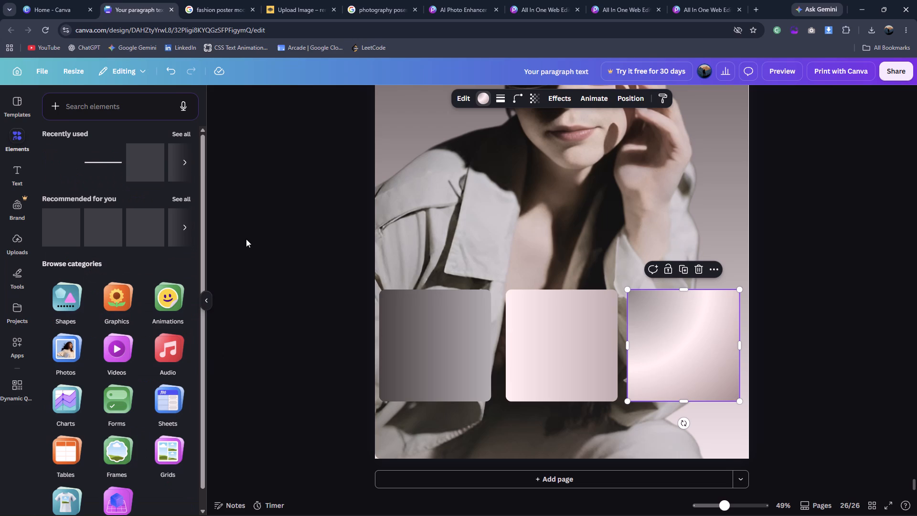
Recheck the "Blossom in Black" reference and add the uploaded cut-out of the seated woman in a white shirt, shrunk onto the leftmost square.
scroll(580, 258, up, 4)
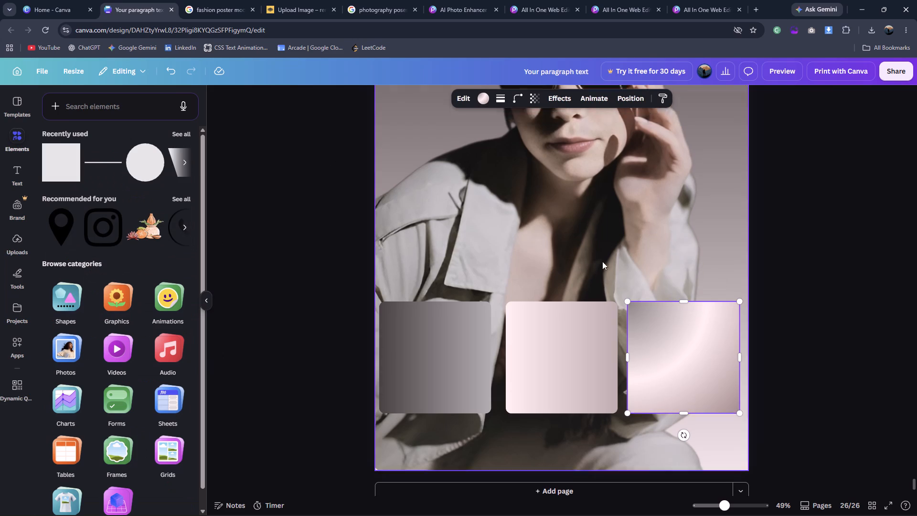
scroll(600, 262, up, 2)
scroll(600, 262, down, 9)
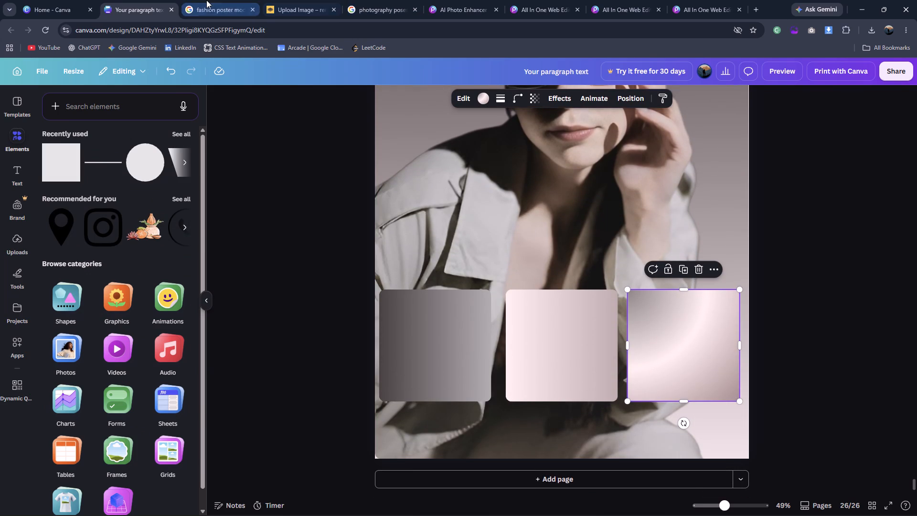
click(206, 0)
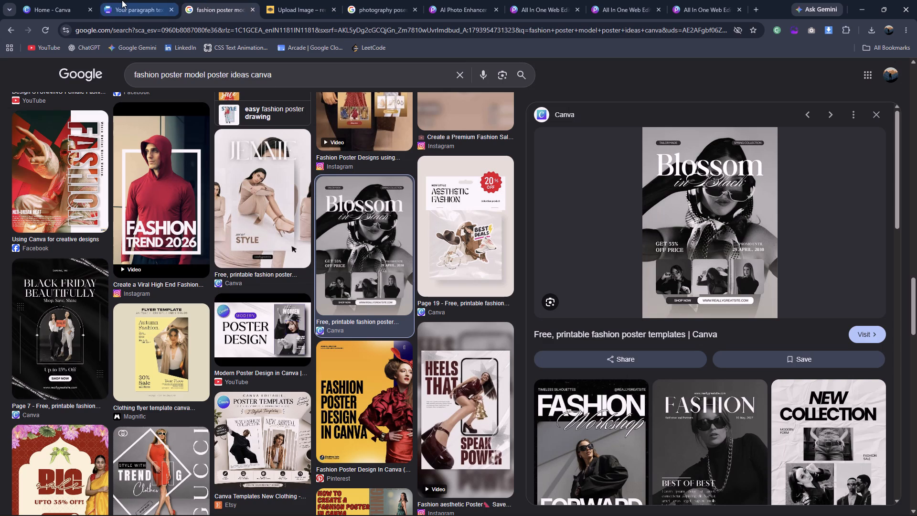
click(122, 0)
click(10, 242)
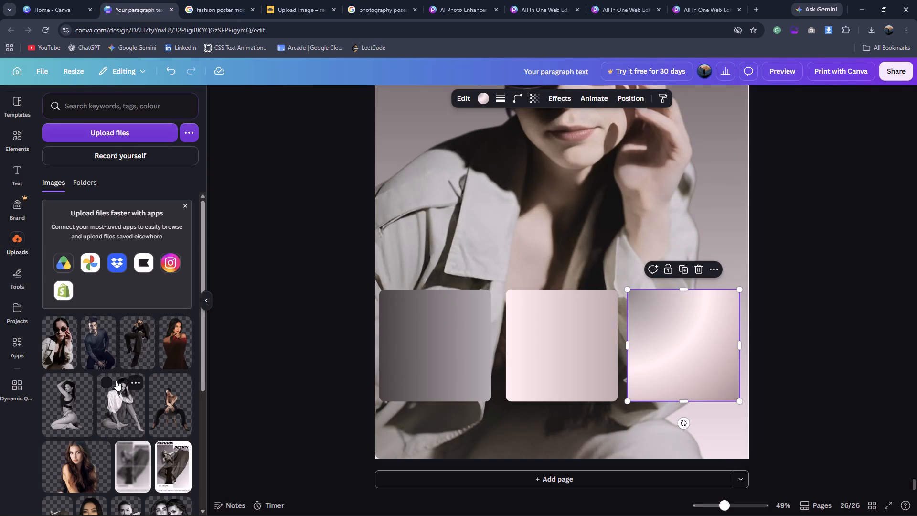
click(117, 407)
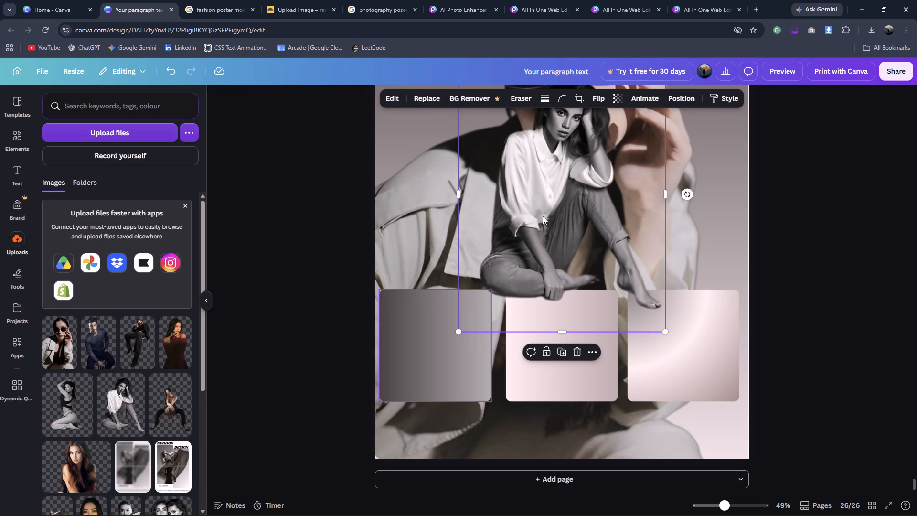
click(225, 265)
drag(525, 191, 431, 287)
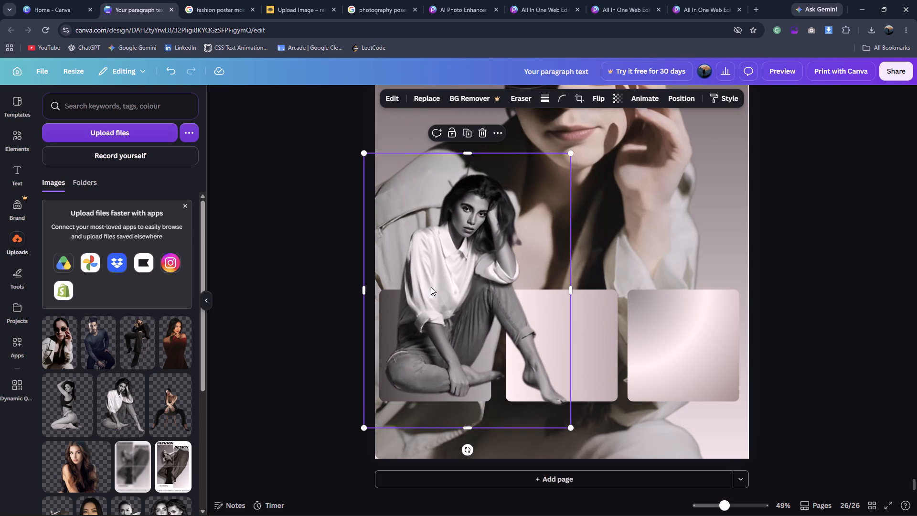
drag(570, 153, 451, 284)
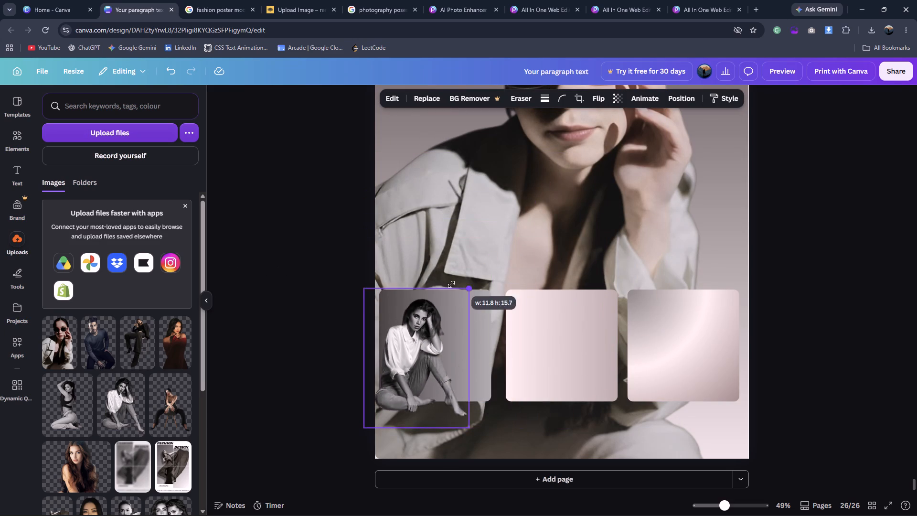
drag(451, 284, 444, 291)
drag(407, 373, 428, 360)
drag(478, 418, 477, 416)
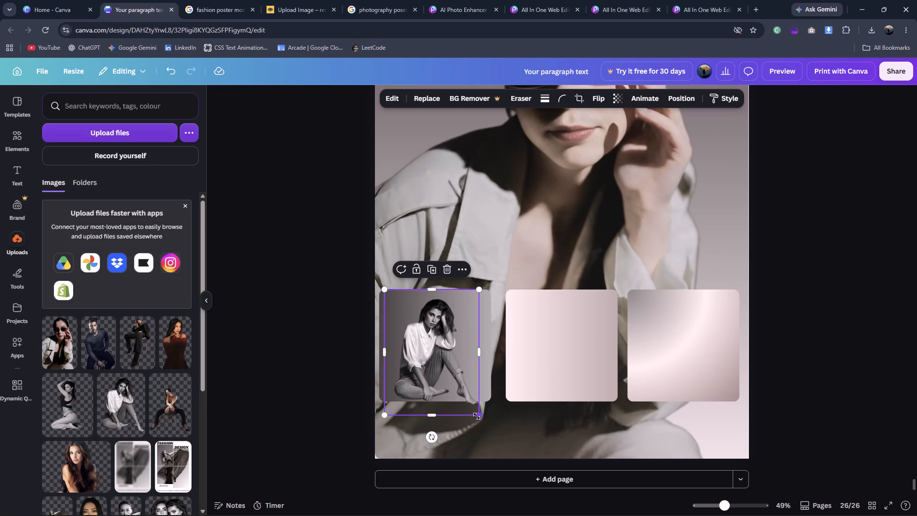
drag(477, 416, 473, 411)
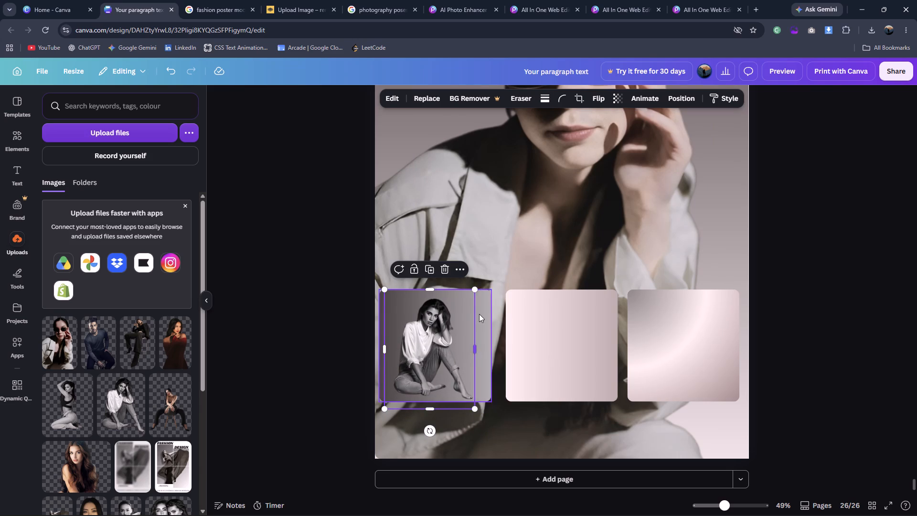
Enlarge the seated woman cut-out slightly and shift it flush with the leftmost square's left edge.
drag(476, 293, 478, 288)
click(340, 321)
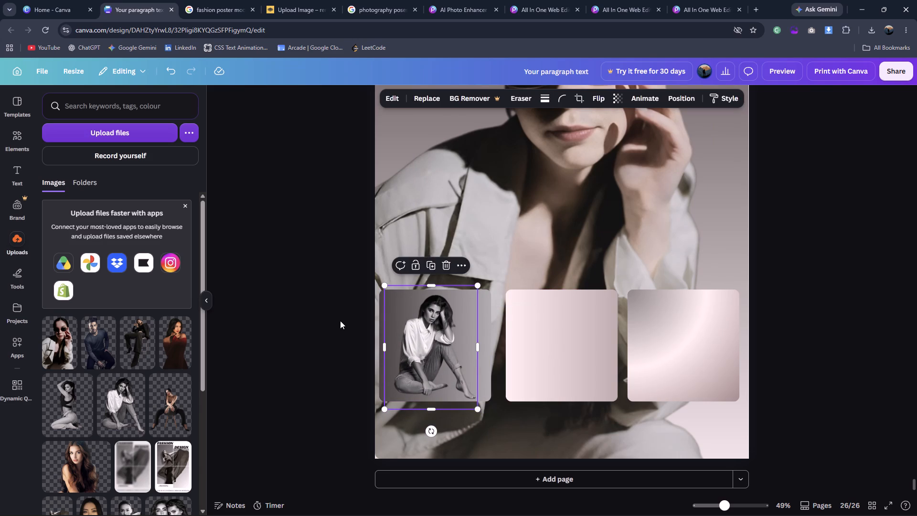
click(426, 335)
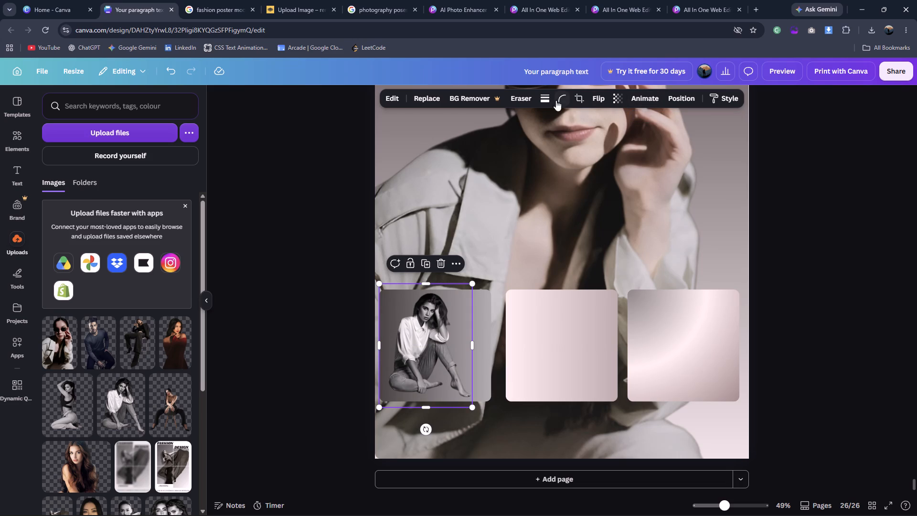
Add a drop shadow to the seated woman cut-out with distance 55, angle 74, intensity 35 and the blur reduced to its minimum.
click(395, 100)
scroll(124, 344, down, 10)
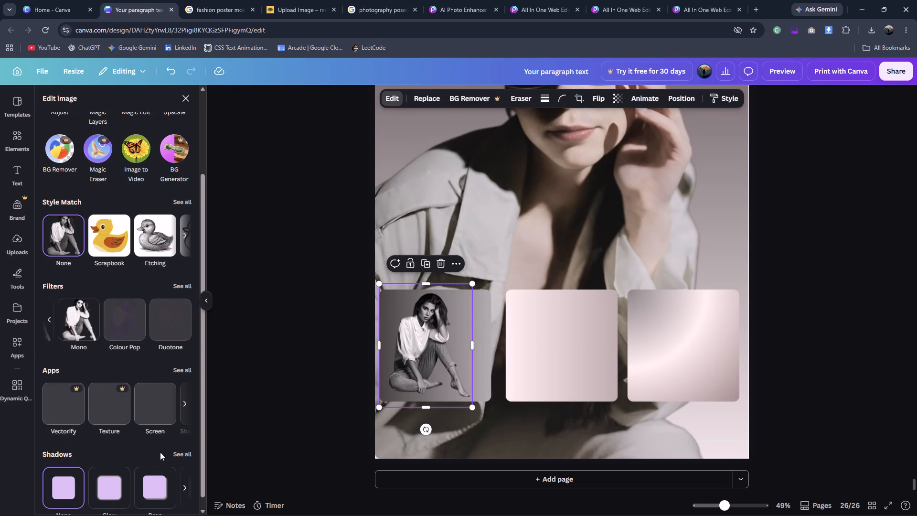
click(153, 486)
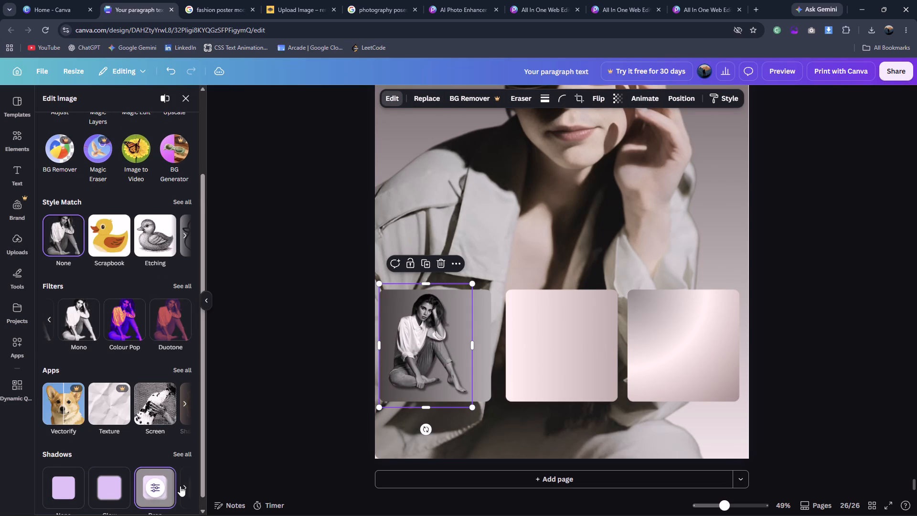
click(180, 486)
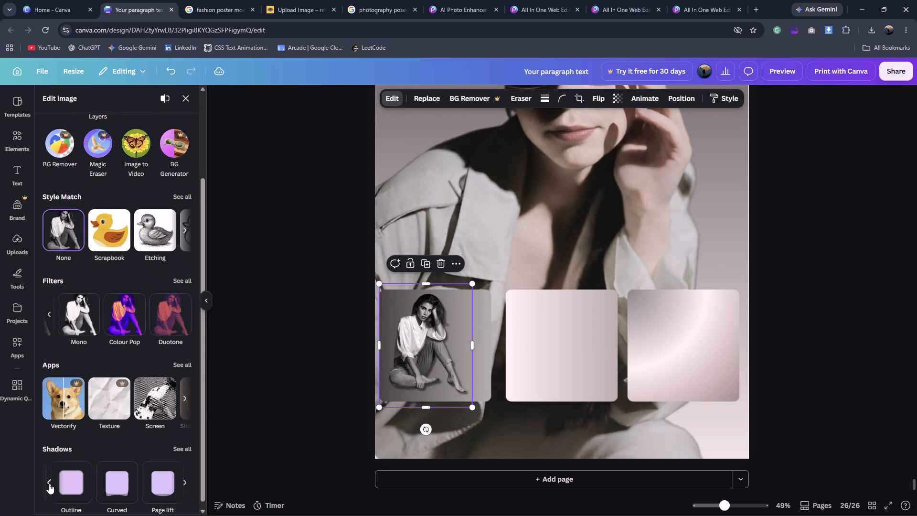
click(49, 484)
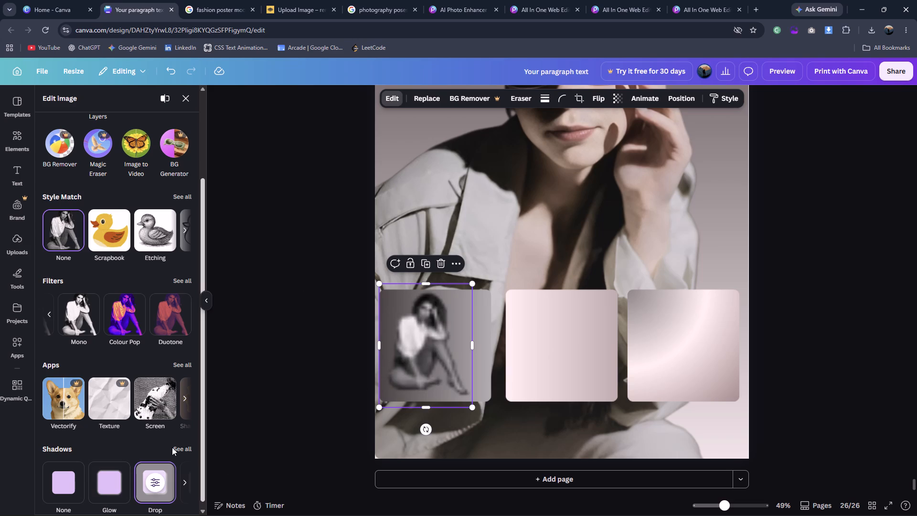
click(155, 482)
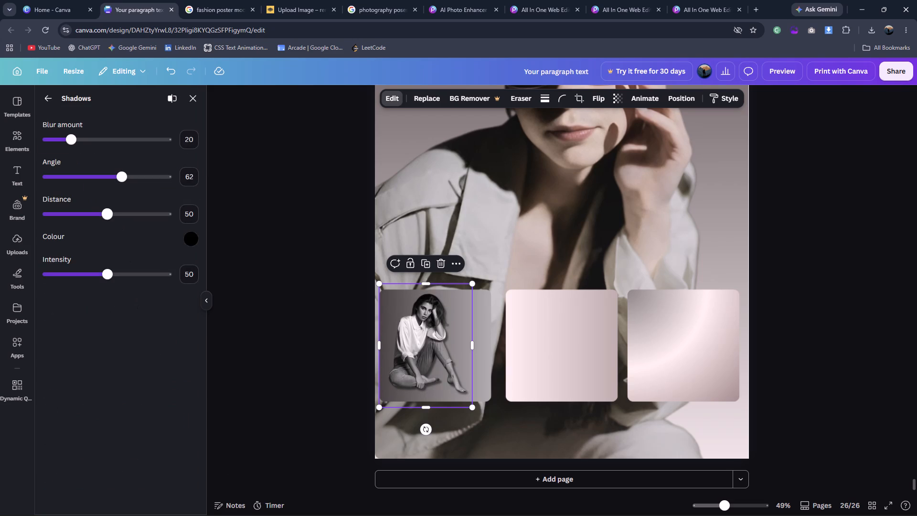
drag(111, 213, 114, 218)
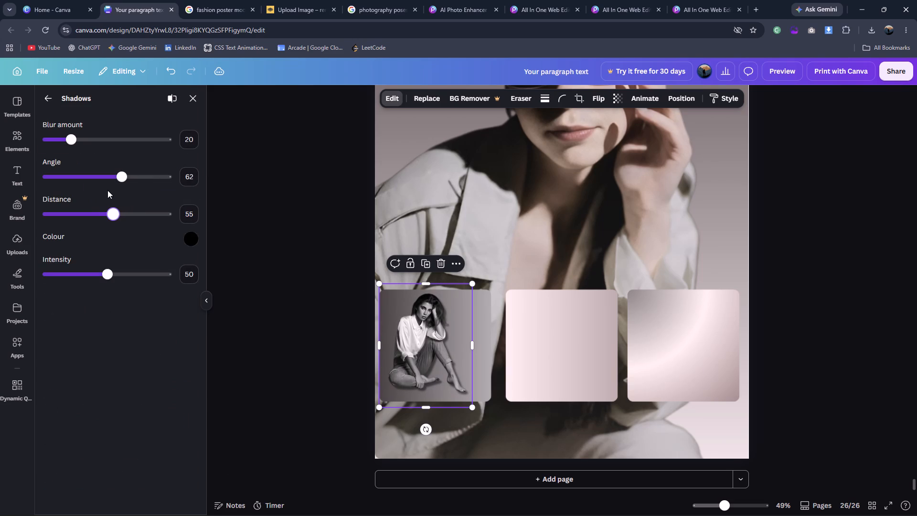
drag(122, 181, 137, 182)
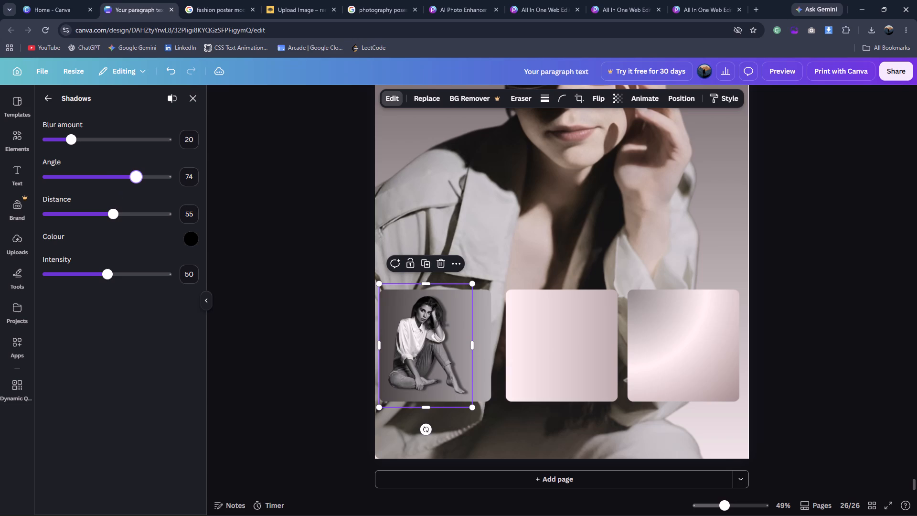
drag(105, 272, 91, 270)
drag(91, 270, 89, 270)
drag(75, 137, 72, 143)
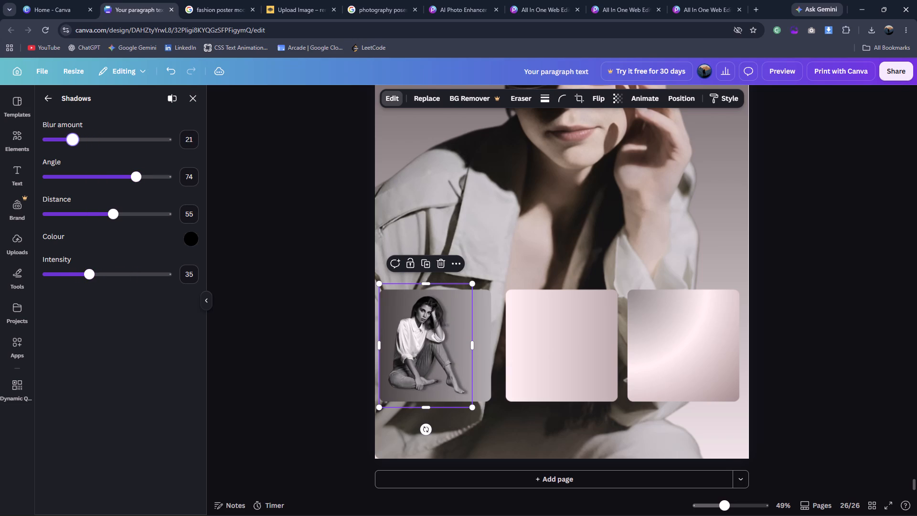
drag(72, 143, 53, 147)
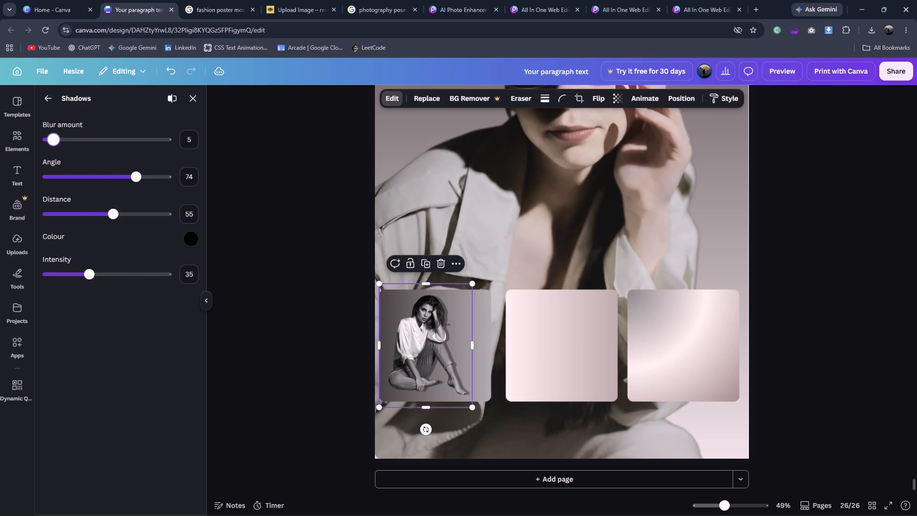
drag(53, 147, 36, 150)
triple_click(239, 182)
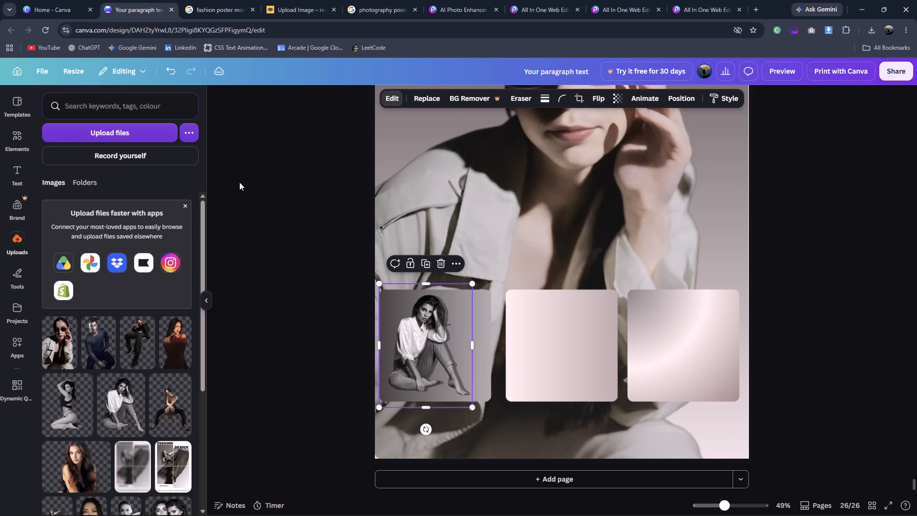
Enlarge the seated woman cut-out to about 10.7 wide by 14.2 high on the leftmost square.
click(402, 346)
drag(470, 410, 476, 410)
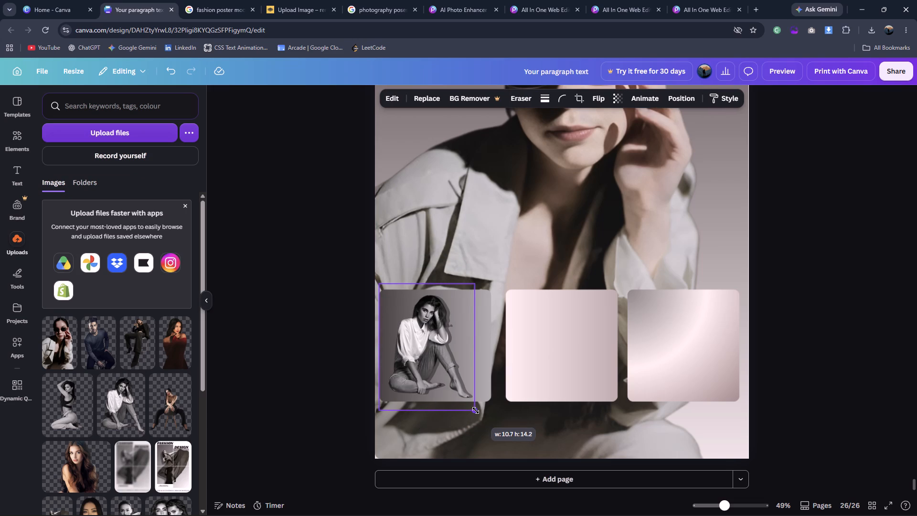
drag(476, 410, 476, 411)
click(324, 371)
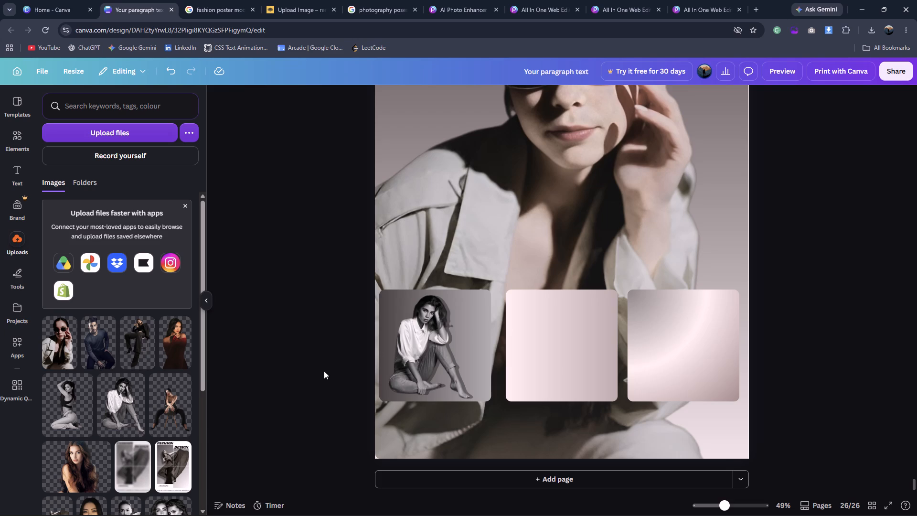
Add the uploaded cut-out of the kneeling woman in a black top over the rightmost square and crop its empty margins on all four sides.
click(86, 414)
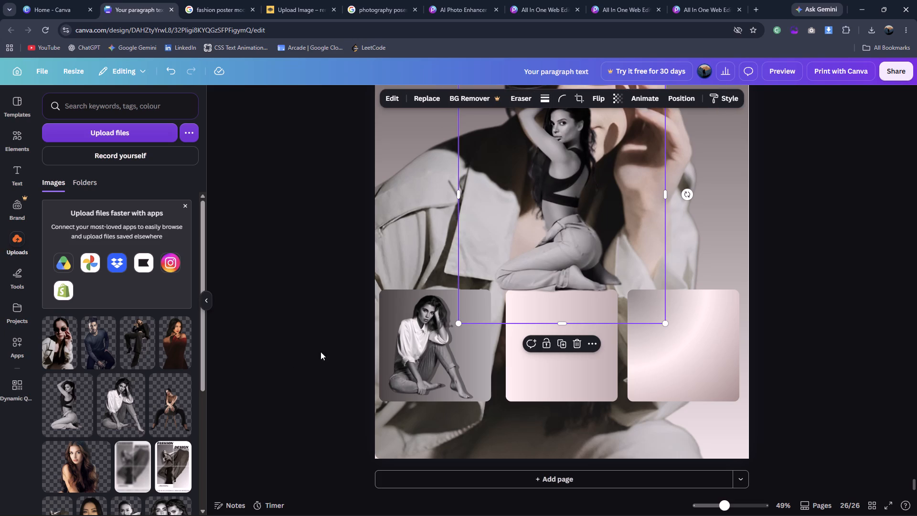
drag(549, 163, 661, 269)
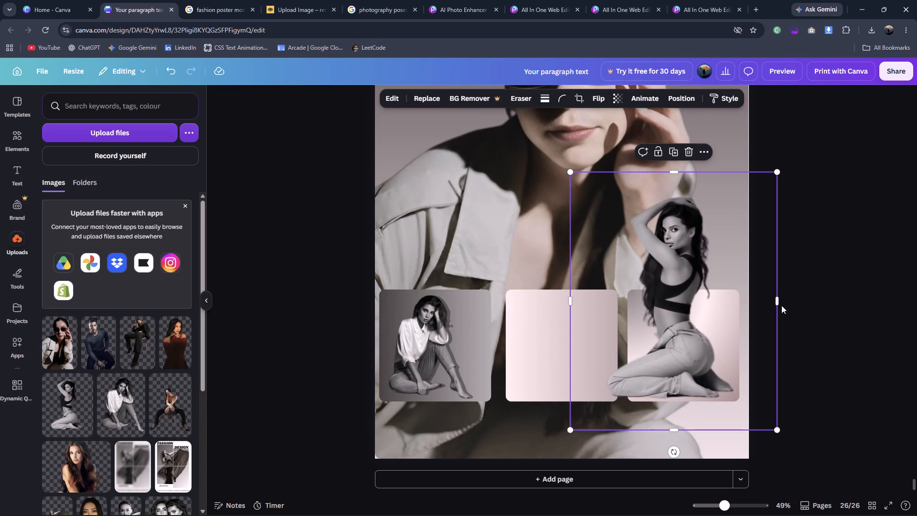
drag(777, 304, 739, 308)
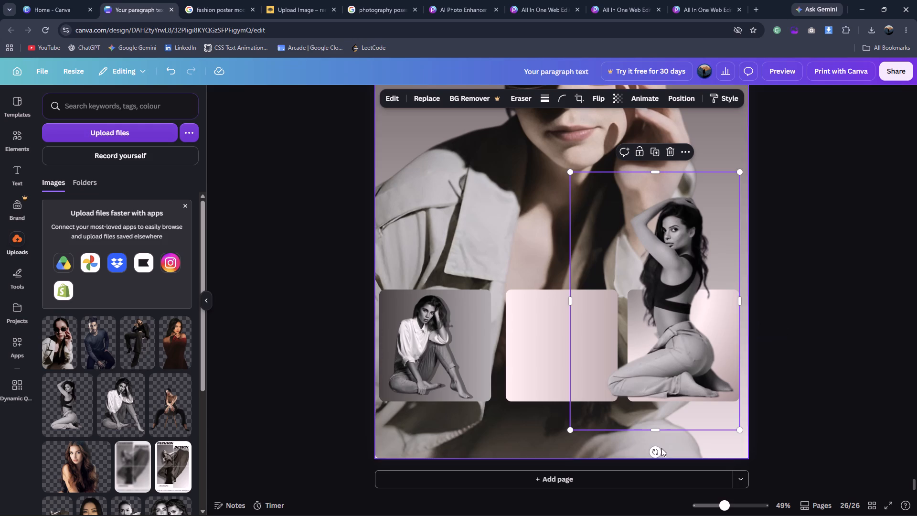
drag(658, 430, 653, 406)
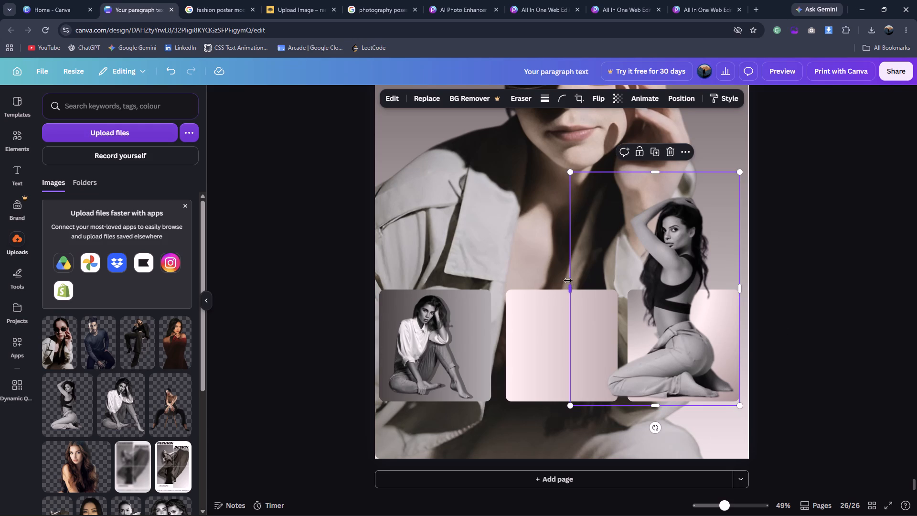
drag(568, 280, 603, 280)
drag(675, 170, 676, 192)
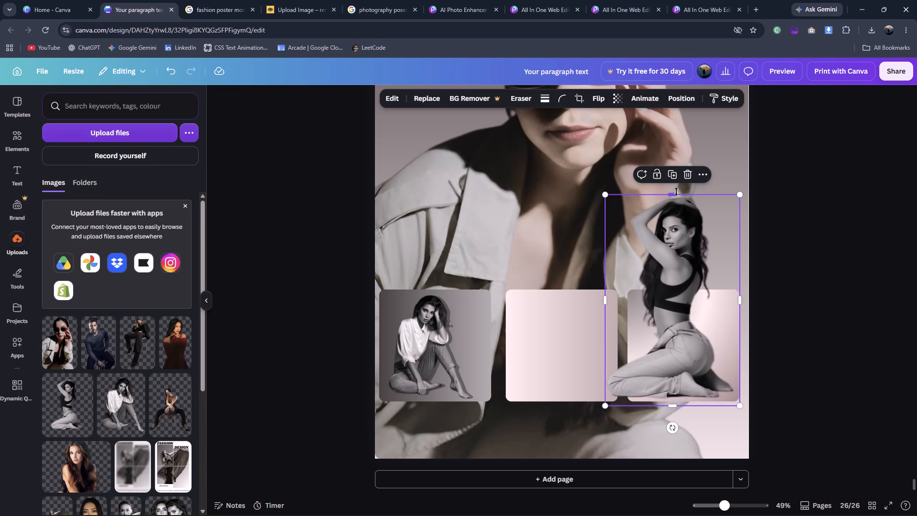
click(795, 212)
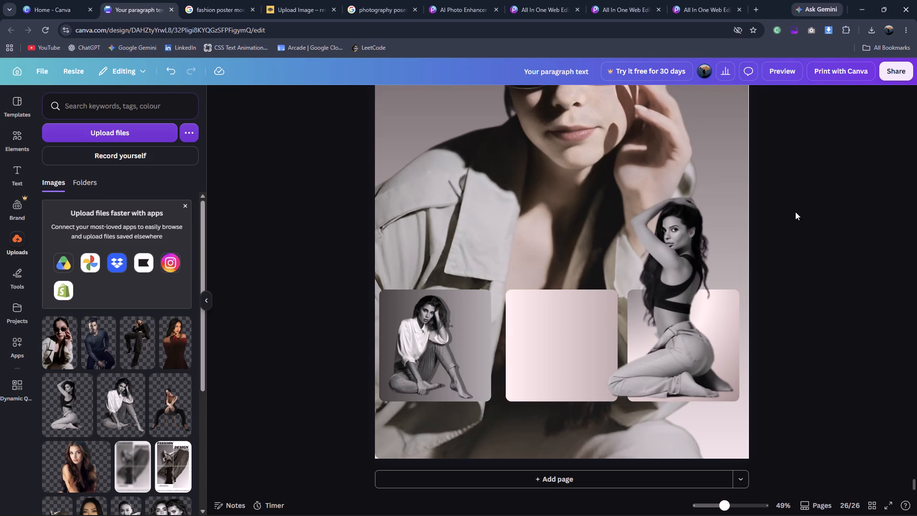
Shrink the kneeling woman cut-out to roughly the rightmost square's height and centre it horizontally on that square.
click(696, 314)
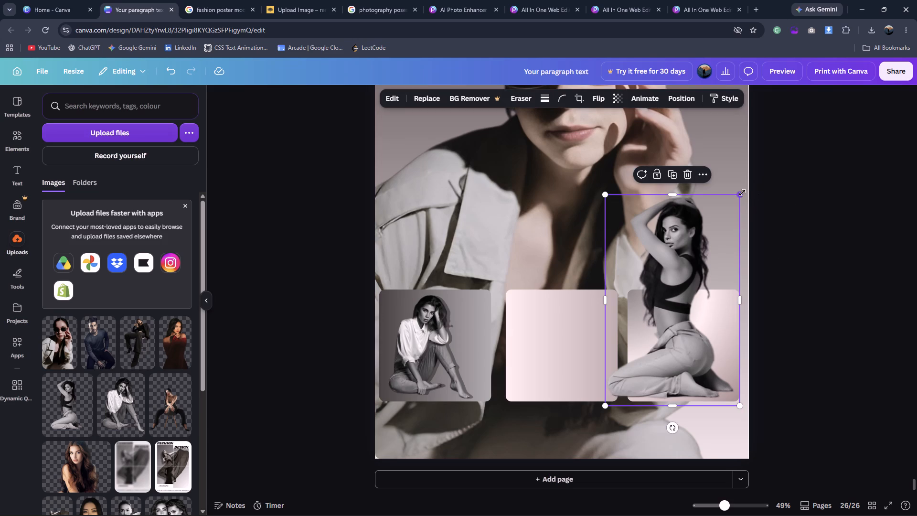
drag(742, 193, 732, 204)
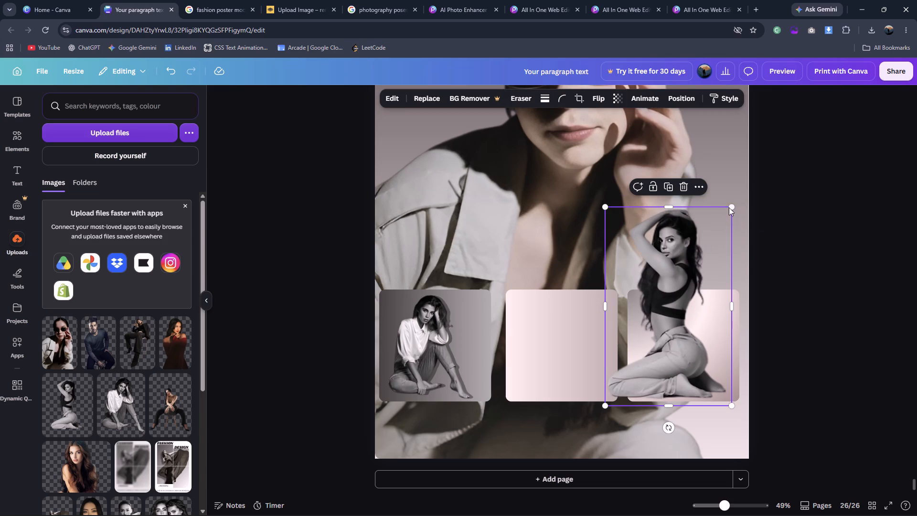
drag(731, 206, 684, 280)
drag(649, 345, 676, 347)
drag(714, 285, 701, 303)
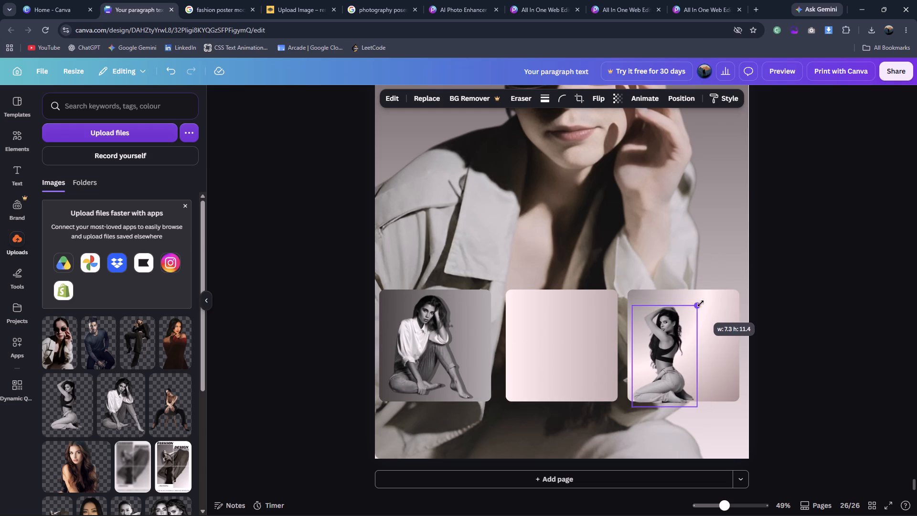
drag(701, 303, 710, 292)
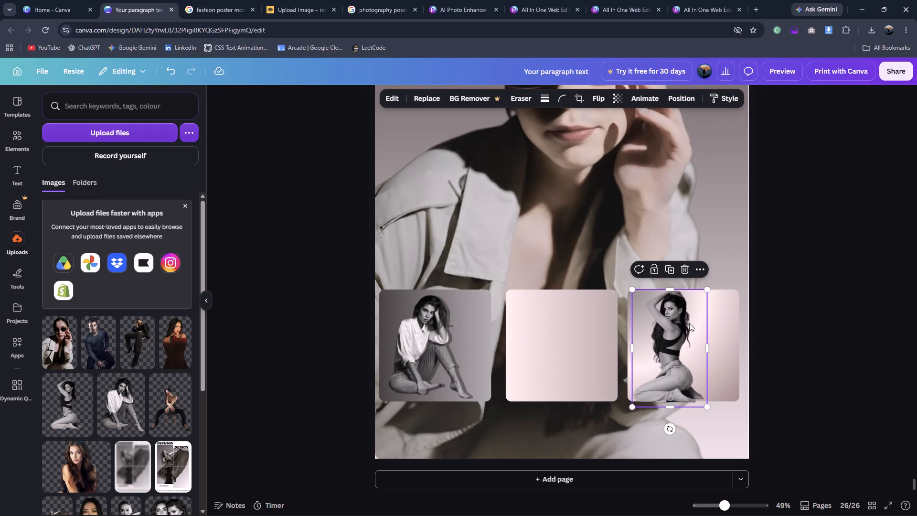
drag(685, 329, 703, 325)
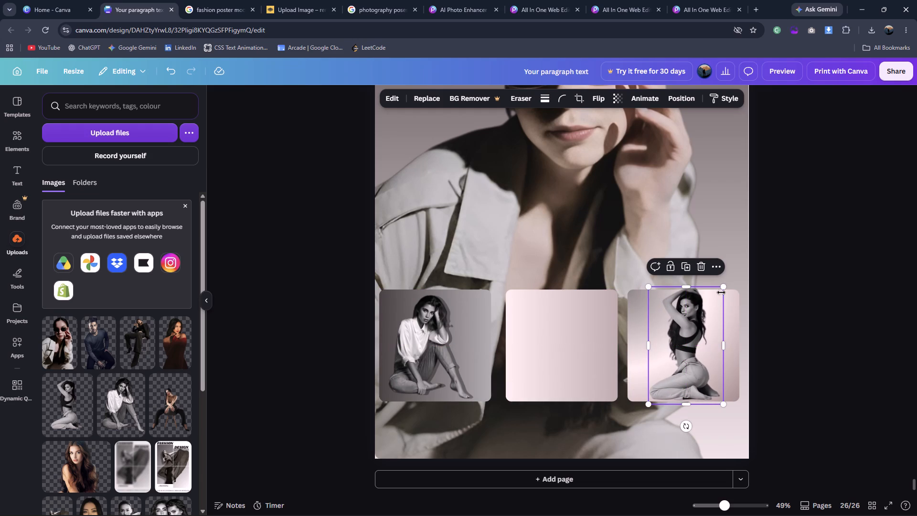
click(725, 290)
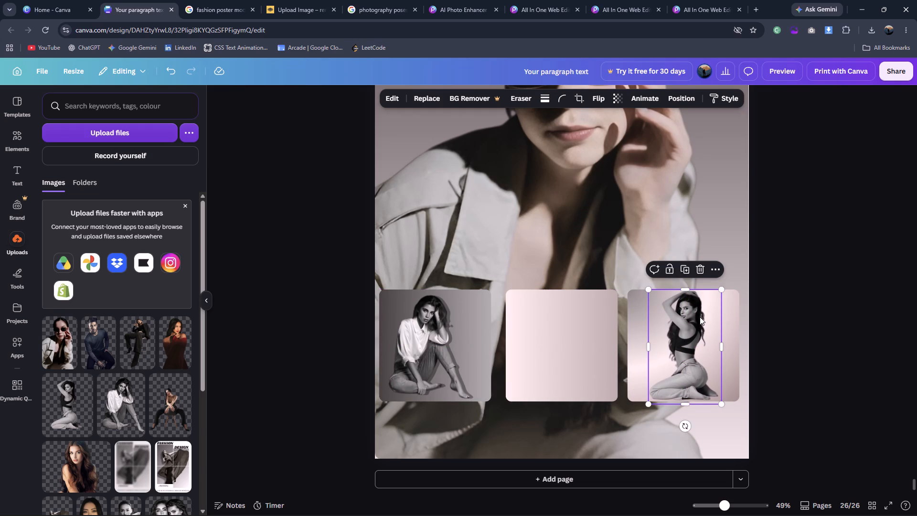
drag(699, 317, 704, 318)
click(777, 311)
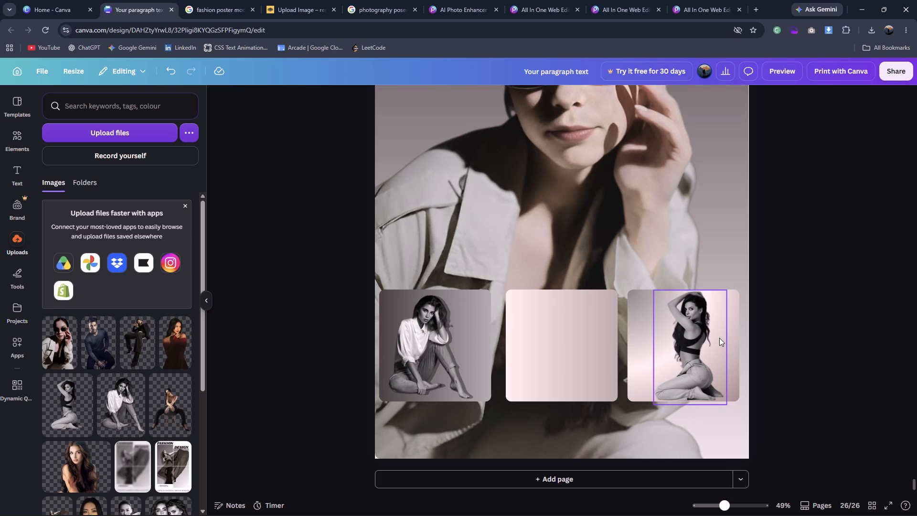
drag(719, 338, 729, 337)
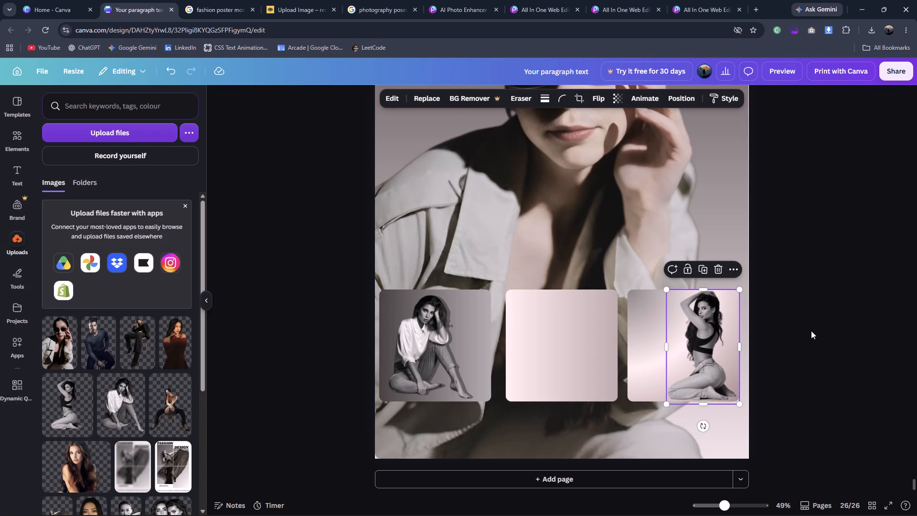
click(811, 331)
drag(717, 338, 702, 339)
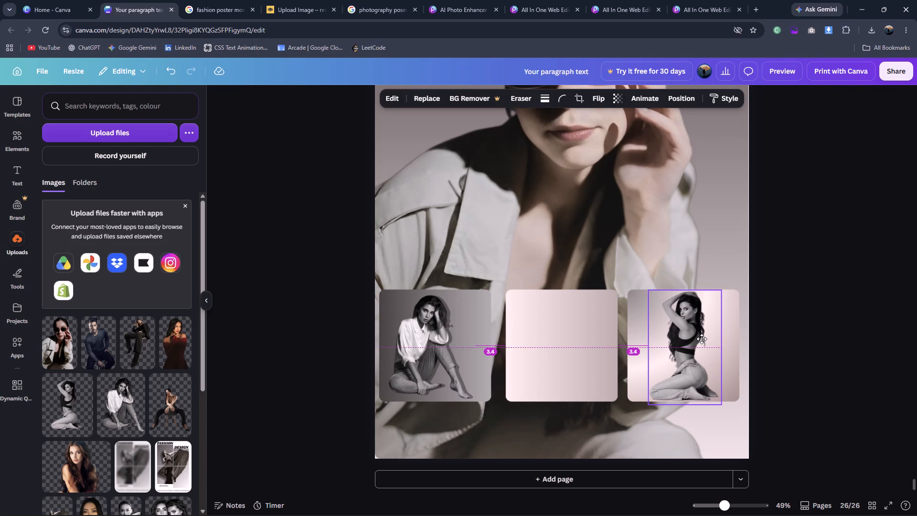
drag(702, 339, 701, 339)
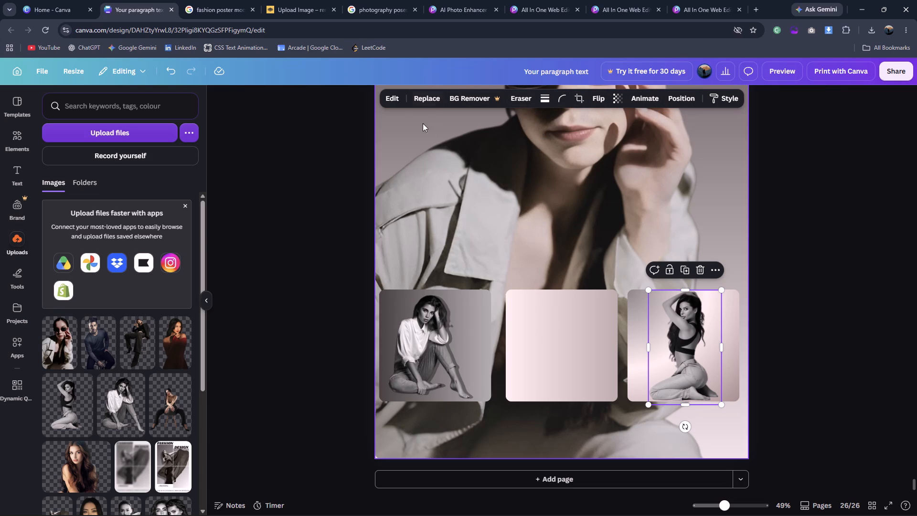
Add a drop shadow to the kneeling woman cut-out on the rightmost square with angle 34 and distance 72.
click(401, 96)
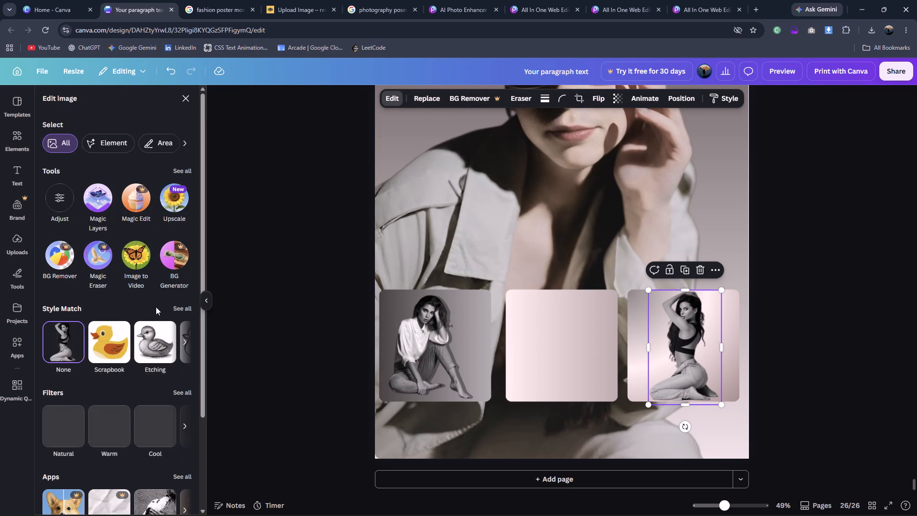
scroll(135, 410, down, 5)
click(155, 487)
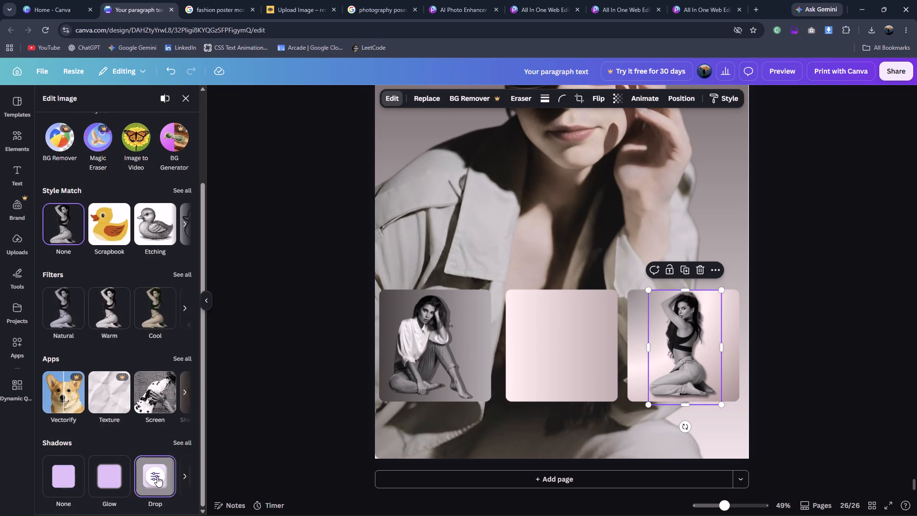
click(153, 477)
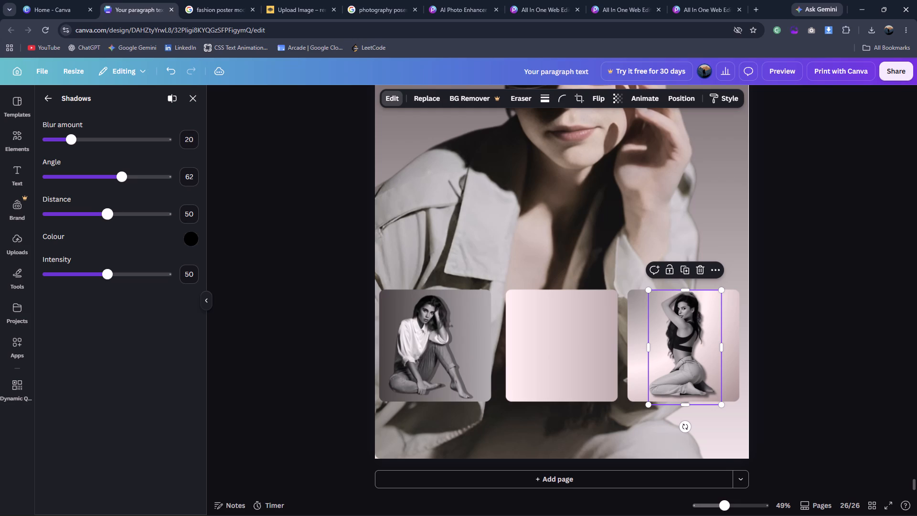
drag(120, 177, 82, 179)
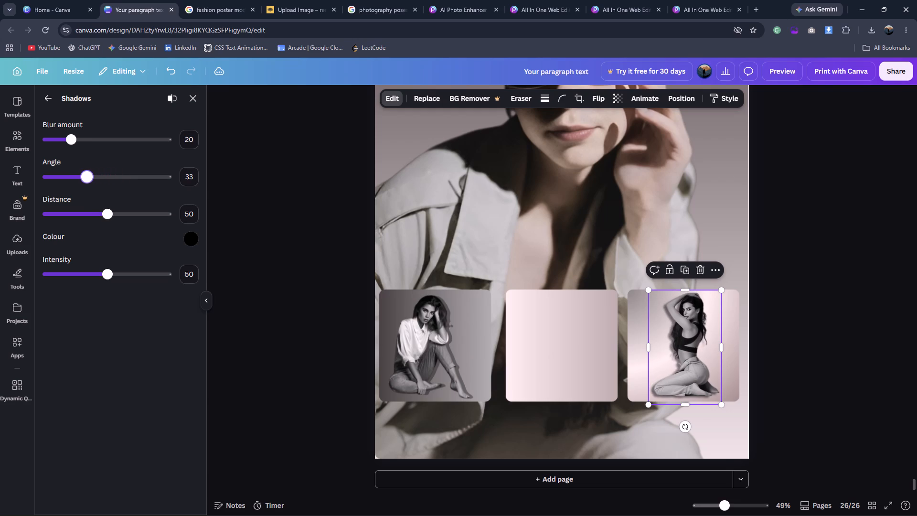
drag(82, 179, 87, 179)
drag(105, 215, 117, 213)
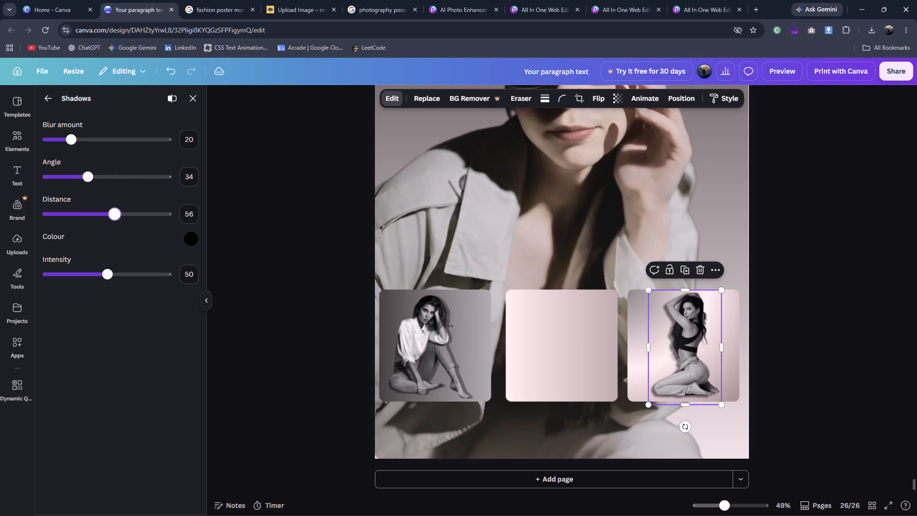
drag(117, 213, 134, 212)
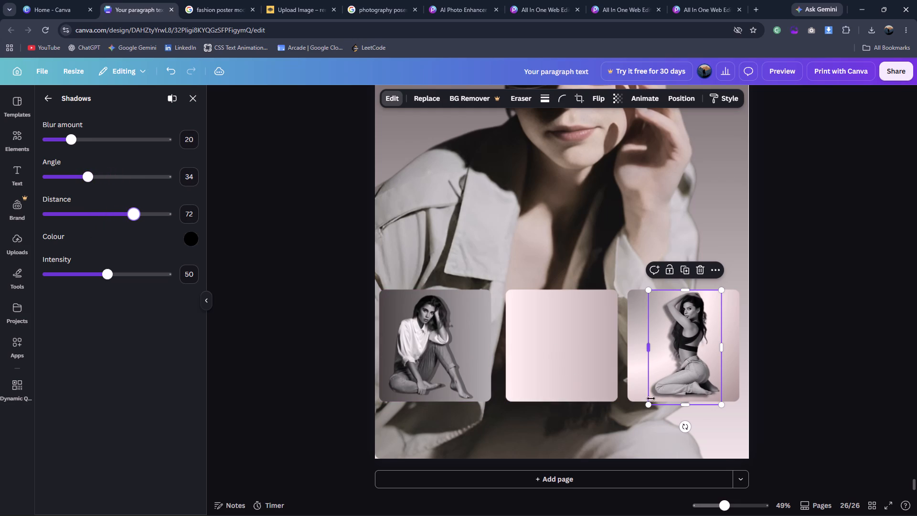
click(649, 405)
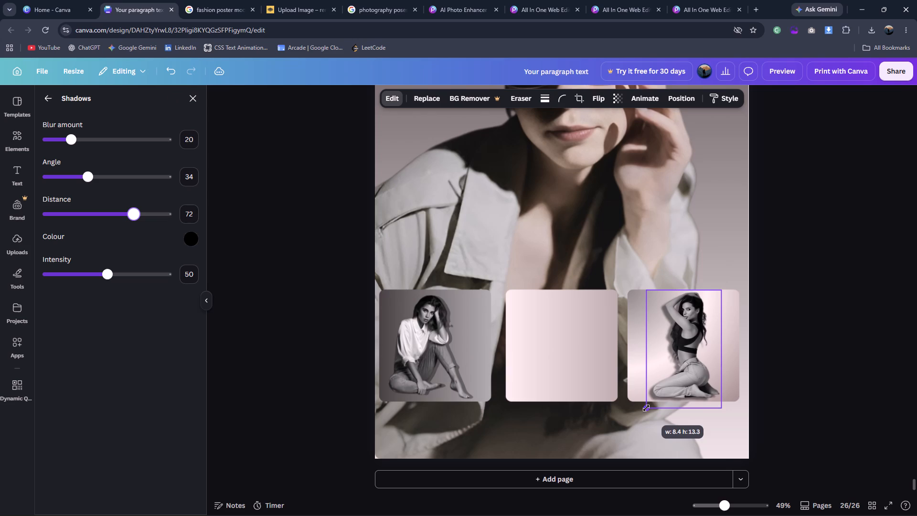
click(765, 346)
click(765, 346)
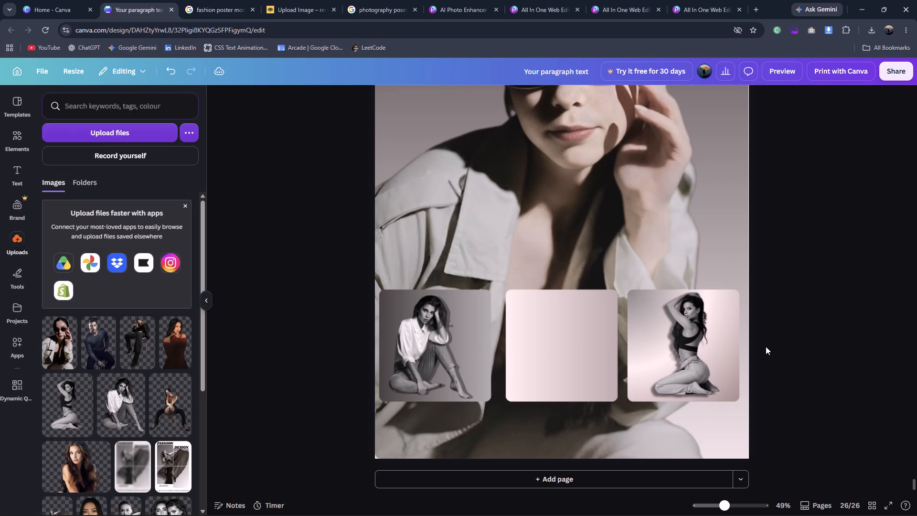
Set the intensity of the kneeling woman cut-out's drop shadow to 43.
click(716, 355)
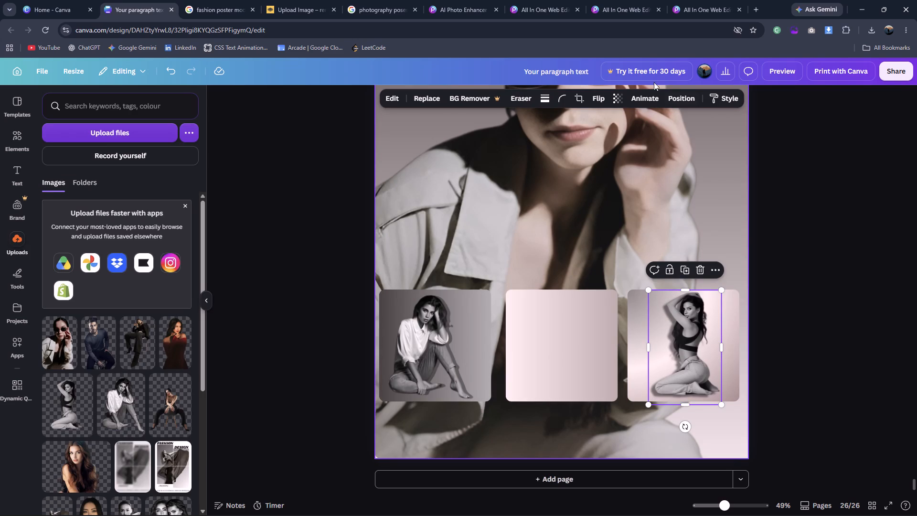
click(398, 100)
scroll(153, 310, down, 10)
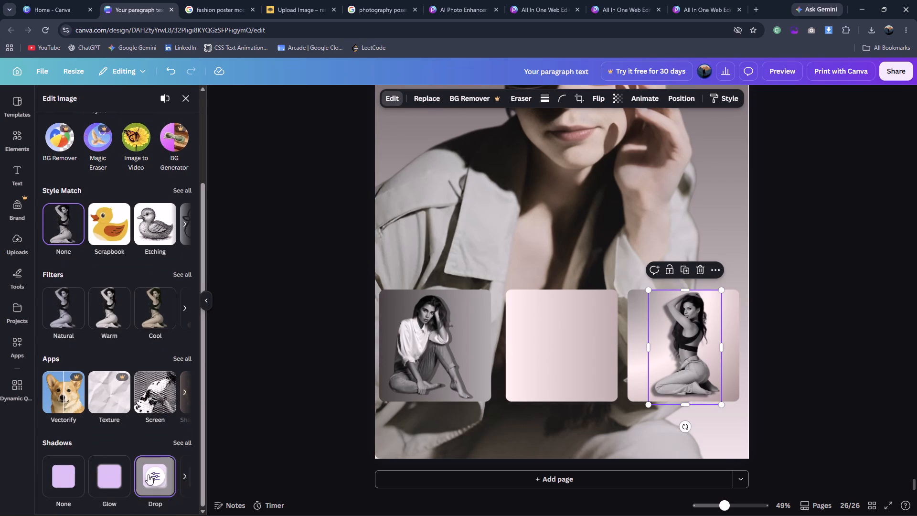
click(148, 474)
drag(109, 272, 98, 271)
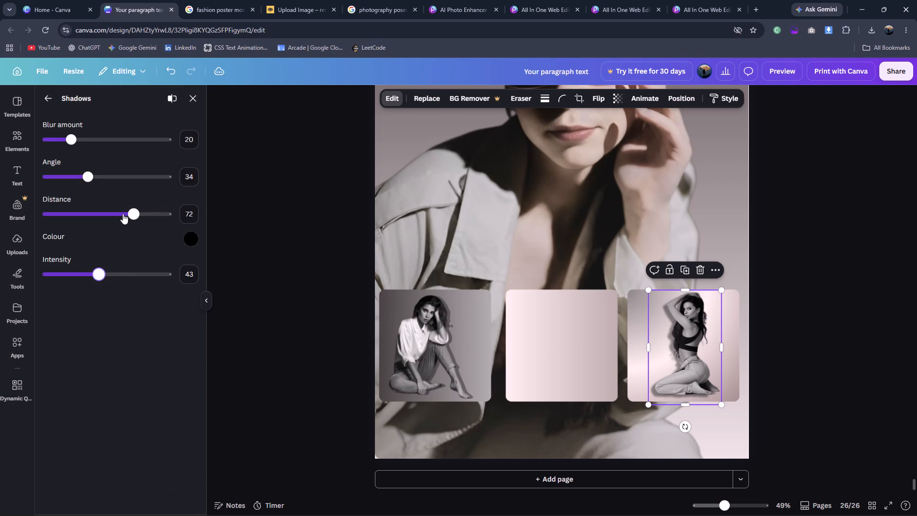
double_click(257, 236)
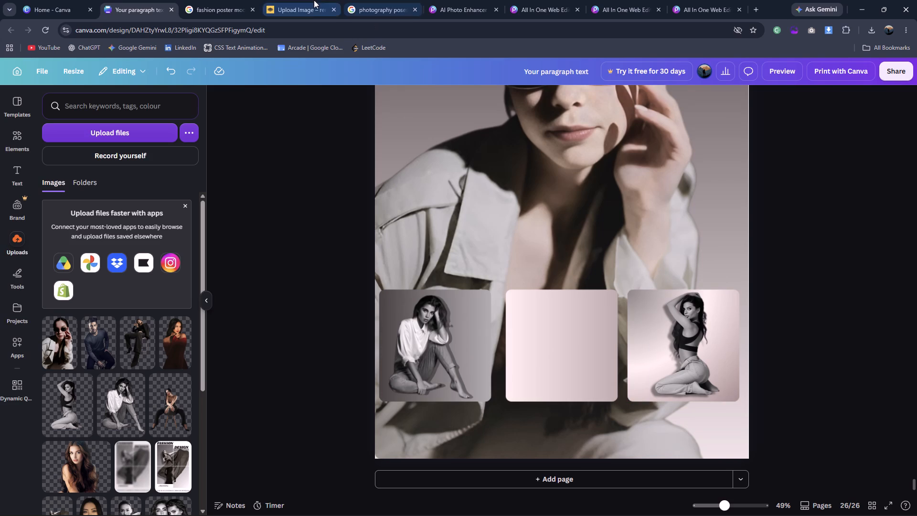
Change the model pose image search on Google to "photography poses women model poses model dance".
click(205, 0)
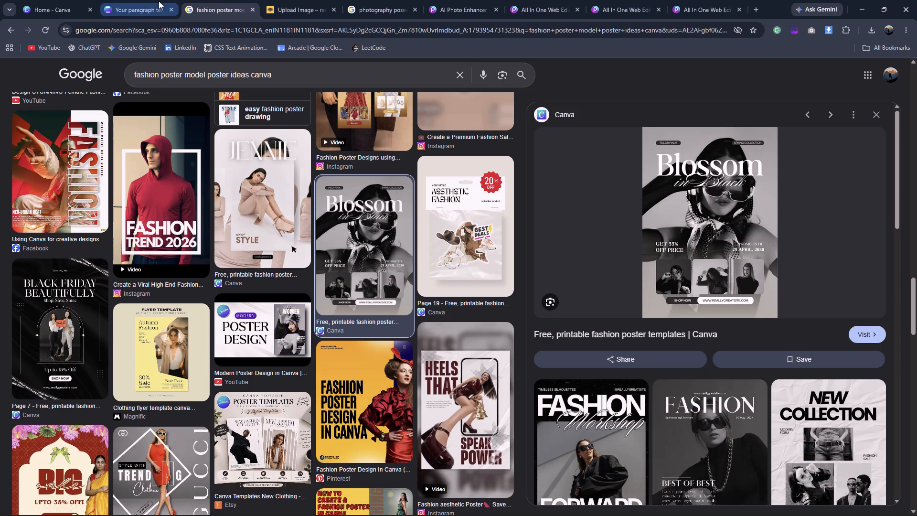
click(159, 1)
click(606, 0)
click(527, 2)
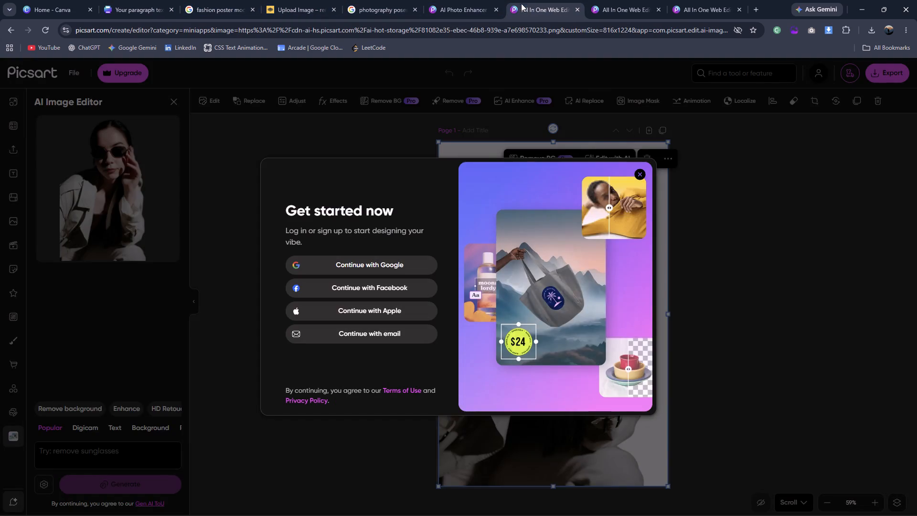
click(393, 6)
scroll(445, 156, up, 13)
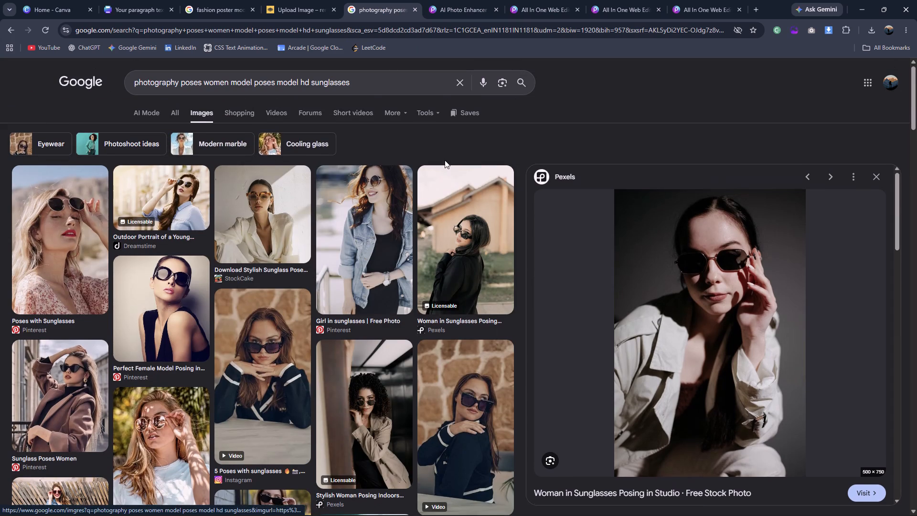
scroll(445, 160, up, 3)
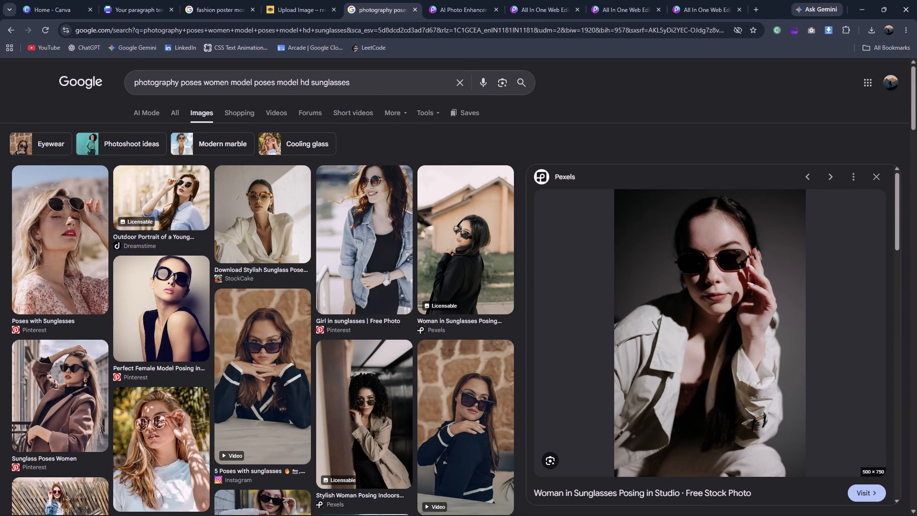
drag(300, 82, 354, 83)
text(danc)
key(e)
key(Return)
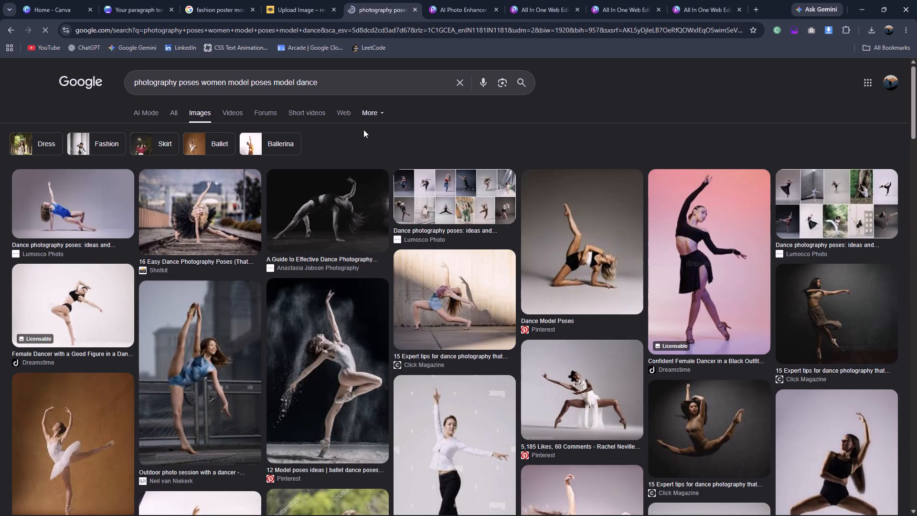
Look through the dance pose photos and narrow the image results to Skirt.
scroll(680, 299, down, 3)
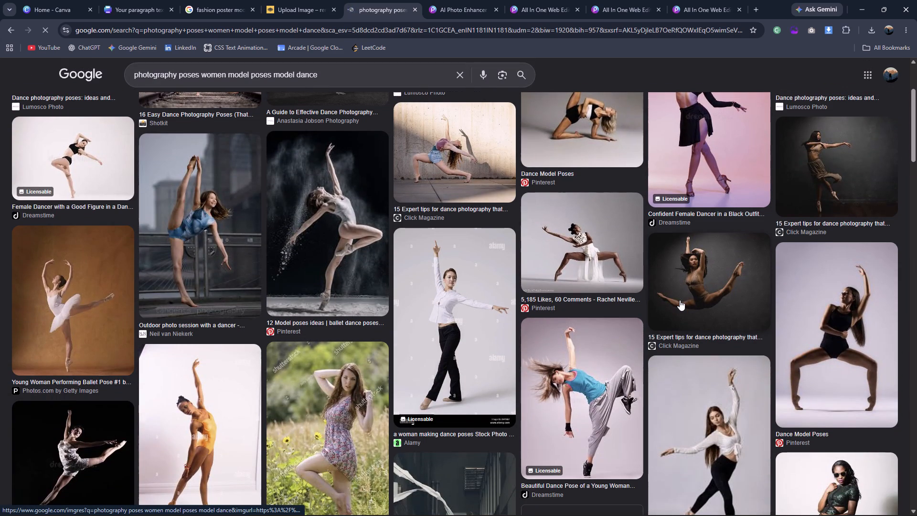
scroll(685, 310, down, 5)
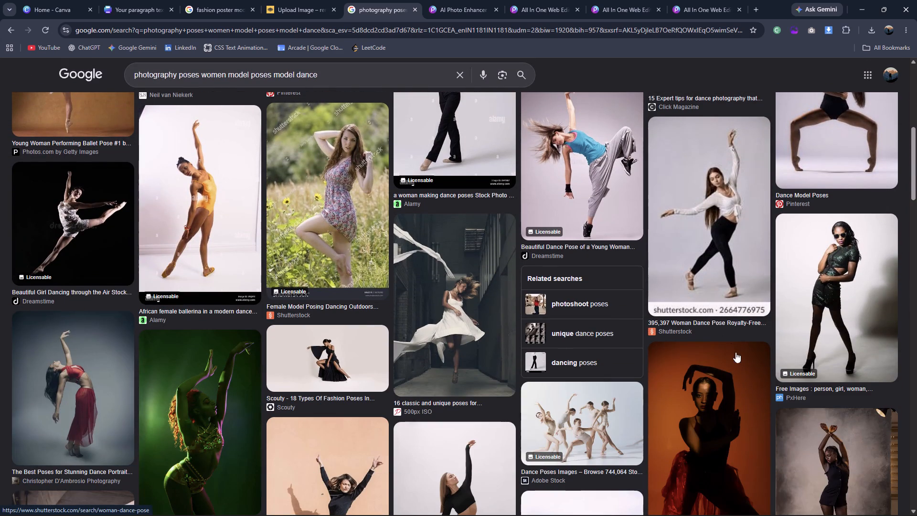
scroll(522, 381, down, 5)
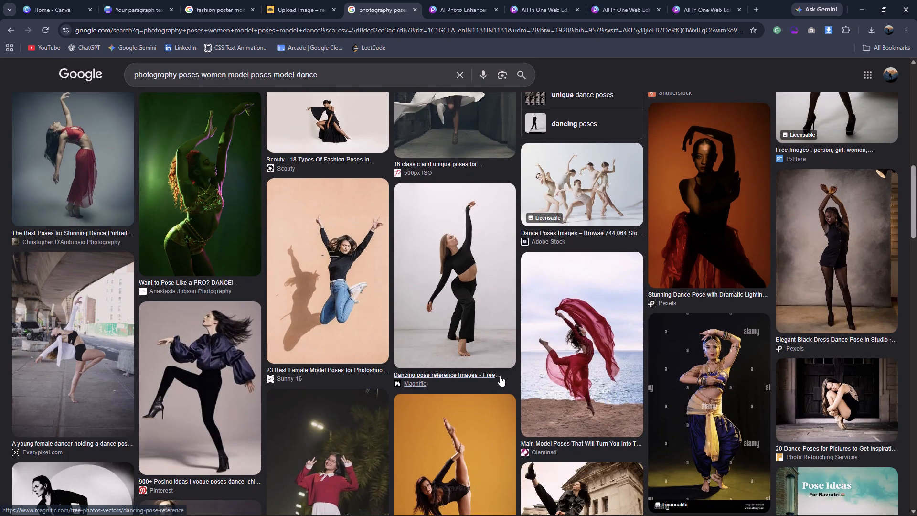
scroll(499, 376, down, 5)
scroll(448, 372, down, 4)
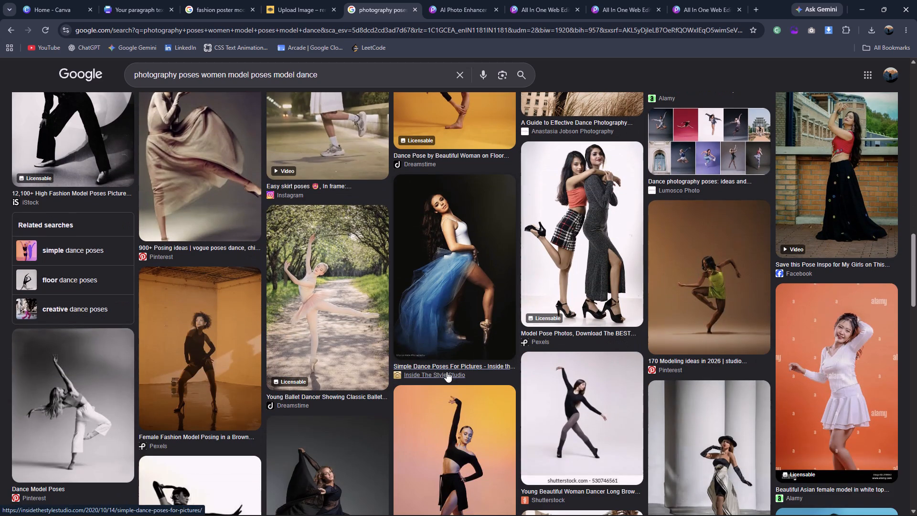
scroll(446, 372, down, 2)
scroll(446, 372, up, 20)
scroll(446, 372, up, 2)
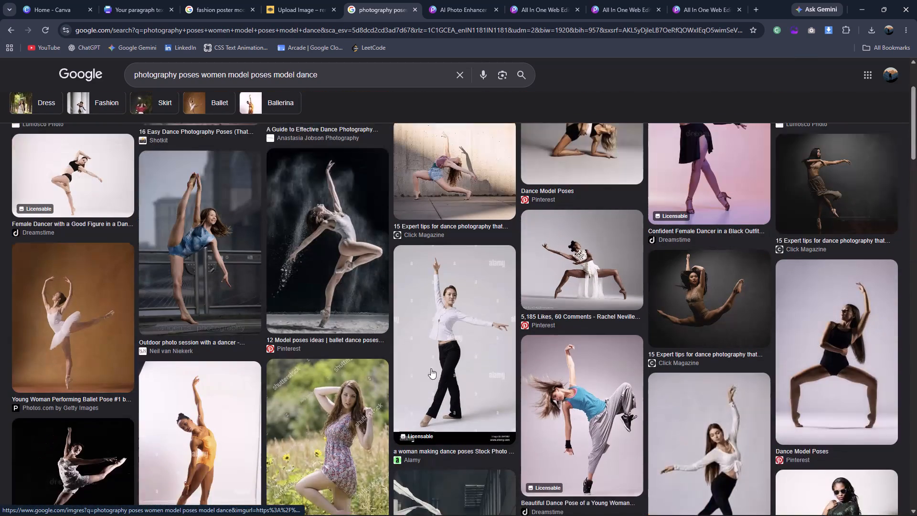
click(160, 110)
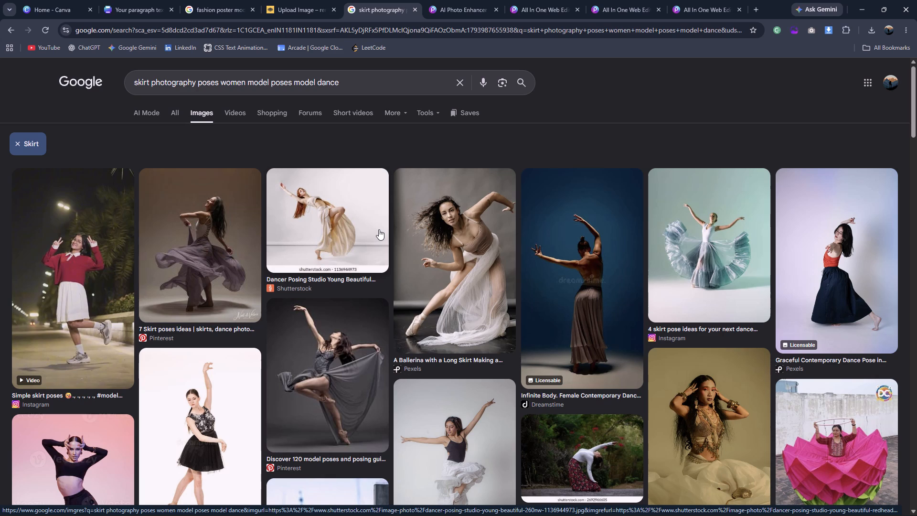
Open the Pexels photo of a ballerina with a long skirt making a dance pose and save it as PNG.
click(489, 271)
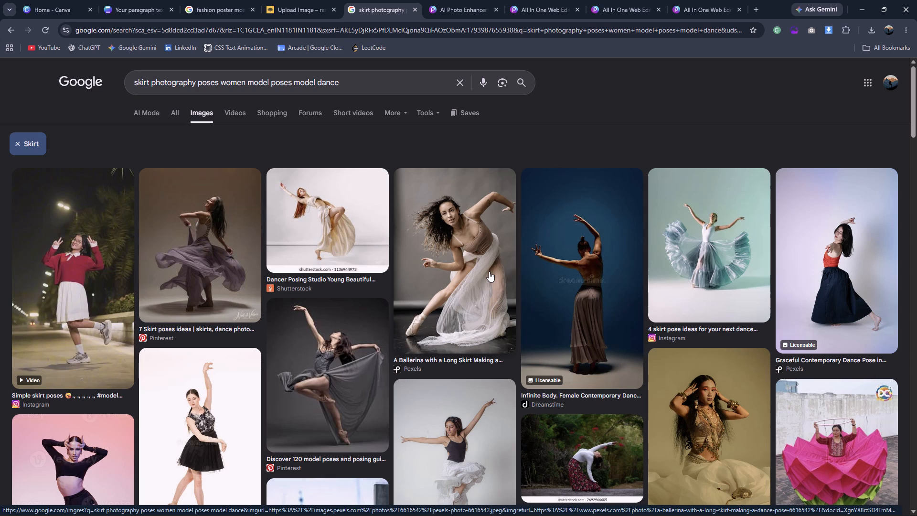
scroll(740, 298, down, 2)
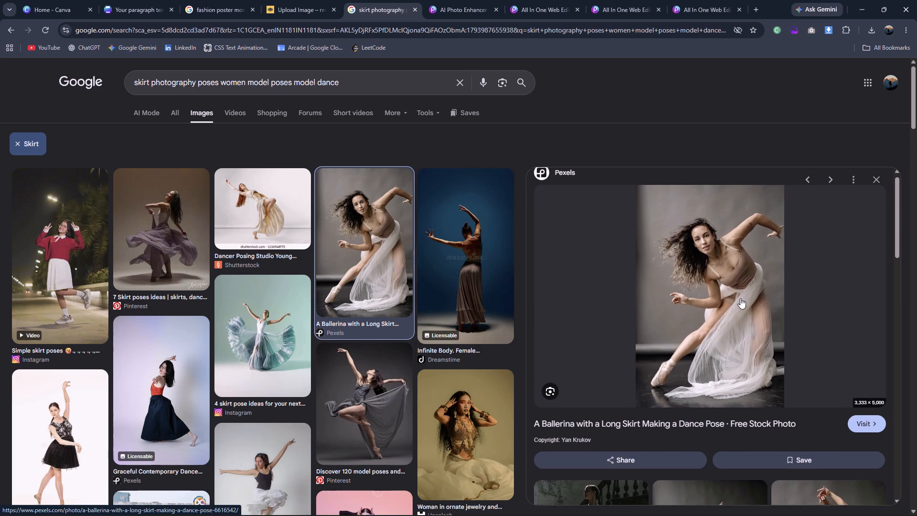
scroll(740, 298, down, 2)
scroll(743, 298, up, 5)
right_click(743, 298)
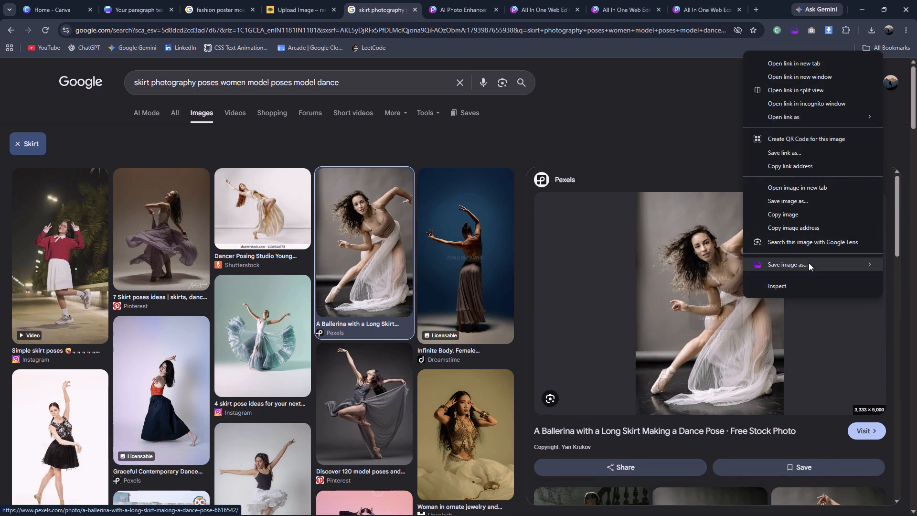
click(726, 272)
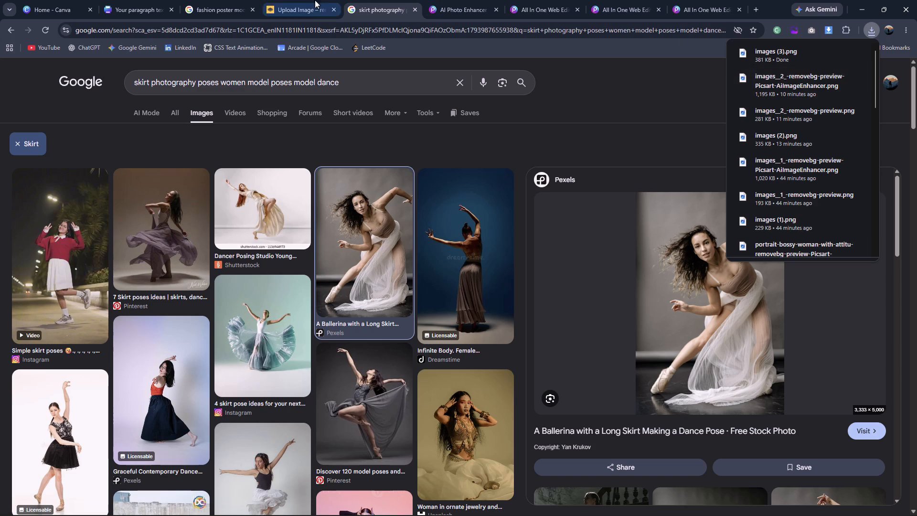
Upload the saved ballerina photo to remove.bg and download the free 408 x 612 preview of its cut-out.
click(272, 0)
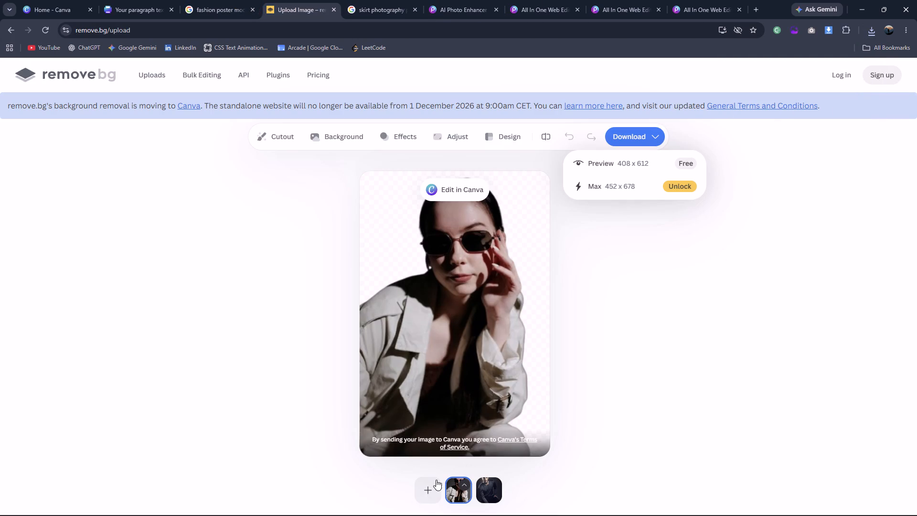
click(434, 483)
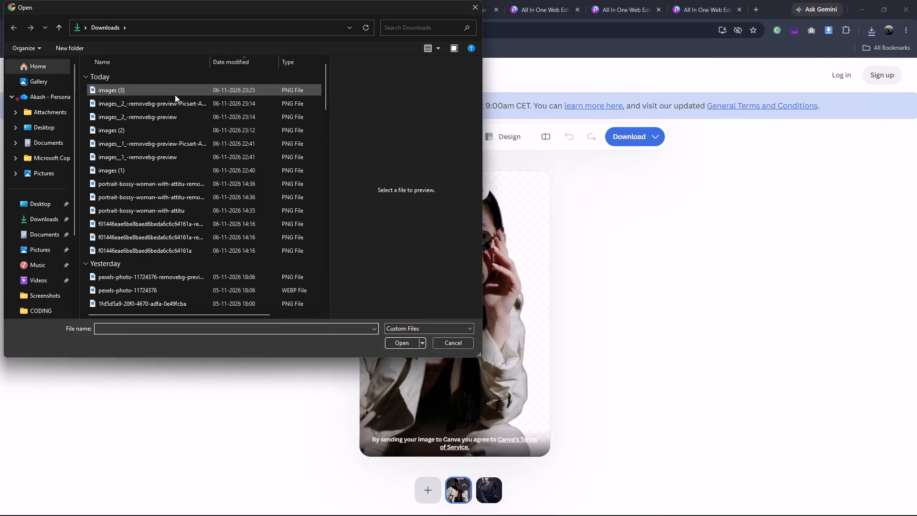
drag(174, 93, 646, 234)
click(474, 1)
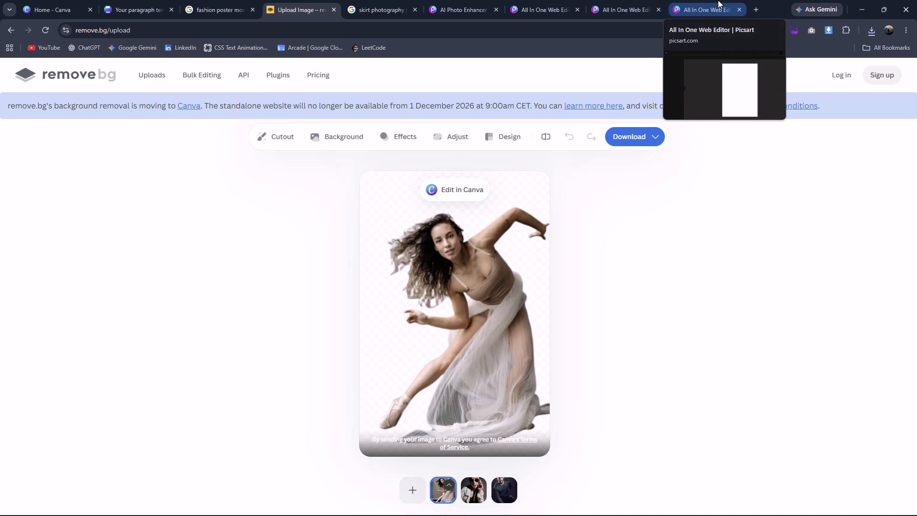
click(631, 143)
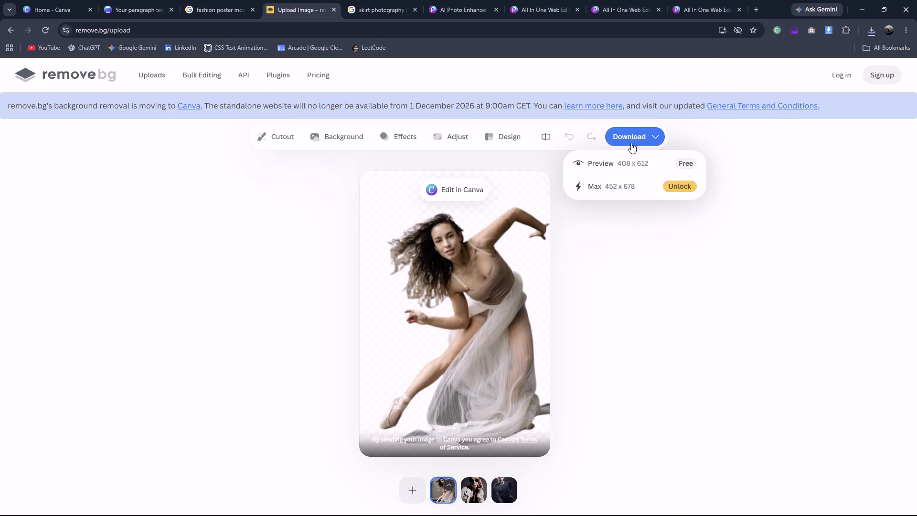
click(624, 165)
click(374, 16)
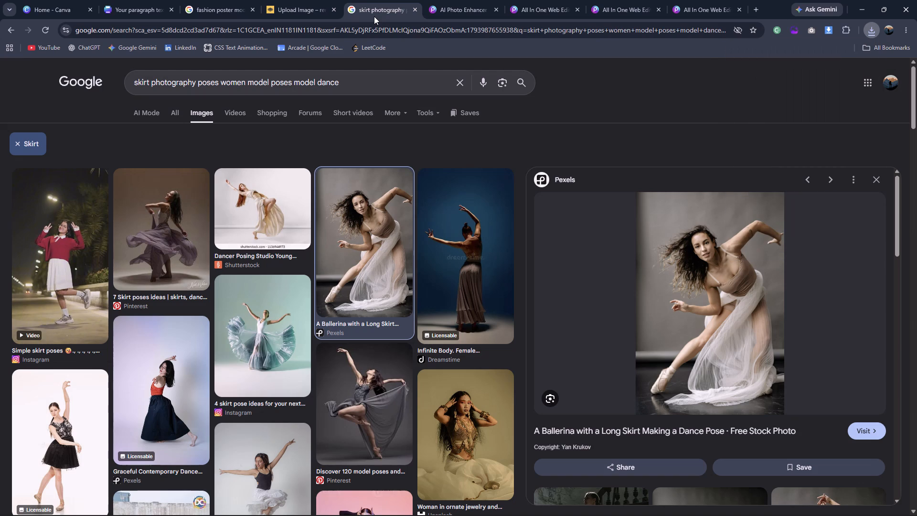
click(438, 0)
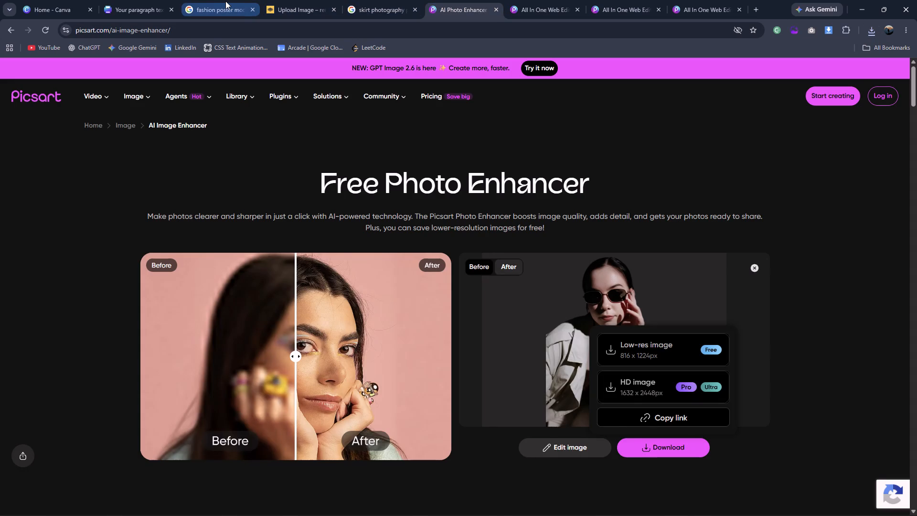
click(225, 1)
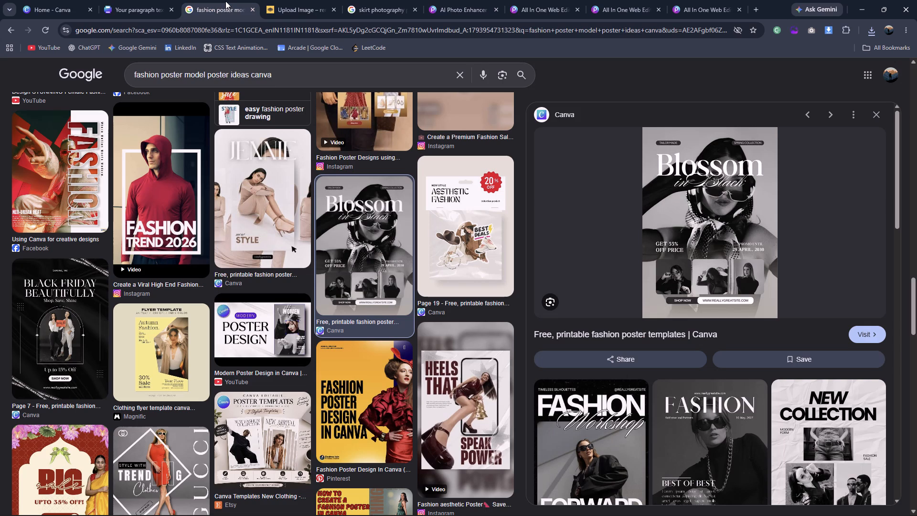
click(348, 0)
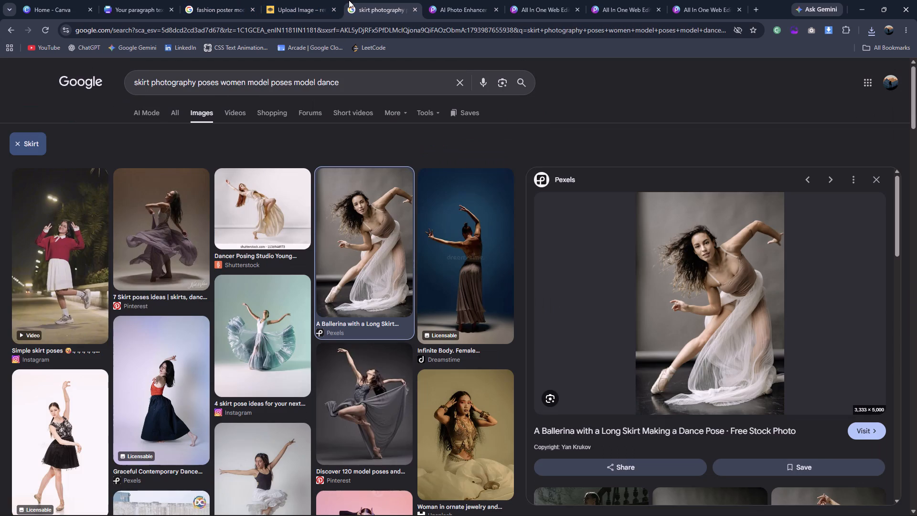
Extend the Google image search for skirt dance poses with "black dress".
scroll(599, 389, down, 6)
scroll(599, 389, up, 10)
click(380, 86)
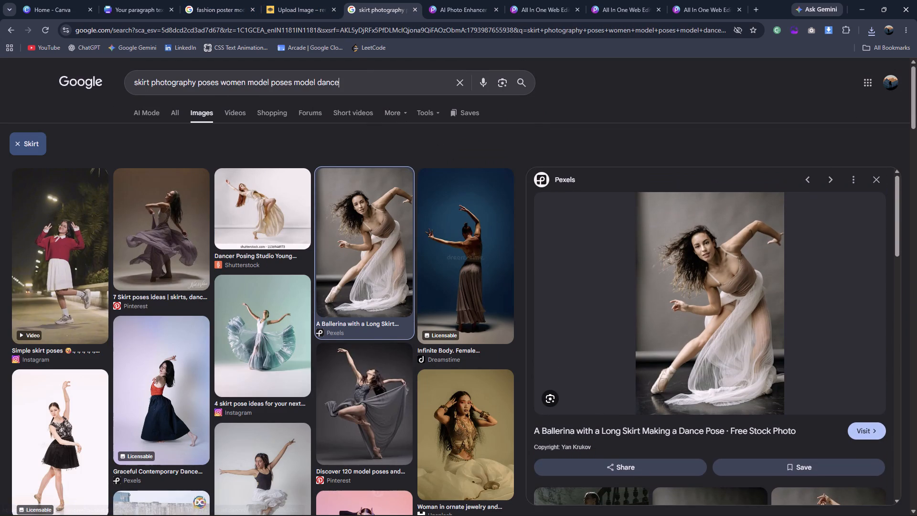
key(space)
text(b)
text(lack dress)
key(Return)
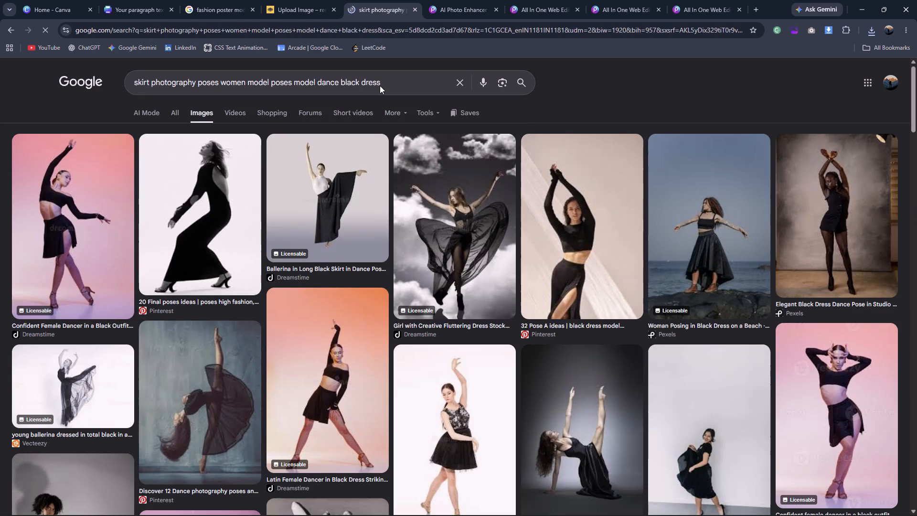
Browse the black dress dance photos and open Dreamstime's girl dancer in black clothes from the related images of the Pinterest dancer.
scroll(633, 256, down, 2)
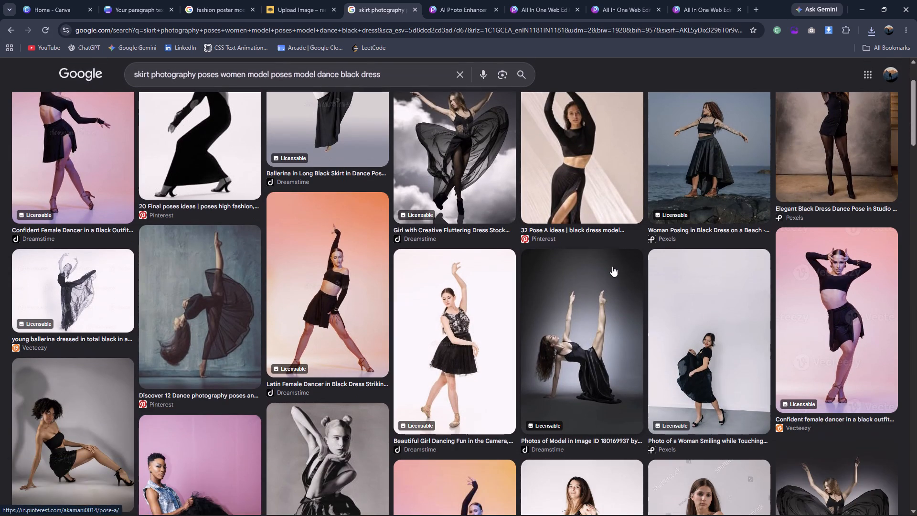
scroll(612, 266, up, 1)
scroll(607, 279, down, 4)
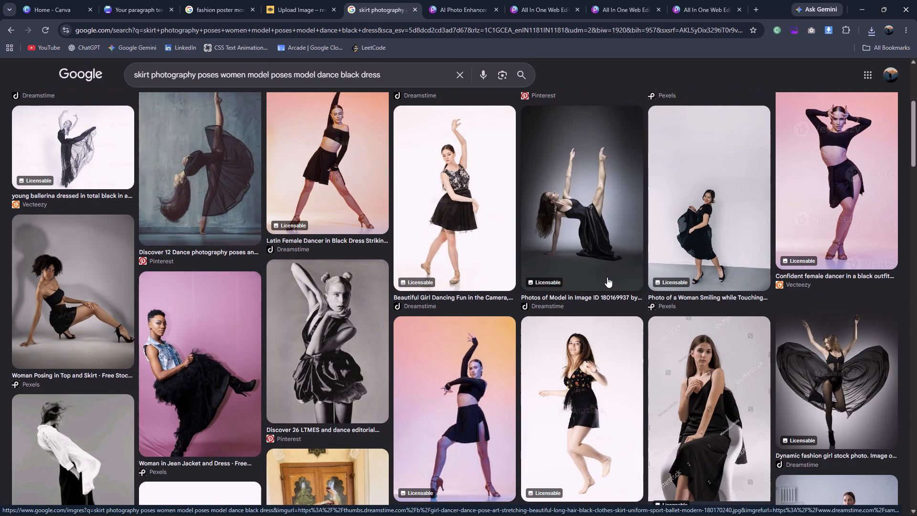
scroll(607, 277, up, 1)
scroll(606, 280, down, 6)
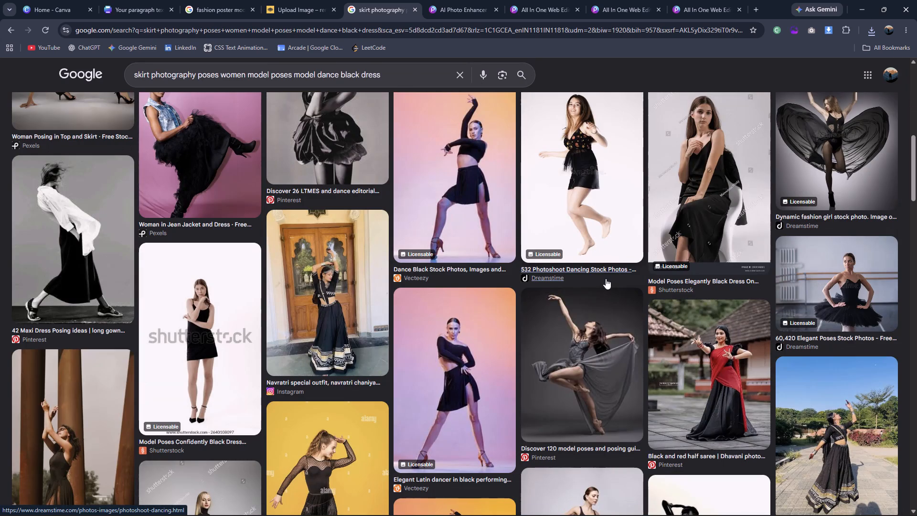
scroll(607, 275, down, 3)
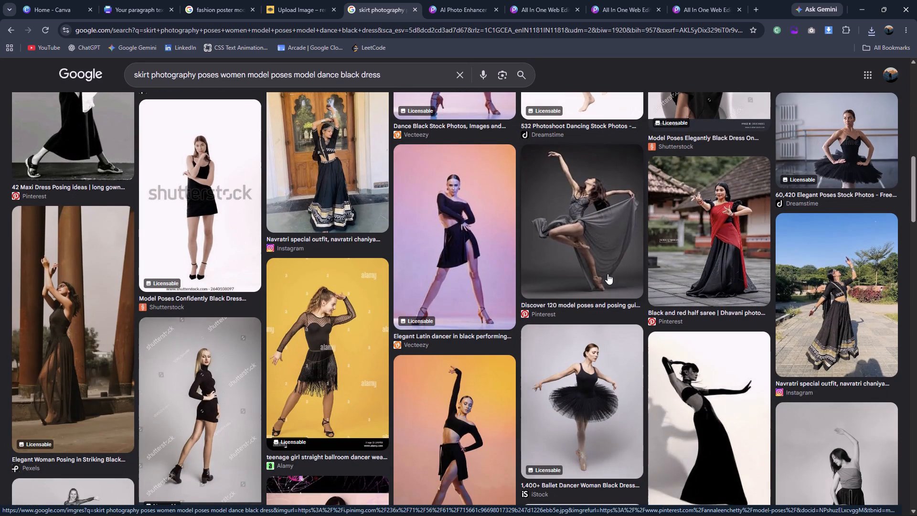
scroll(608, 274, down, 3)
click(585, 110)
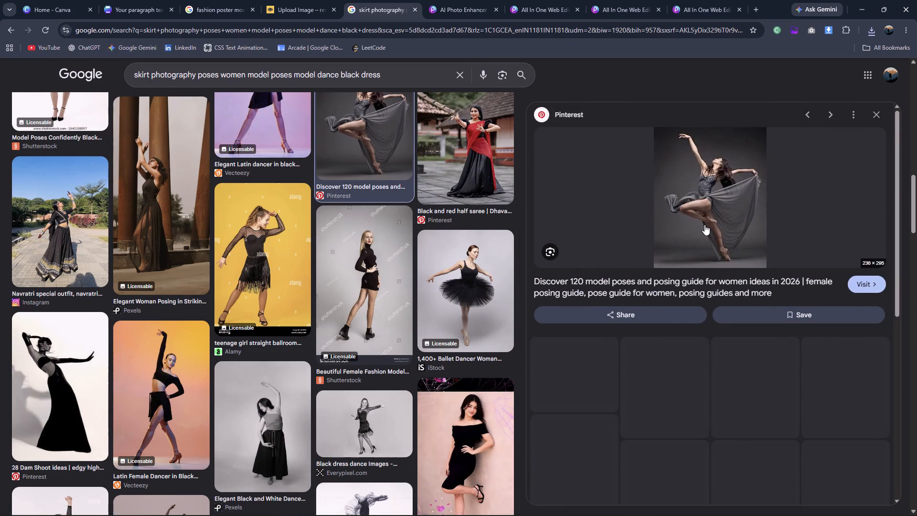
scroll(705, 225, down, 2)
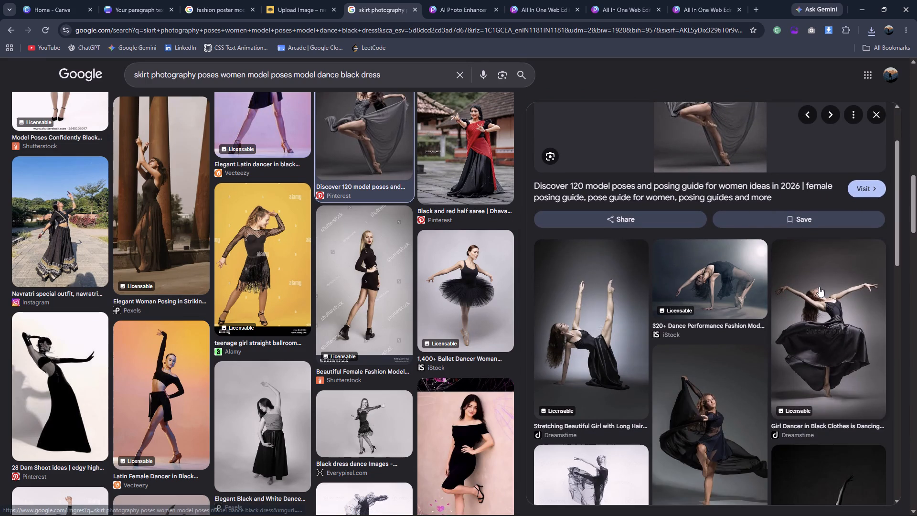
click(819, 287)
Look through the related images and the remaining search results for other black dress dance poses.
scroll(752, 276, down, 4)
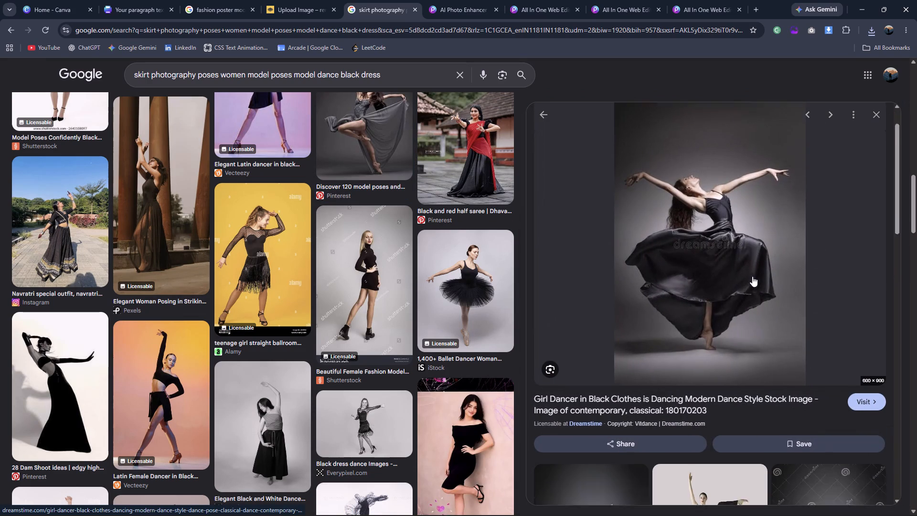
scroll(752, 276, down, 1)
scroll(642, 340, down, 4)
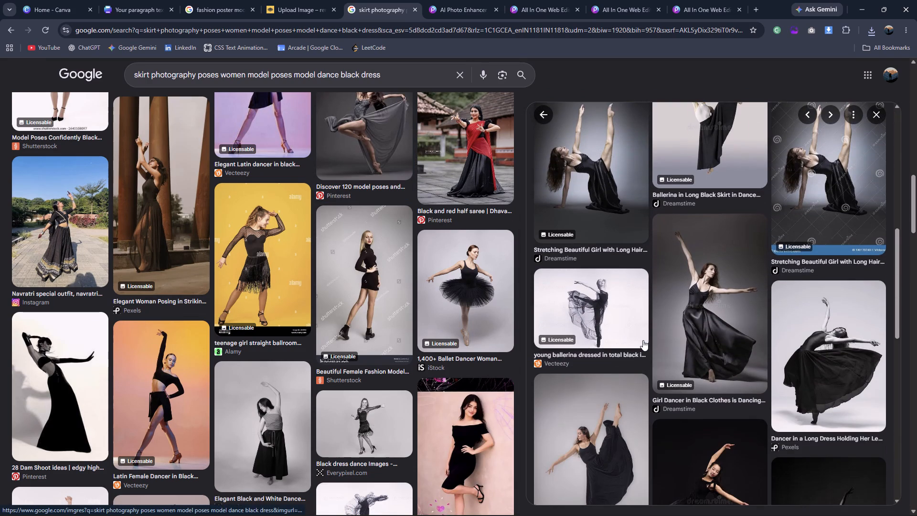
scroll(643, 340, down, 2)
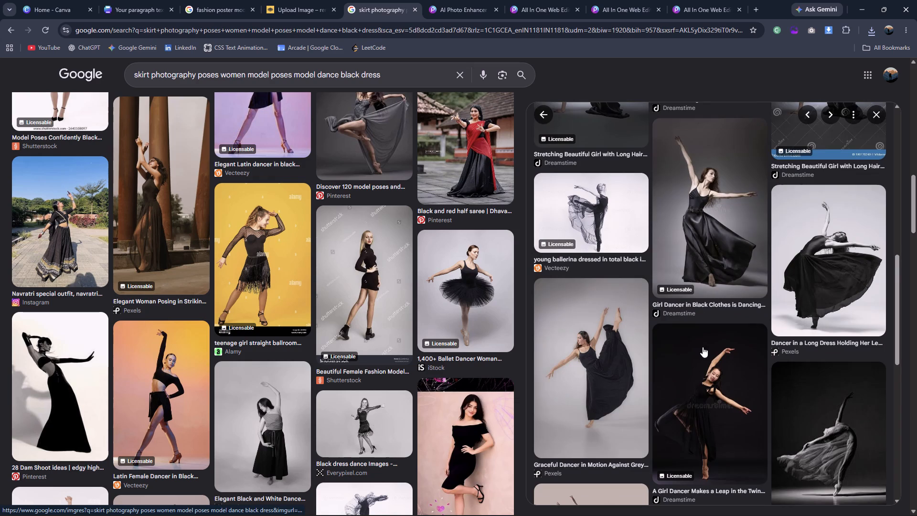
scroll(703, 348, down, 2)
scroll(697, 347, up, 10)
scroll(415, 317, down, 4)
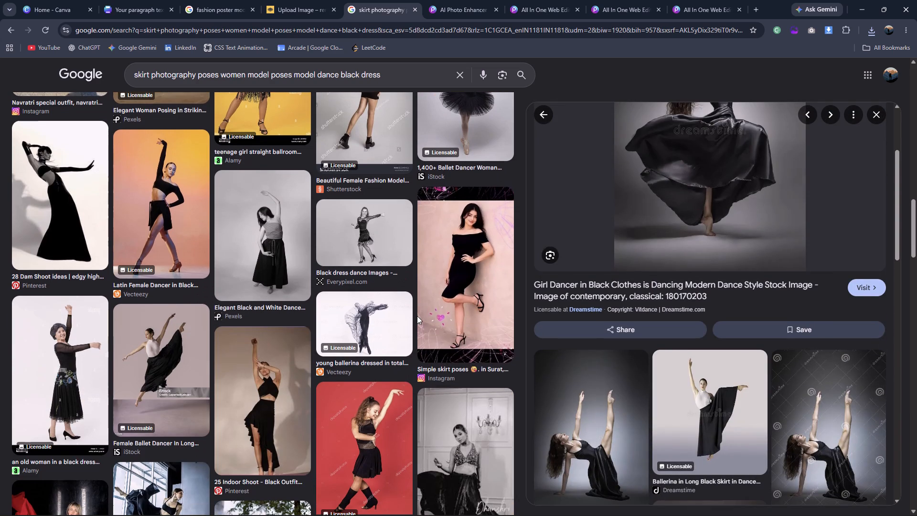
scroll(421, 314, down, 2)
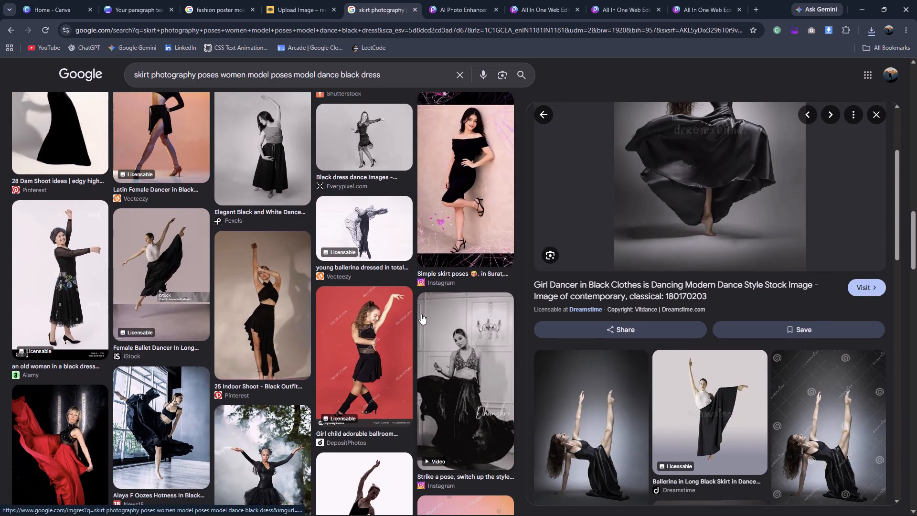
scroll(421, 314, down, 3)
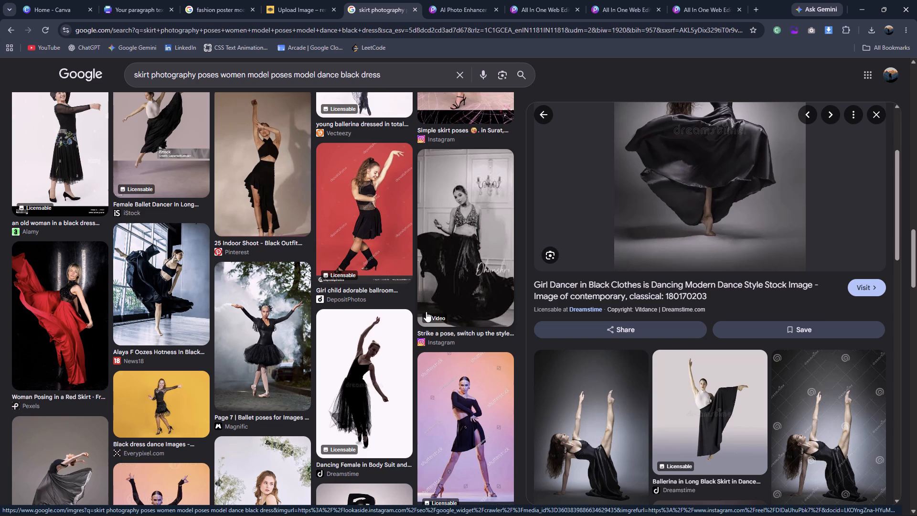
scroll(231, 334, down, 4)
scroll(238, 334, up, 12)
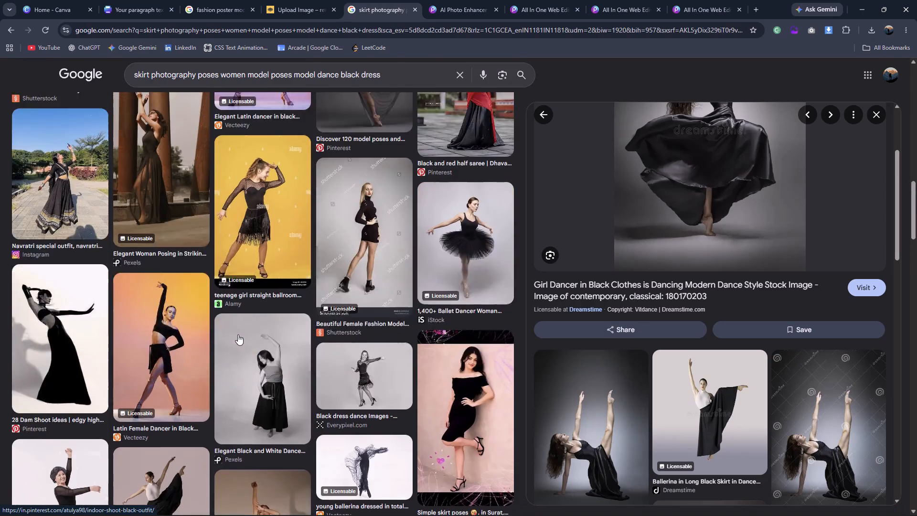
scroll(238, 336, down, 15)
scroll(238, 337, down, 6)
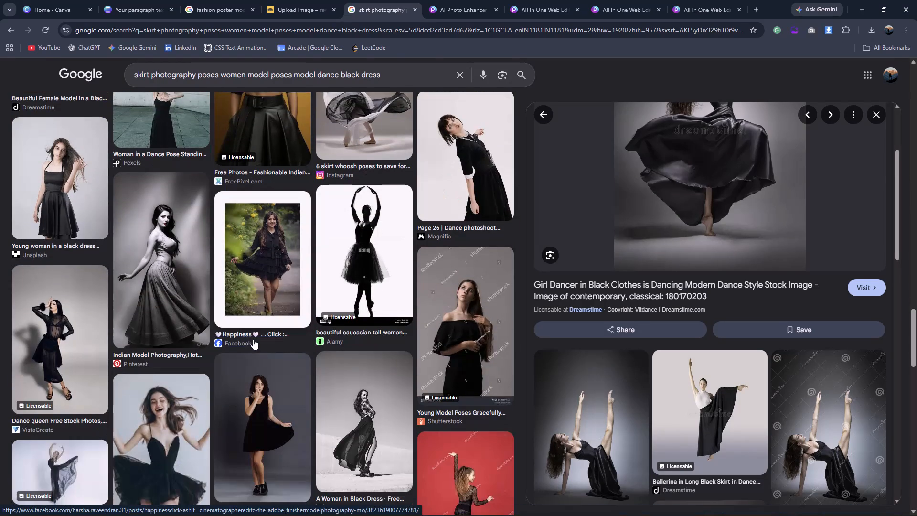
Save the Dreamstime photo of the girl dancer in black clothes as PNG.
scroll(647, 351, up, 4)
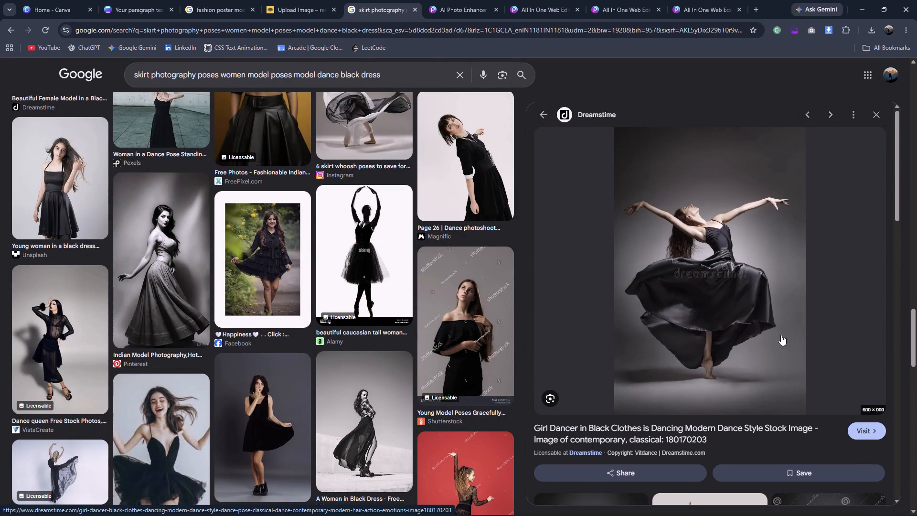
right_click(769, 336)
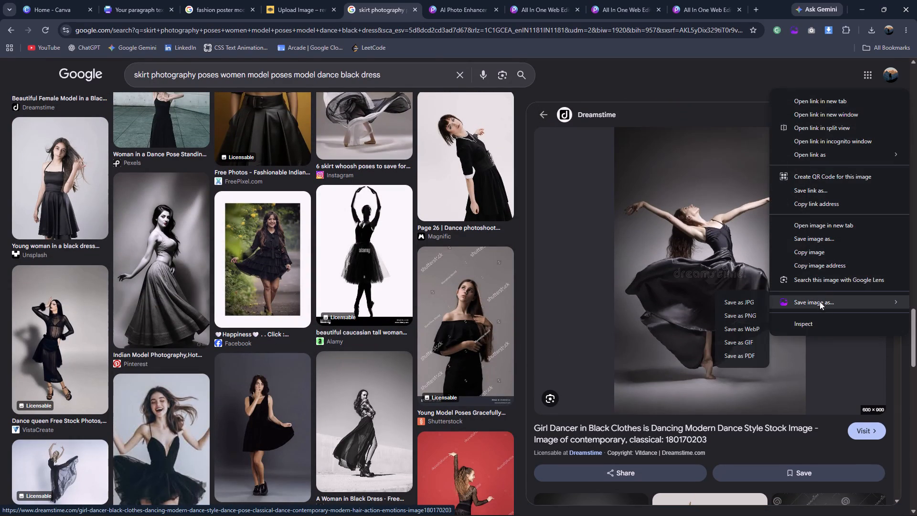
click(761, 319)
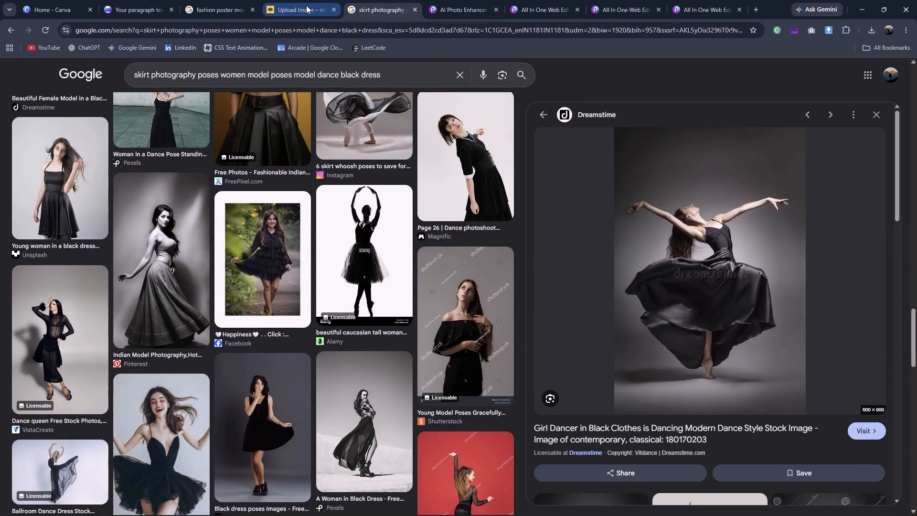
Upload the saved black-dress dancer photo to remove.bg for background removal.
click(306, 5)
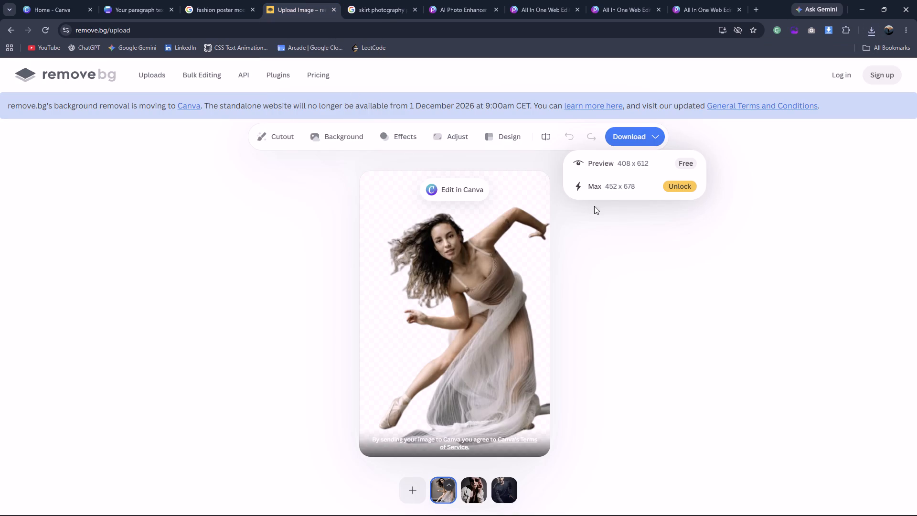
click(411, 484)
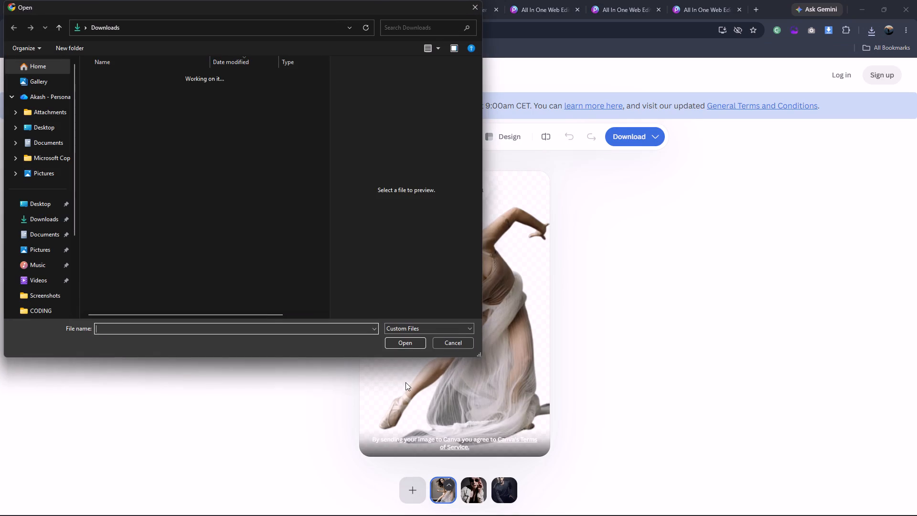
click(205, 87)
click(405, 345)
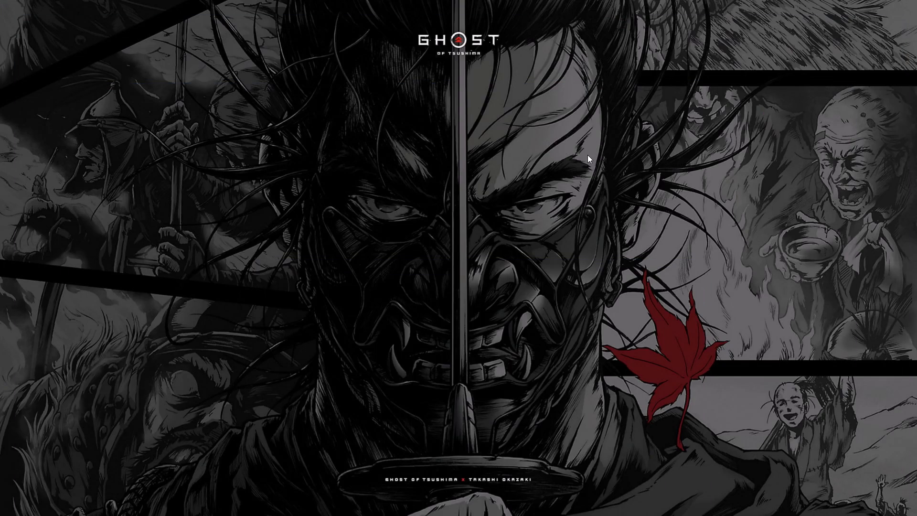
Search Windows for "kuro" and launch the top match.
text(kuro)
key(Return)
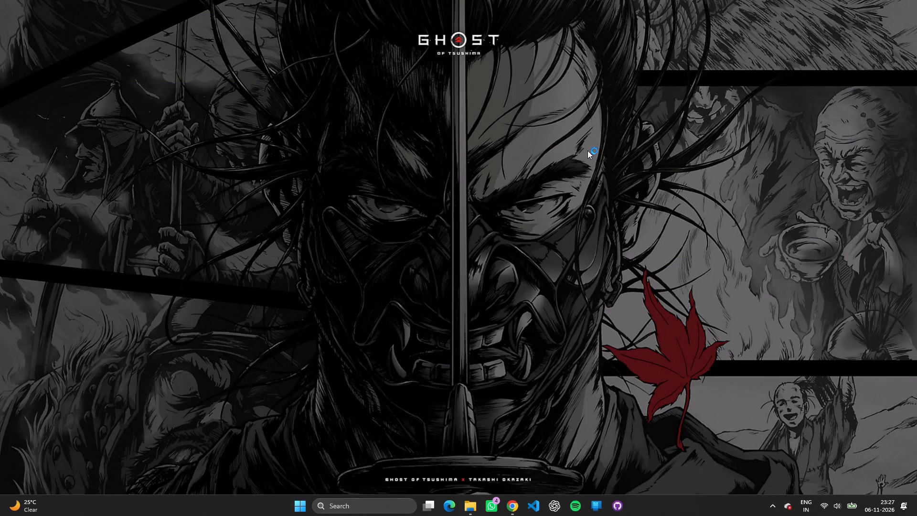
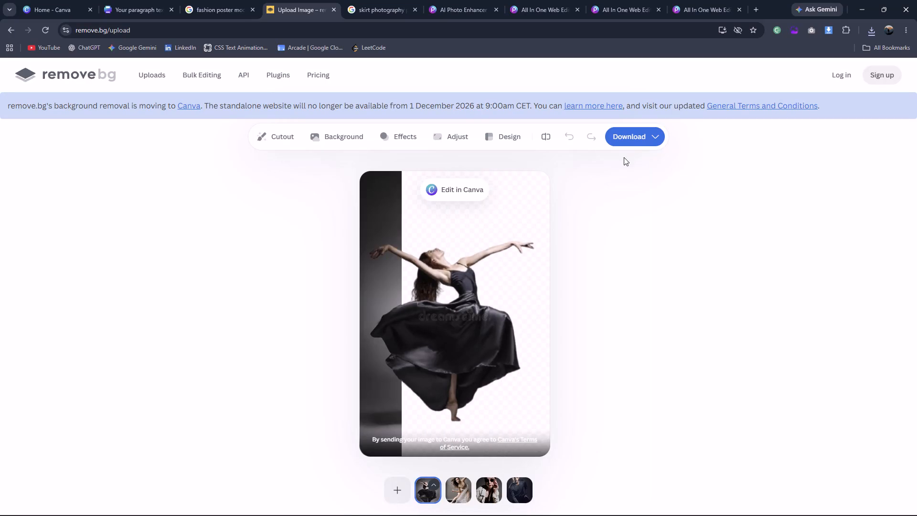
Download the free 408 x 612 preview of the black-dress dancer cut-out from remove.bg.
click(641, 135)
click(629, 167)
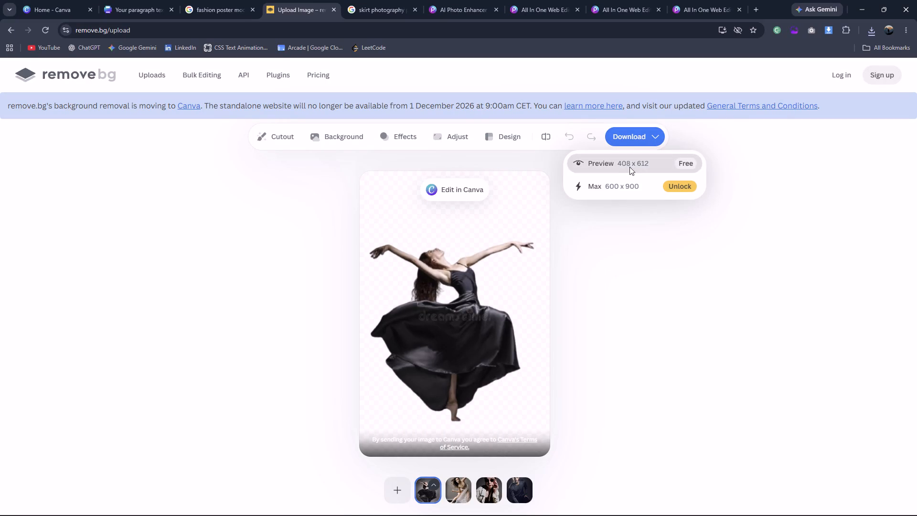
In Picsart's Photo Enhancer, replace the previous image with girl-dancer-elegant-unusual-pose-removebg-preview and download the free low-res enhanced version.
click(466, 6)
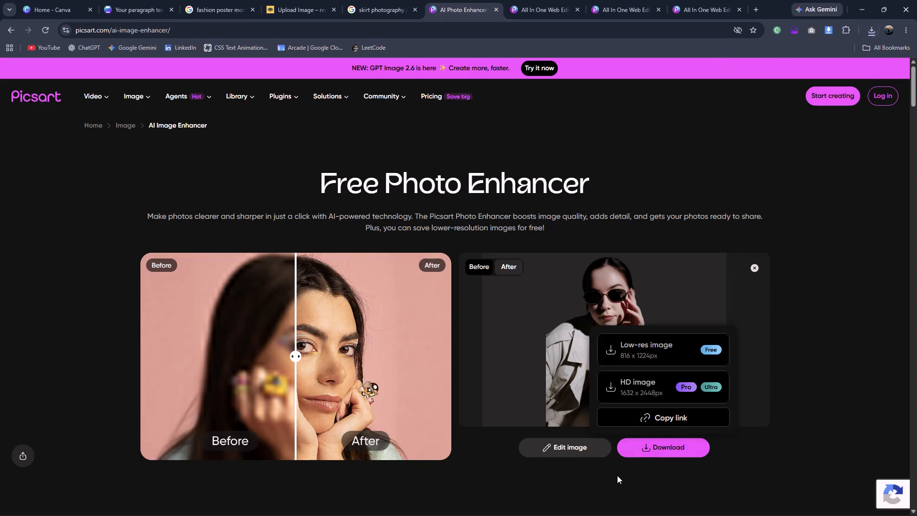
click(755, 266)
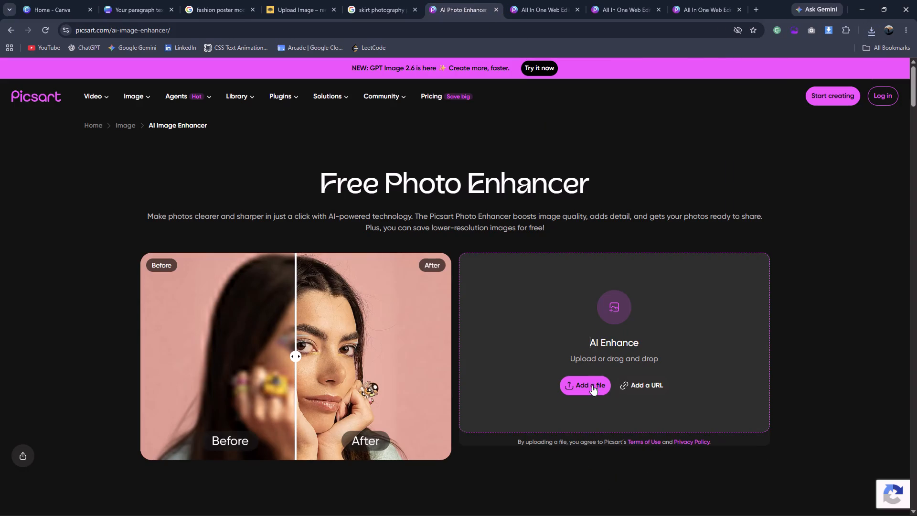
click(592, 386)
click(117, 87)
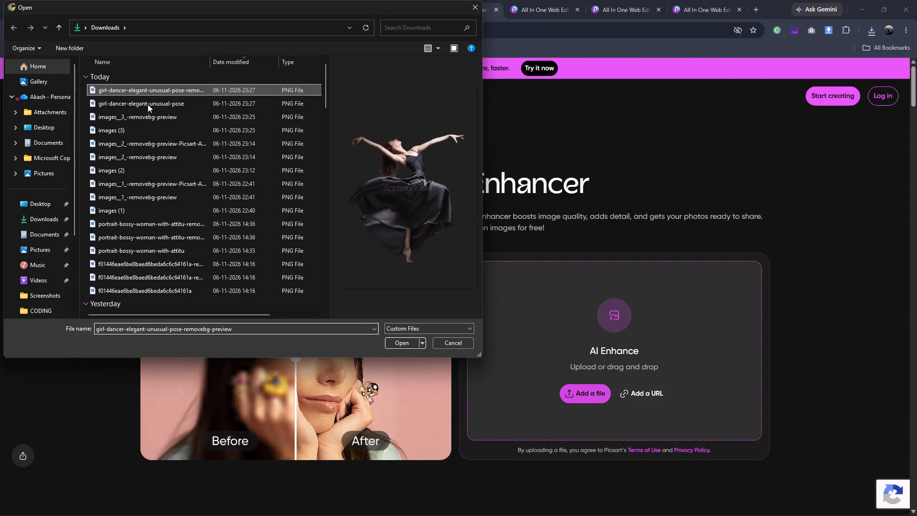
click(406, 343)
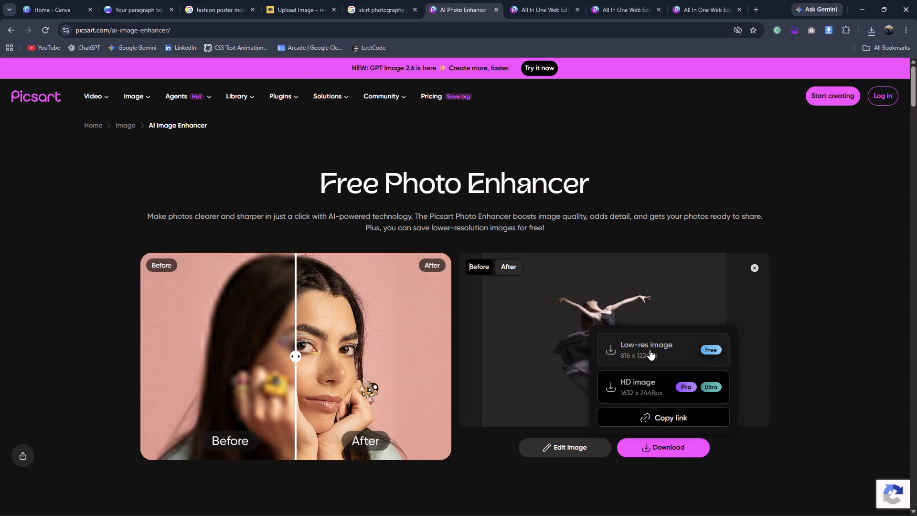
click(650, 350)
Upload the Picsart-enhanced dancer cut-out, girl-dancer-elegant-unusual-pose-removebg-preview-Picsart-AiImageEnhancer, to the uploads of the Canva poster design.
click(211, 2)
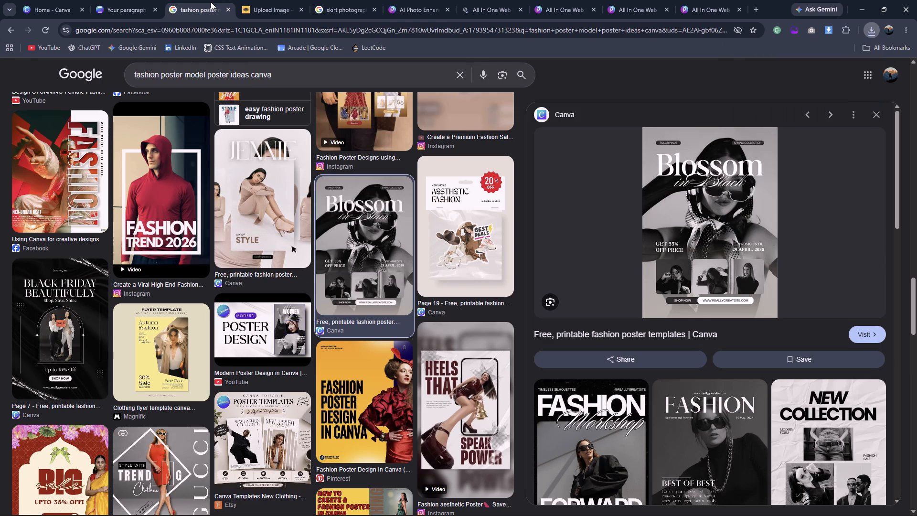
click(129, 9)
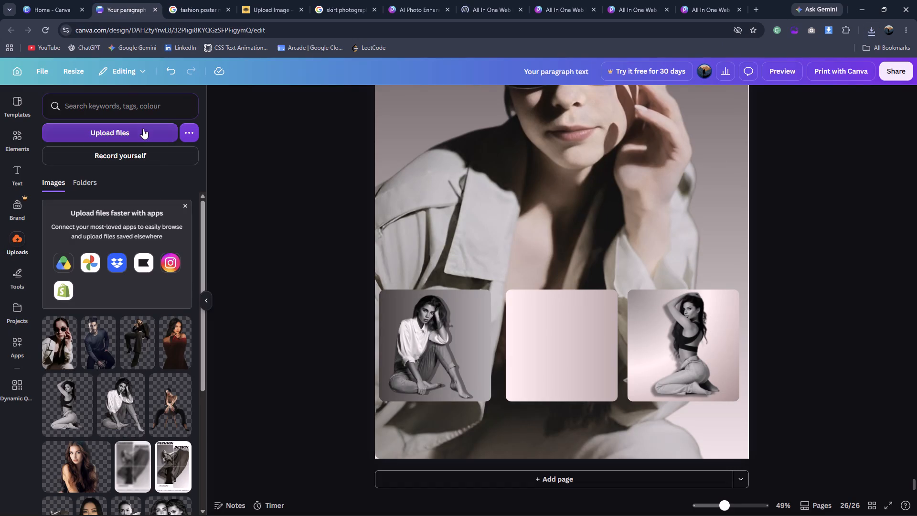
click(143, 129)
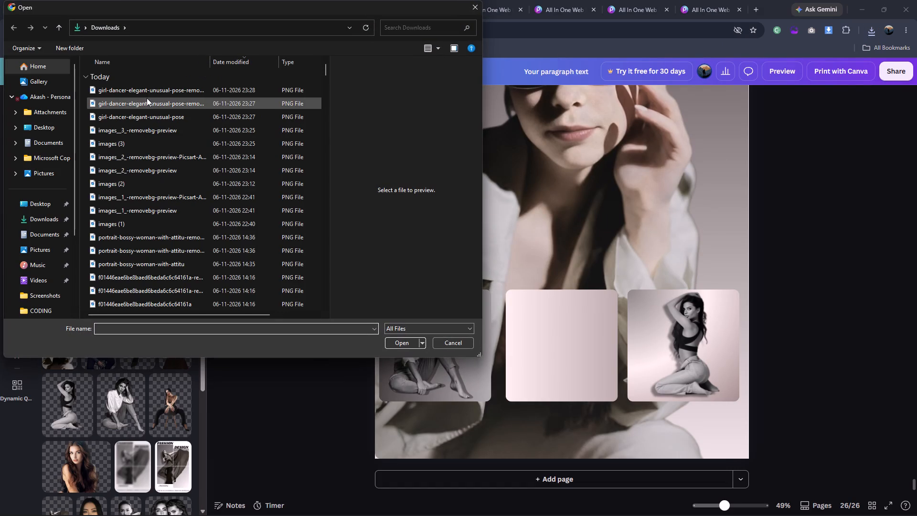
click(147, 91)
click(391, 350)
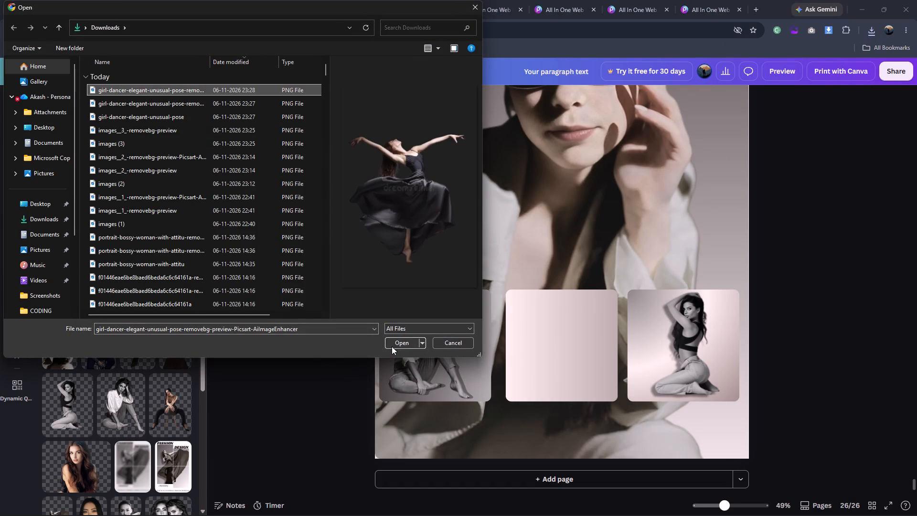
click(392, 345)
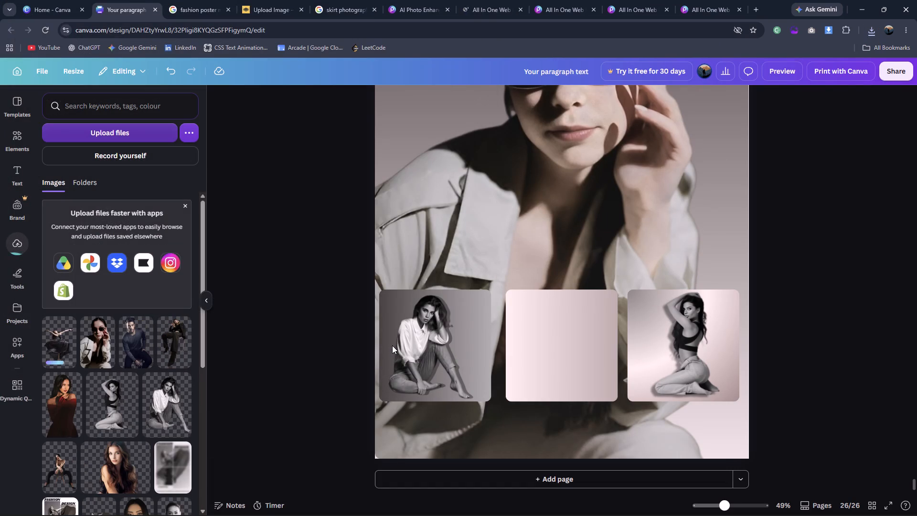
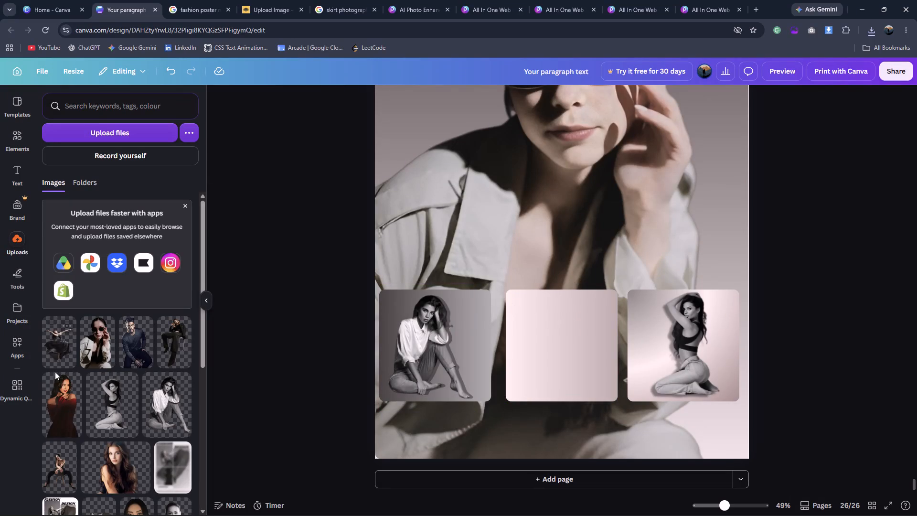
Place the uploaded black-dress dancer cut-out on page 26 and crop the empty margins at its bottom and both sides.
drag(53, 352, 492, 236)
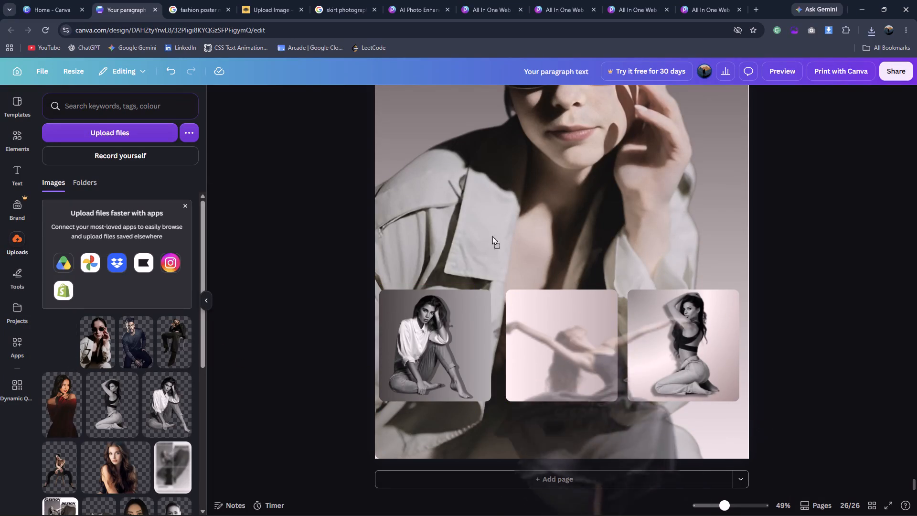
drag(492, 236, 495, 195)
drag(602, 323, 565, 261)
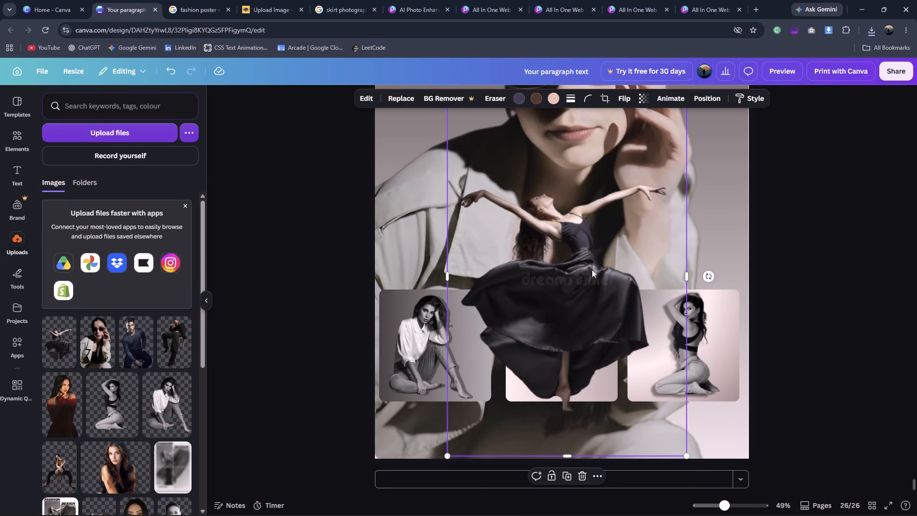
drag(642, 193, 608, 230)
drag(538, 133, 540, 205)
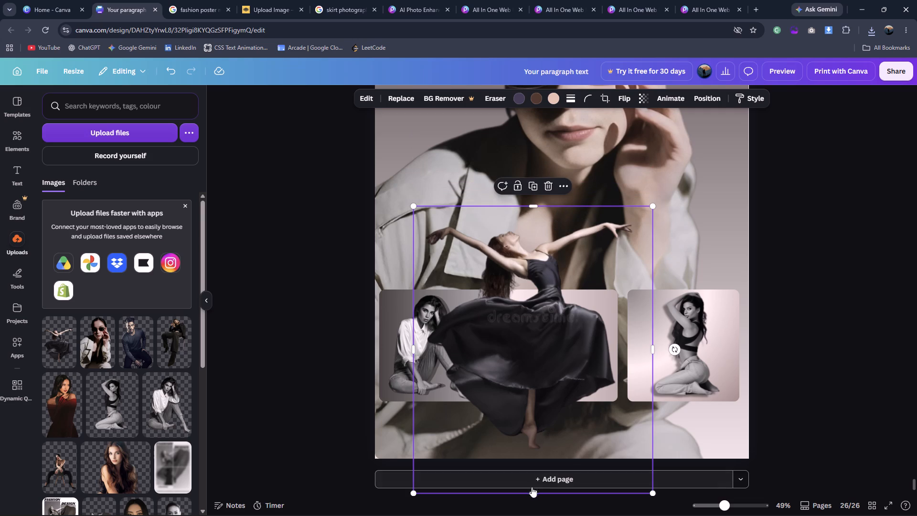
drag(533, 492, 536, 453)
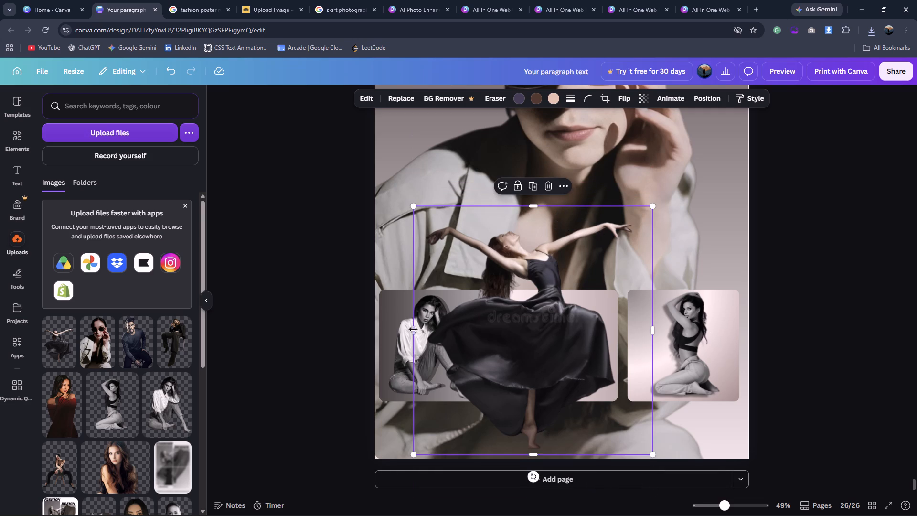
drag(412, 329, 422, 327)
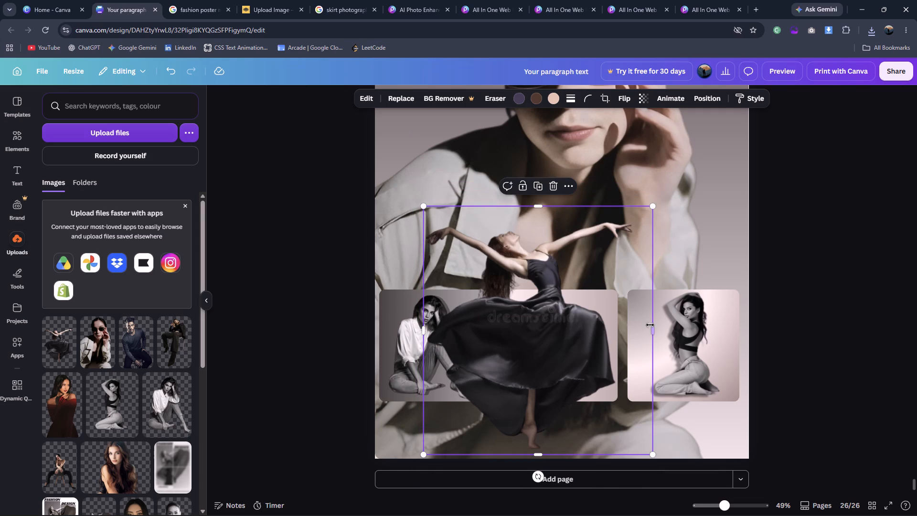
drag(650, 325, 634, 325)
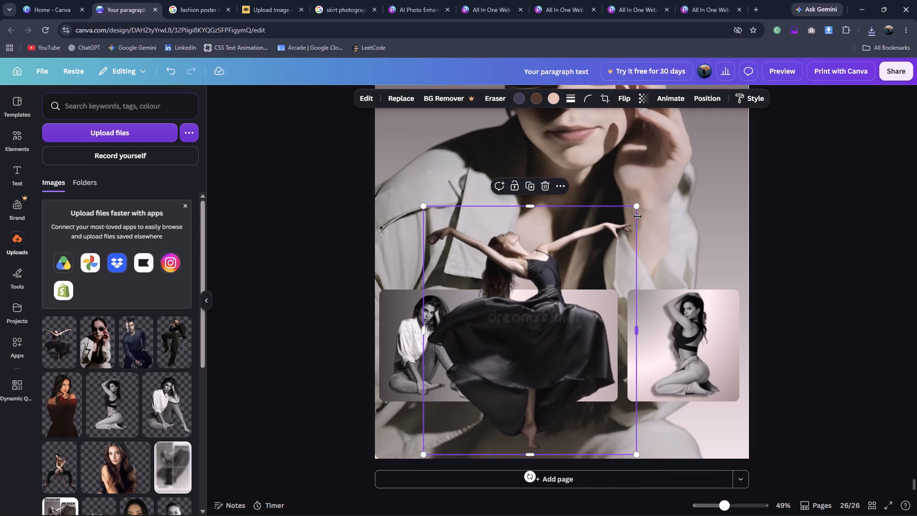
Scale the dancer cut-out down to fit the empty middle gradient panel and centre it there.
drag(637, 204, 490, 355)
drag(464, 410, 568, 340)
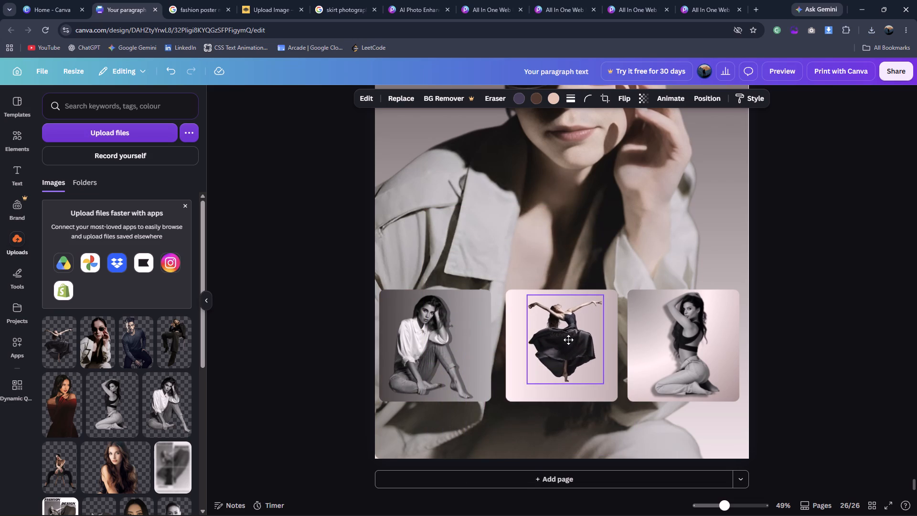
drag(568, 340, 568, 341)
drag(528, 383, 519, 394)
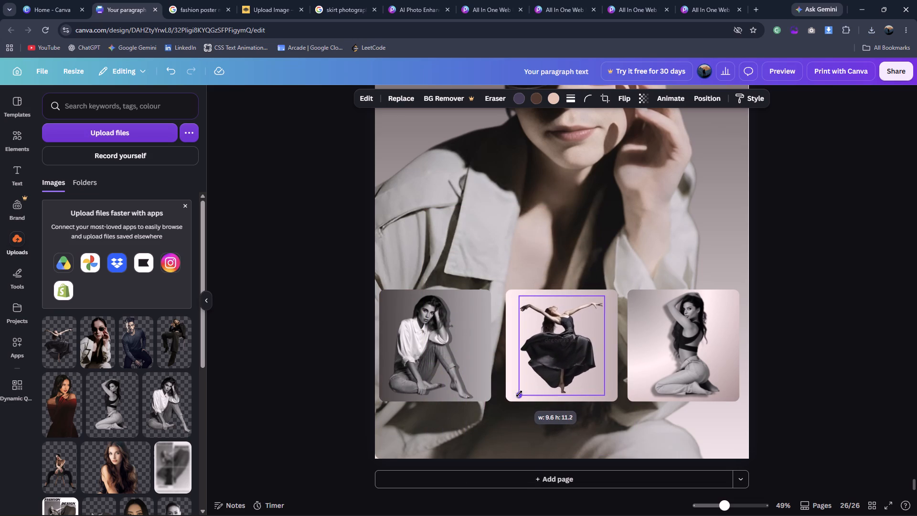
drag(519, 394, 516, 396)
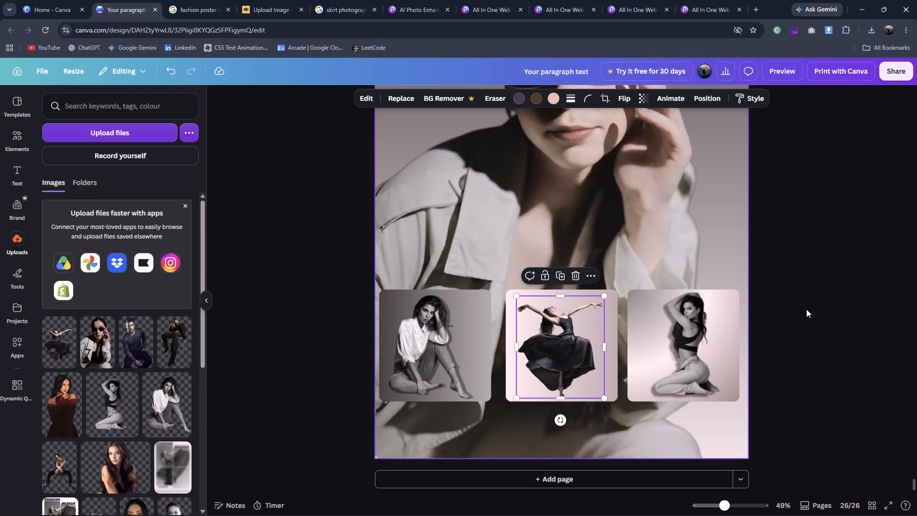
click(834, 309)
click(565, 346)
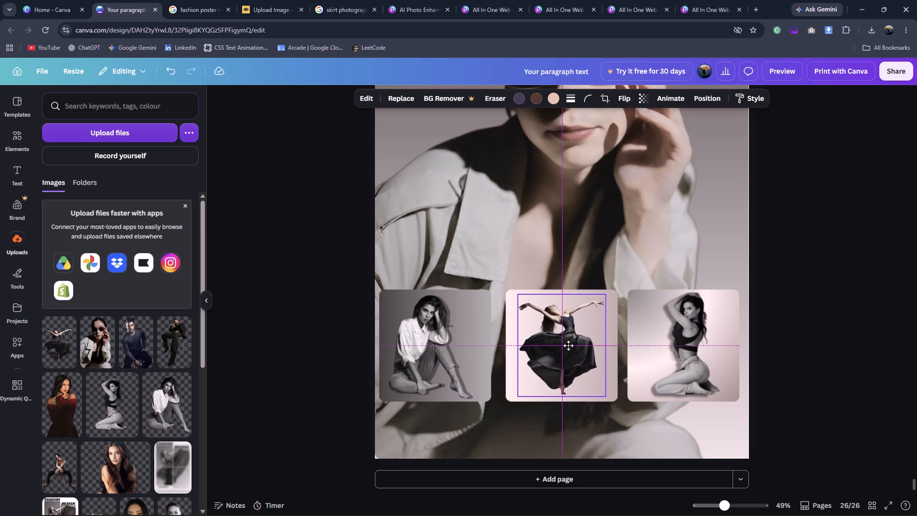
Give the dancer cut-out a Drop shadow with angle 32 and intensity 49.
click(361, 99)
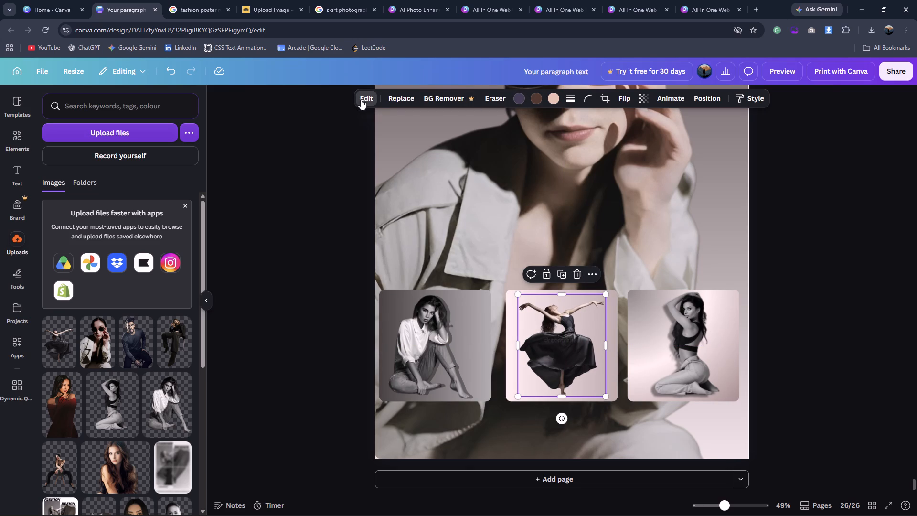
scroll(120, 340, down, 9)
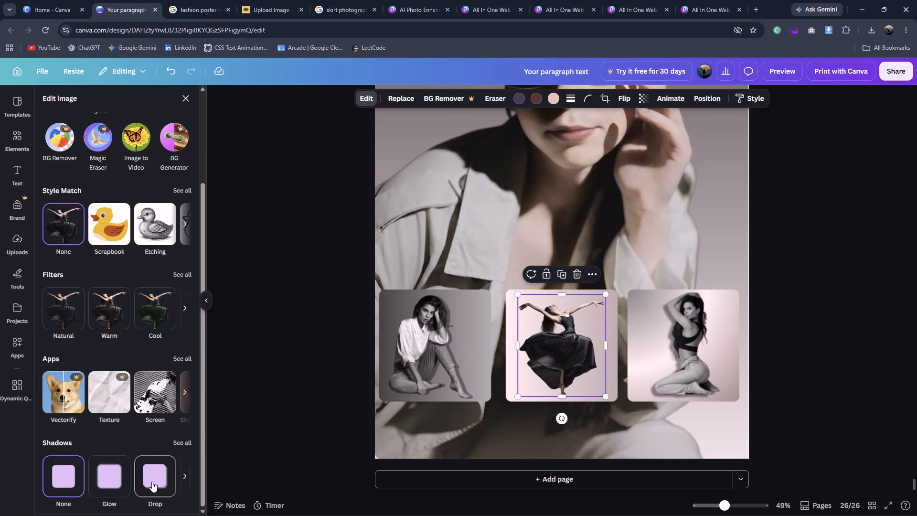
click(152, 482)
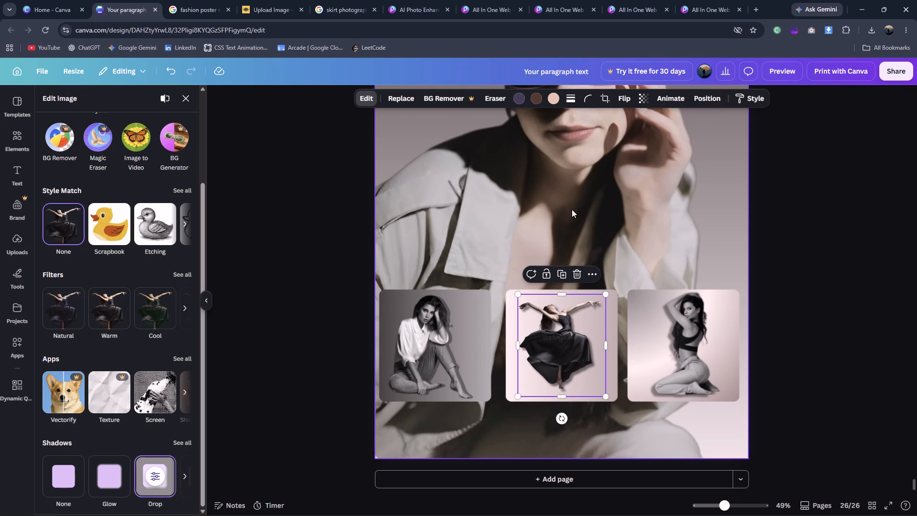
click(153, 475)
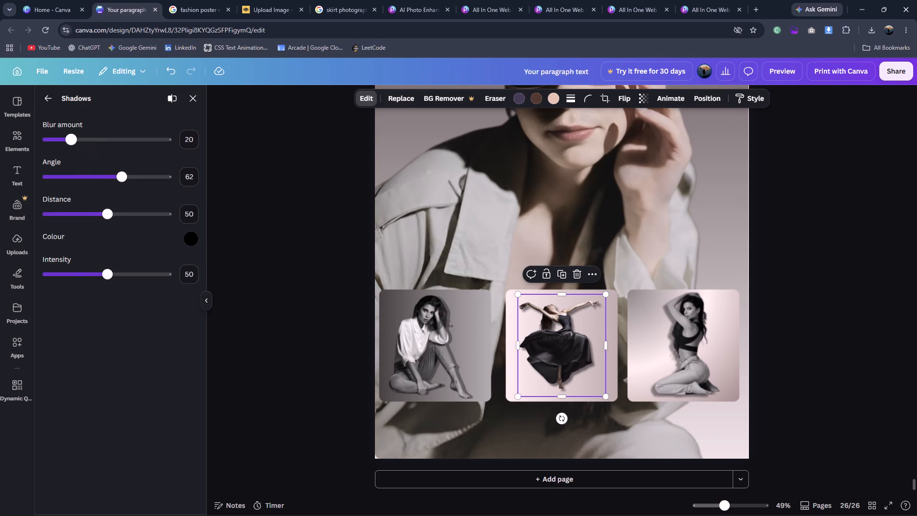
drag(124, 178, 108, 179)
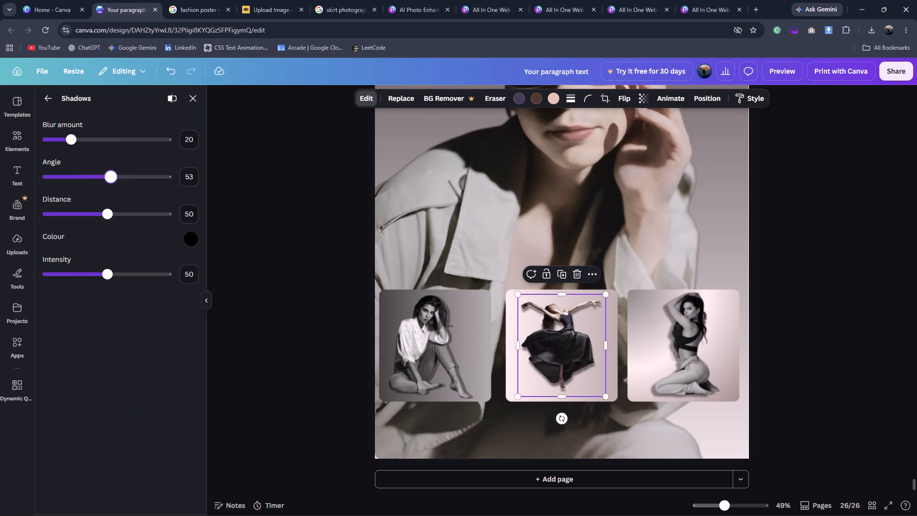
drag(108, 179, 85, 182)
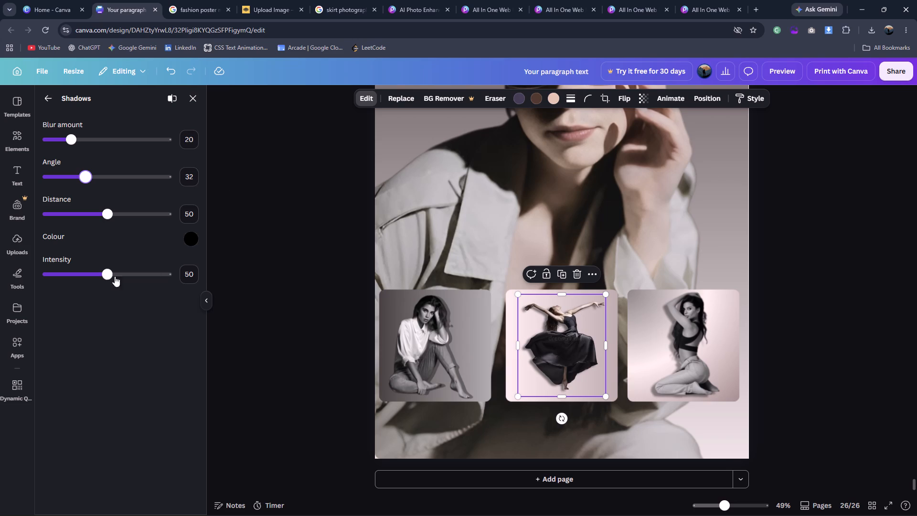
drag(116, 277, 99, 280)
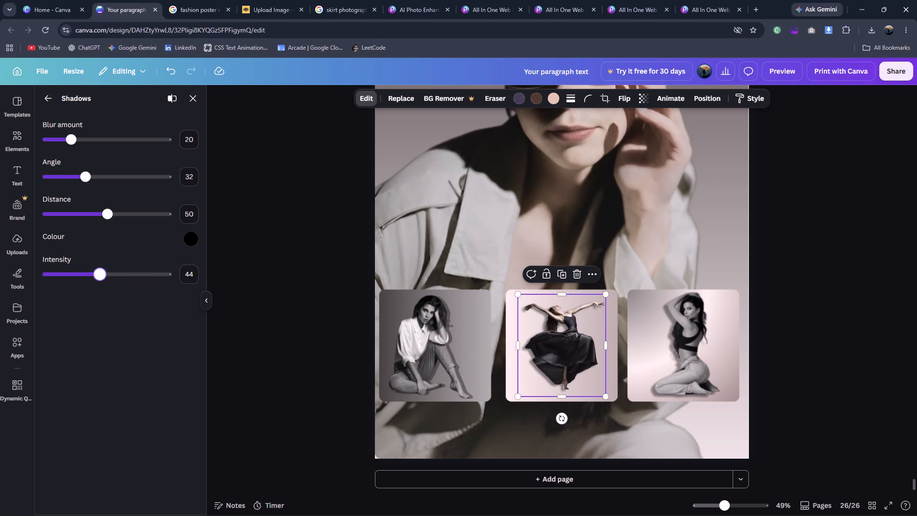
drag(99, 280, 106, 280)
Enlarge the dancer cut-out slightly so it fills more of the middle panel's height.
drag(606, 295, 610, 291)
drag(517, 397, 514, 401)
click(289, 359)
click(289, 359)
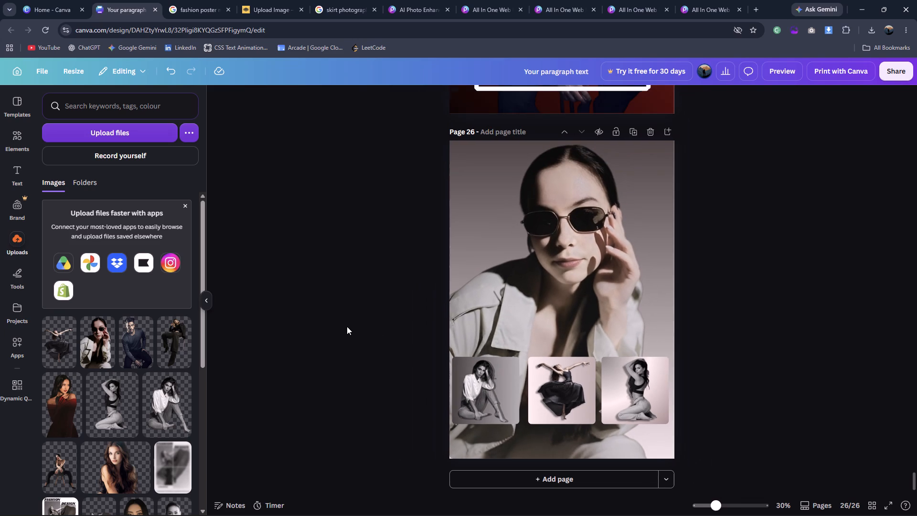
Examine the text and layout of the "Blossom in Black" reference poster up close in the image search results.
click(177, 0)
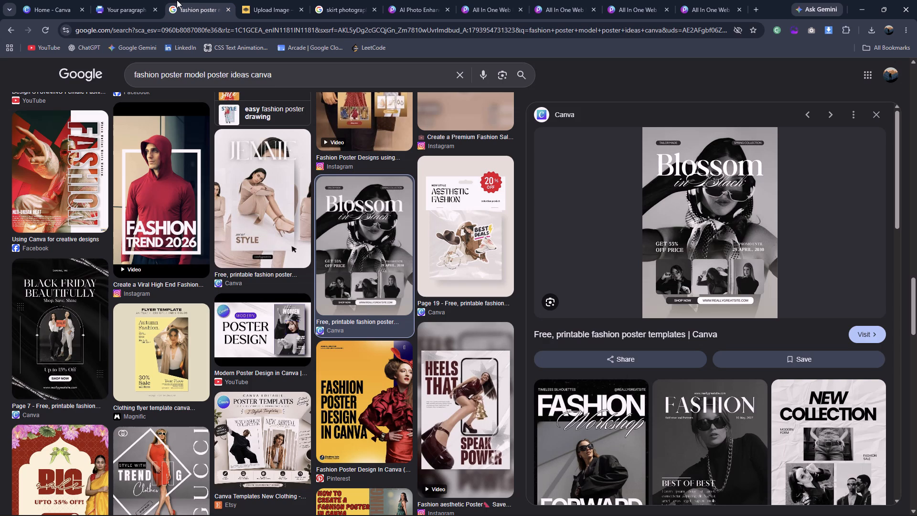
click(102, 0)
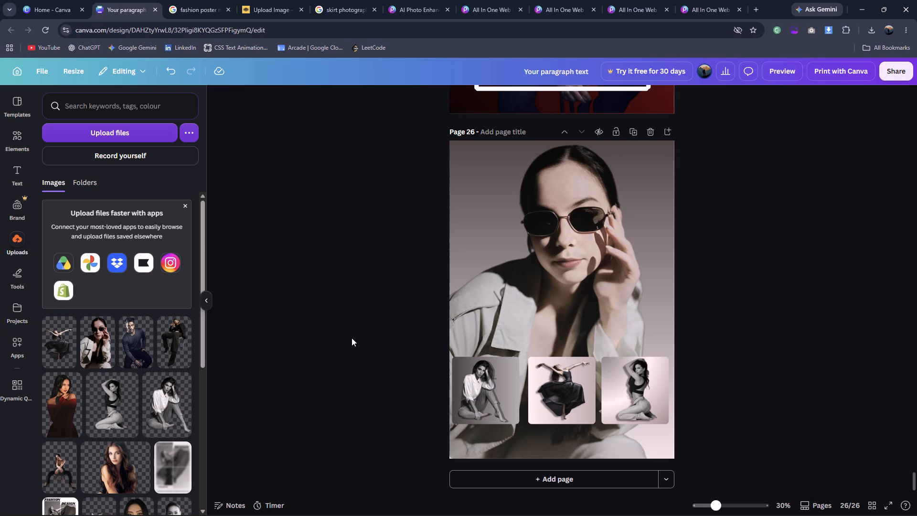
click(173, 0)
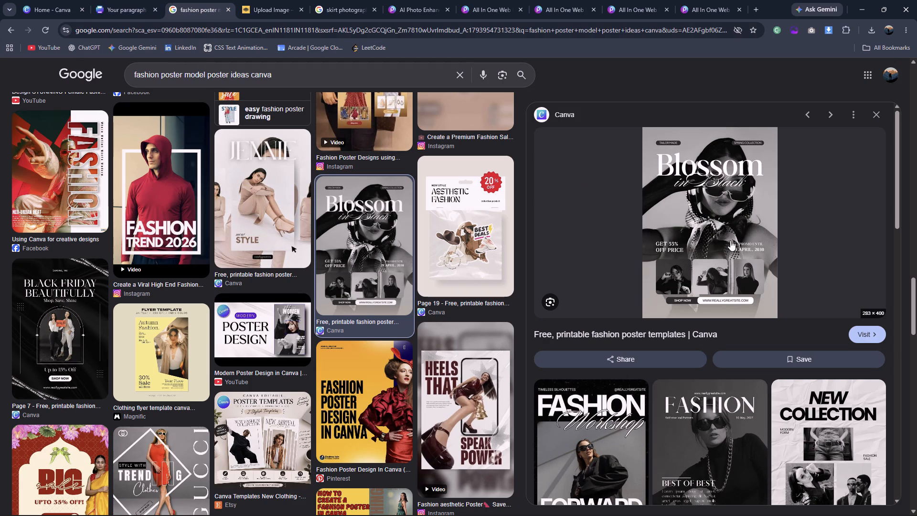
scroll(729, 240, up, 1)
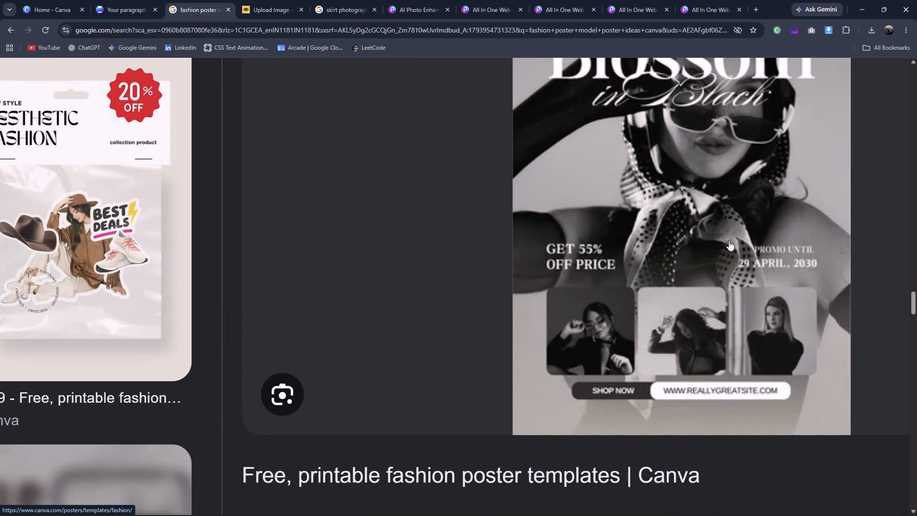
scroll(729, 240, up, 4)
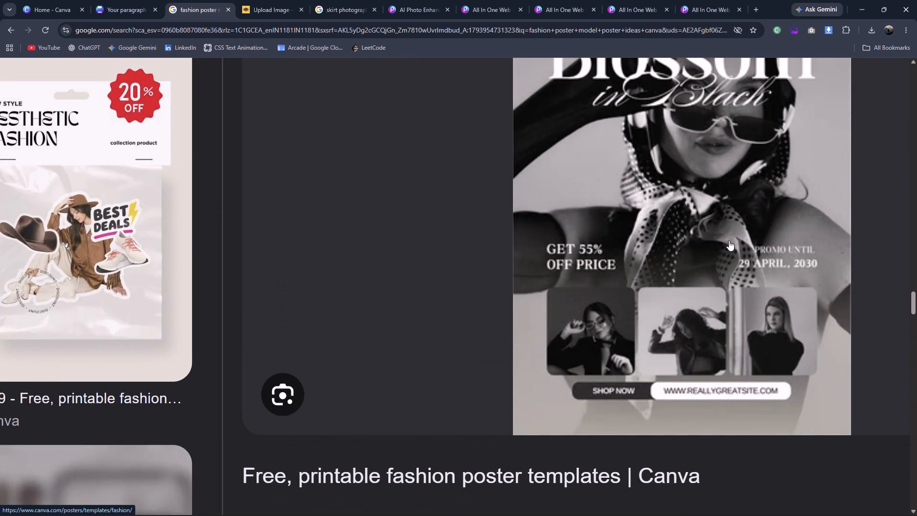
drag(916, 309, 916, 294)
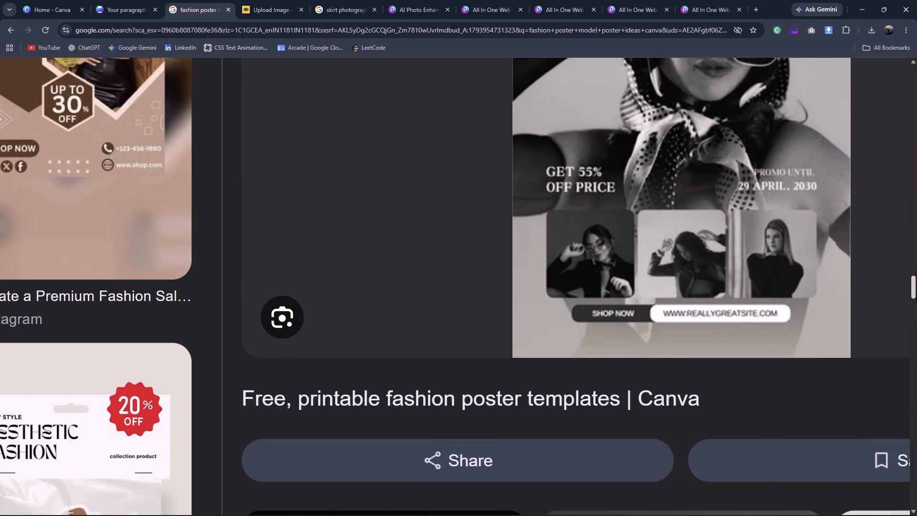
drag(916, 294, 916, 283)
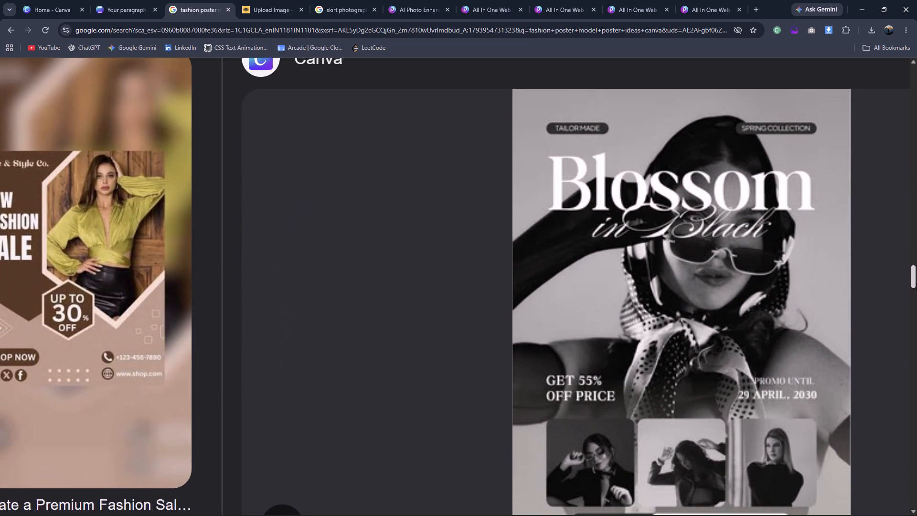
click(134, 0)
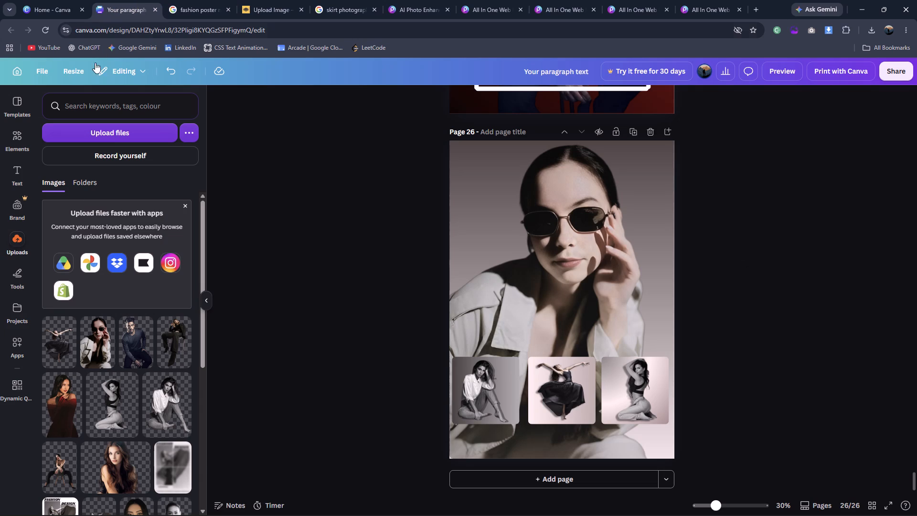
Add the text TAILOR MADE at font size 30.8 in the upper-left corner of the page 26 poster.
click(15, 181)
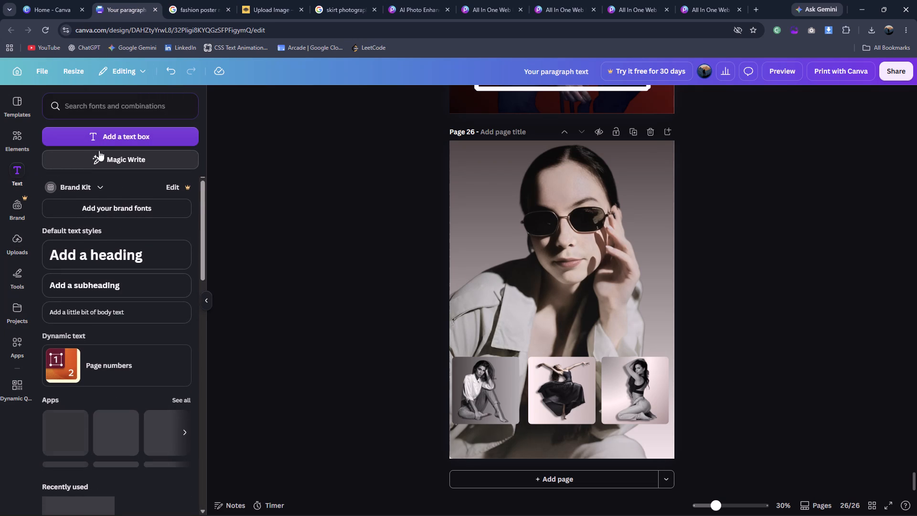
click(110, 142)
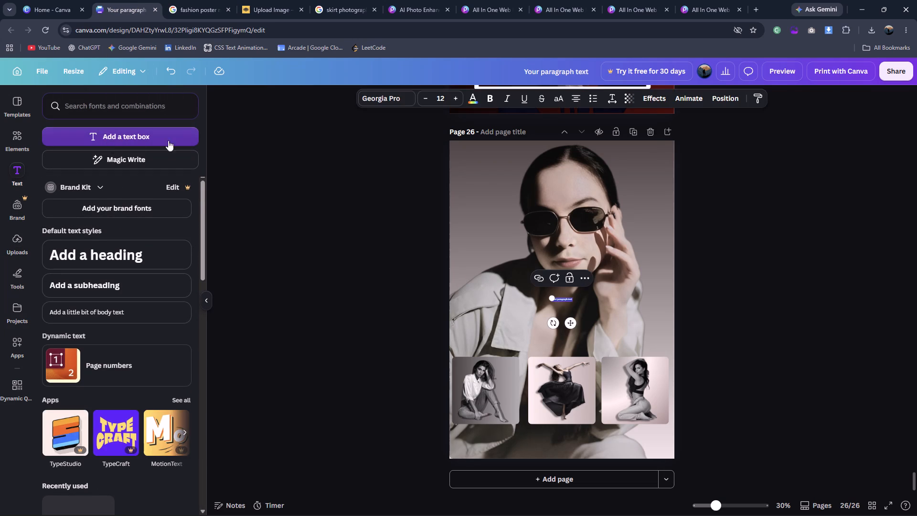
drag(548, 295, 518, 278)
drag(551, 322, 494, 178)
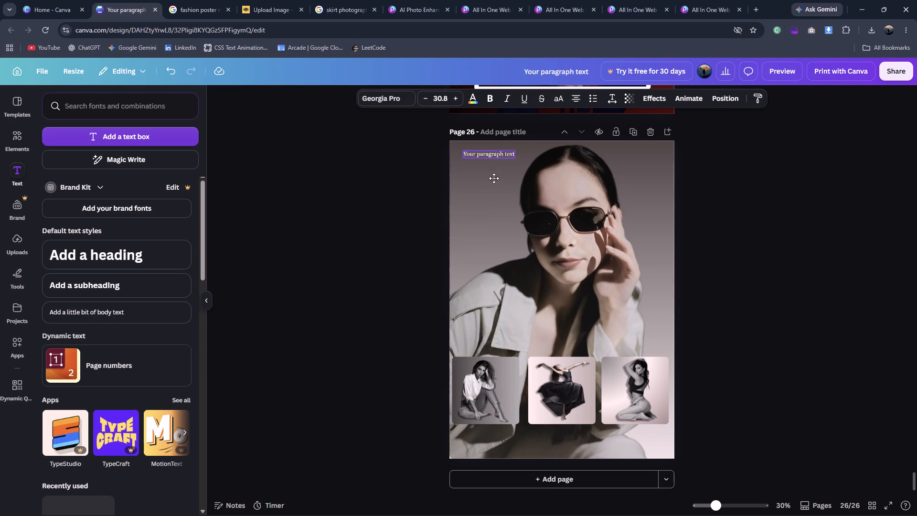
drag(494, 178, 492, 183)
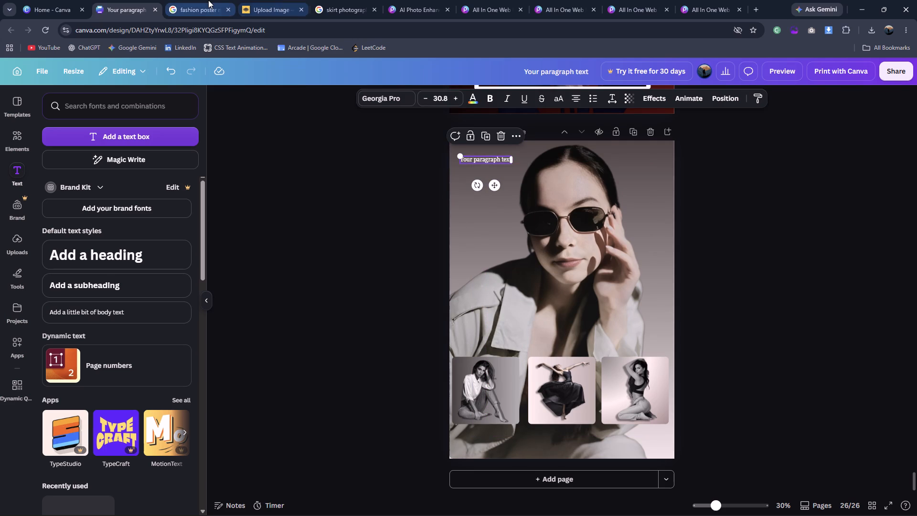
click(208, 0)
click(124, 1)
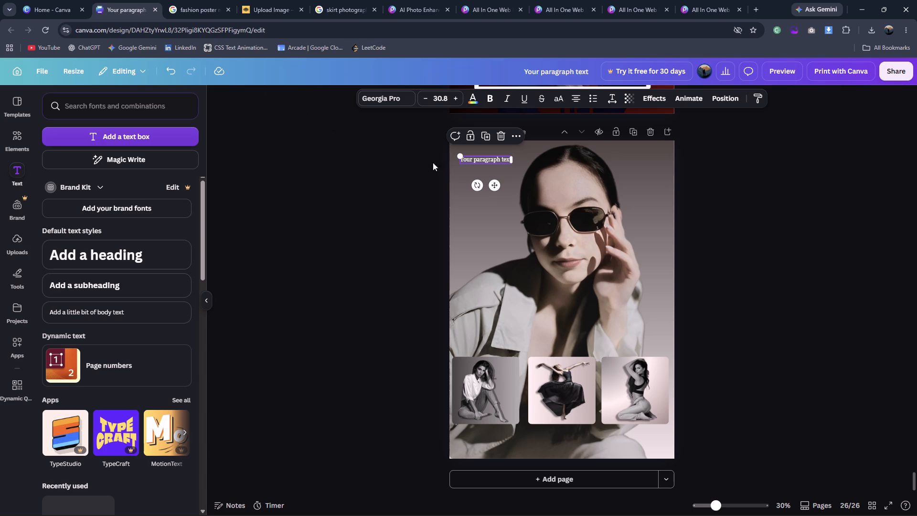
double_click(477, 161)
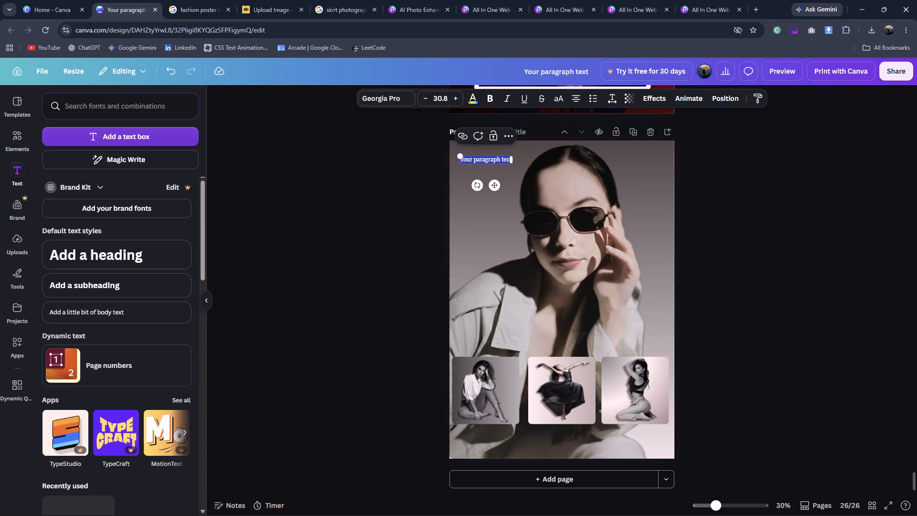
text(TAIK)
key(BackSpace)
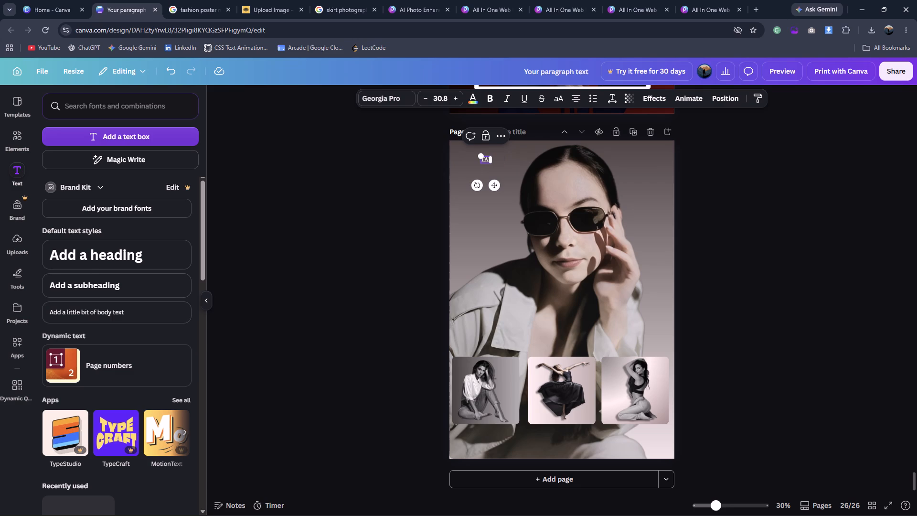
text(LOR MADE)
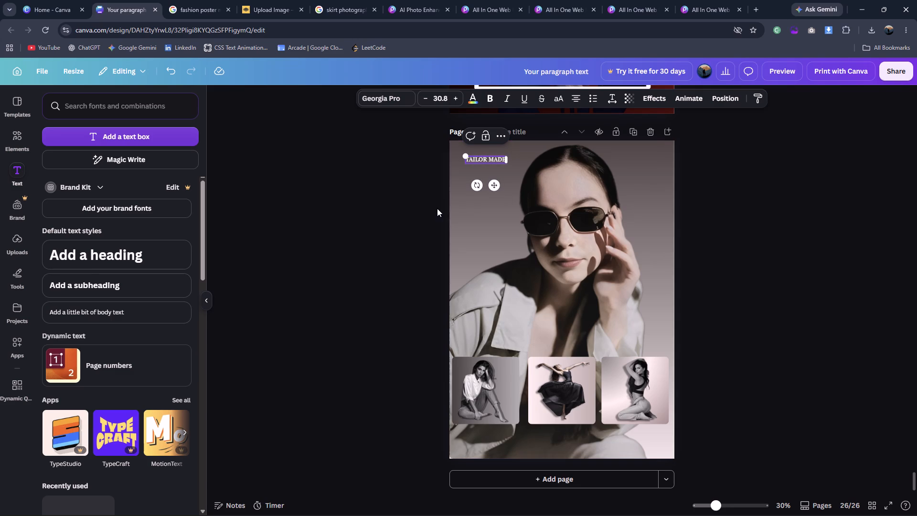
Apply the Background text effect to the TAILOR MADE label, comparing it with the "Blossom in Black" reference poster.
click(437, 208)
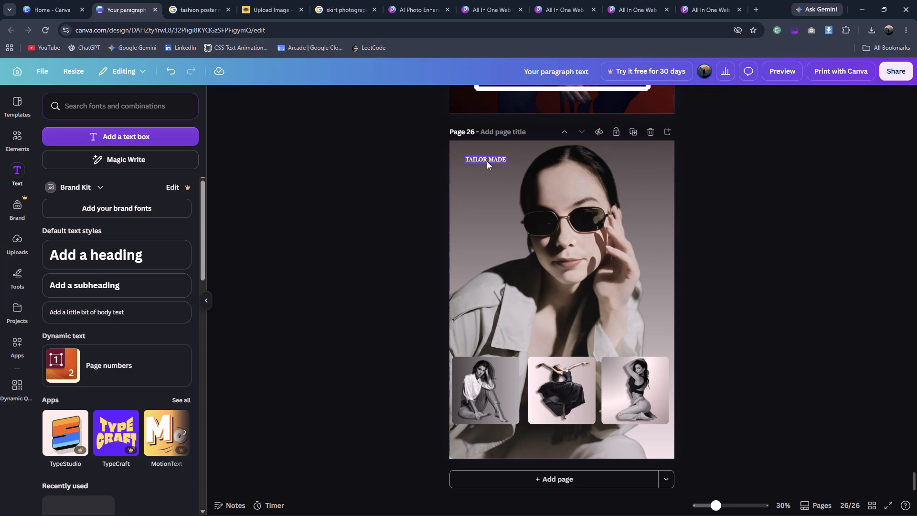
click(487, 161)
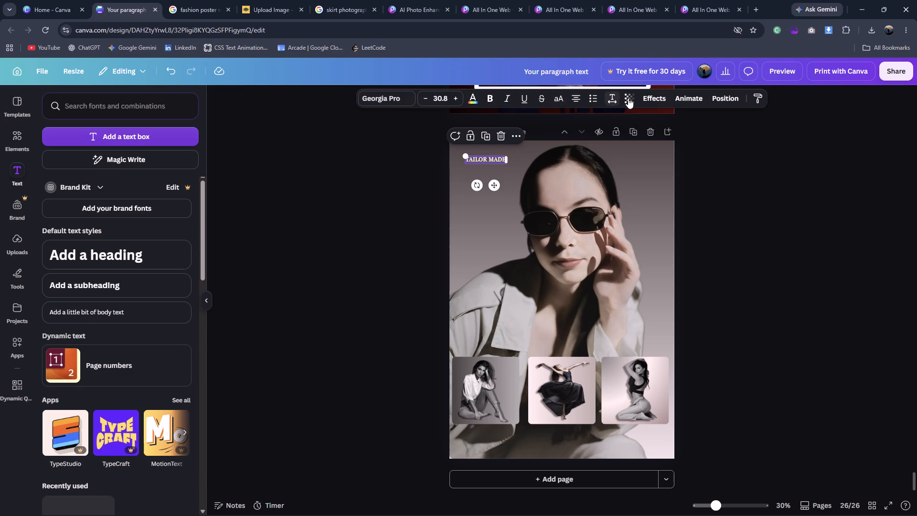
click(652, 95)
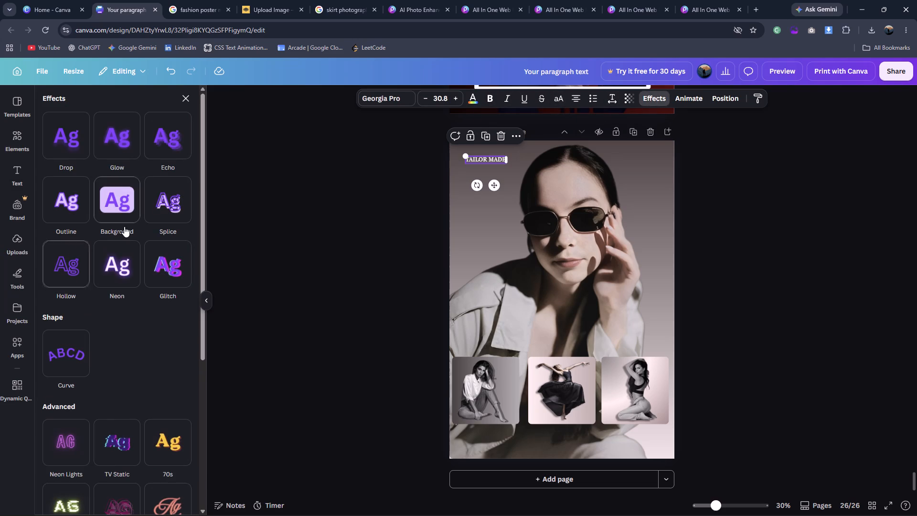
click(122, 220)
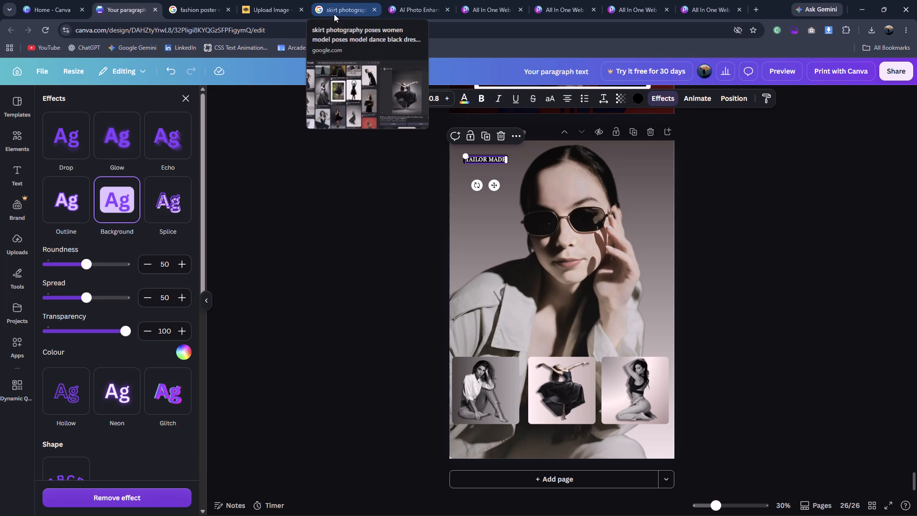
click(173, 0)
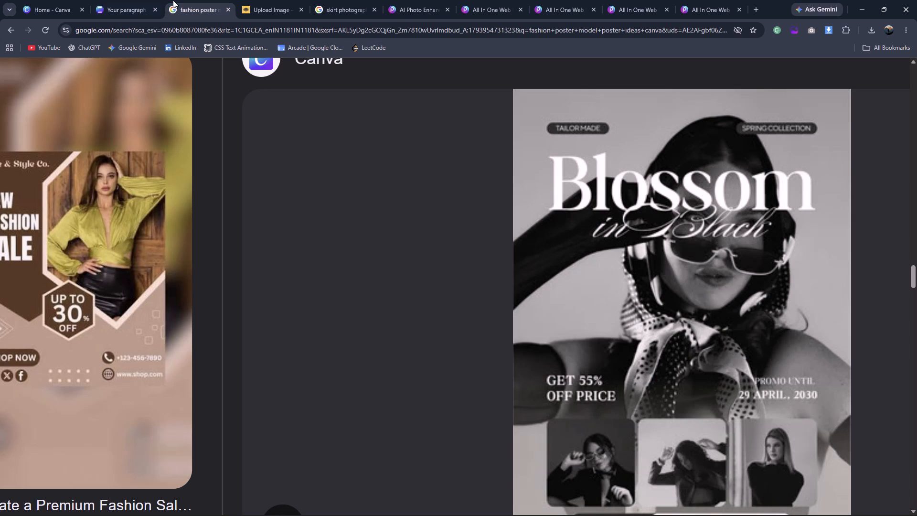
click(131, 7)
double_click(309, 129)
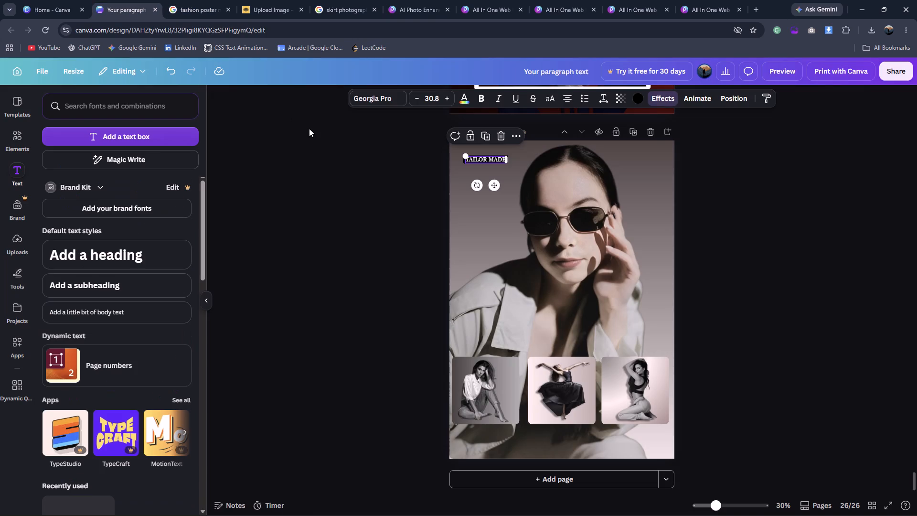
Set the TAILOR MADE label's background effect colour to Greybrown and compare it with the reference poster.
click(475, 156)
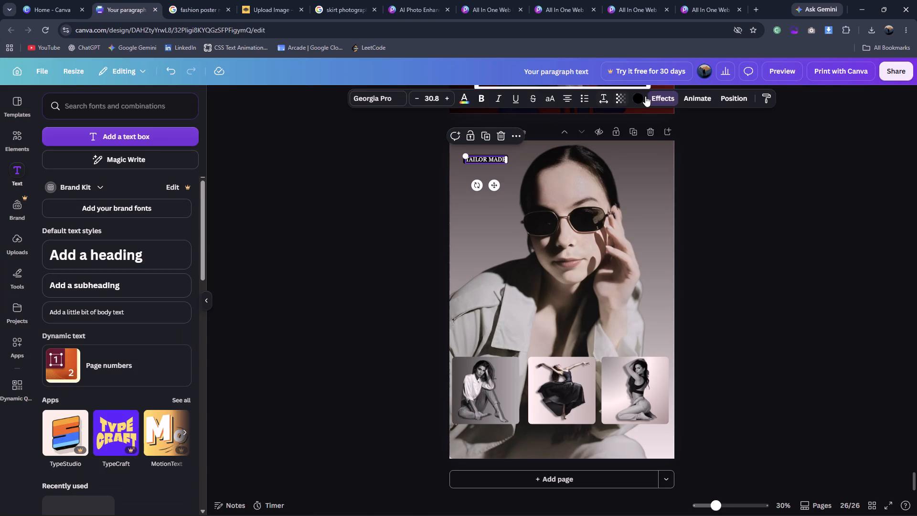
click(637, 96)
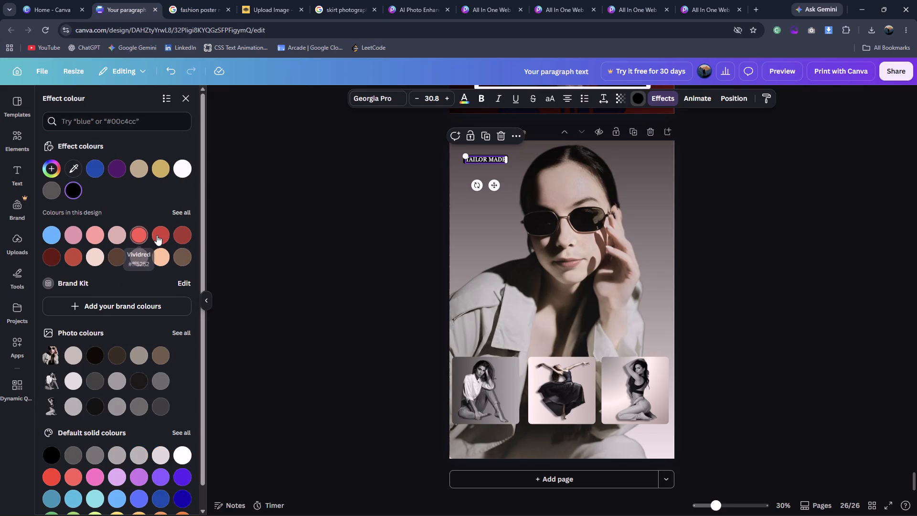
click(183, 256)
double_click(337, 223)
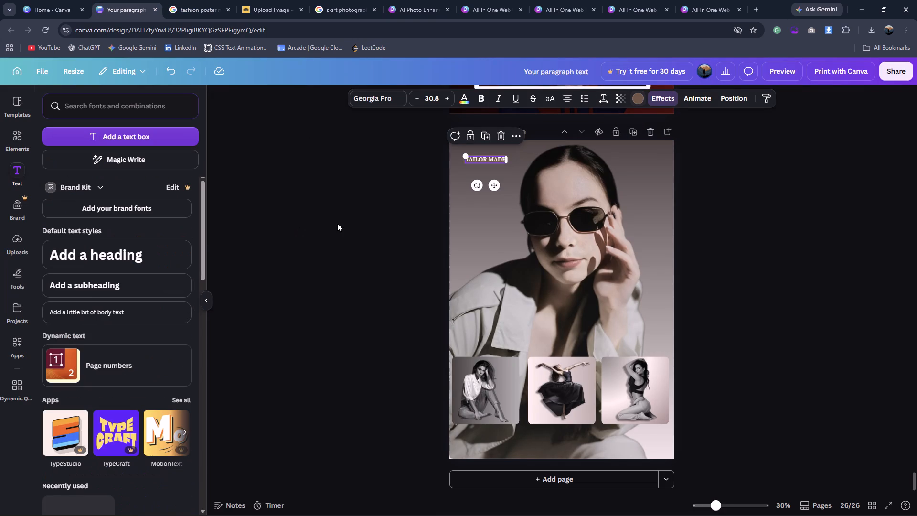
click(197, 11)
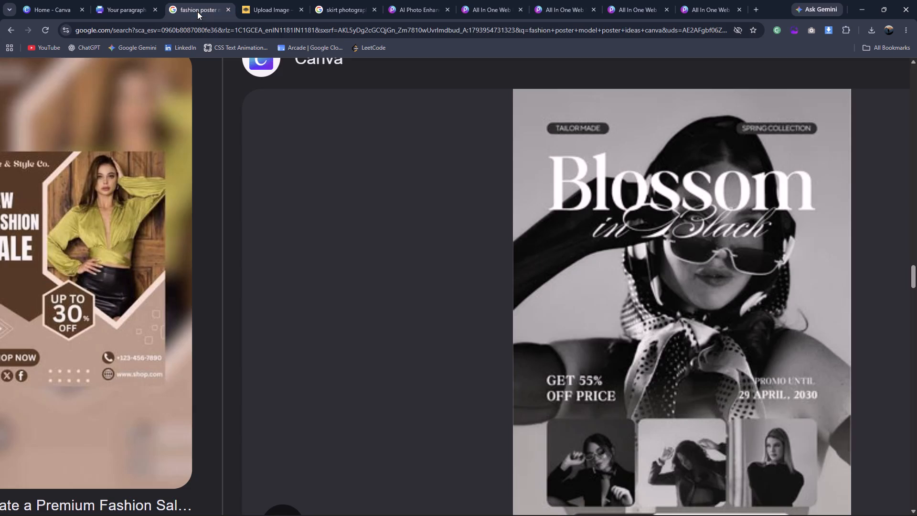
click(142, 9)
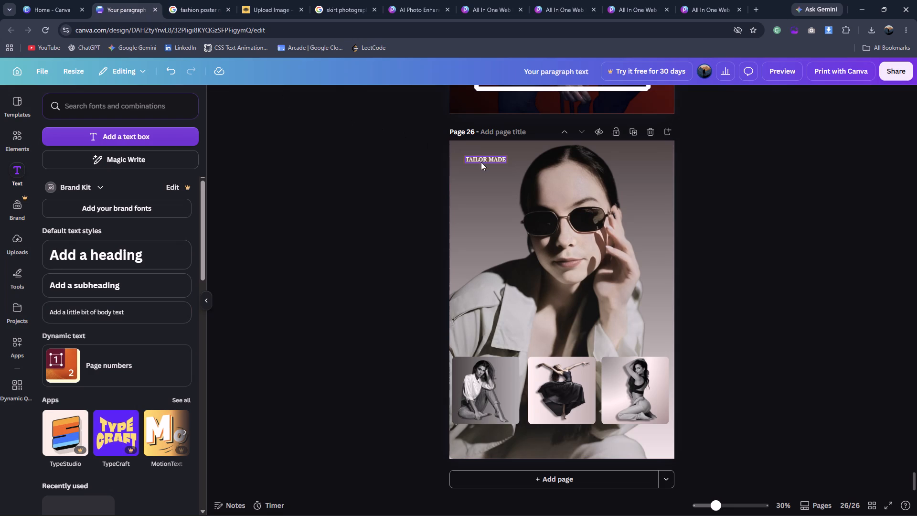
Move the TAILOR MADE label slightly inward and down from the poster's upper-left corner, and compare its placement with the reference poster.
drag(486, 159, 490, 163)
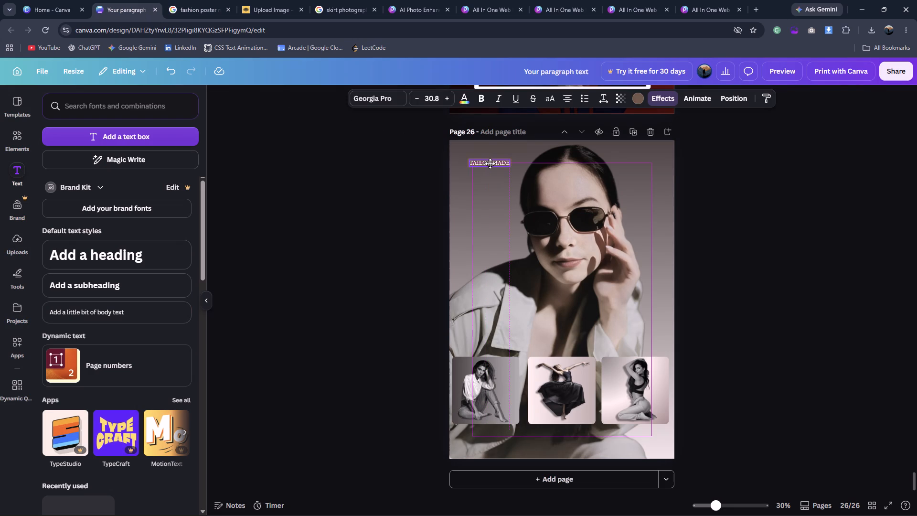
drag(490, 163, 490, 165)
drag(490, 165, 490, 164)
click(379, 162)
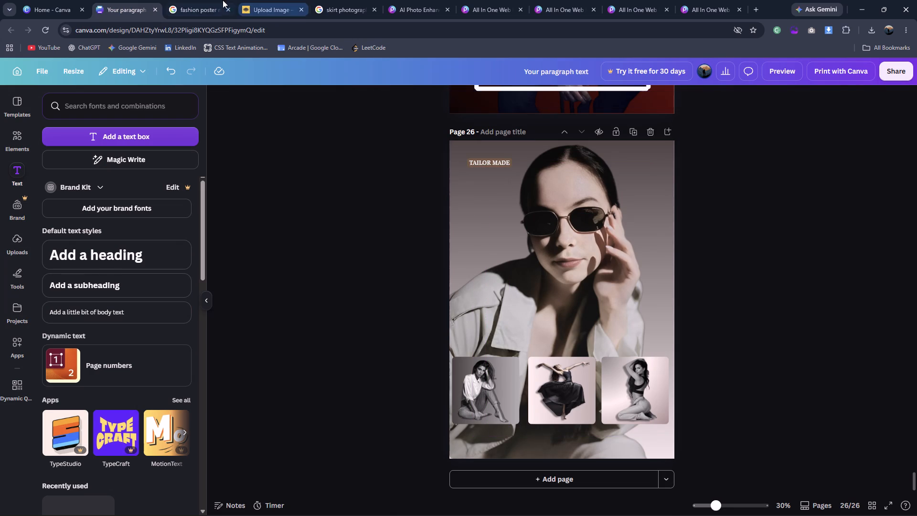
click(189, 6)
click(113, 10)
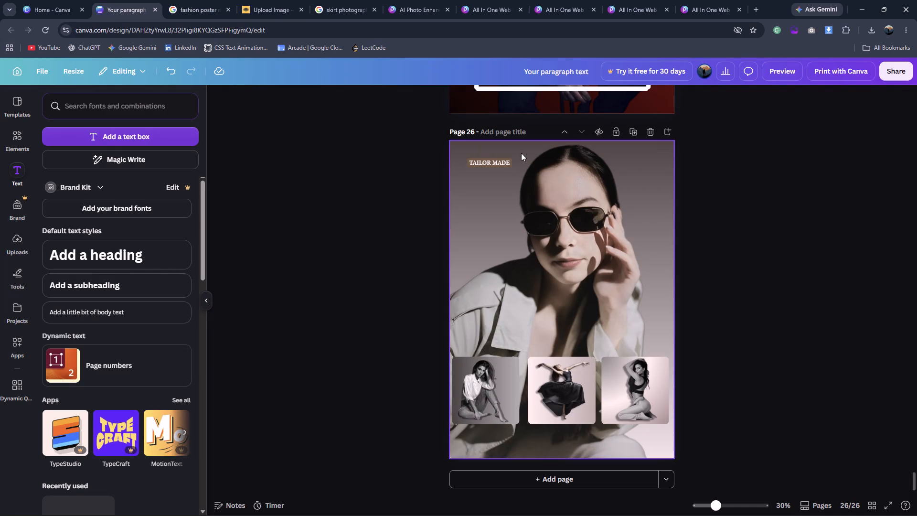
Duplicate the TAILOR MADE label and place the copy level with the original in the poster's upper-right corner.
click(506, 161)
key(ctrl+d)
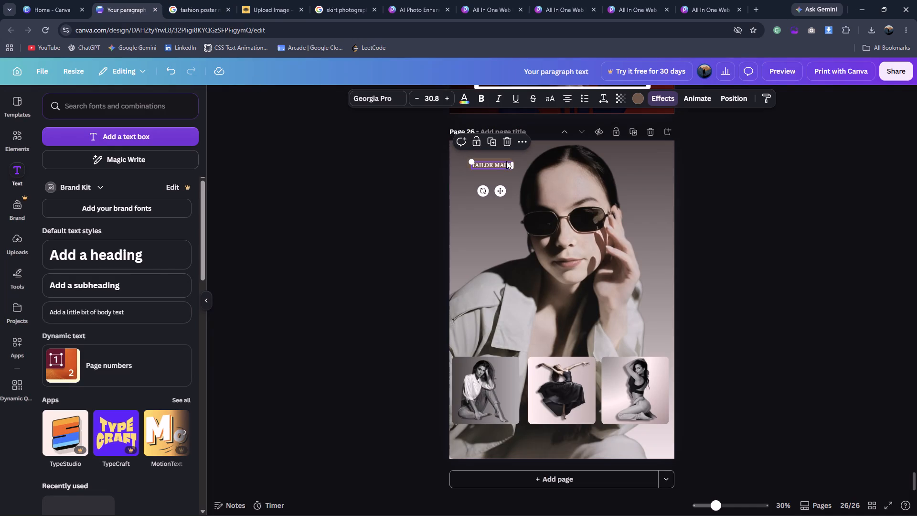
drag(500, 193, 529, 189)
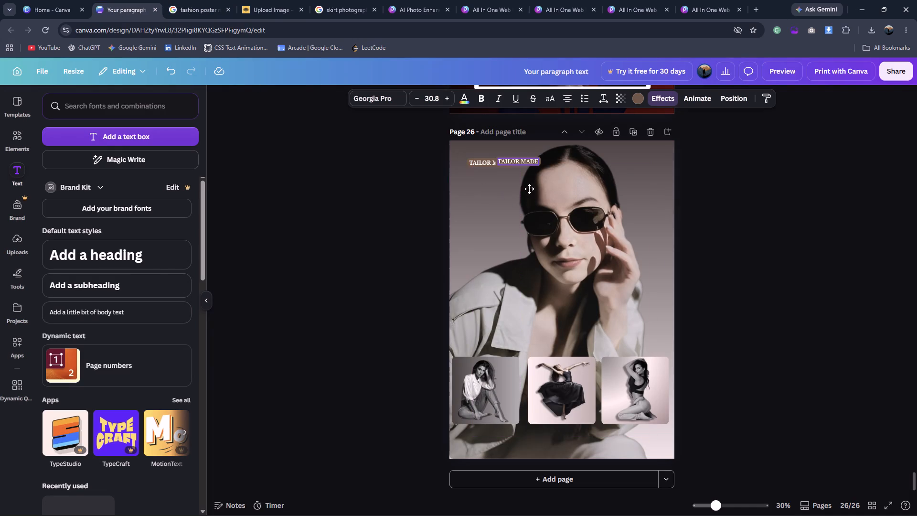
drag(529, 189, 576, 191)
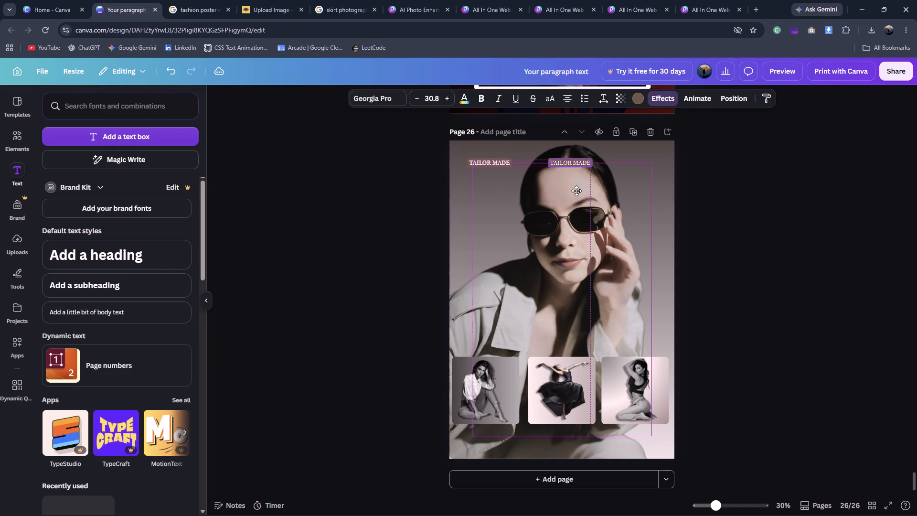
drag(576, 191, 639, 191)
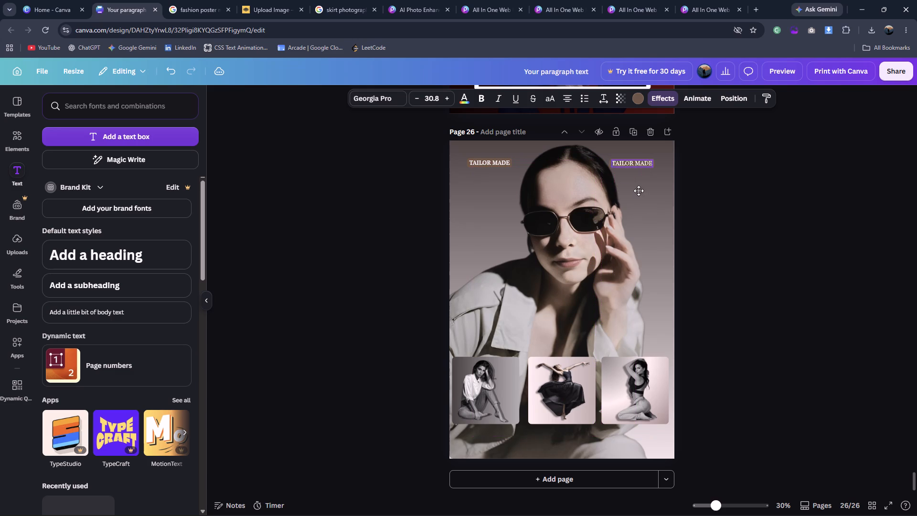
drag(639, 191, 634, 191)
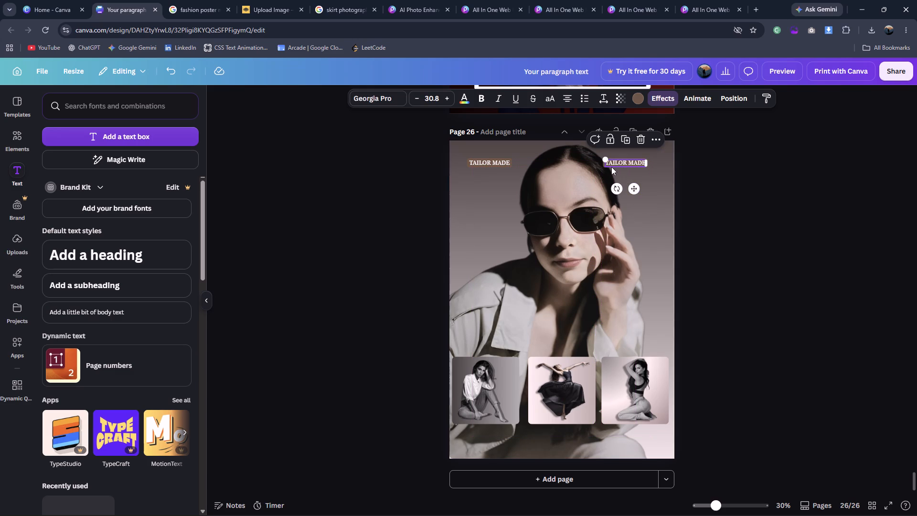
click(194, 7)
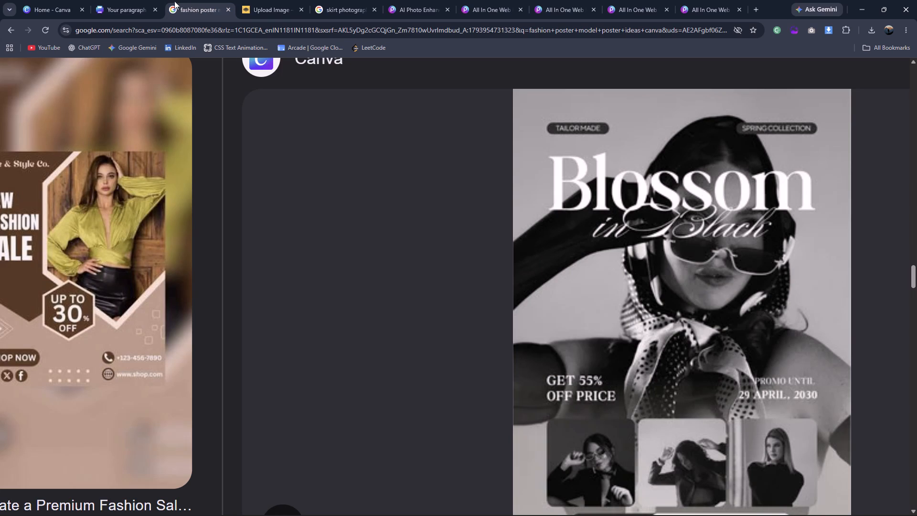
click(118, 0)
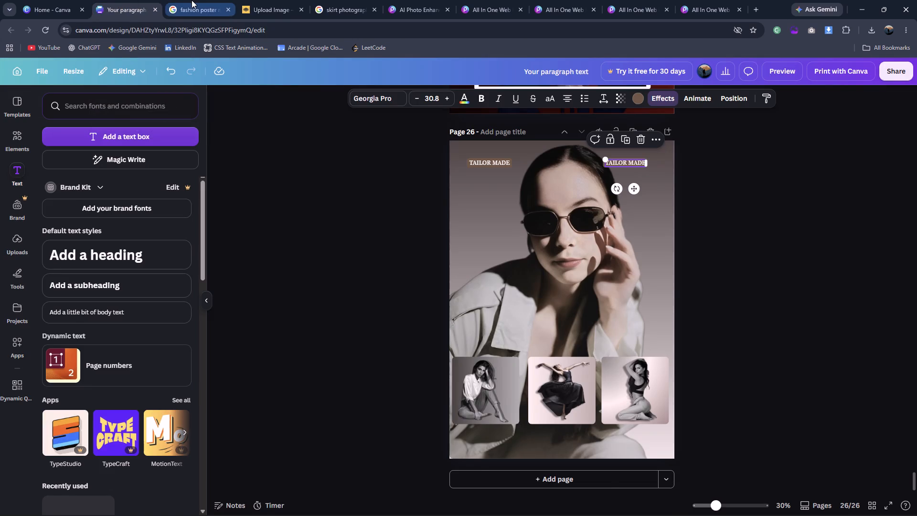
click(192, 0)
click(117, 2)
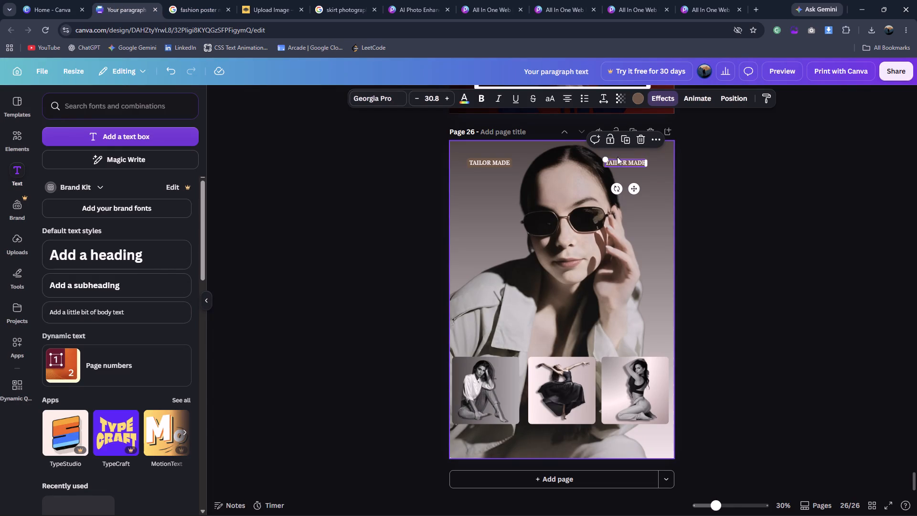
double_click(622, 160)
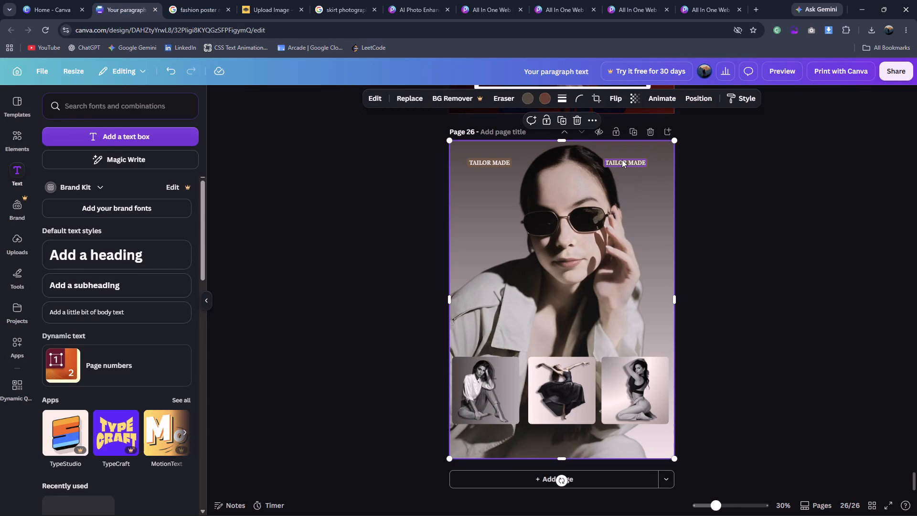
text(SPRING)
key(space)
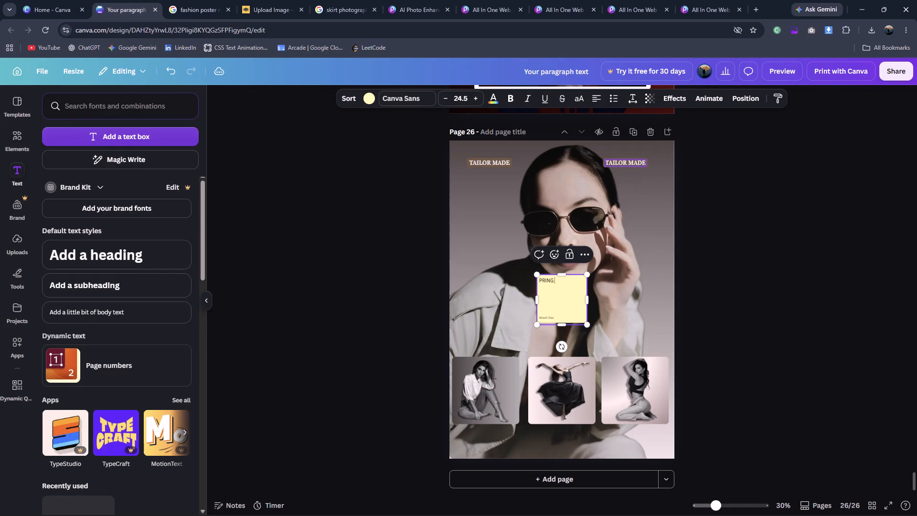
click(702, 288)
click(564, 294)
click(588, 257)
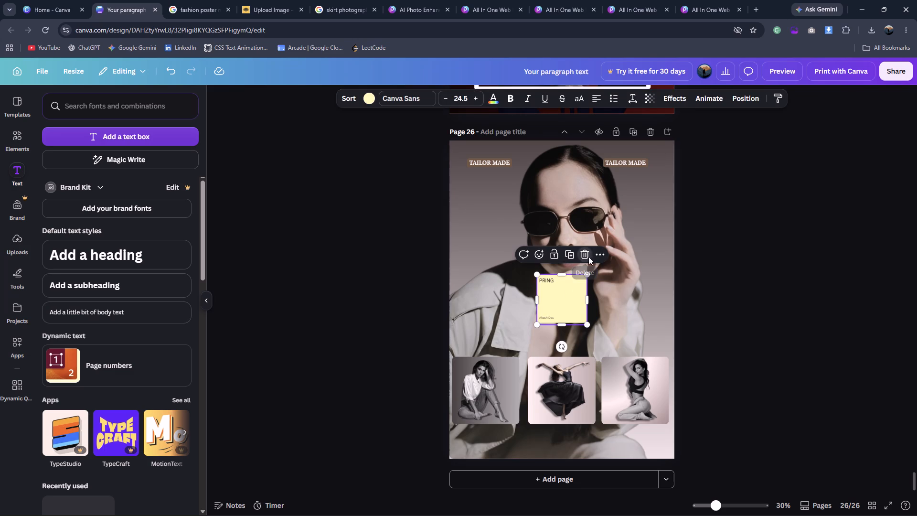
Replace the text of the duplicated label in the poster's upper-right corner with SPRING COLLECTION and check it against the reference poster.
double_click(627, 163)
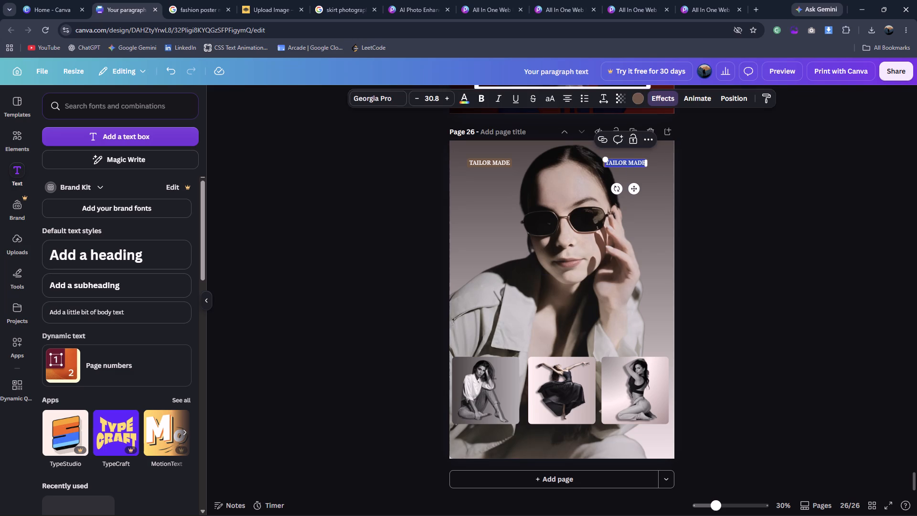
text(SPRING COLLECTION)
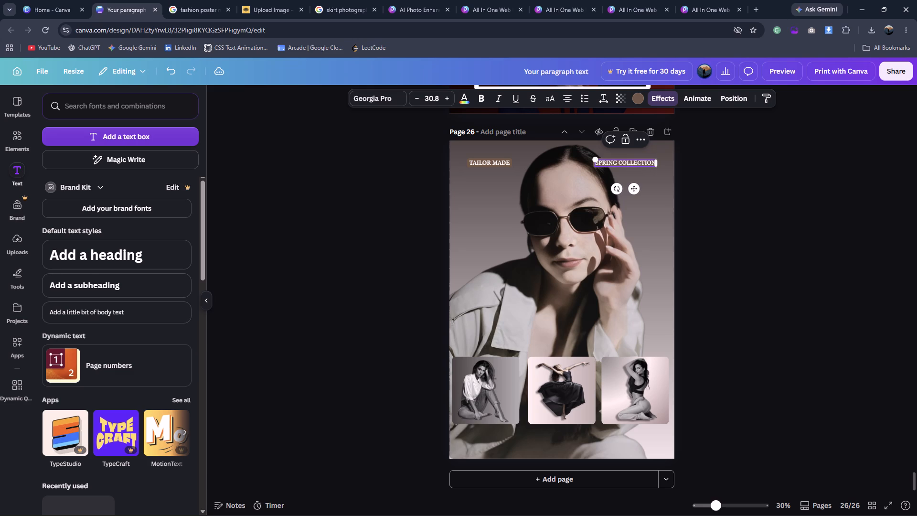
click(762, 186)
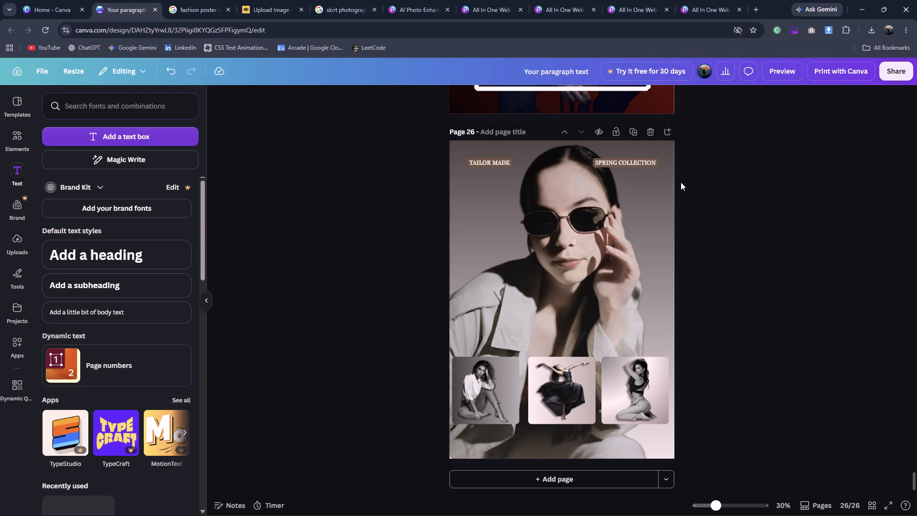
click(188, 15)
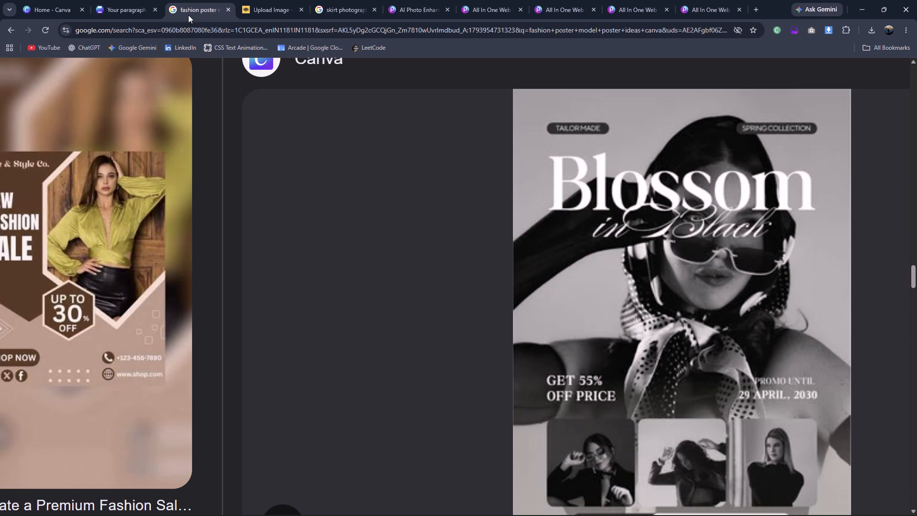
click(127, 9)
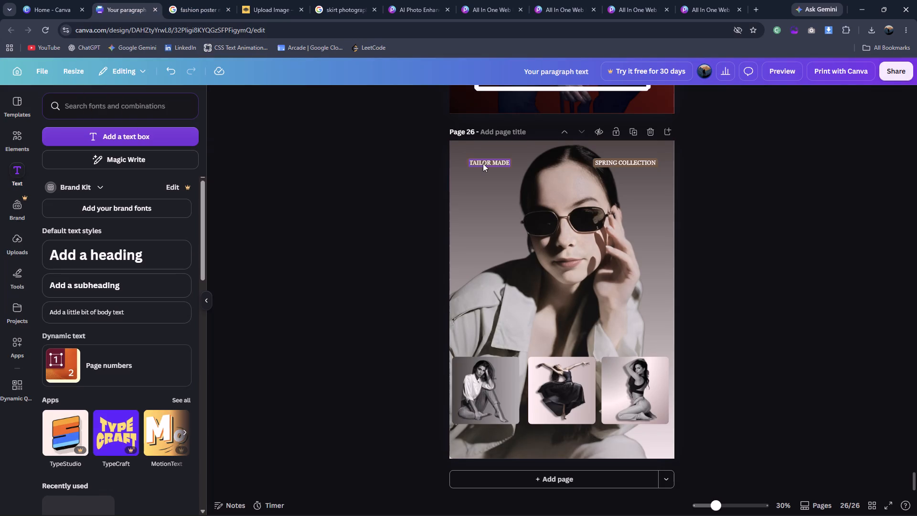
Change the TAILOR MADE label's background effect colour to Plum and compare it with the reference poster.
click(483, 163)
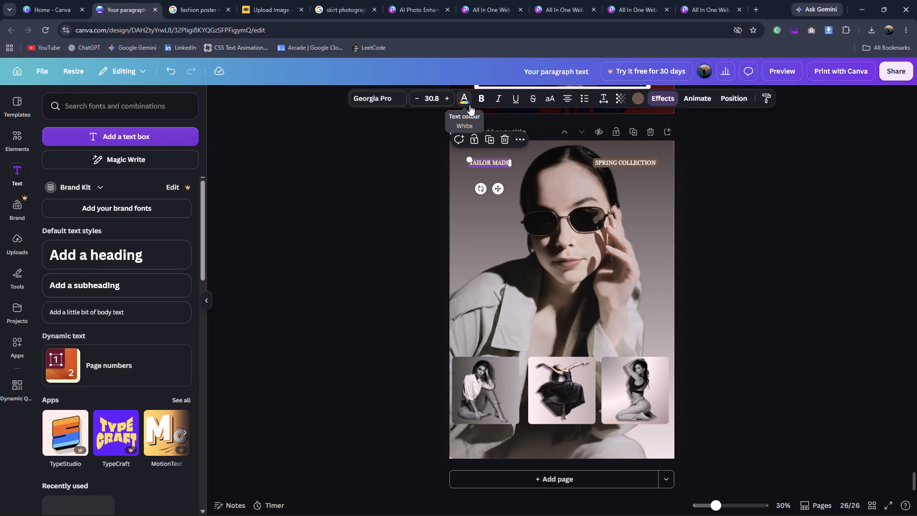
click(641, 98)
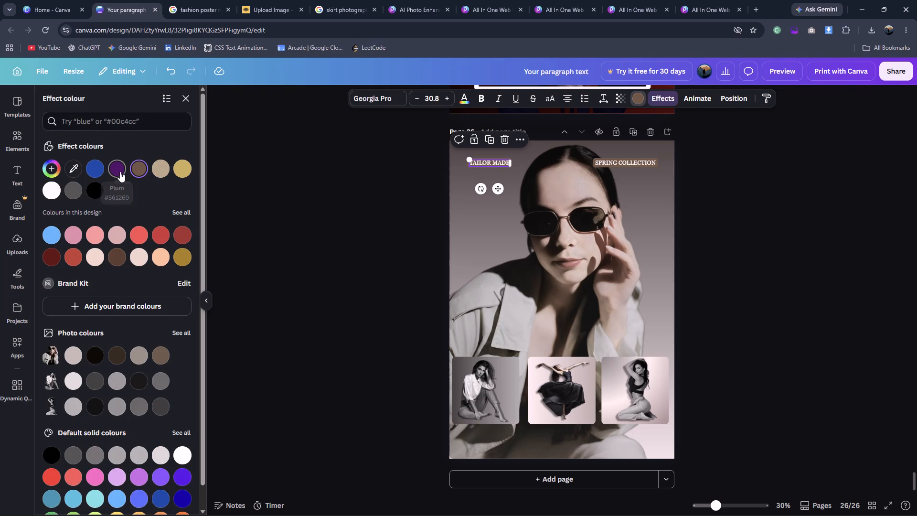
click(120, 172)
double_click(314, 229)
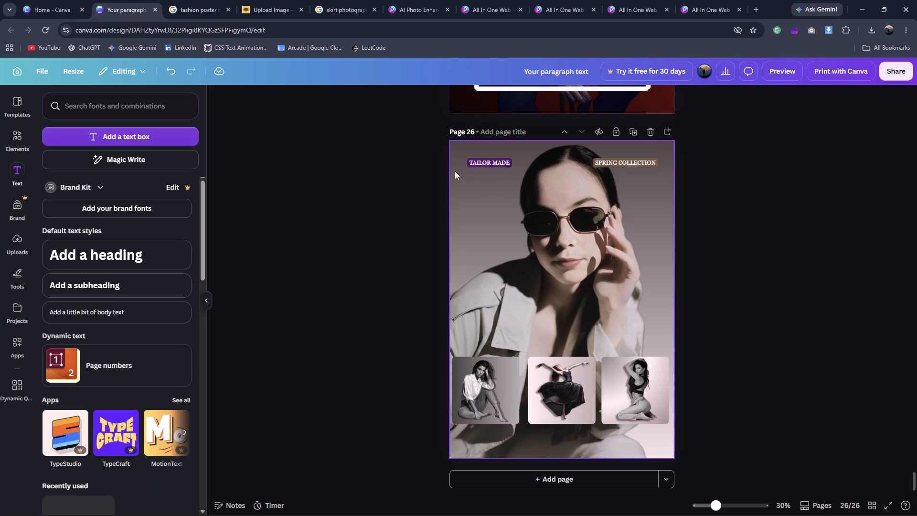
click(199, 12)
click(142, 8)
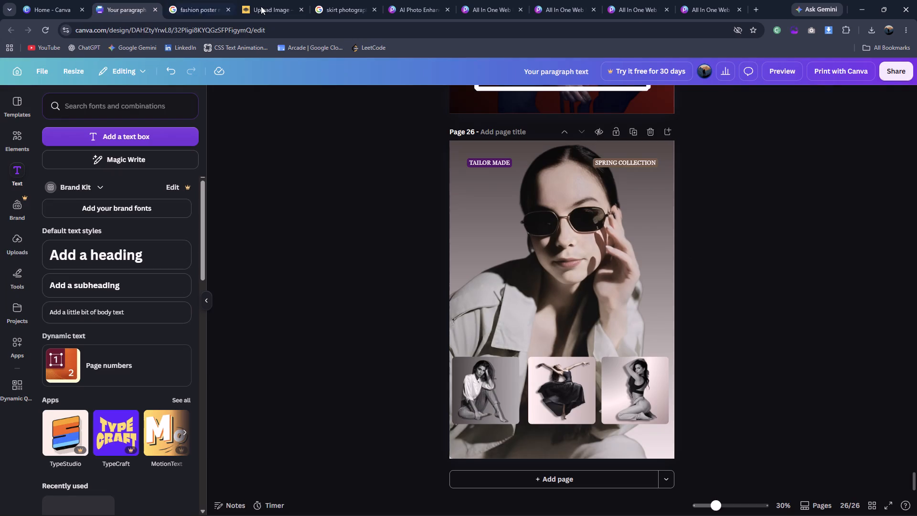
Change the TAILOR MADE label's background effect colour to the dark brown from the main woman's photo colours.
click(501, 160)
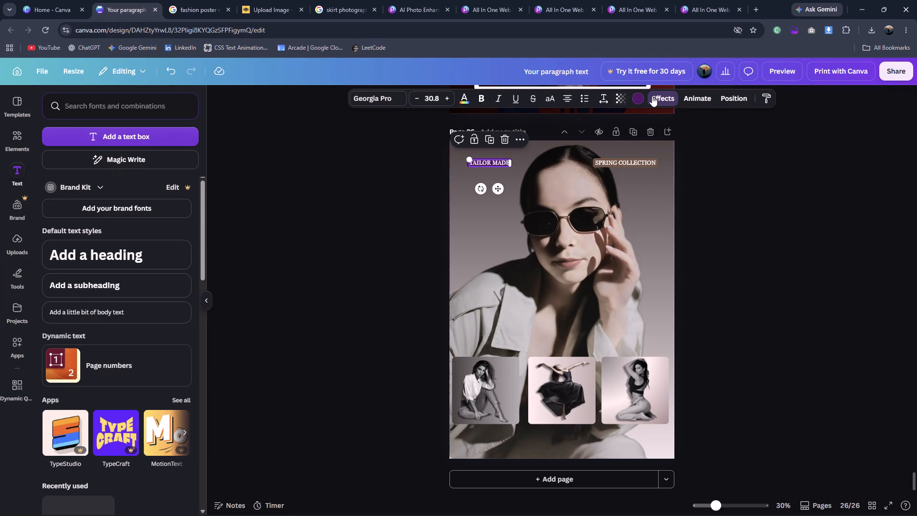
click(637, 96)
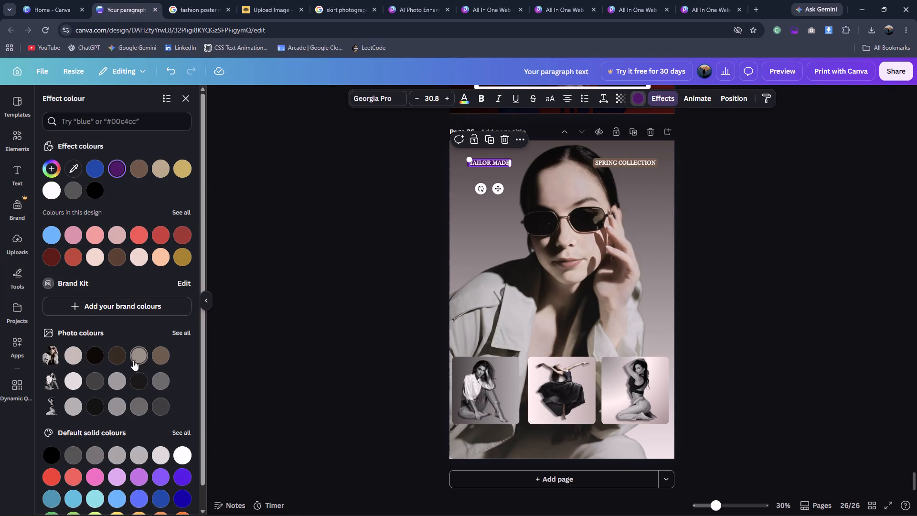
click(115, 358)
double_click(267, 291)
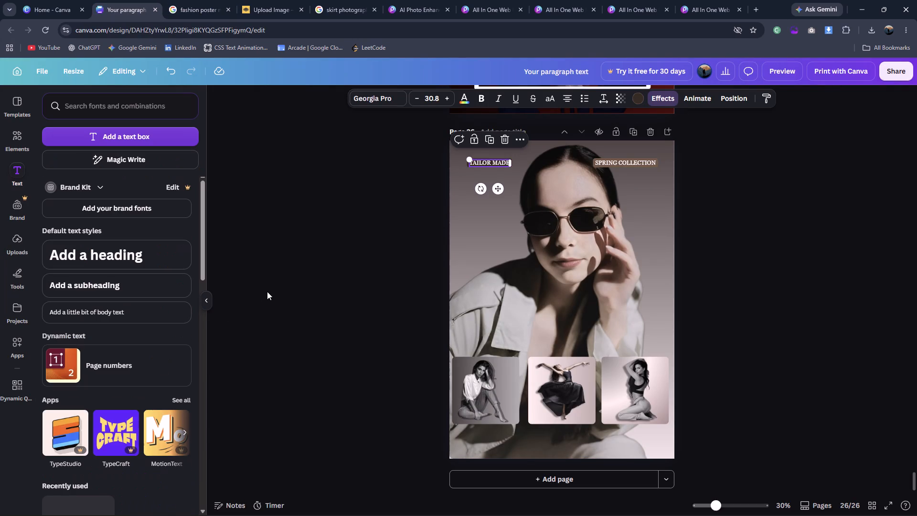
Copy the TAILOR MADE label's style onto the SPRING COLLECTION label and compare the result with the reference poster.
click(475, 166)
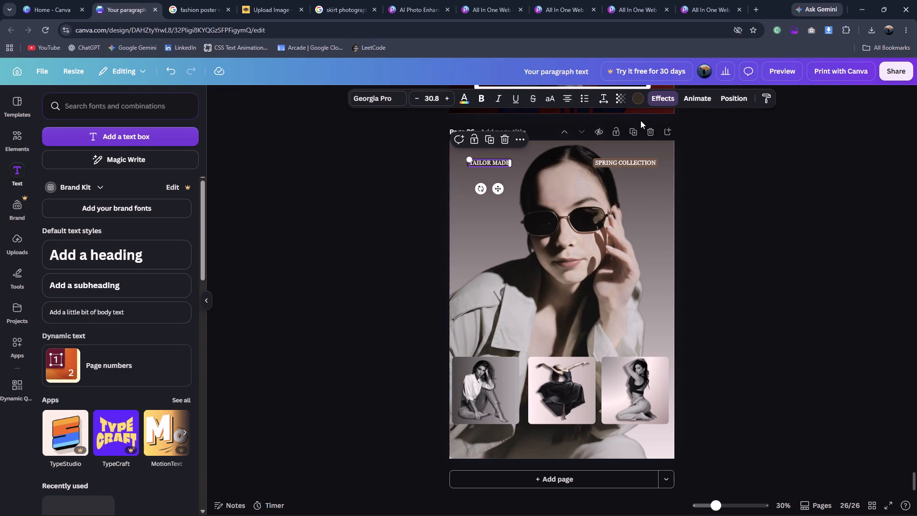
click(761, 99)
click(619, 162)
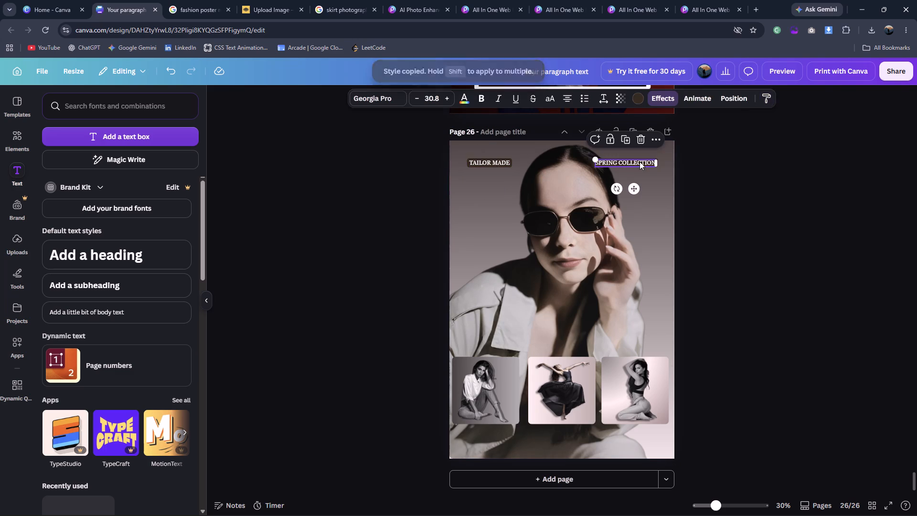
click(751, 161)
click(188, 0)
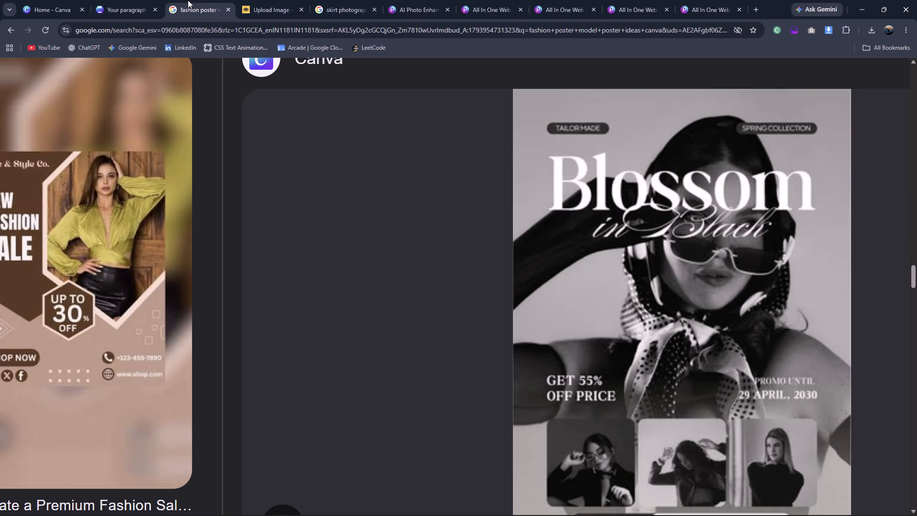
click(337, 133)
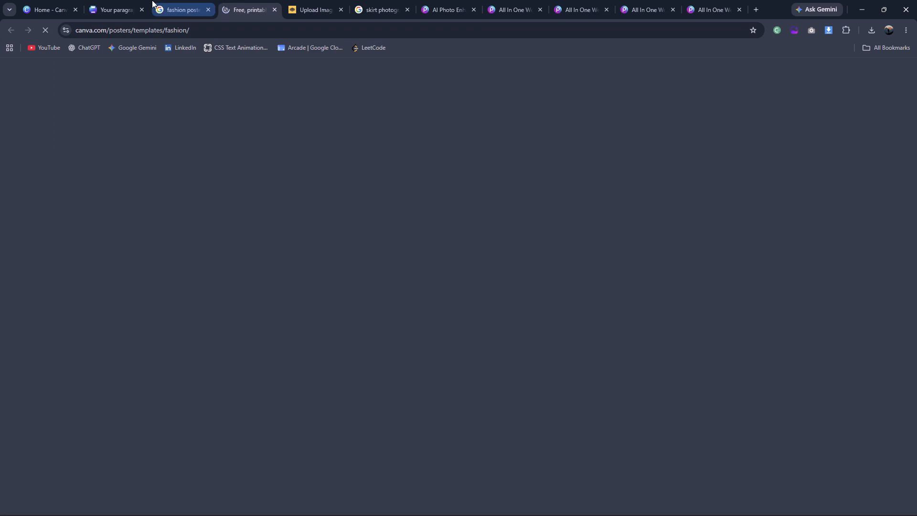
click(275, 10)
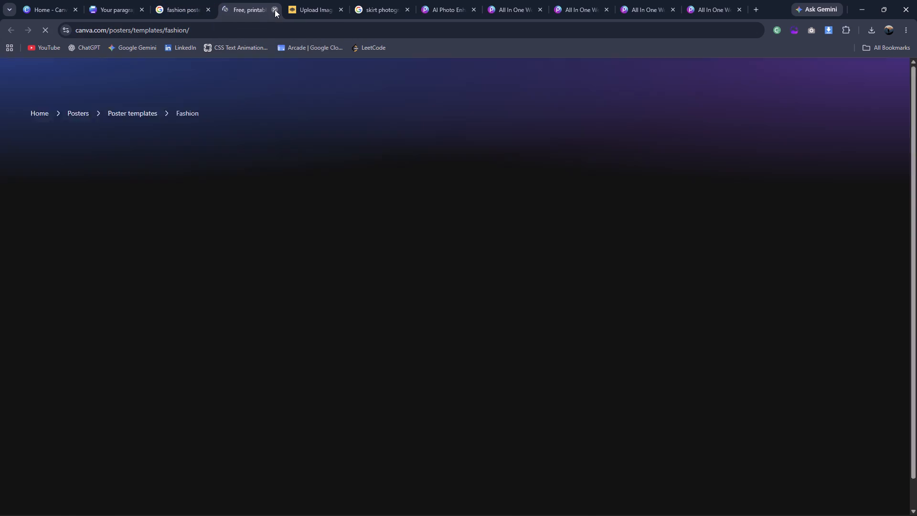
click(110, 6)
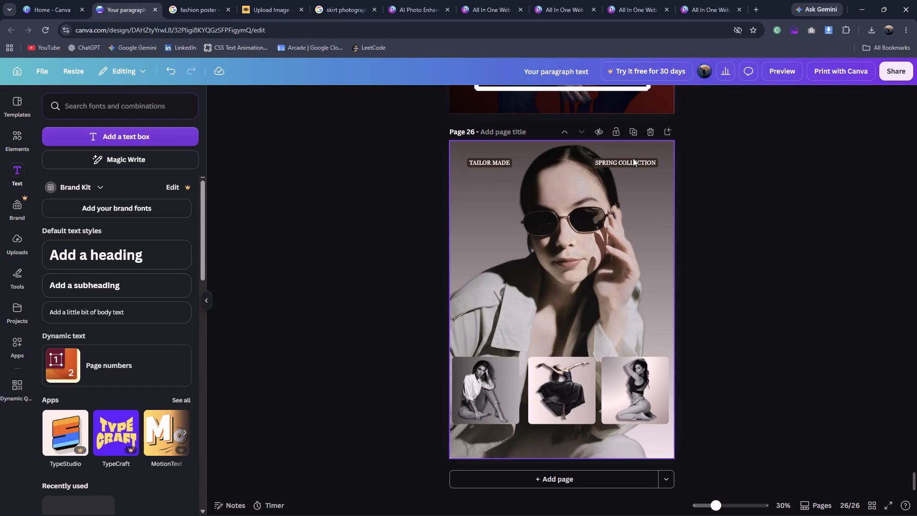
Fine-tune the SPRING COLLECTION label's position in the poster's upper-right corner, keeping it level with the TAILOR MADE label.
click(633, 159)
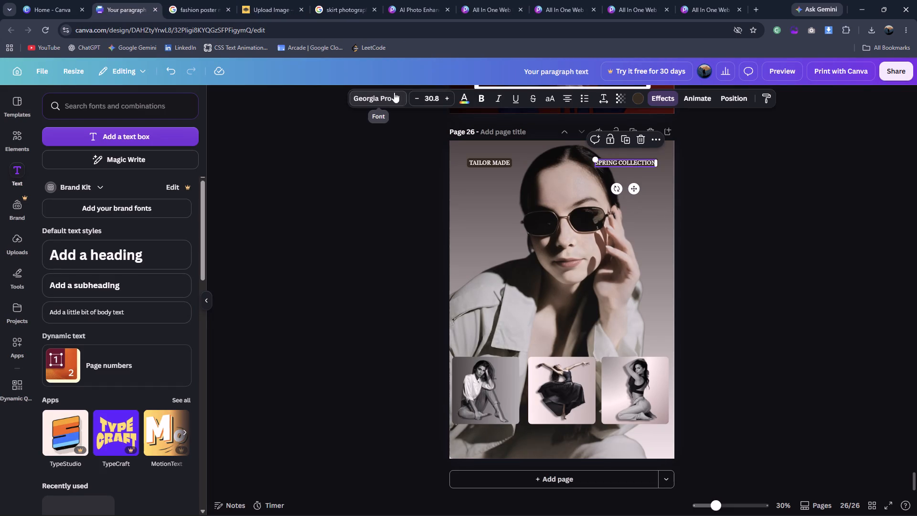
click(629, 187)
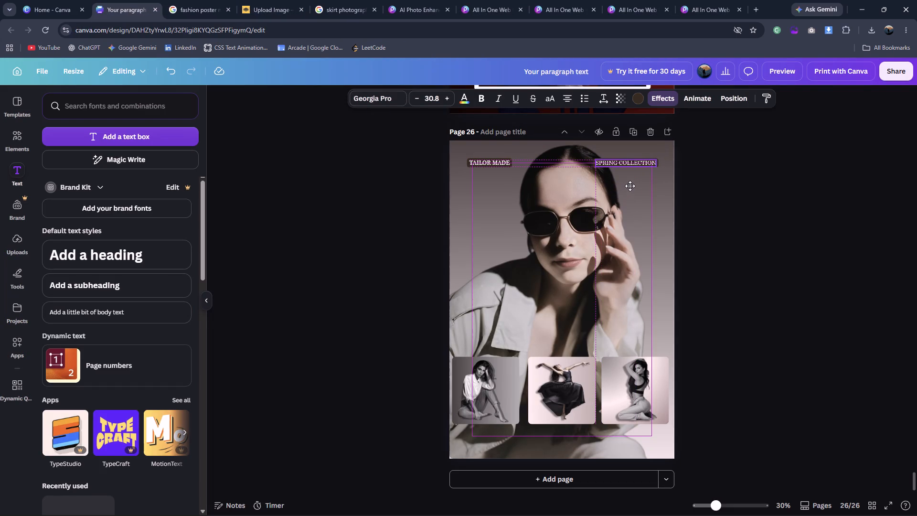
click(736, 164)
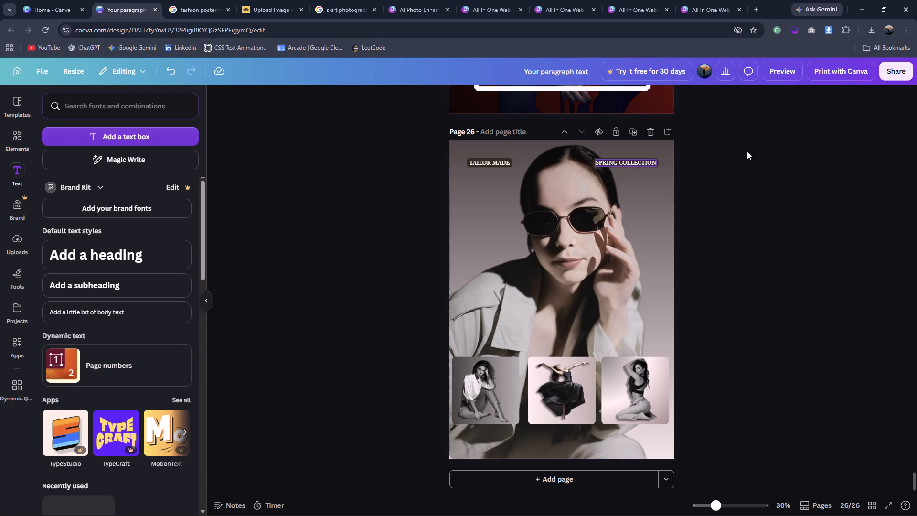
click(778, 150)
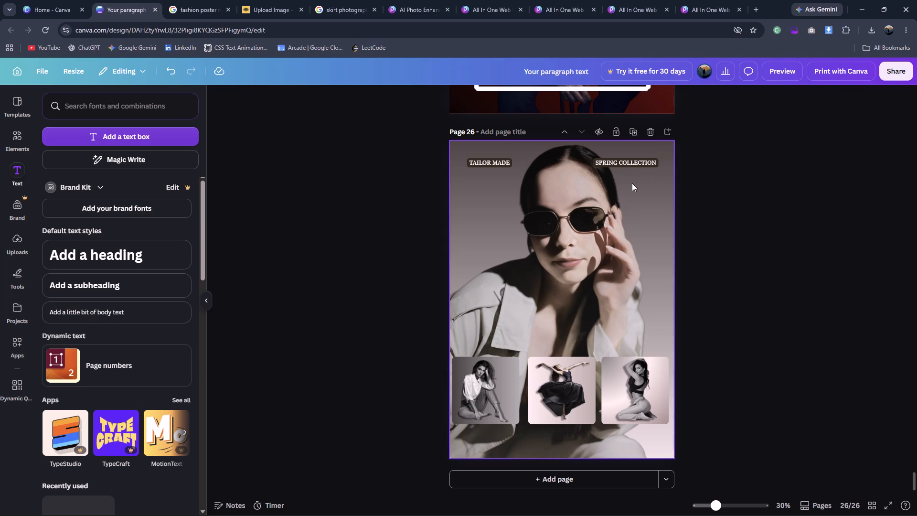
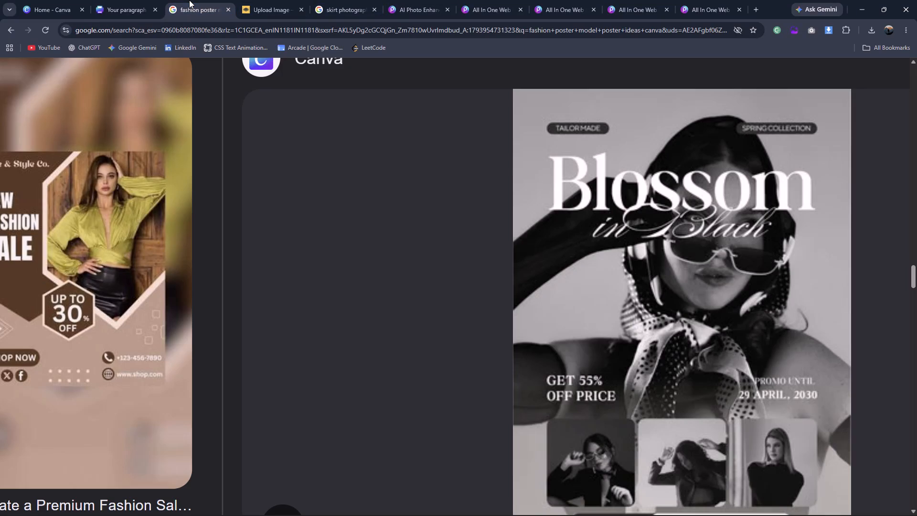
Add a text box reading "Blossom" to the poster at size 60, placed across the woman's forehead.
click(120, 4)
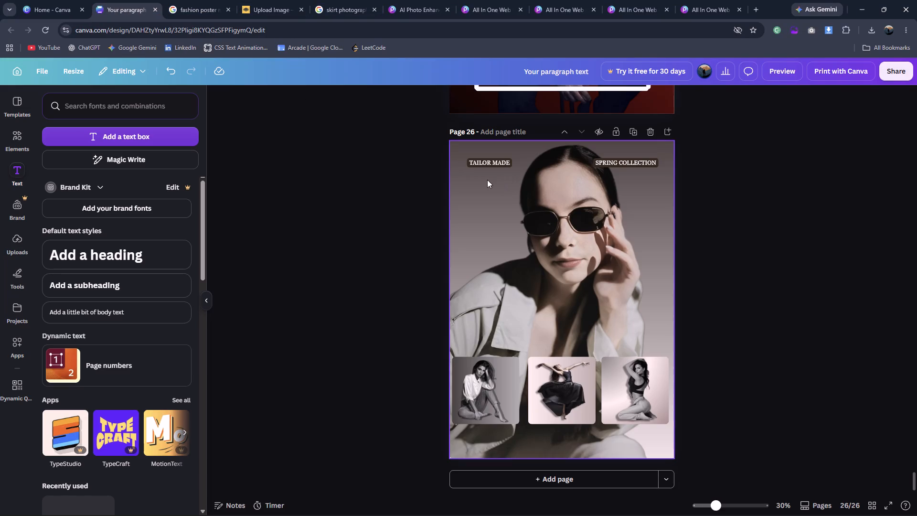
click(162, 136)
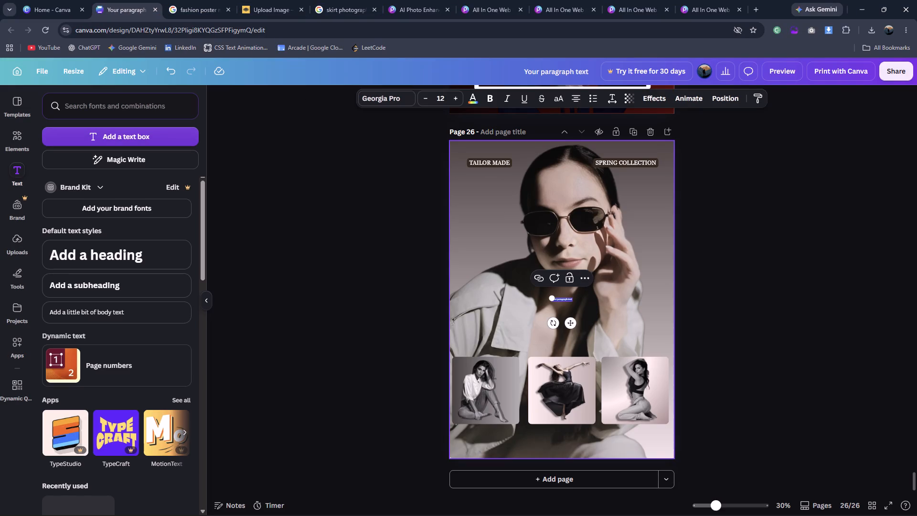
drag(547, 298, 472, 251)
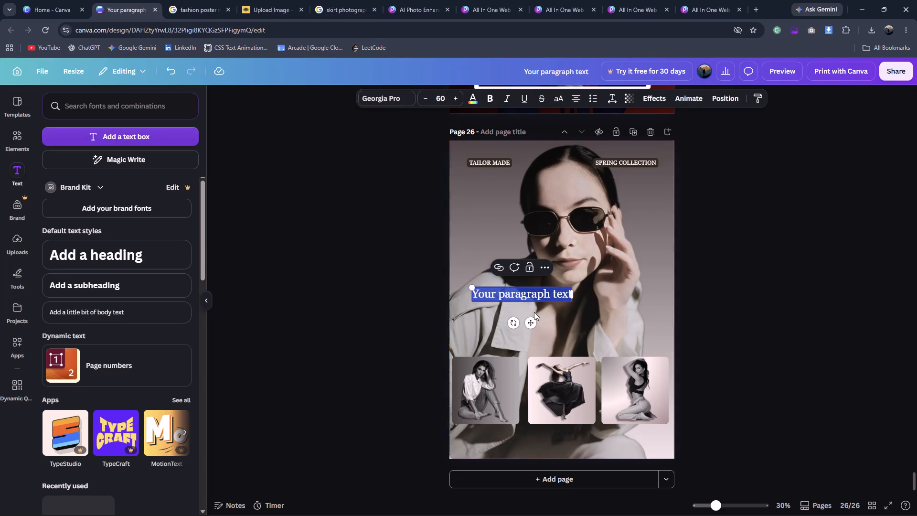
drag(530, 323, 561, 231)
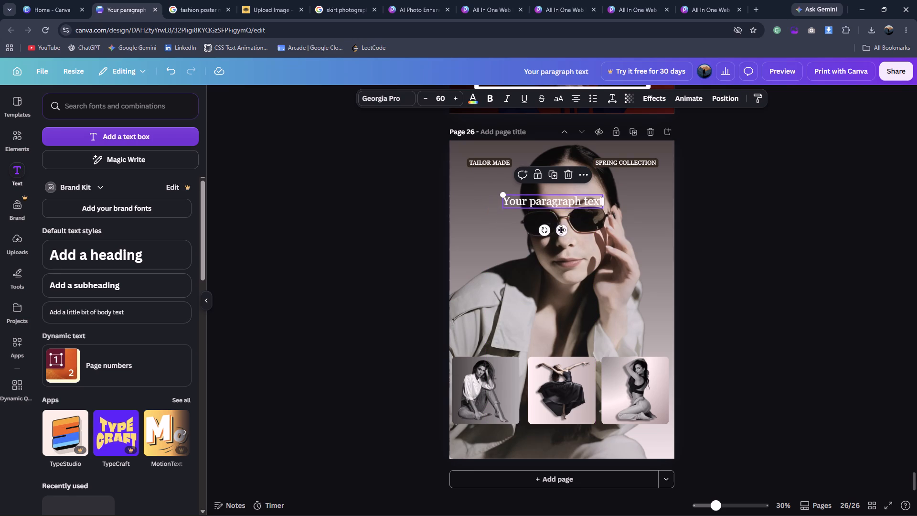
double_click(556, 199)
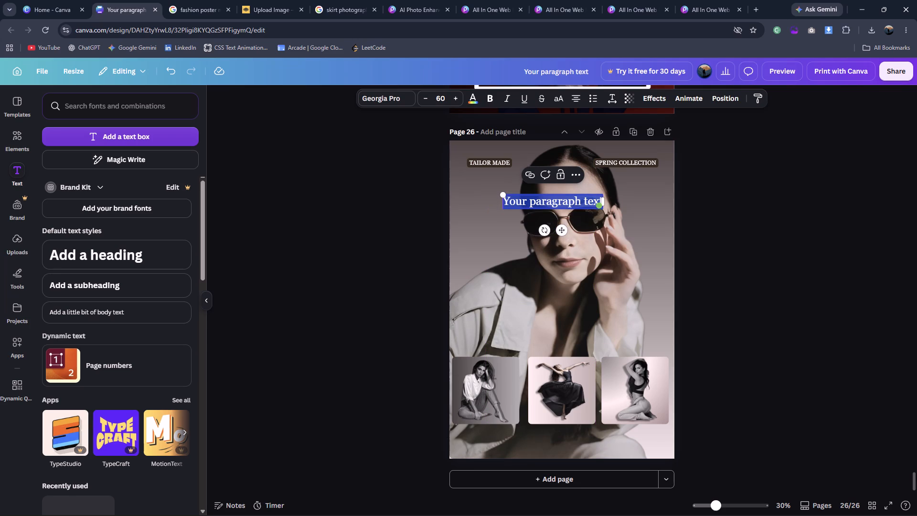
text(Blossom)
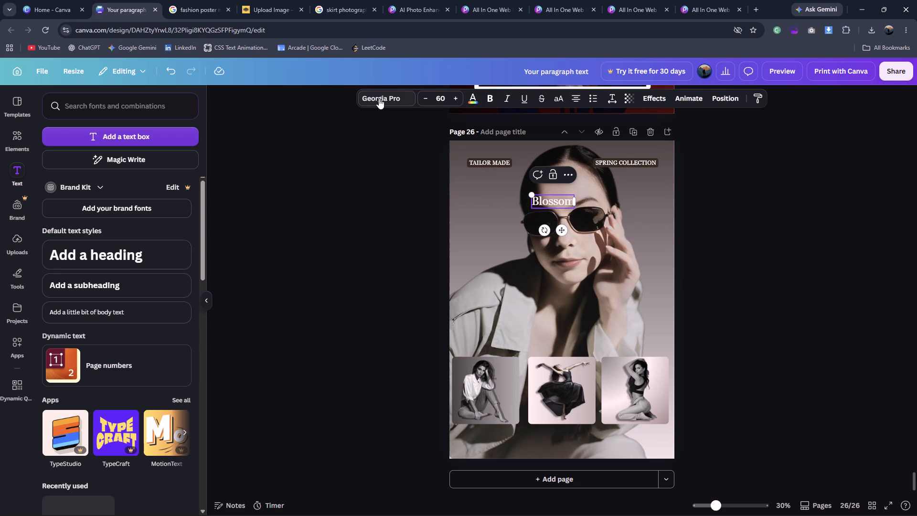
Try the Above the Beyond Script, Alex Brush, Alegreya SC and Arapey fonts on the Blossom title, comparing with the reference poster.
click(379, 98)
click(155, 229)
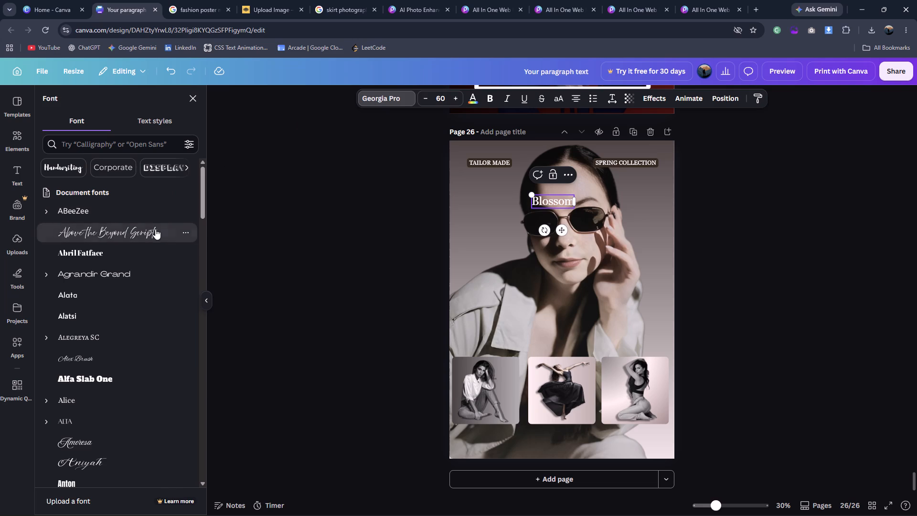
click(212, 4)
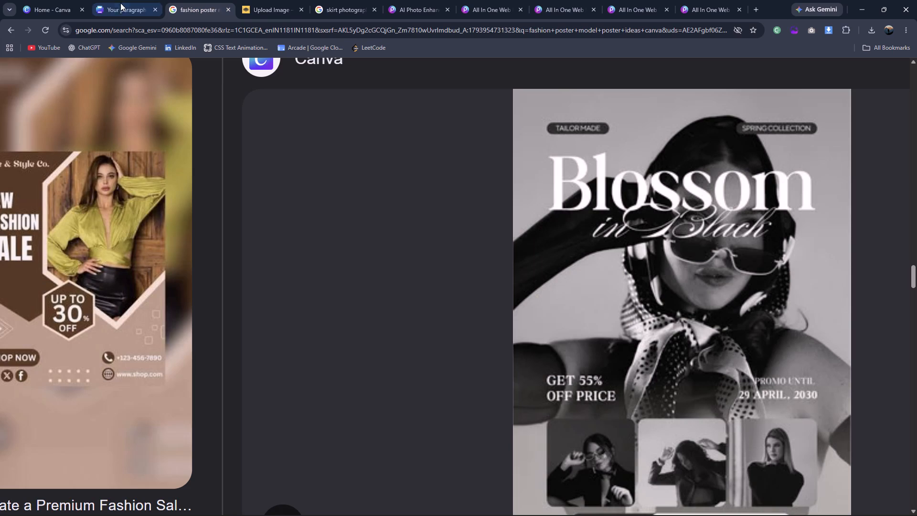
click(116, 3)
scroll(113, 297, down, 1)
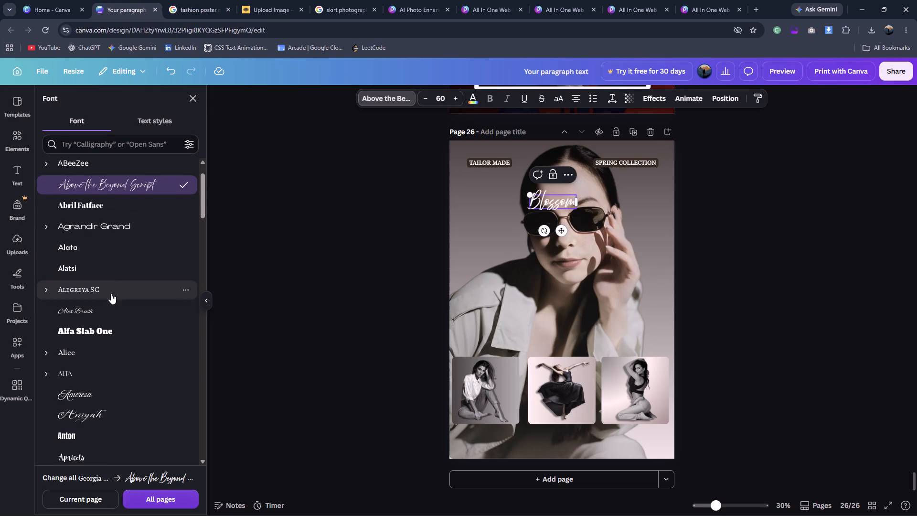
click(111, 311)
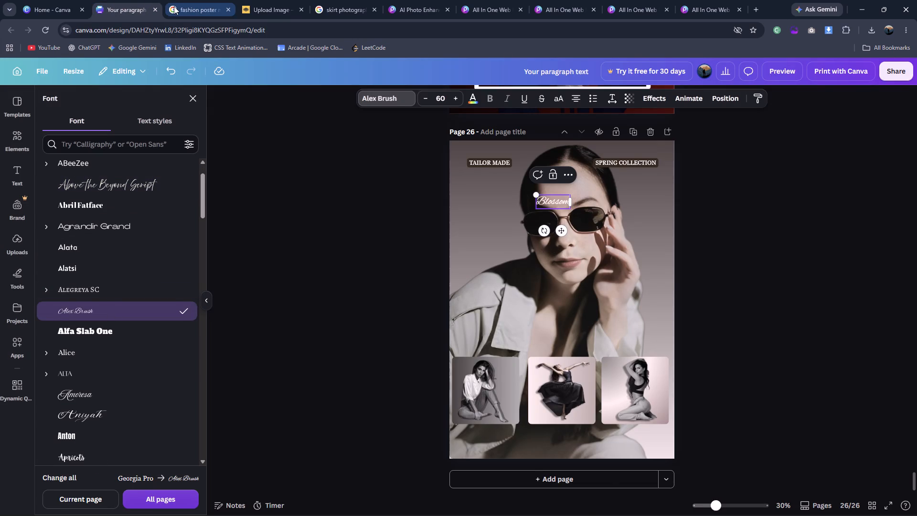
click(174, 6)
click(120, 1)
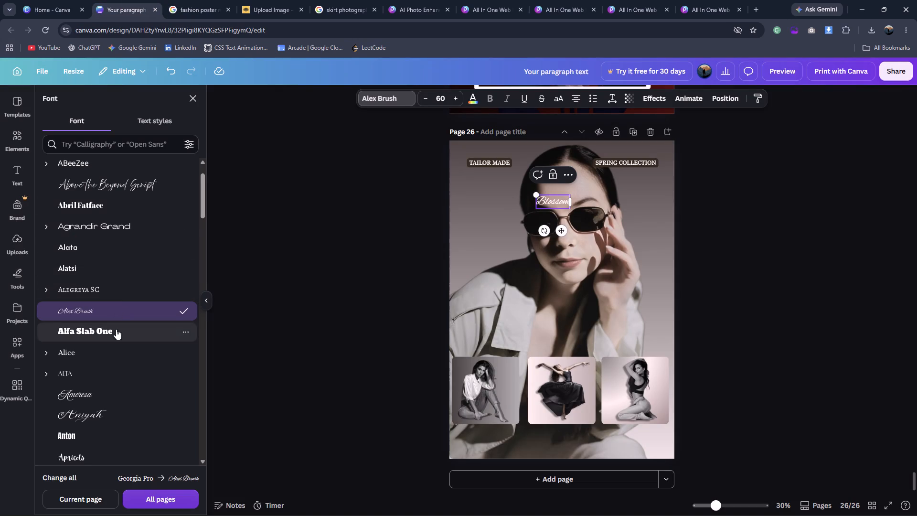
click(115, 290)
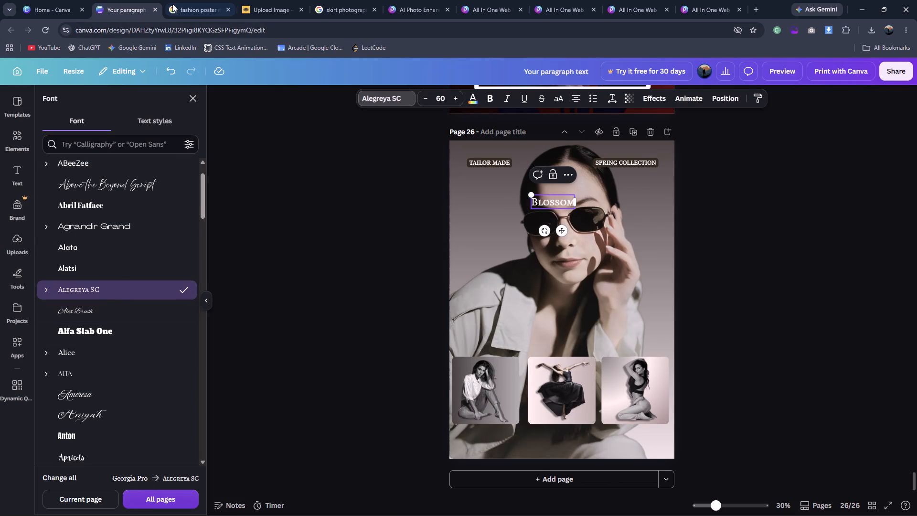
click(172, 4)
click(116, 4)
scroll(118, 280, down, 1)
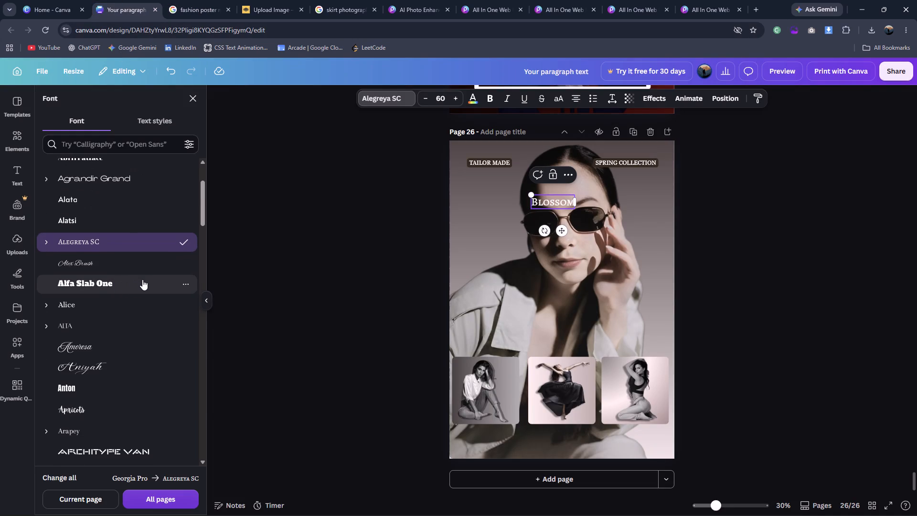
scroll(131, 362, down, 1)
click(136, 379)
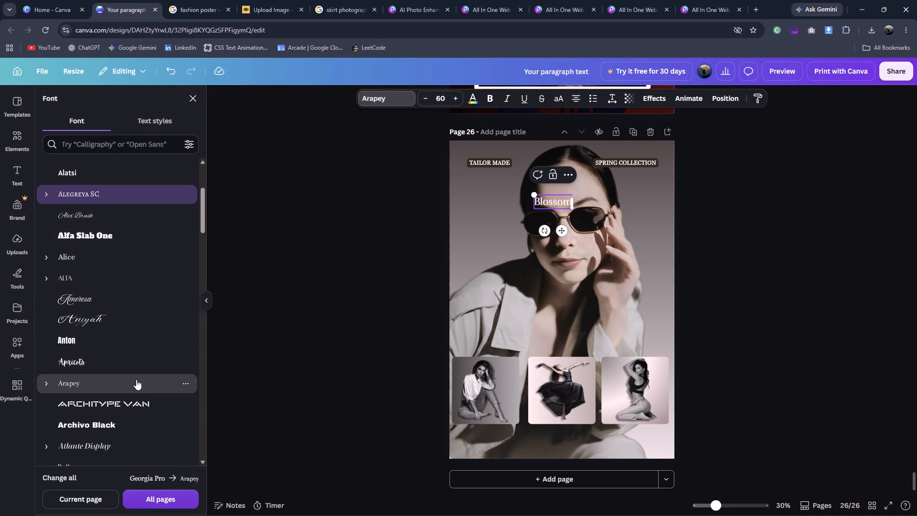
Enlarge the Blossom title to about size 171 and centre it horizontally over the woman's forehead.
drag(533, 193, 463, 178)
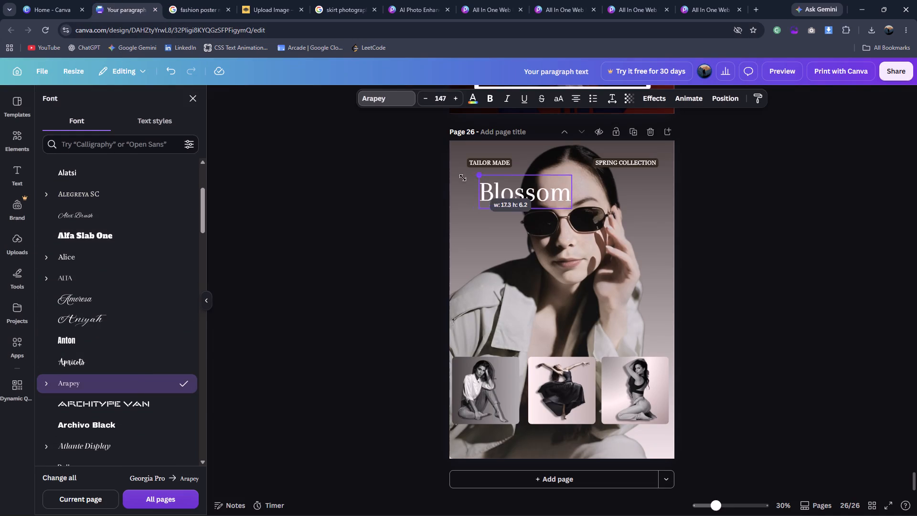
drag(463, 178, 459, 177)
click(389, 237)
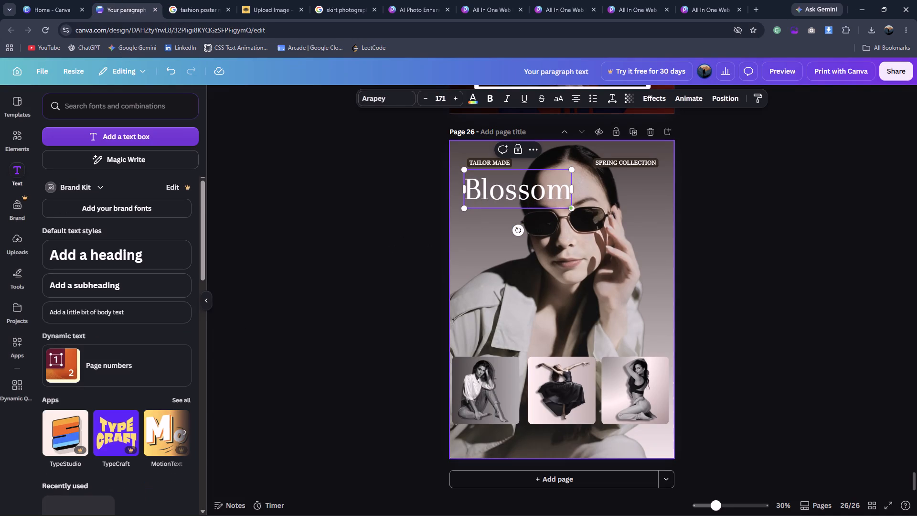
click(395, 214)
drag(515, 179, 563, 190)
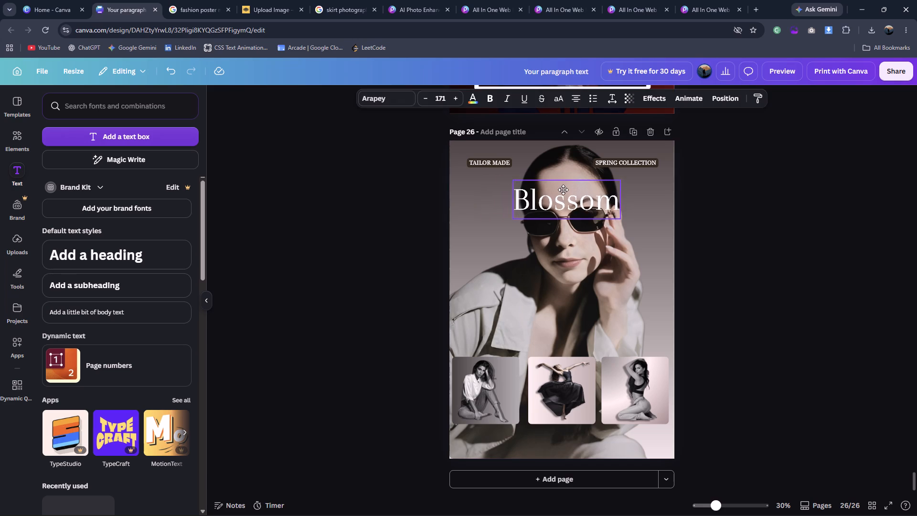
drag(563, 190, 562, 190)
Following the reference poster, make the Blossom title bold and enlarge it to about size 272, spanning most of the poster's width.
click(203, 0)
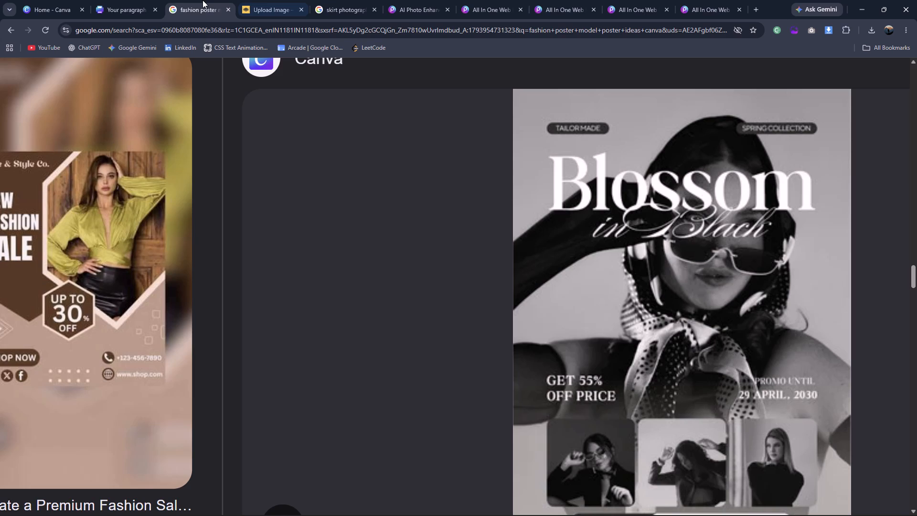
click(109, 6)
click(488, 99)
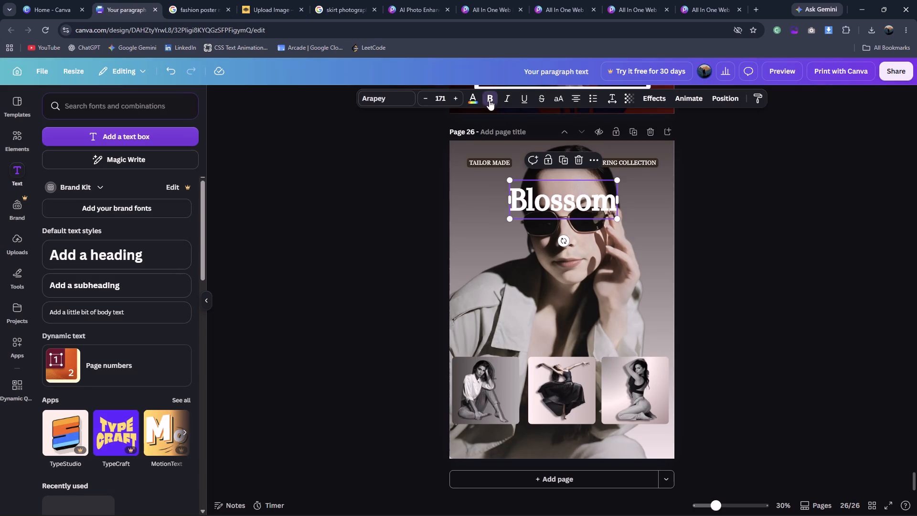
drag(509, 175, 478, 170)
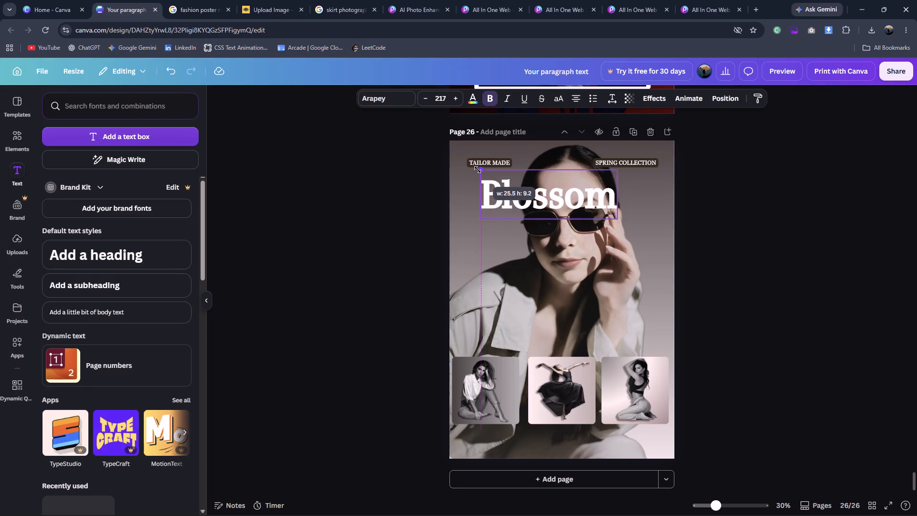
drag(478, 170, 476, 170)
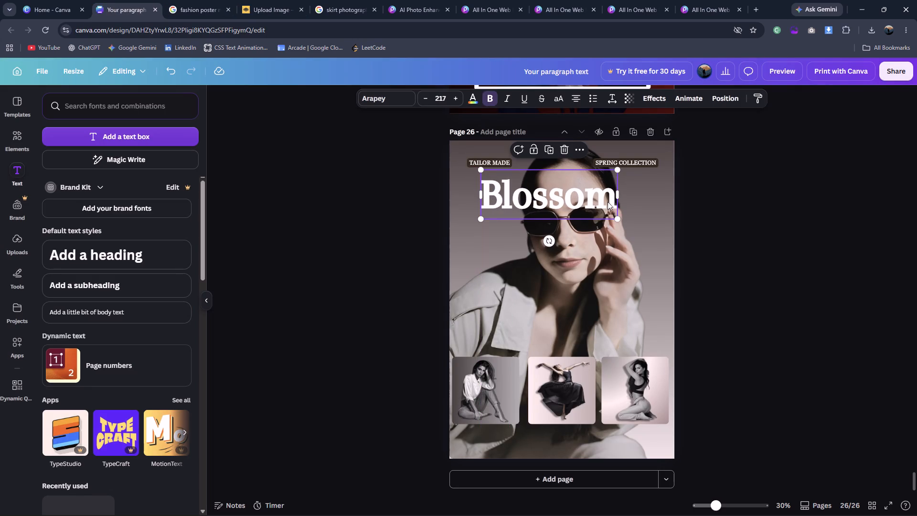
drag(618, 217, 650, 228)
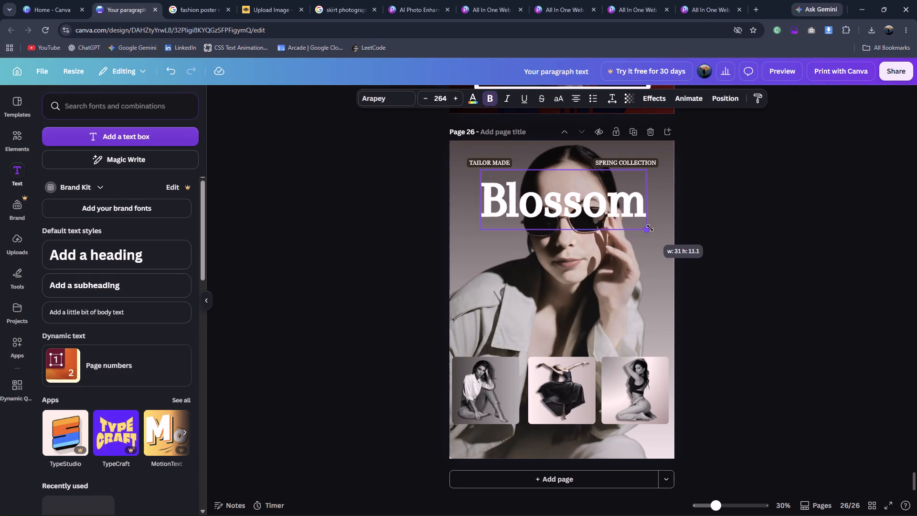
drag(650, 228, 652, 229)
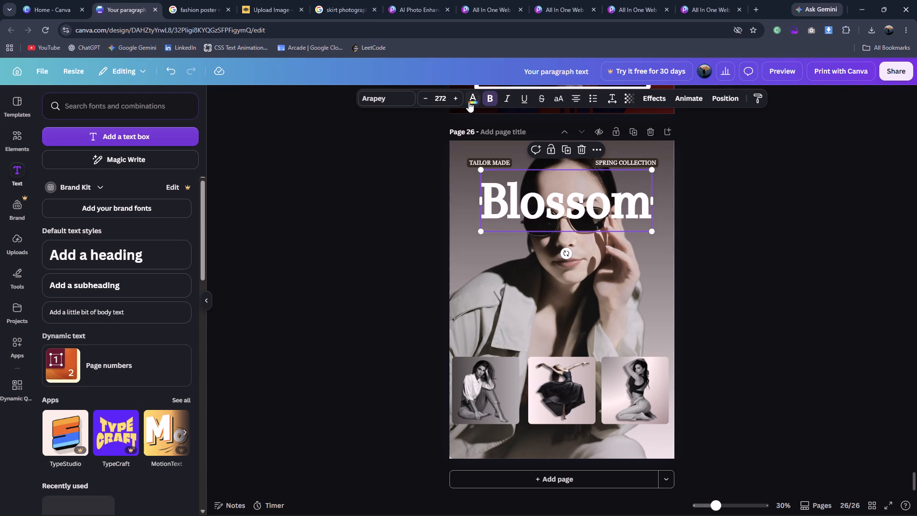
Change the Blossom title's font to Atlante Display and compare it with the reference poster.
click(386, 99)
scroll(130, 287, down, 1)
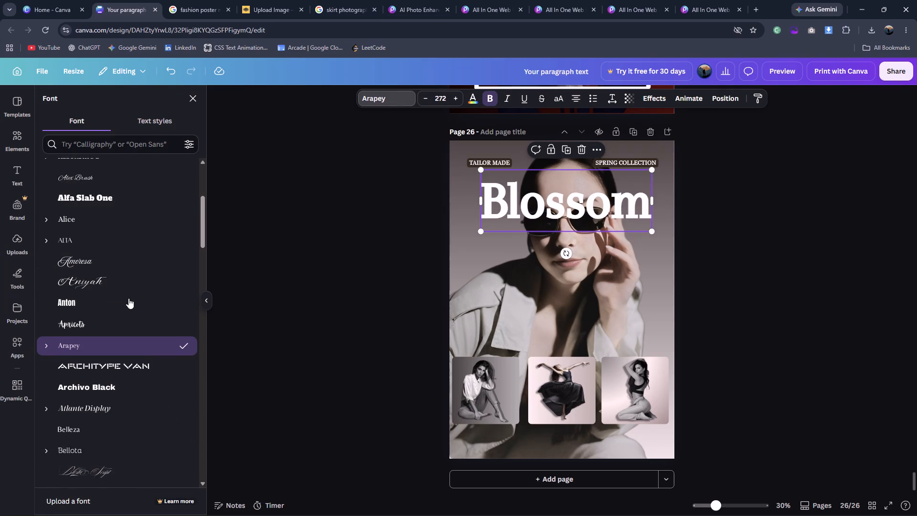
scroll(128, 298, down, 1)
click(121, 347)
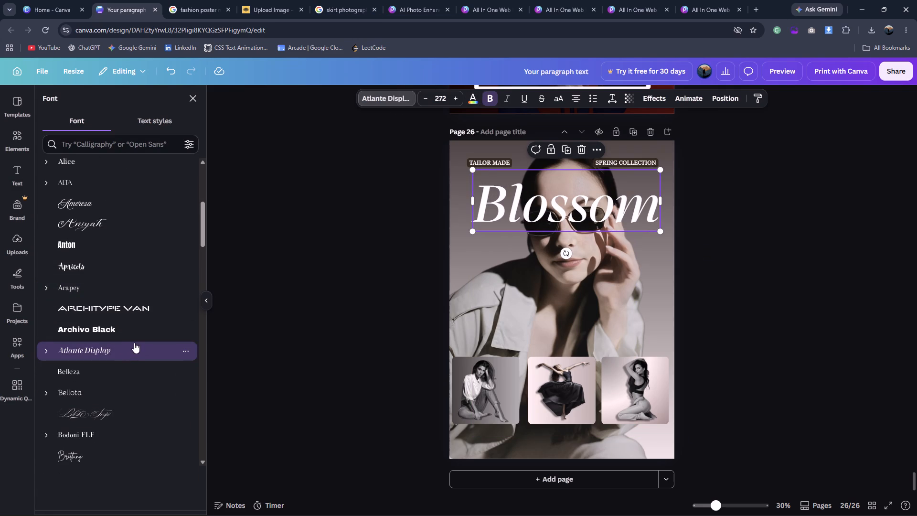
click(190, 0)
click(128, 0)
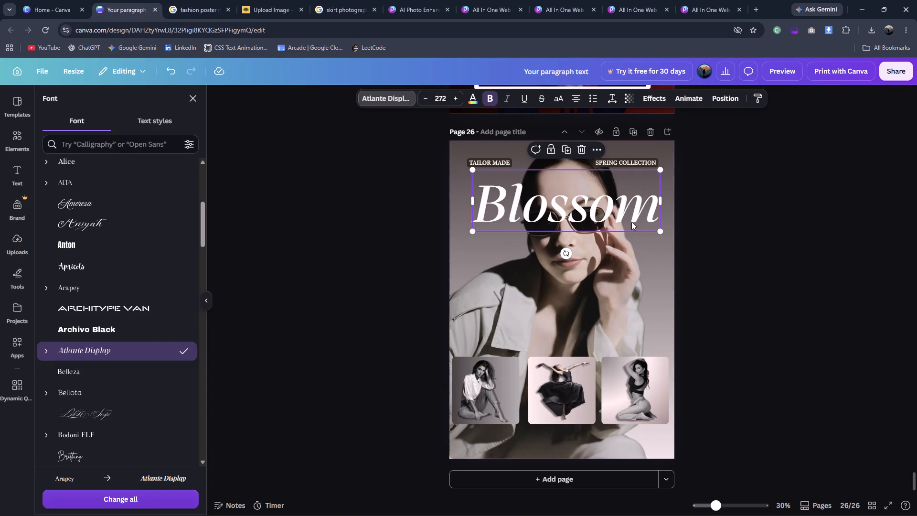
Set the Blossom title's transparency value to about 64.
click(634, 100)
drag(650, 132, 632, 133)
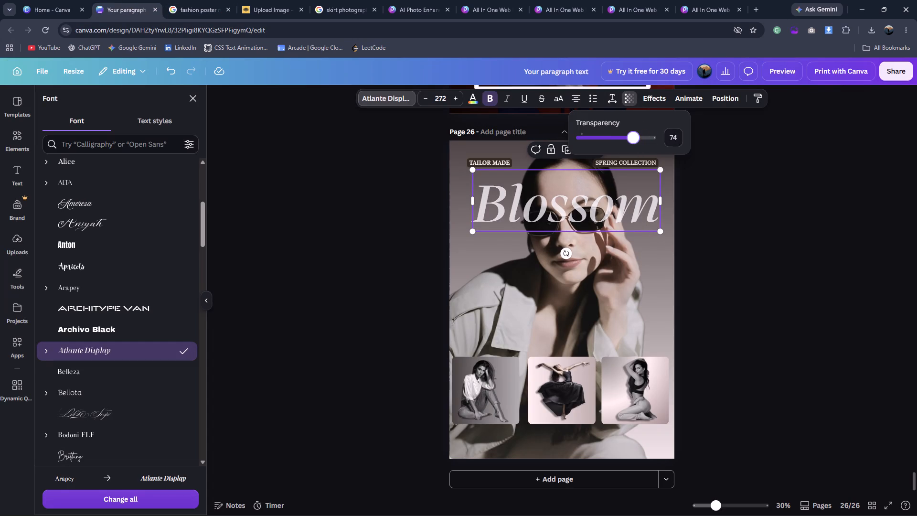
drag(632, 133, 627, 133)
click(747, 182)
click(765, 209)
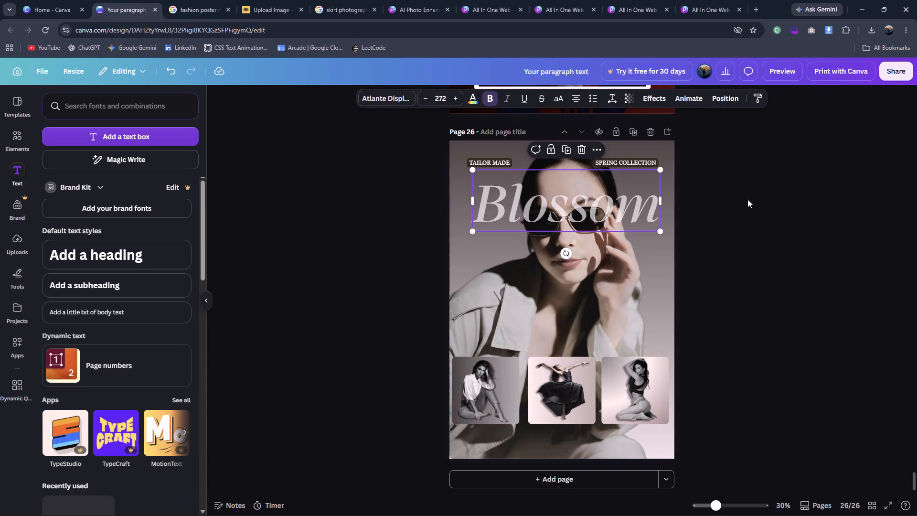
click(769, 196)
Move the Blossom title slightly up, close beneath the TAILOR MADE and SPRING COLLECTION labels.
drag(648, 204, 648, 193)
Raise the Blossom title's transparency value closer to full opacity and review the title on the poster.
click(629, 99)
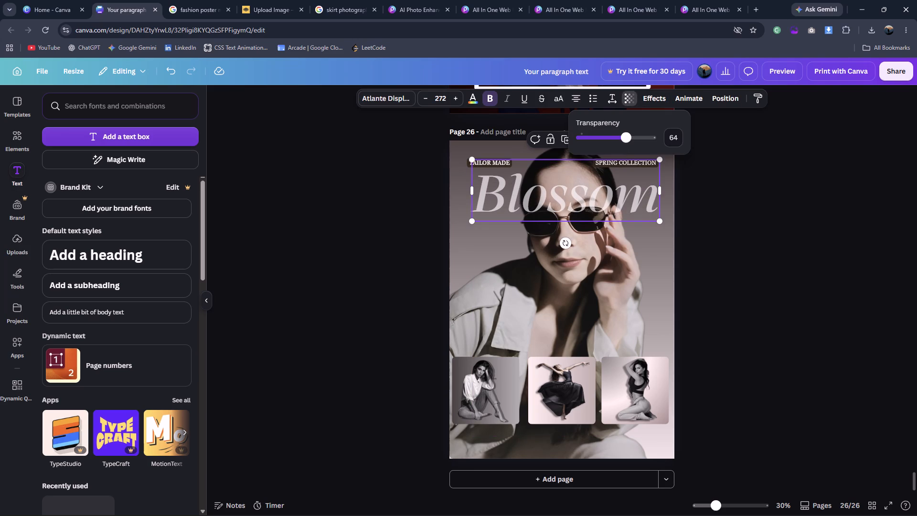
drag(632, 139, 644, 140)
double_click(757, 192)
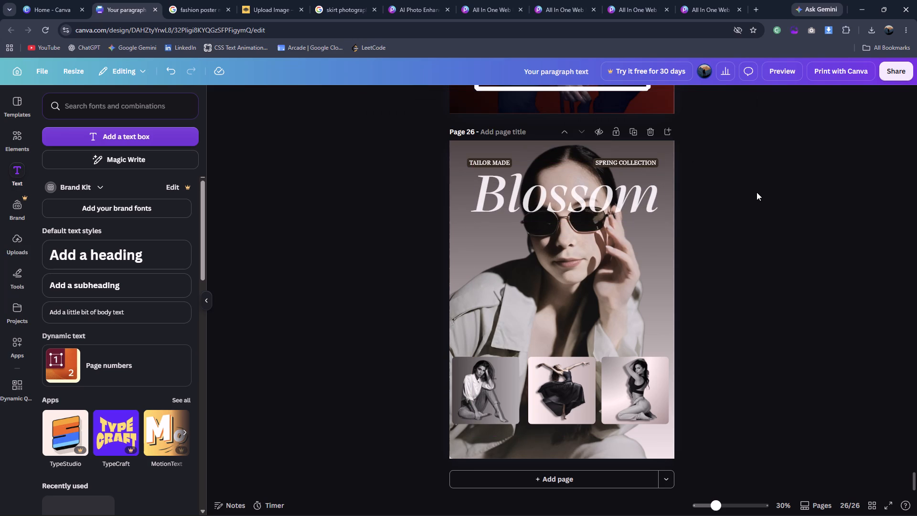
click(572, 201)
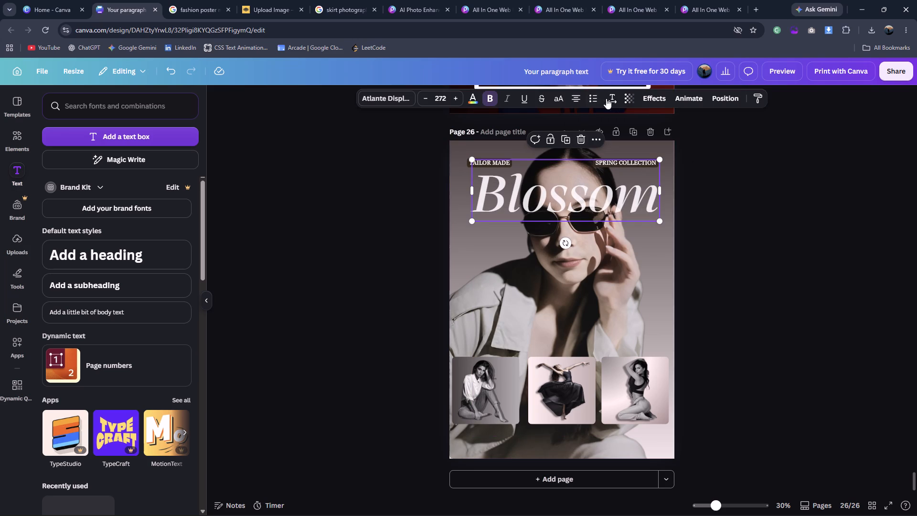
click(623, 98)
double_click(795, 191)
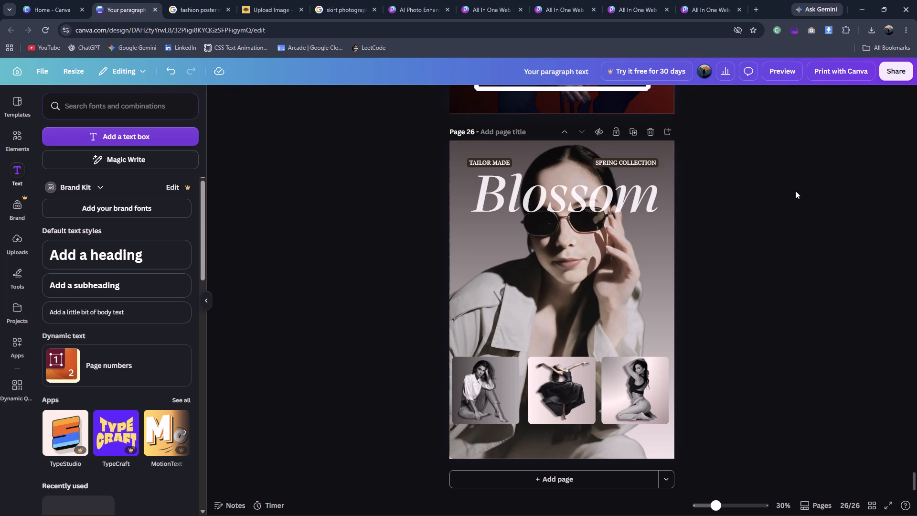
Duplicate the Blossom title, place the copy just below the original and remove its bold formatting.
click(190, 0)
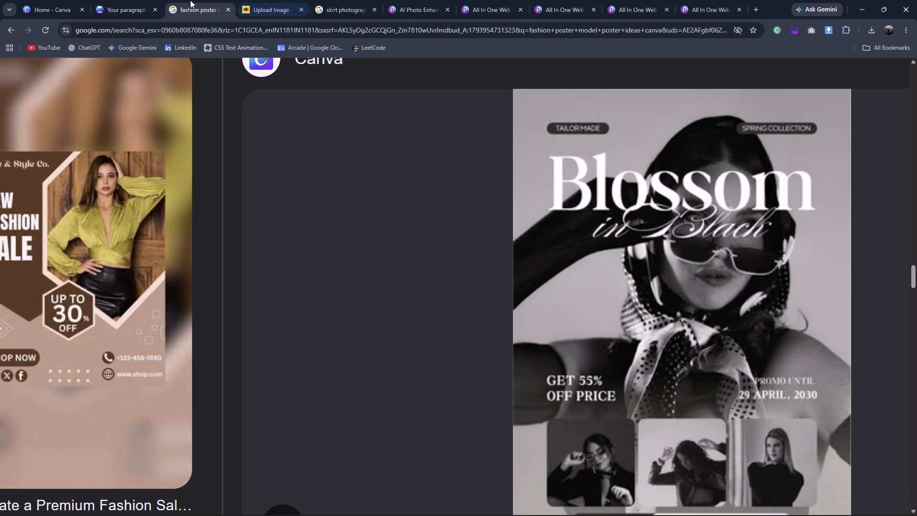
click(102, 0)
click(537, 207)
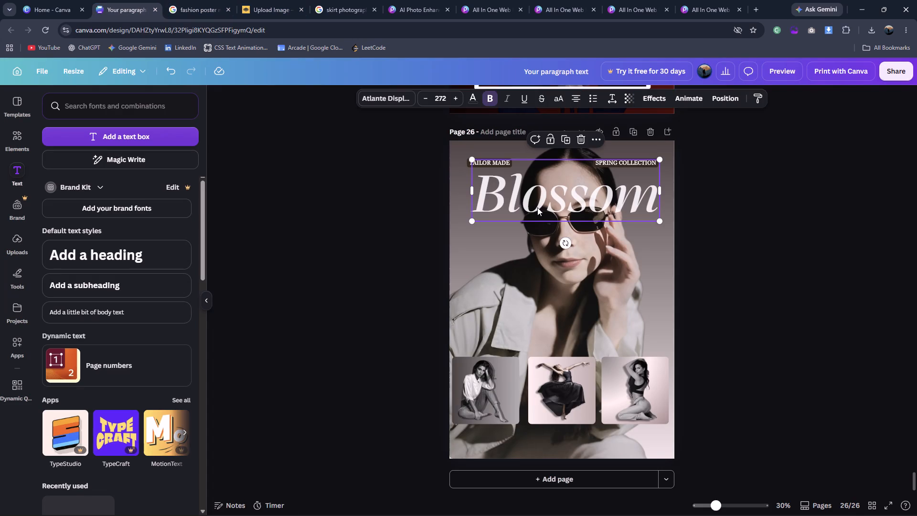
key(ctrl+d)
drag(540, 205, 538, 237)
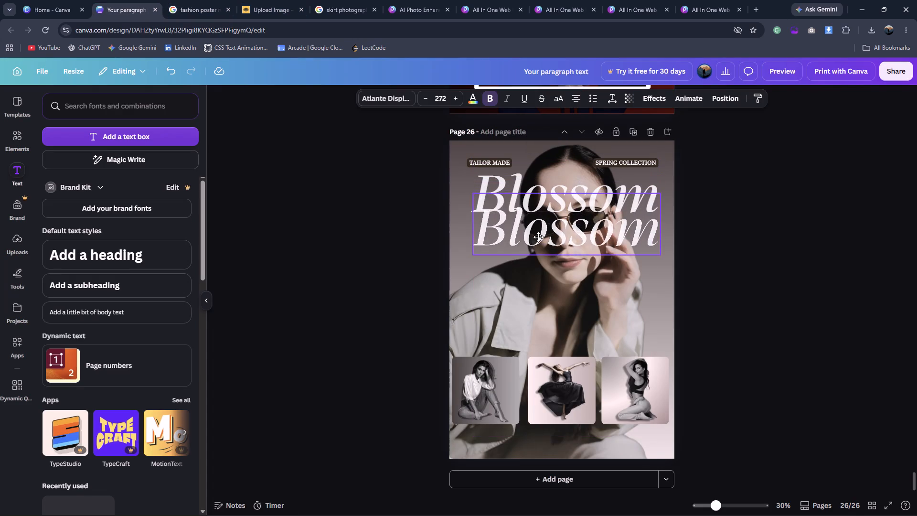
drag(538, 237, 533, 240)
click(487, 99)
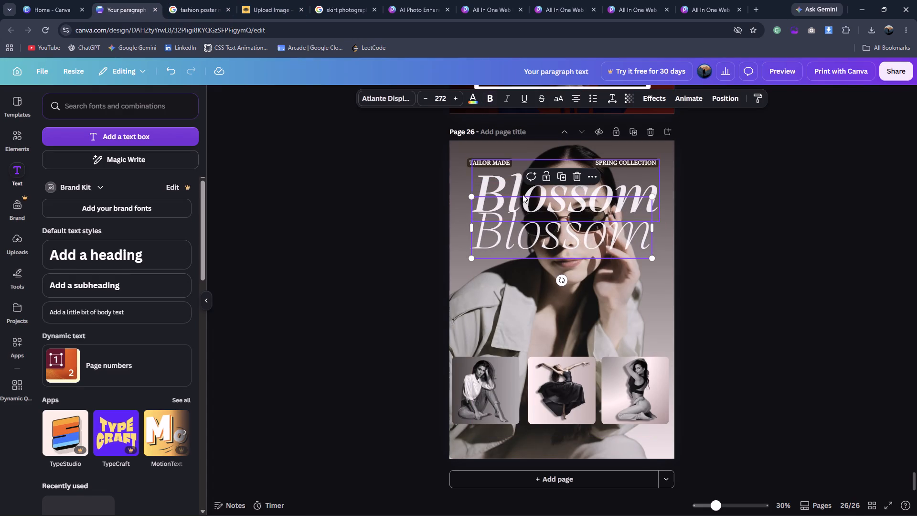
Replace the duplicated title's text with "in Black", following the wording on the reference poster.
double_click(533, 226)
text(in)
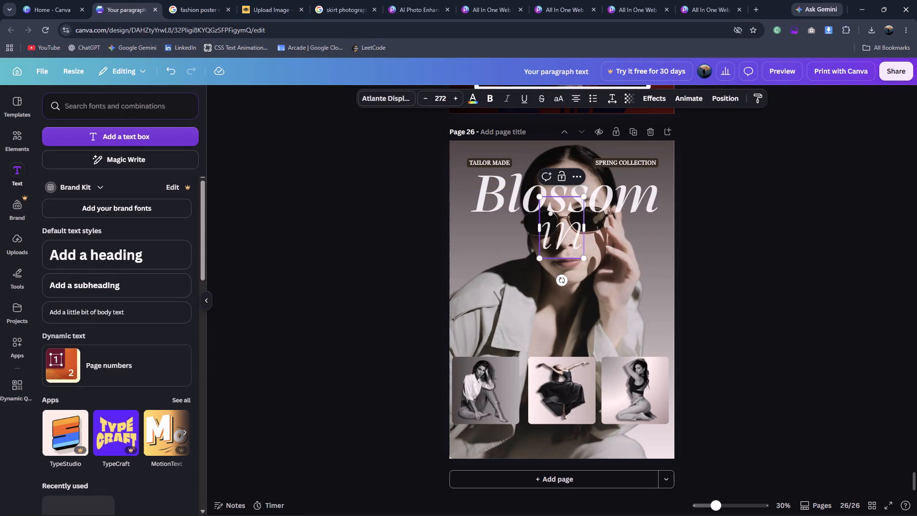
click(205, 0)
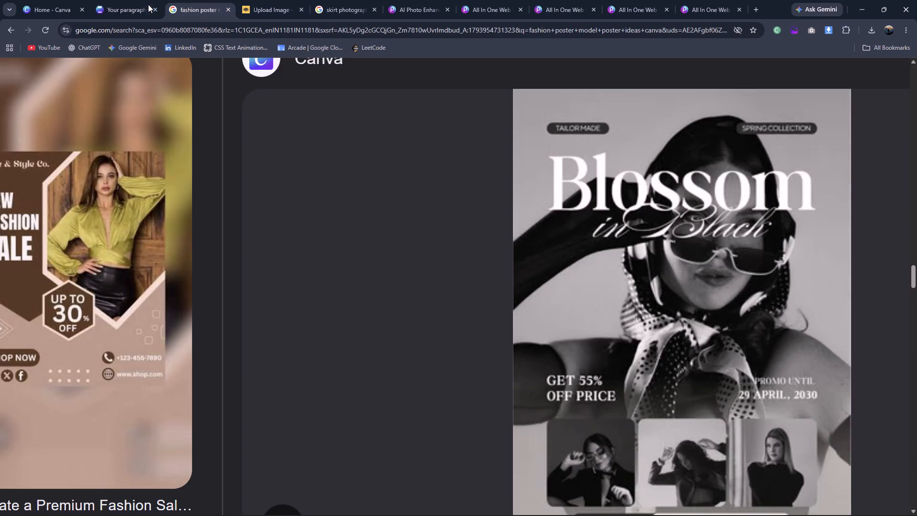
click(139, 6)
key(space)
text(Bal)
key(BackSpace)
key(BackSpace)
text(lack)
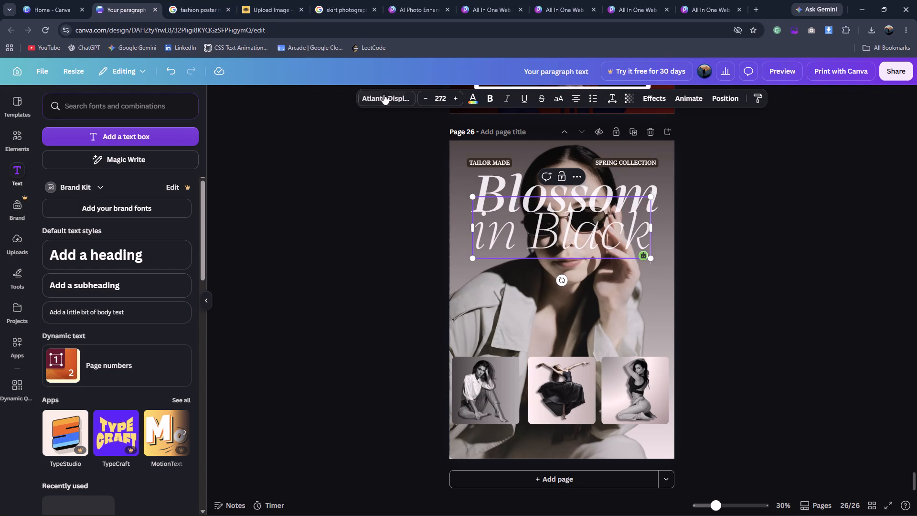
Change the "in Black" text's font to Aniyah and widen its text box so the words fit on one line.
click(384, 94)
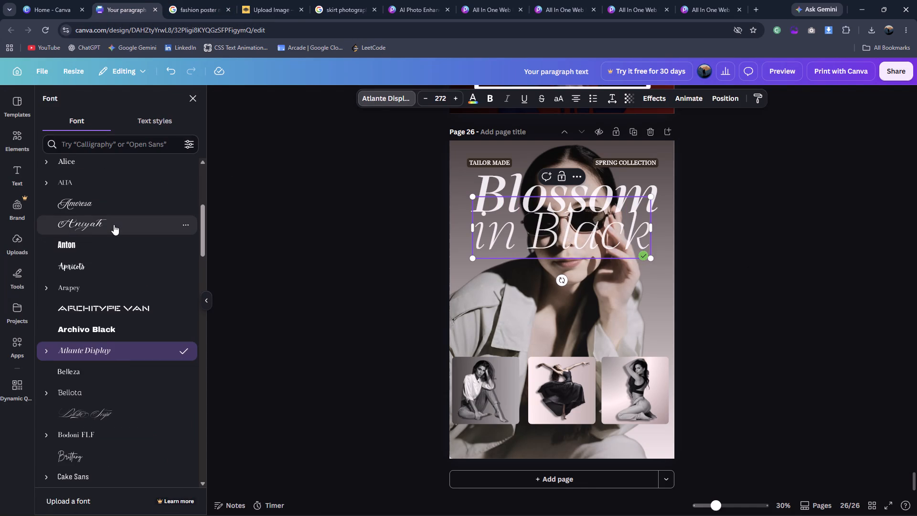
click(114, 225)
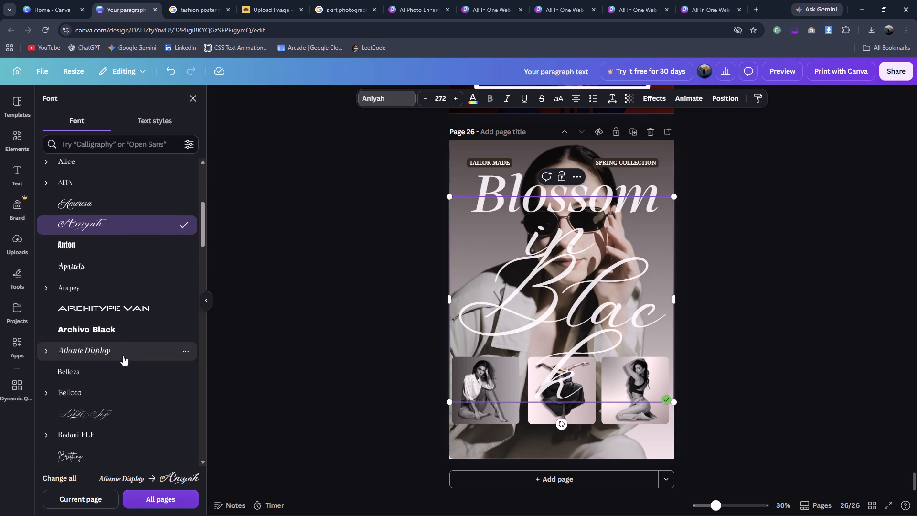
scroll(123, 320, up, 1)
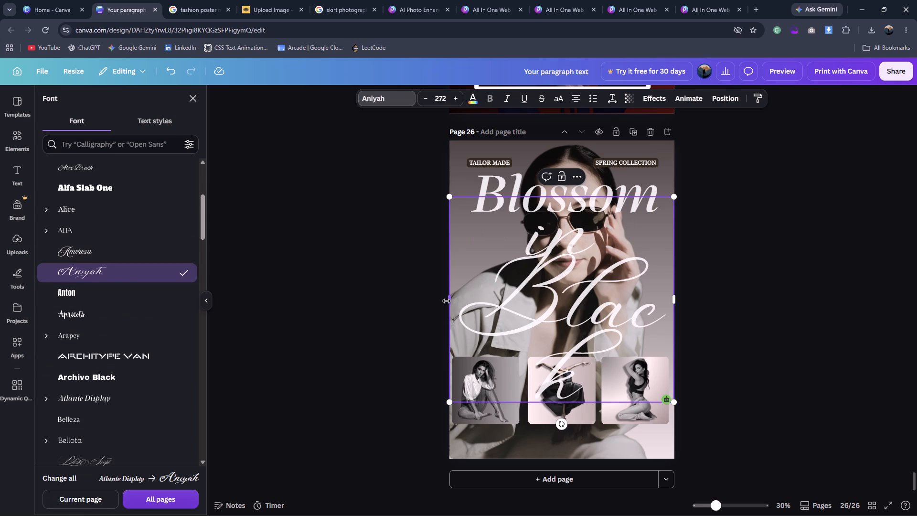
drag(447, 301, 305, 304)
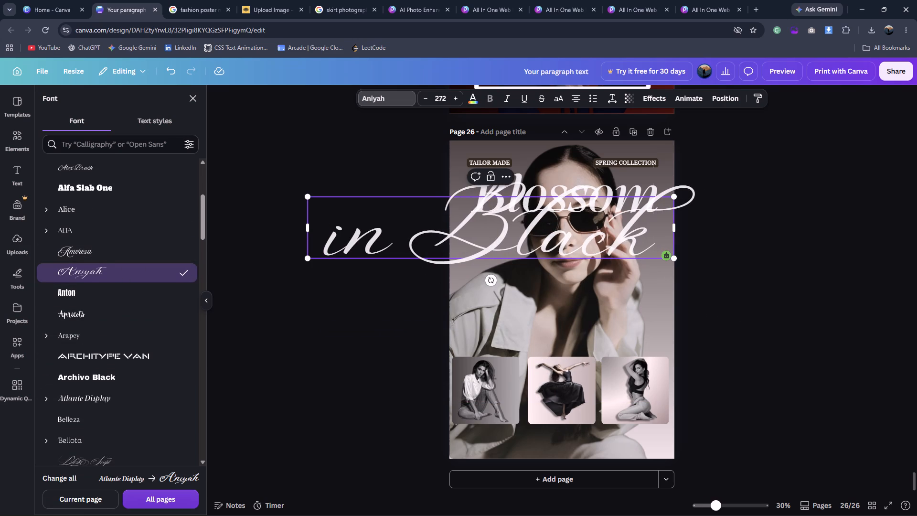
Scale the "in Black" line down to about font size 105 and centre it close beneath the Blossom title.
drag(673, 193, 476, 245)
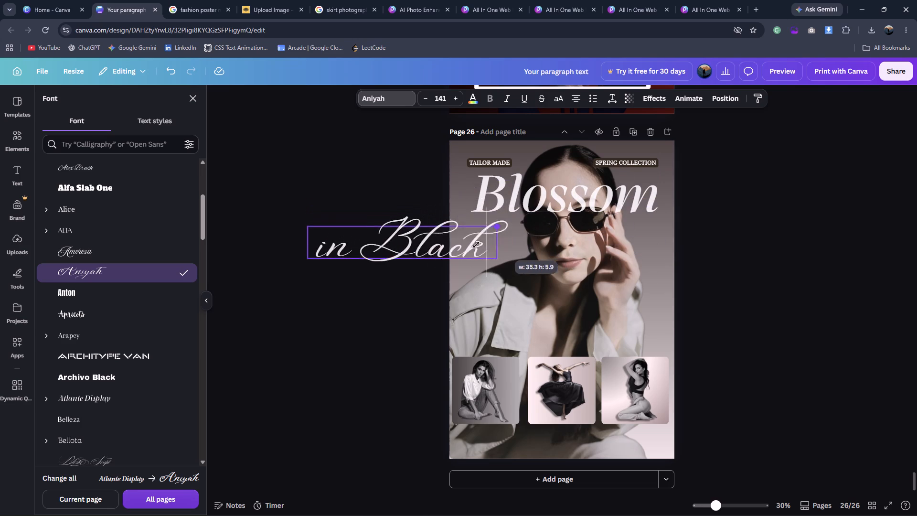
drag(476, 245, 451, 245)
drag(386, 281, 524, 273)
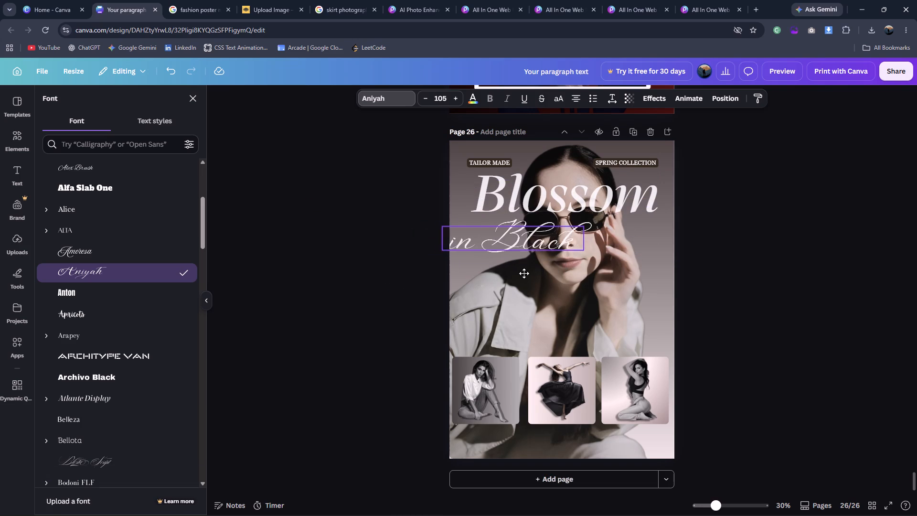
drag(524, 273, 568, 268)
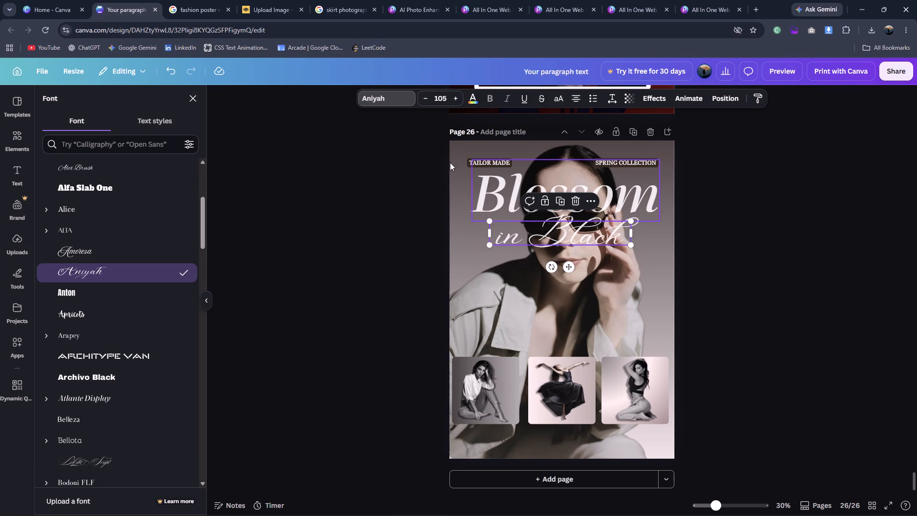
Compare the two-line title's style and placement with the "Blossom in Black" reference poster.
click(204, 0)
click(93, 0)
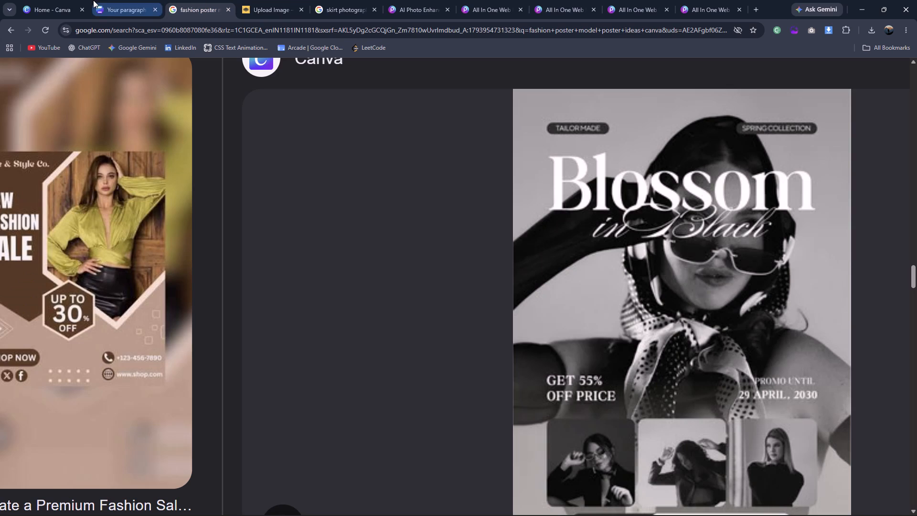
click(172, 0)
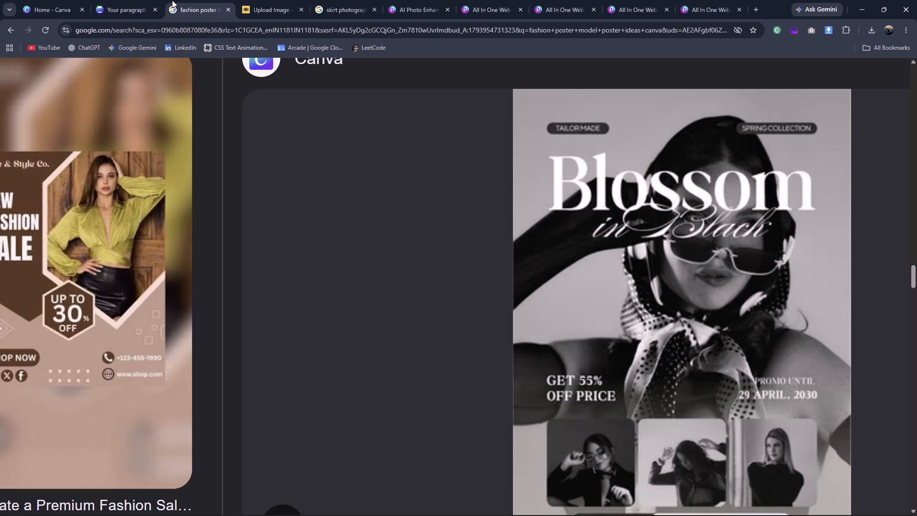
click(115, 5)
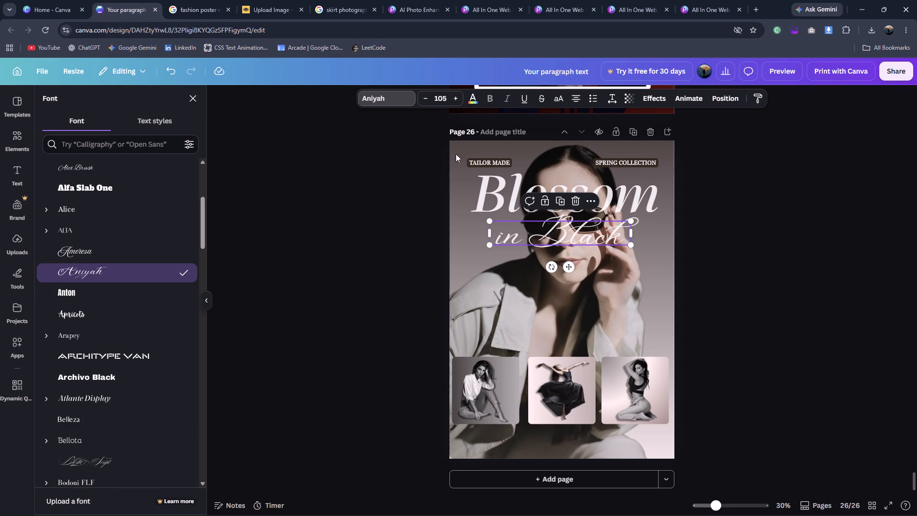
click(188, 0)
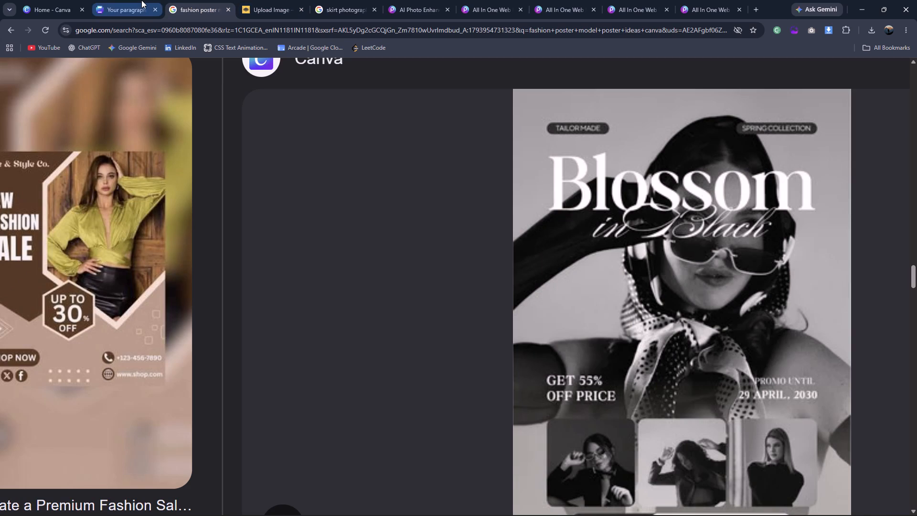
click(141, 0)
click(588, 305)
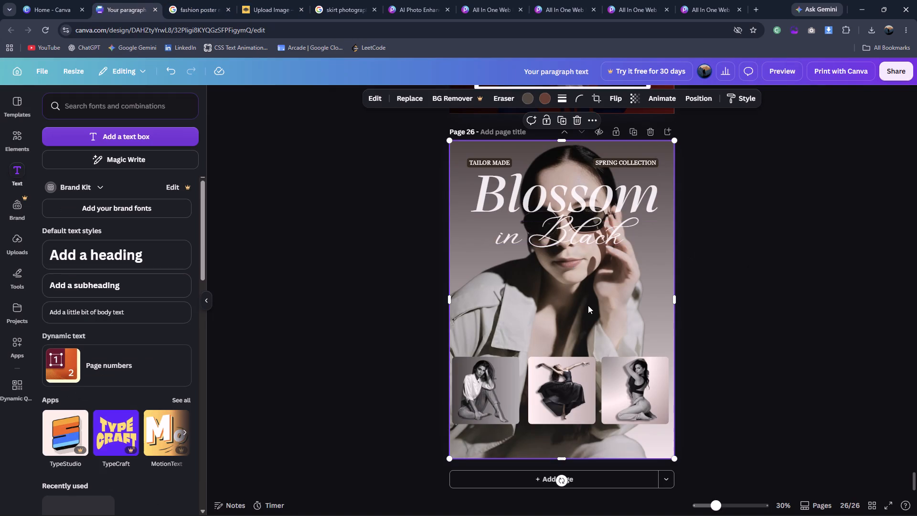
Try the default dark gradients as the Blossom title's text colour and apply the black-to-white one.
click(565, 193)
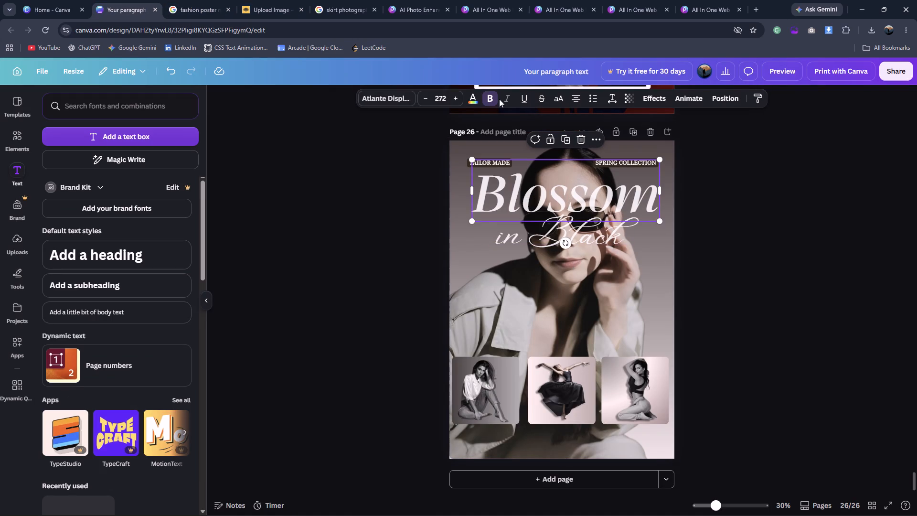
click(473, 102)
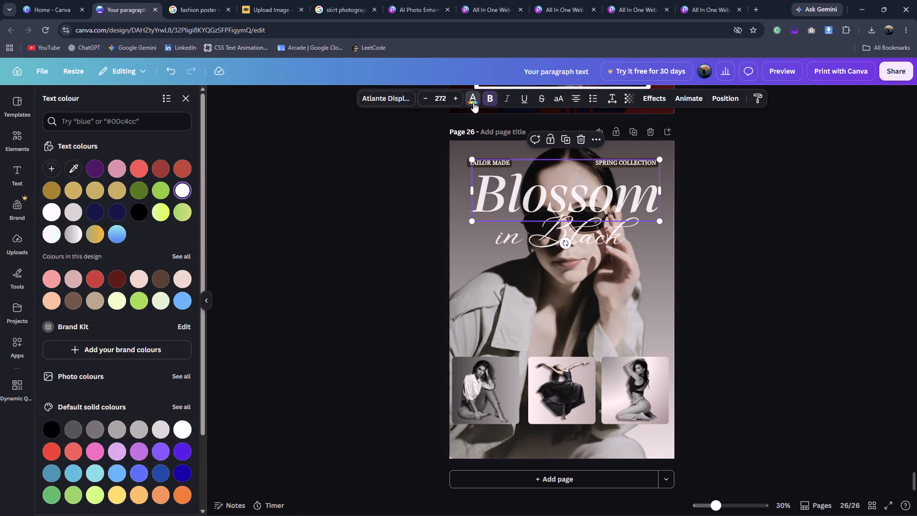
scroll(142, 350, down, 9)
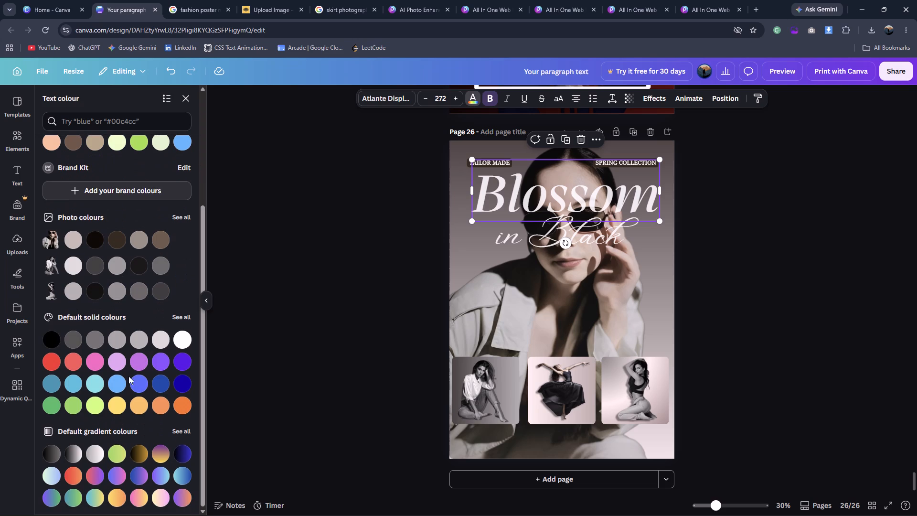
click(80, 456)
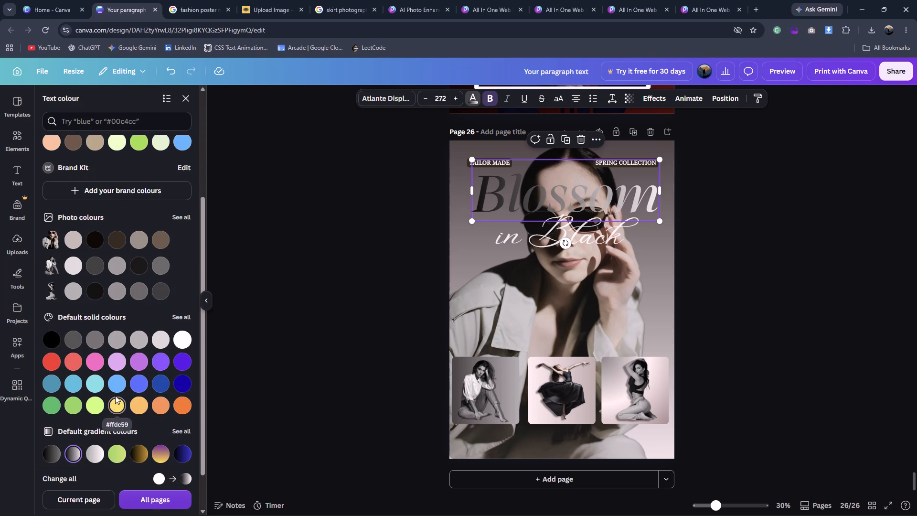
click(49, 455)
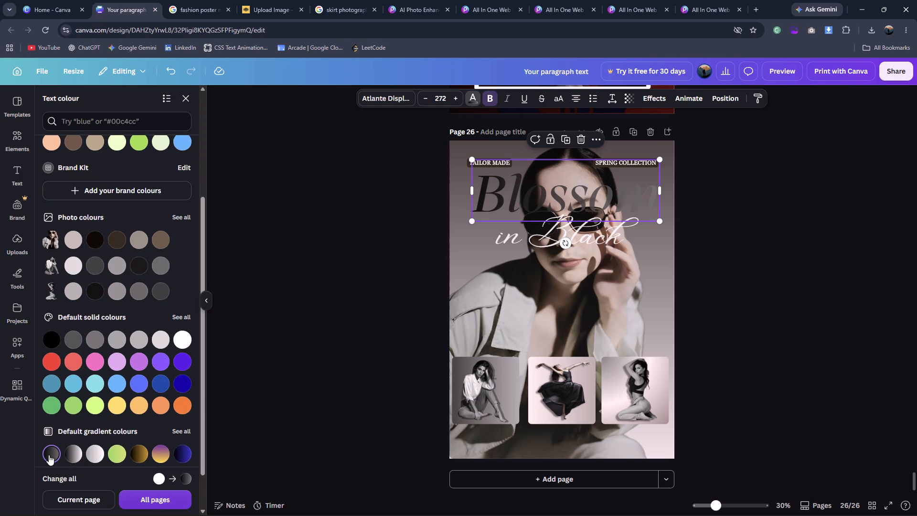
click(81, 456)
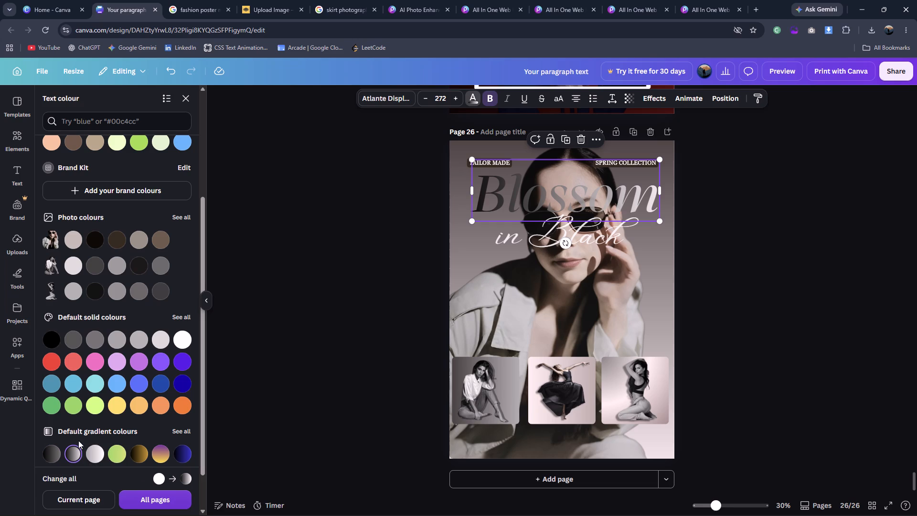
Change the black colour in the Blossom title's gradient to light pinkish grey #DDD0D0.
scroll(85, 270, up, 8)
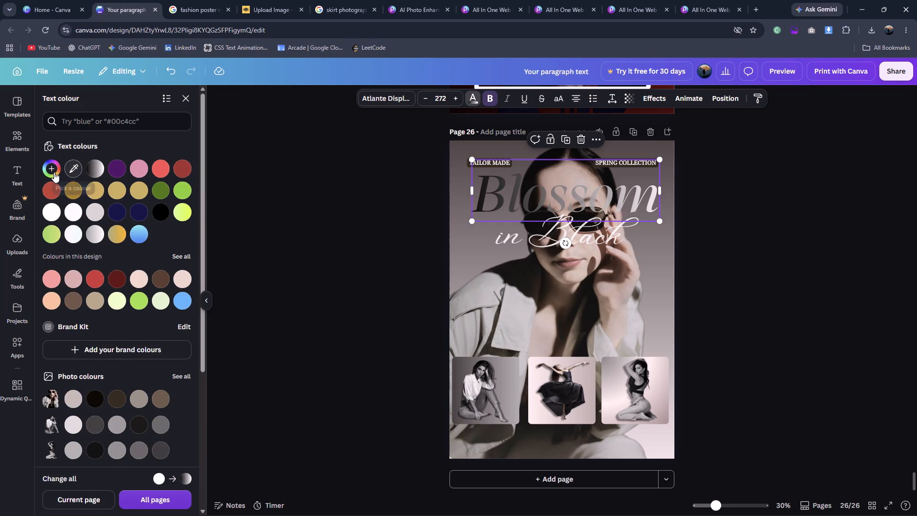
click(51, 172)
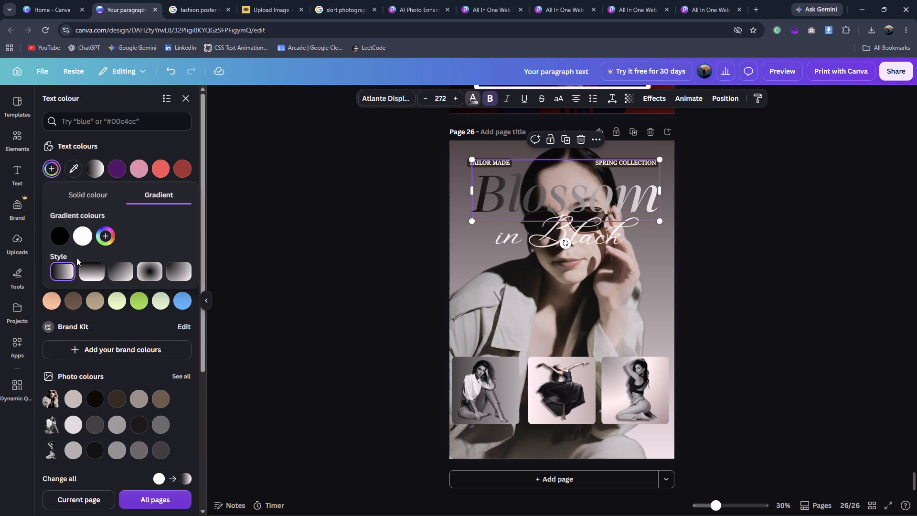
click(54, 239)
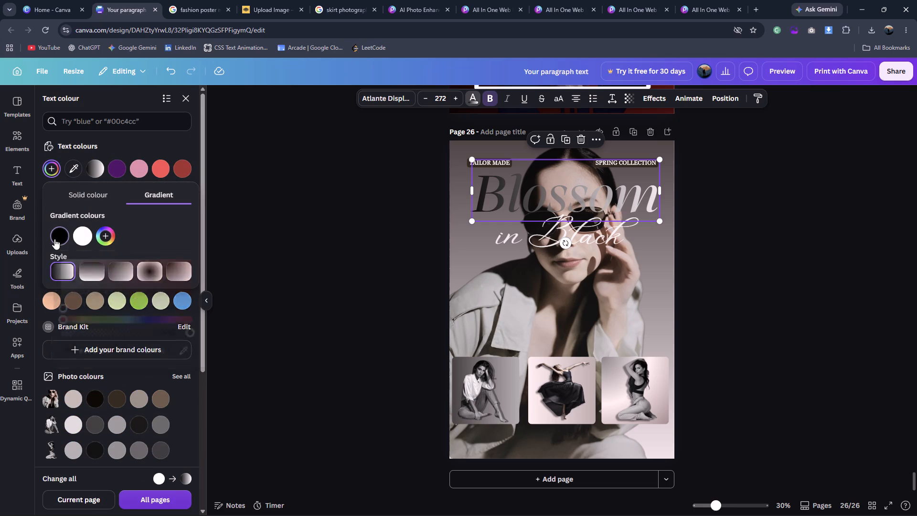
click(66, 264)
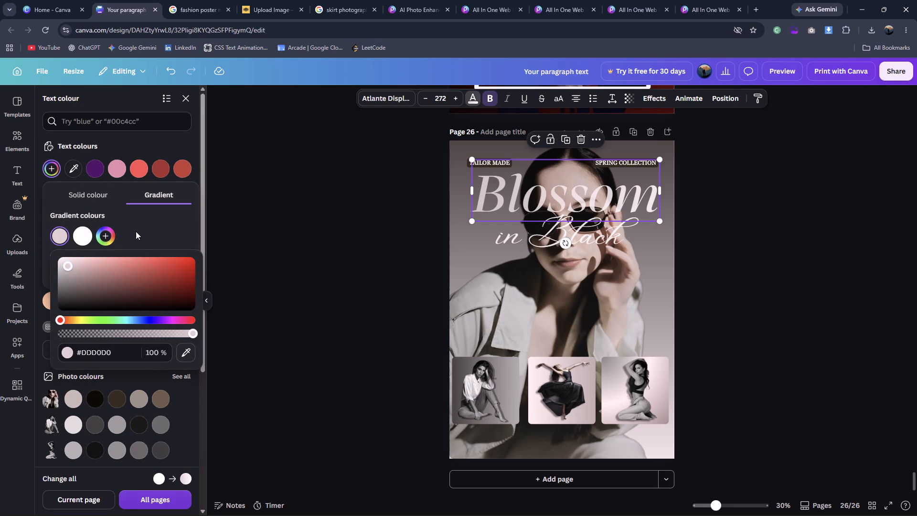
Add a third colour to the Blossom title's gradient and set the middle one to muted reddish brown #7B4848.
double_click(137, 230)
click(106, 236)
click(84, 233)
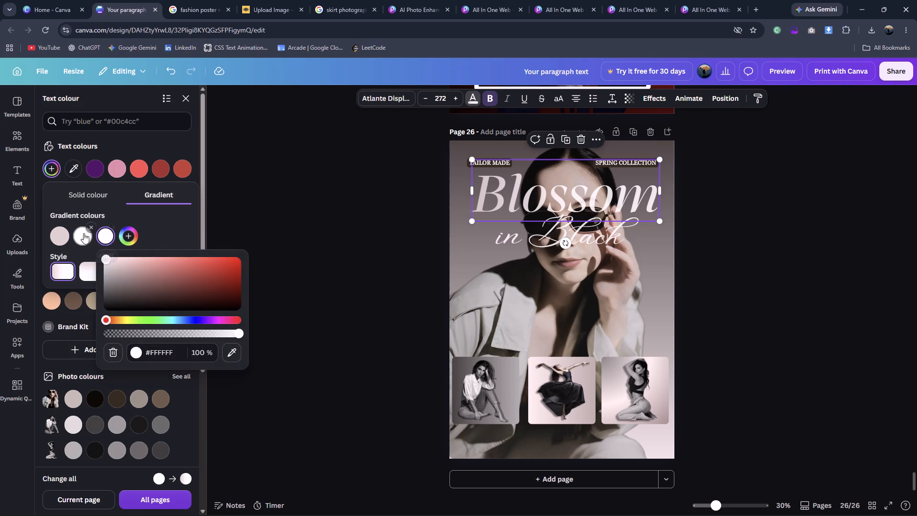
drag(125, 277, 151, 292)
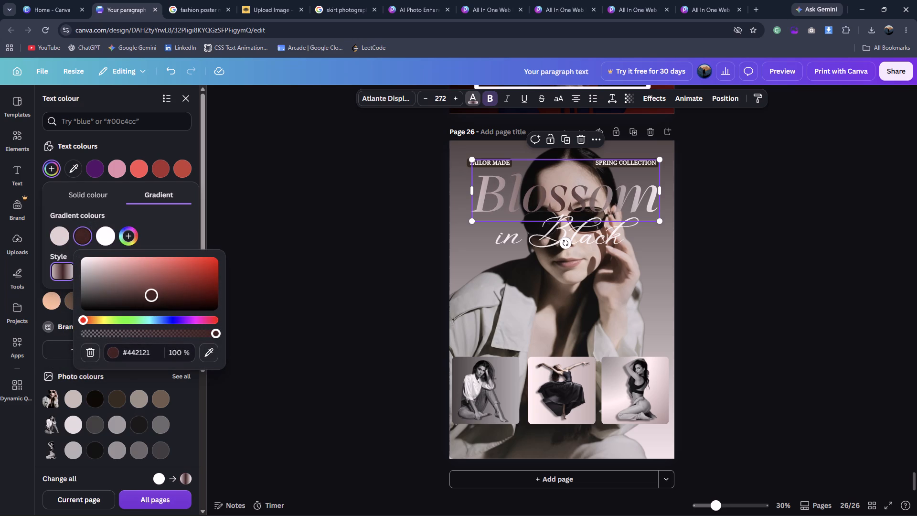
drag(151, 292, 144, 289)
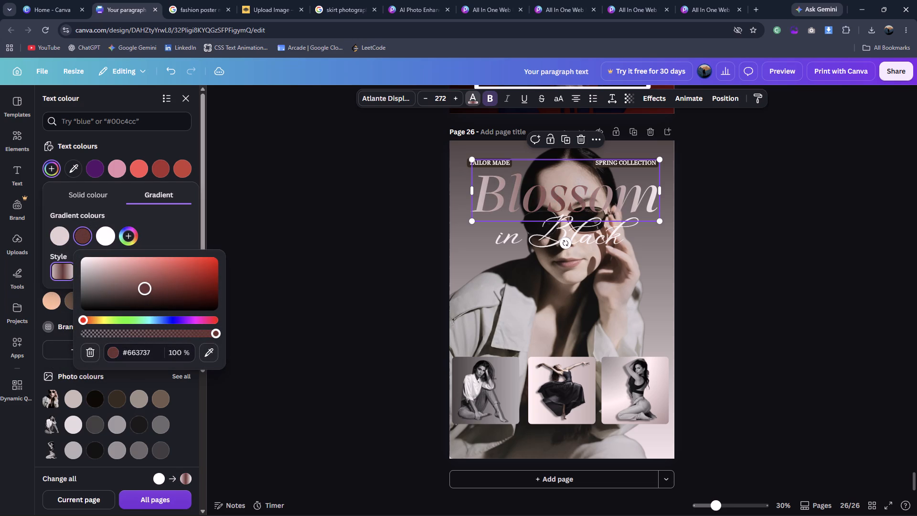
drag(144, 289, 139, 285)
click(137, 283)
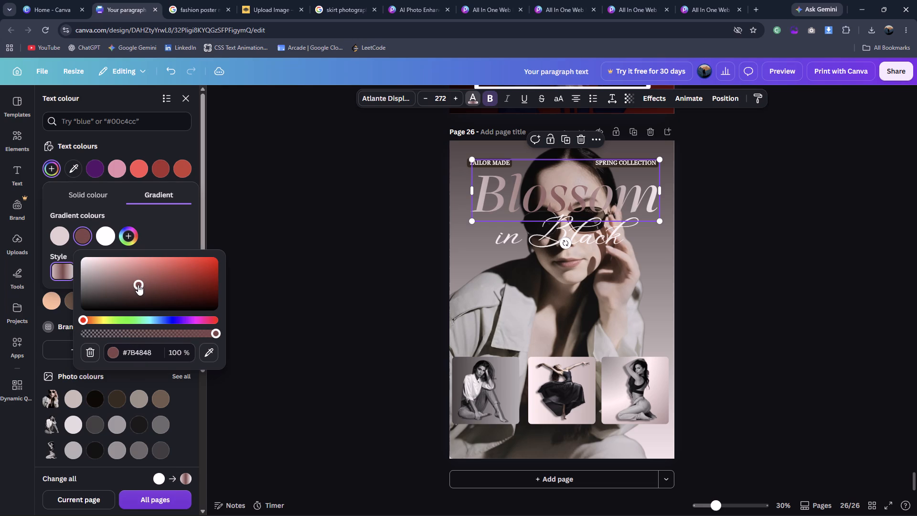
double_click(280, 302)
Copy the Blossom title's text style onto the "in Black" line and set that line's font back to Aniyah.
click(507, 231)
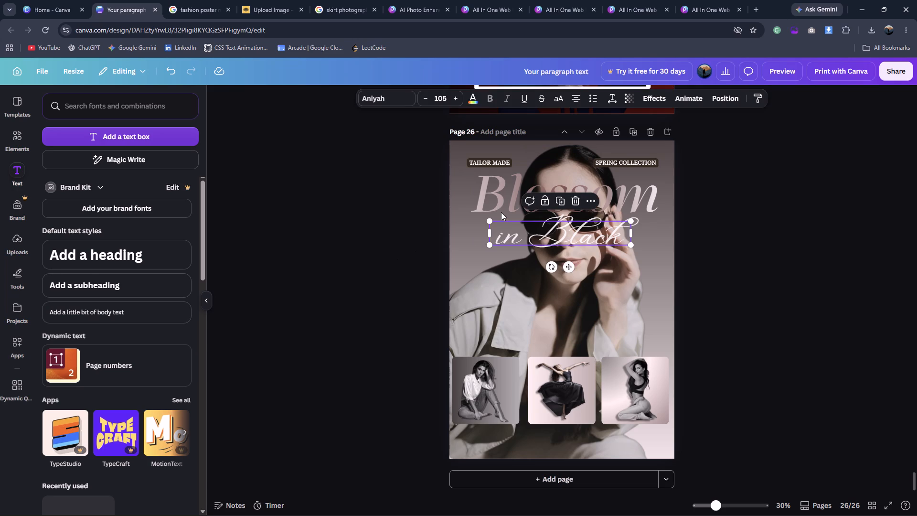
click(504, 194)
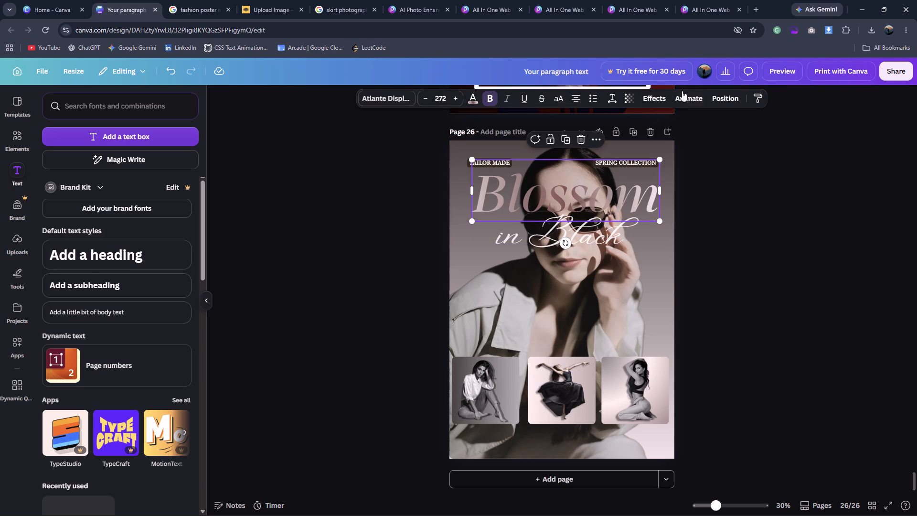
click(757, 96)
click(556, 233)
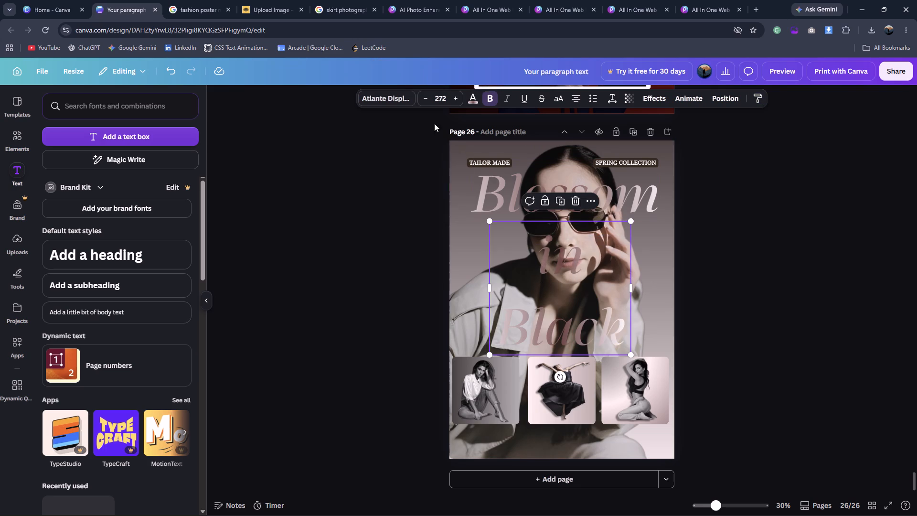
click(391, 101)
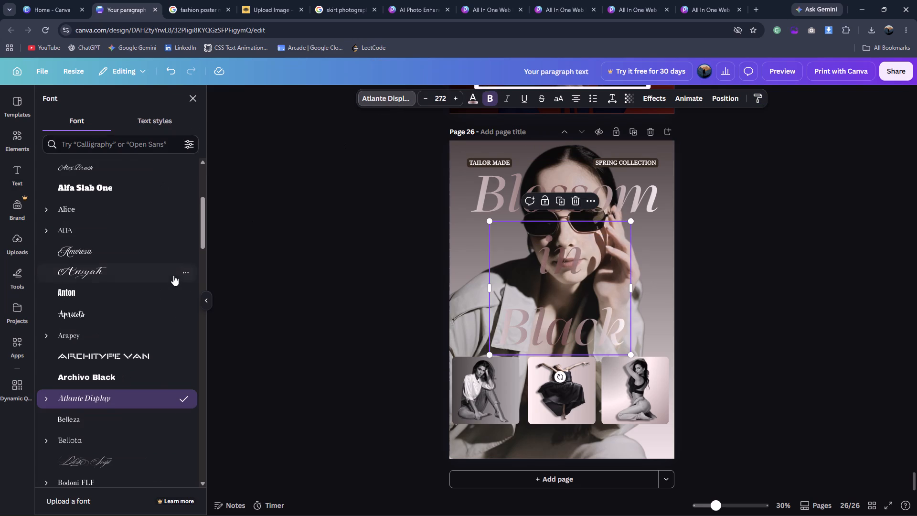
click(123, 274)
Widen the "in Black" text box so it fits one line, scale it to font size 124 and place it just below Blossom.
drag(487, 323, 485, 324)
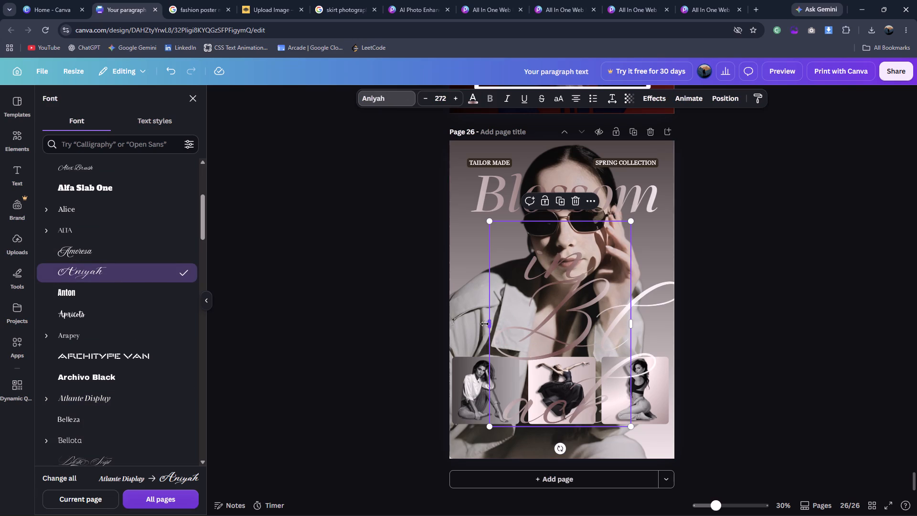
drag(485, 324, 259, 333)
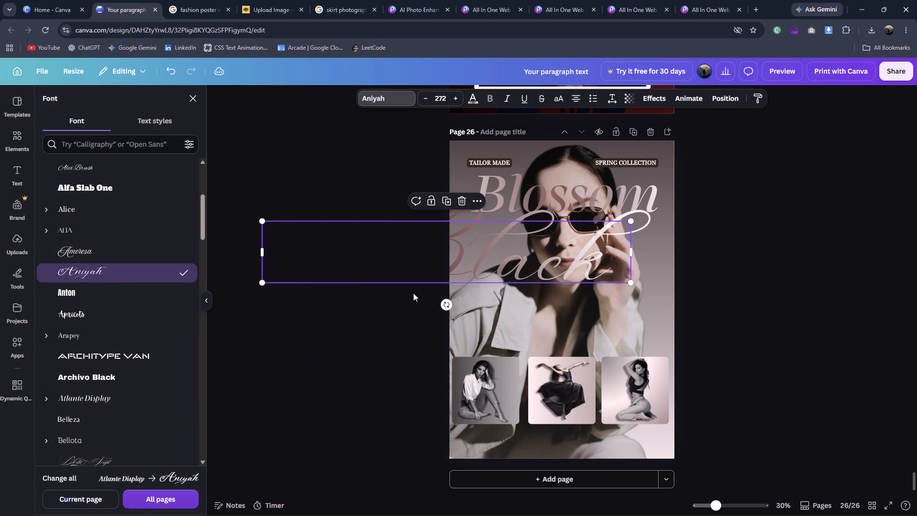
drag(259, 222, 439, 251)
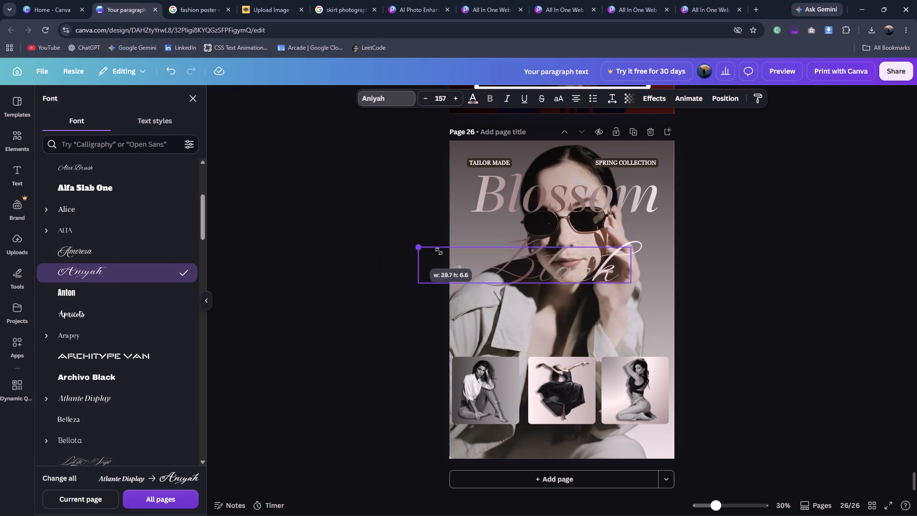
drag(439, 251, 461, 252)
click(741, 321)
click(734, 281)
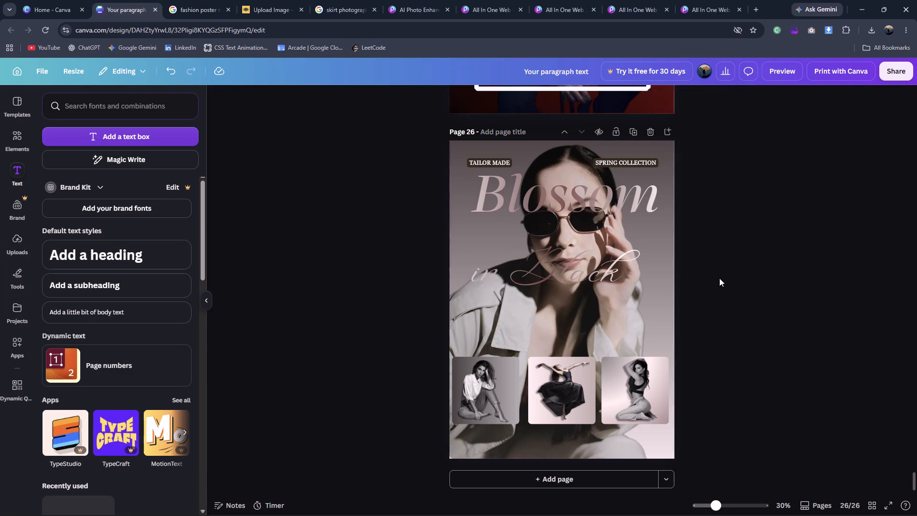
drag(577, 275, 586, 243)
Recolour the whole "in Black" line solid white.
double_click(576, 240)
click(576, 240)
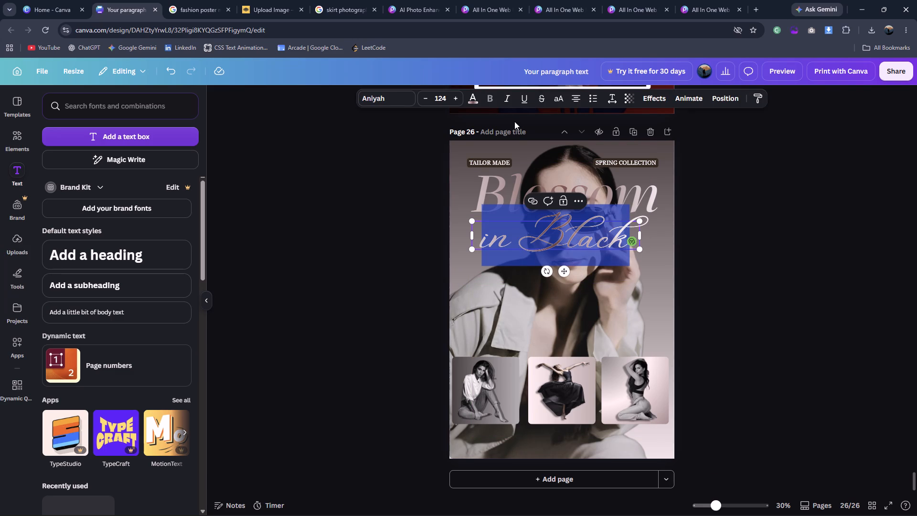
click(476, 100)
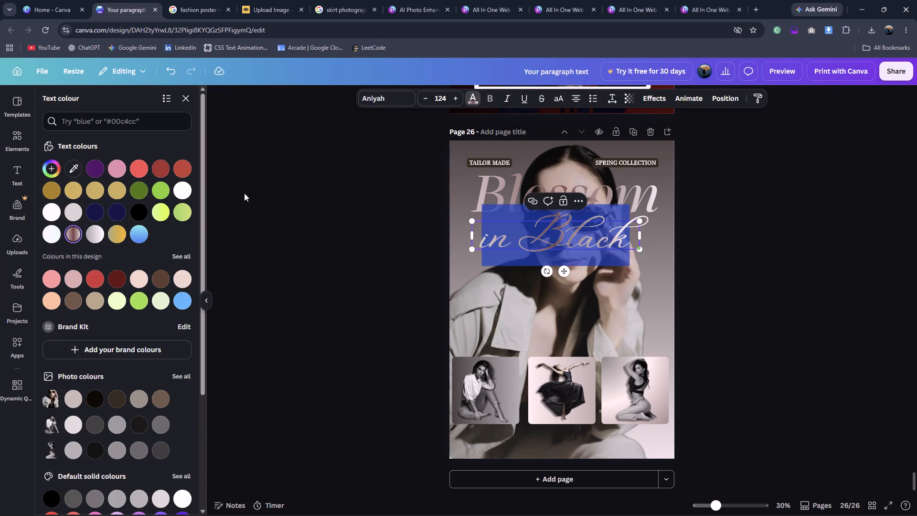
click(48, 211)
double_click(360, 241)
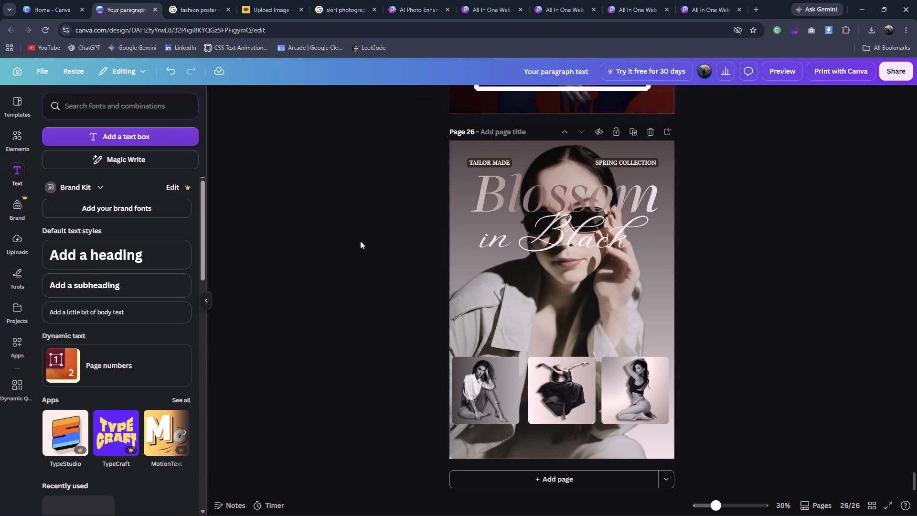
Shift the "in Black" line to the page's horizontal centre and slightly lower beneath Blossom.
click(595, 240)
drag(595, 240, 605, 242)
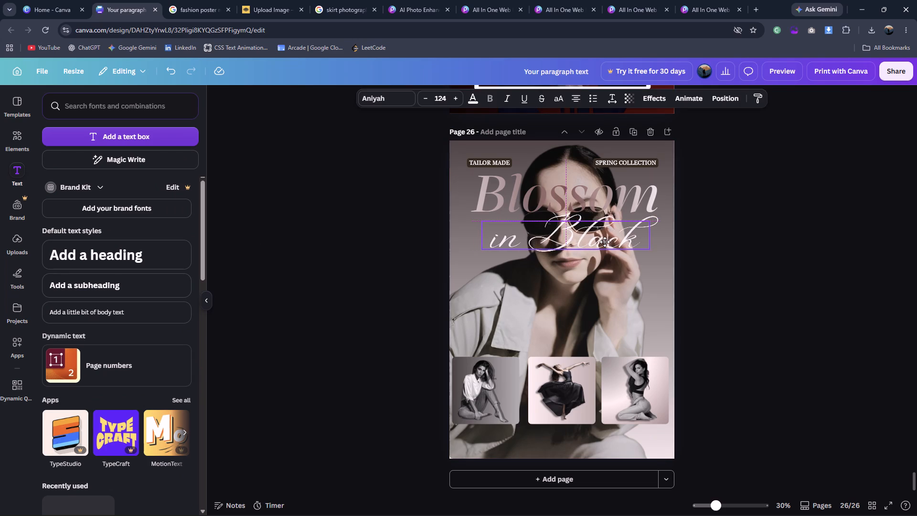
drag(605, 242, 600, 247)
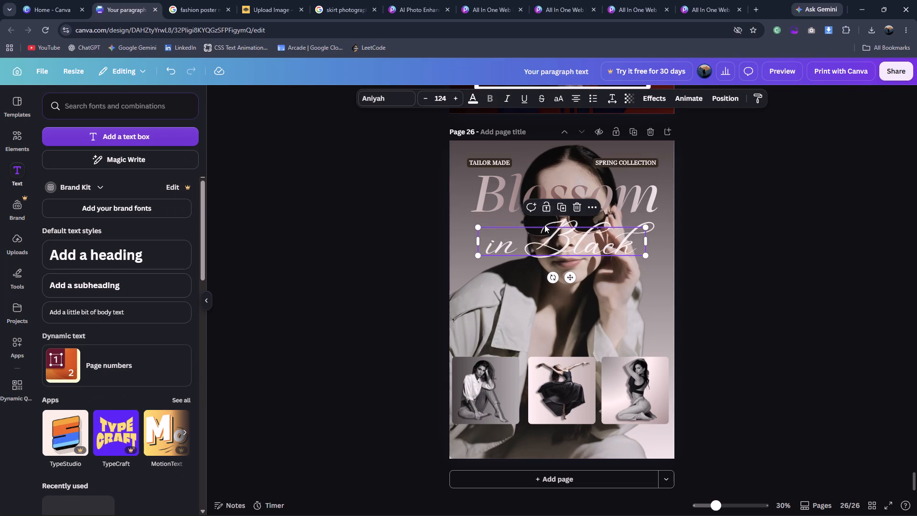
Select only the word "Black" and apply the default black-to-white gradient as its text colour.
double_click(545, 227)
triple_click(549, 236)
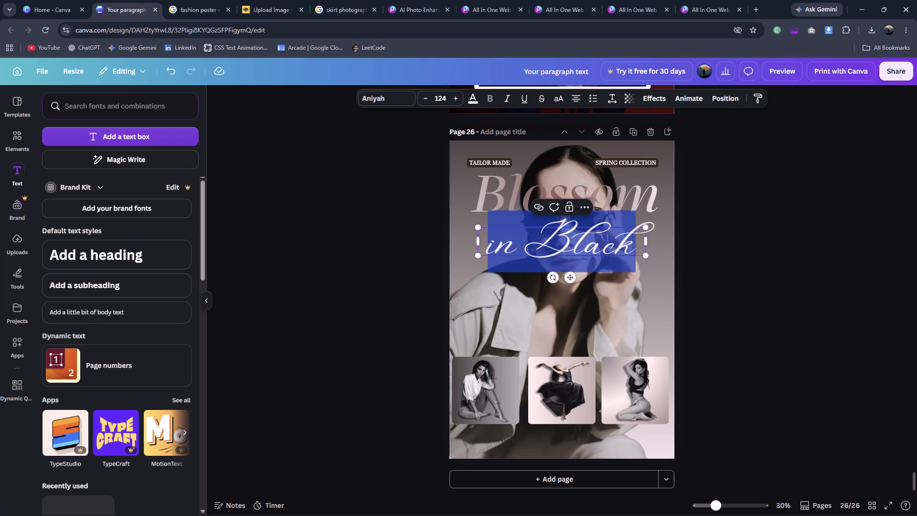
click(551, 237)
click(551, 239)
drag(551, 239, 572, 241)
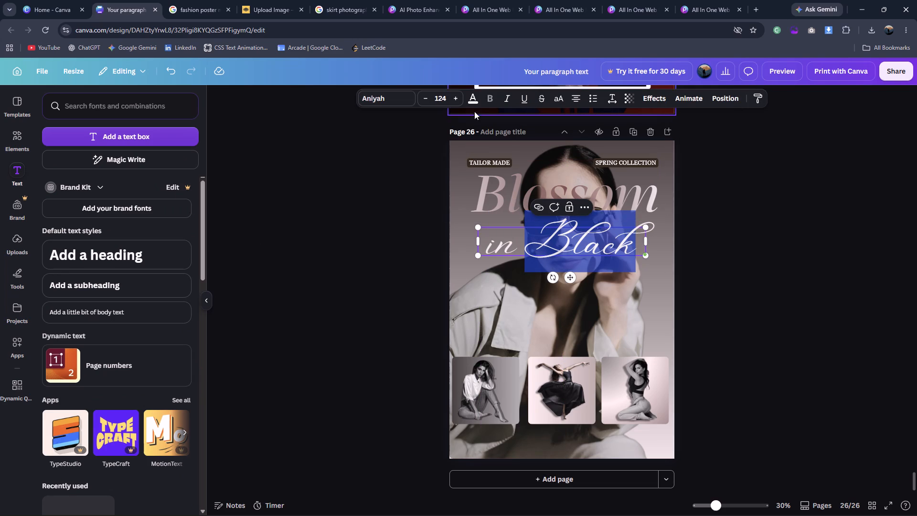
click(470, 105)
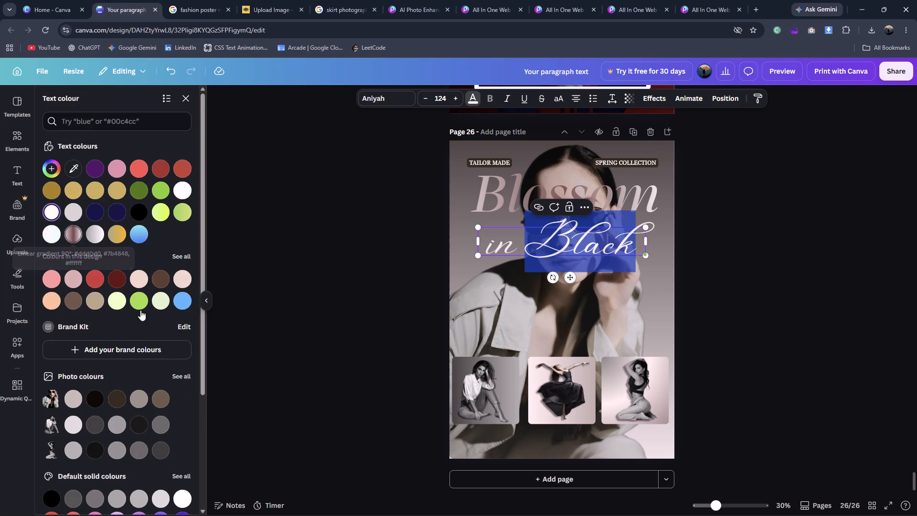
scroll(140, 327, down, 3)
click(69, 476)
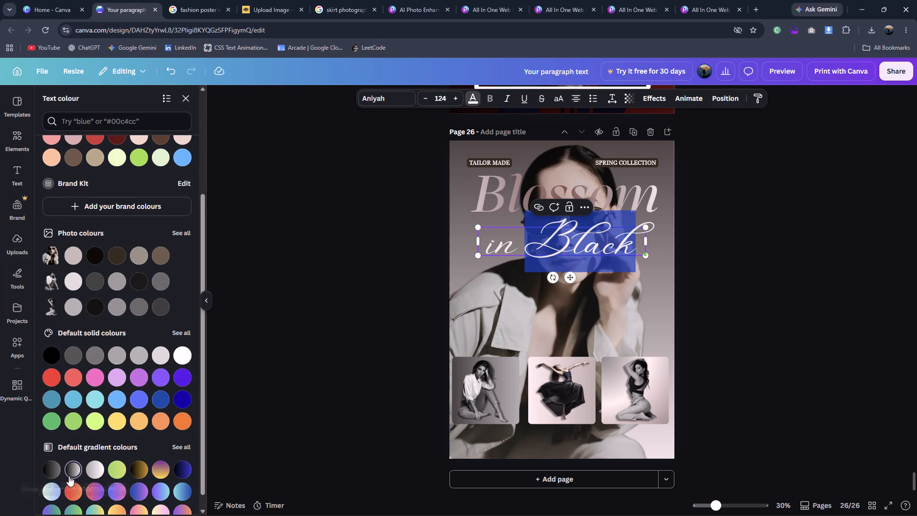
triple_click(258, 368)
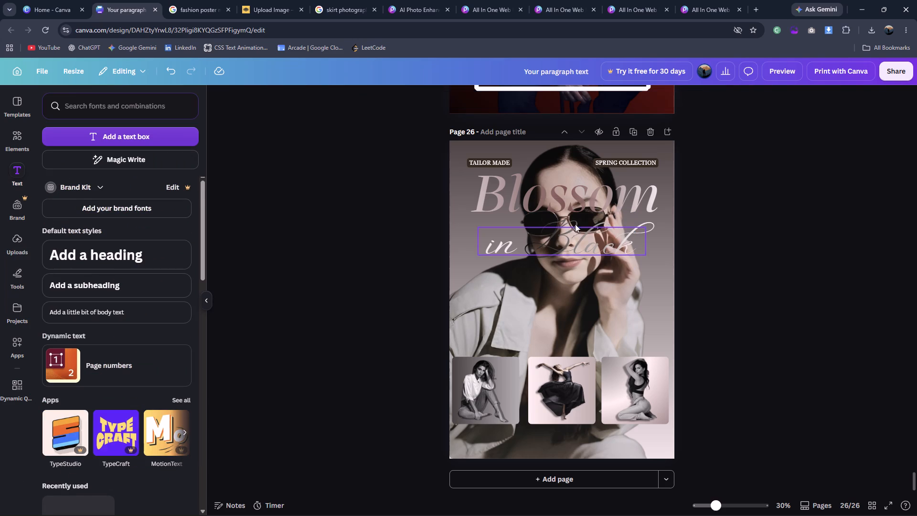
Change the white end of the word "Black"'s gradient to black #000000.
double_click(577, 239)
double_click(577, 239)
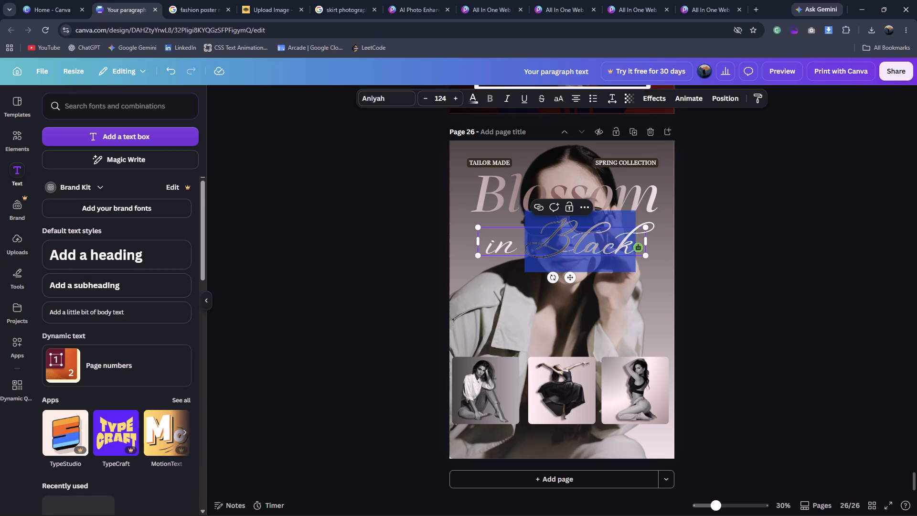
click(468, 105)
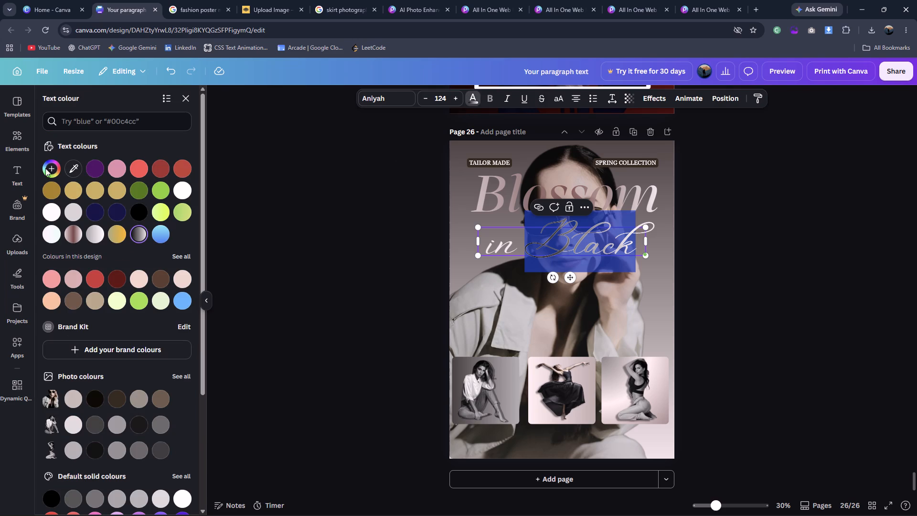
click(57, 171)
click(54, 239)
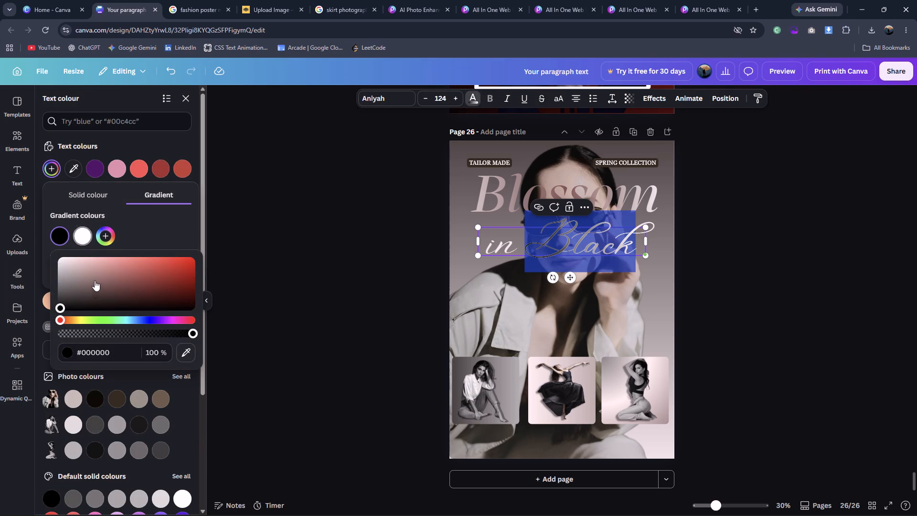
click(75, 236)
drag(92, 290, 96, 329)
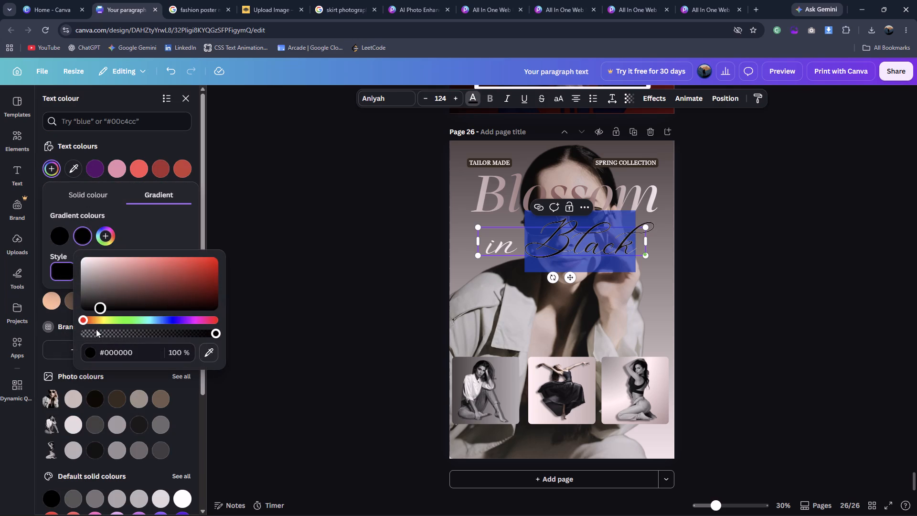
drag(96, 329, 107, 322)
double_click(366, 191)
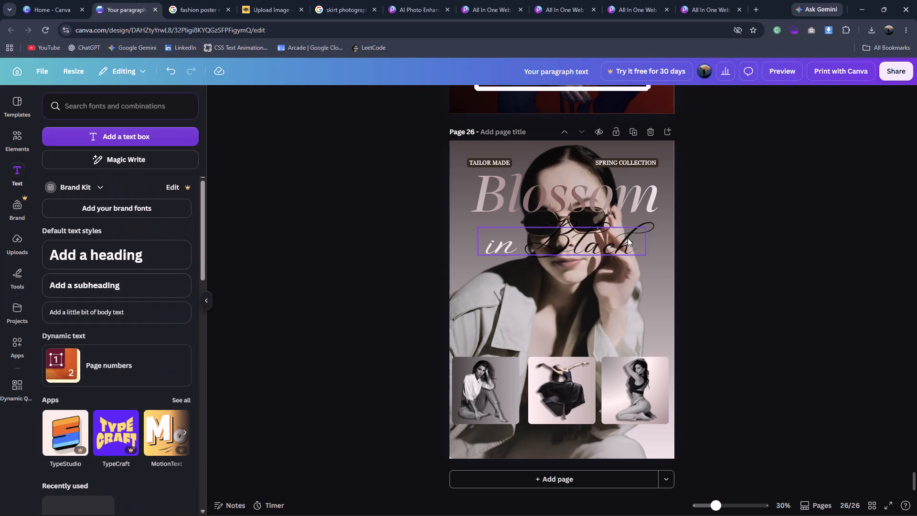
Move the "in Black" line up to slightly overlap Blossom, centred horizontally on the page.
drag(613, 250, 607, 241)
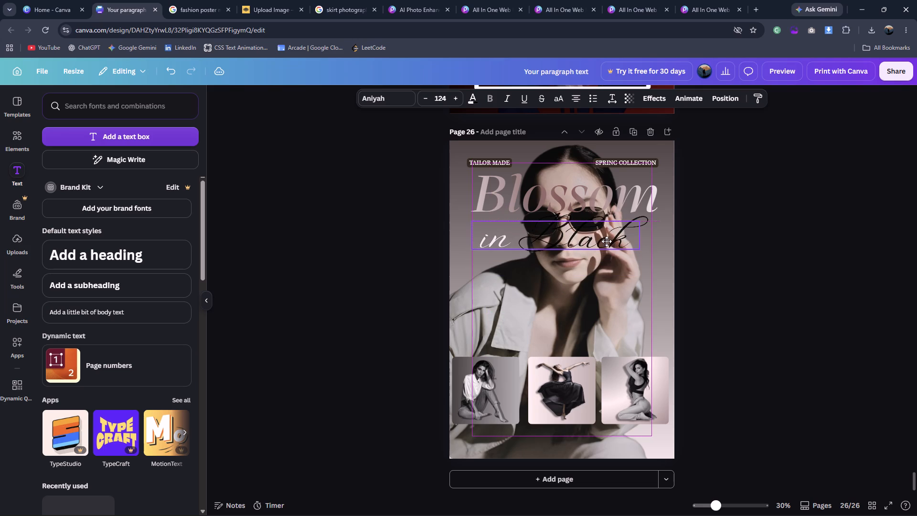
drag(607, 241, 612, 240)
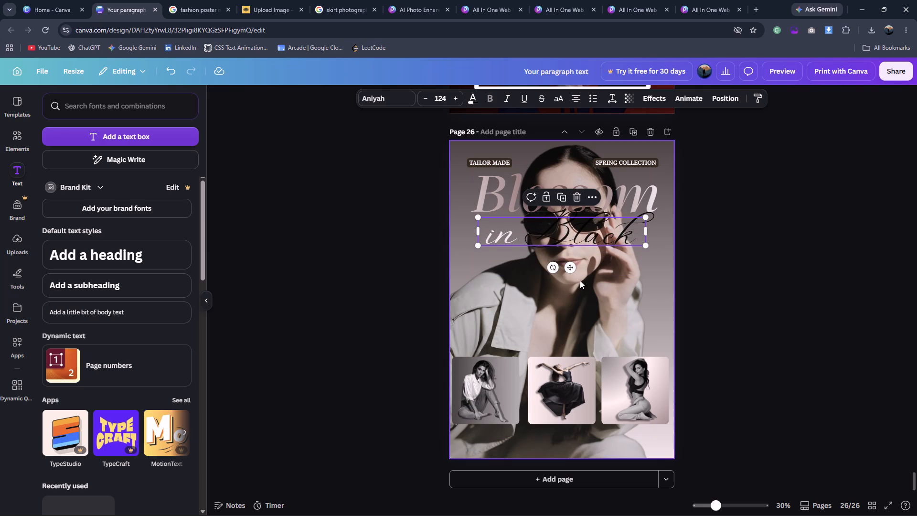
Change the first editable colour of the page-filling woman image to the near-black photo colour.
click(580, 280)
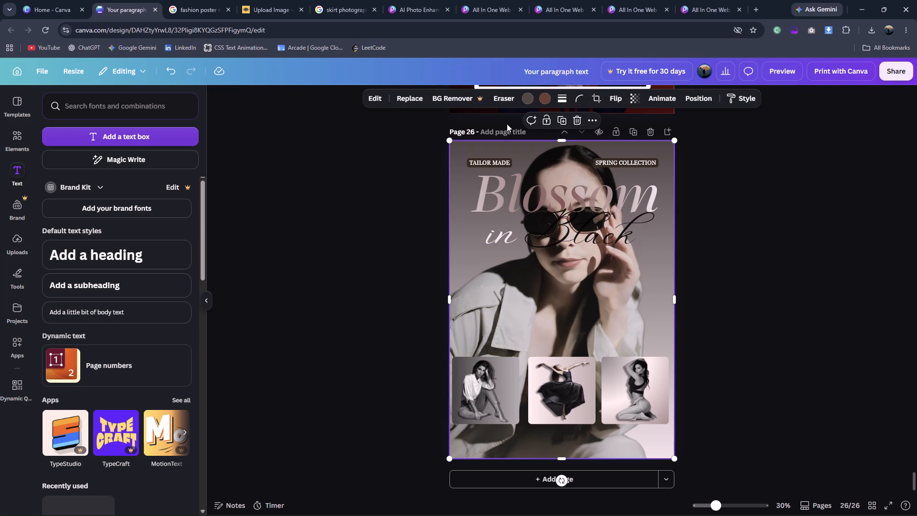
click(532, 103)
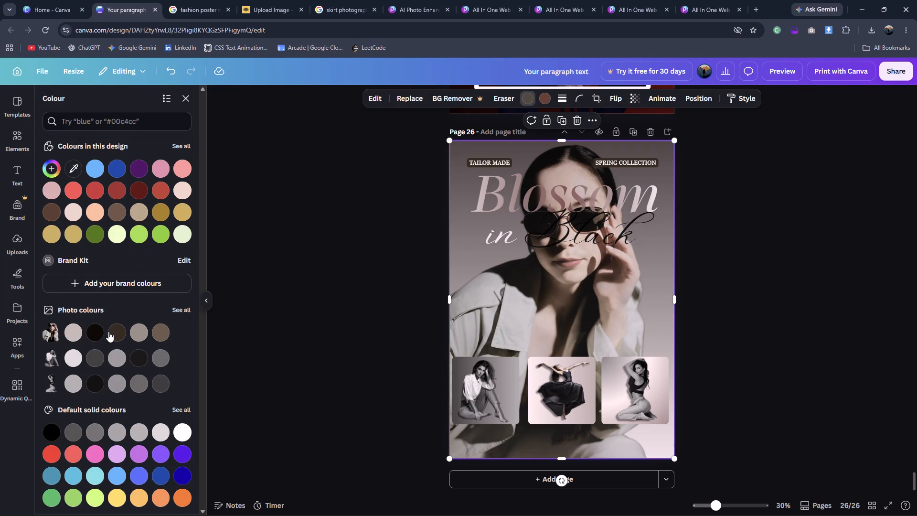
click(97, 332)
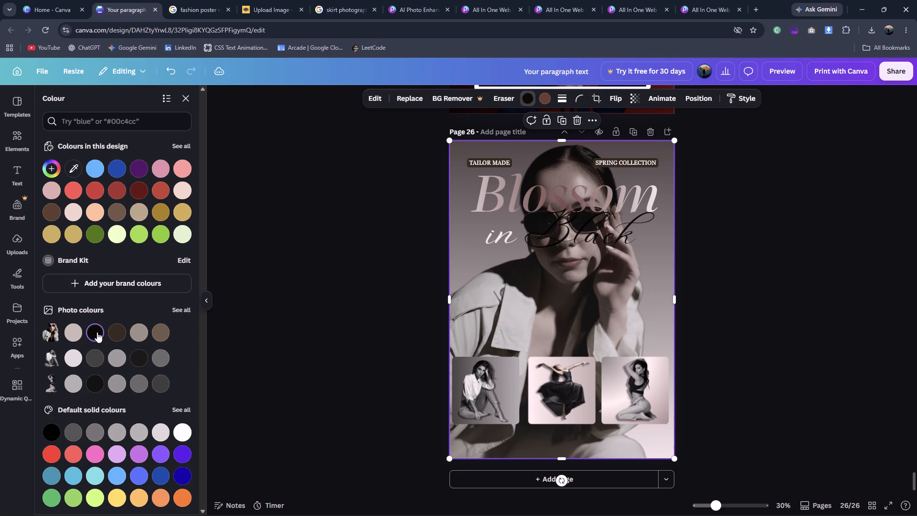
Recolour the whole "in Black" line solid white.
click(594, 230)
double_click(594, 230)
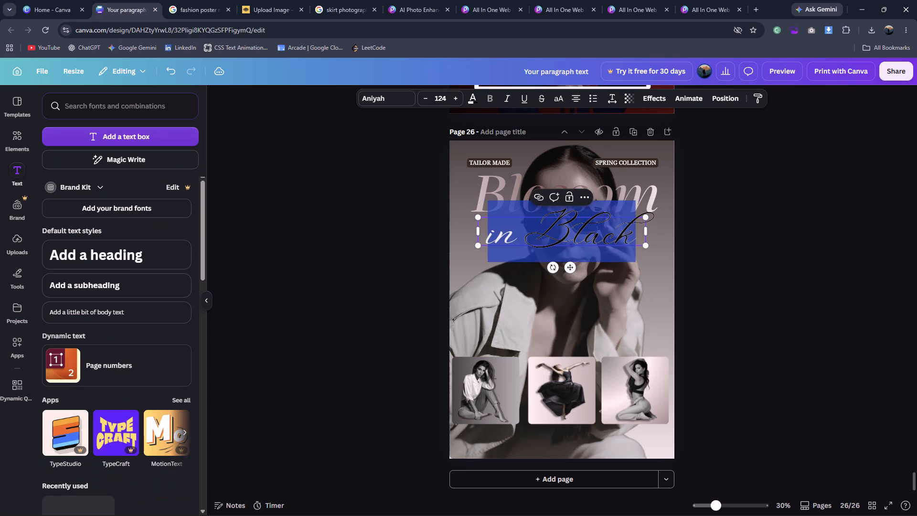
click(479, 100)
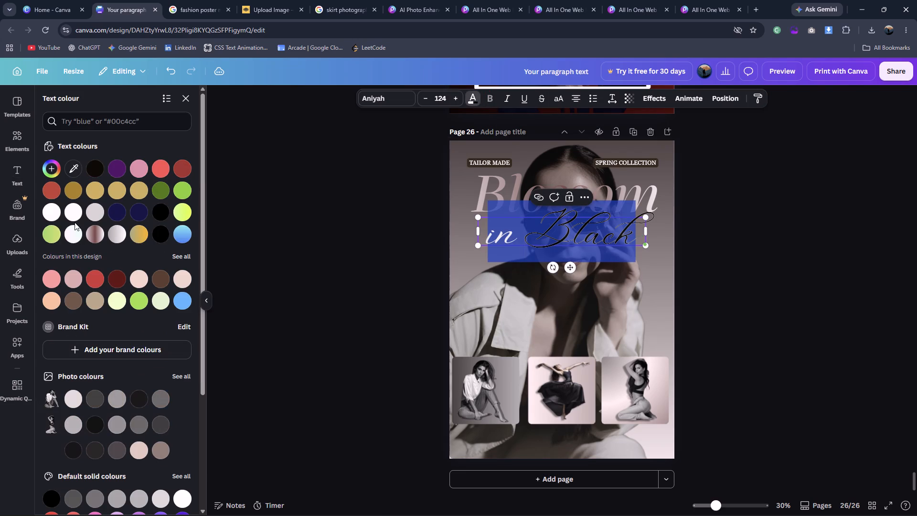
click(53, 214)
double_click(342, 207)
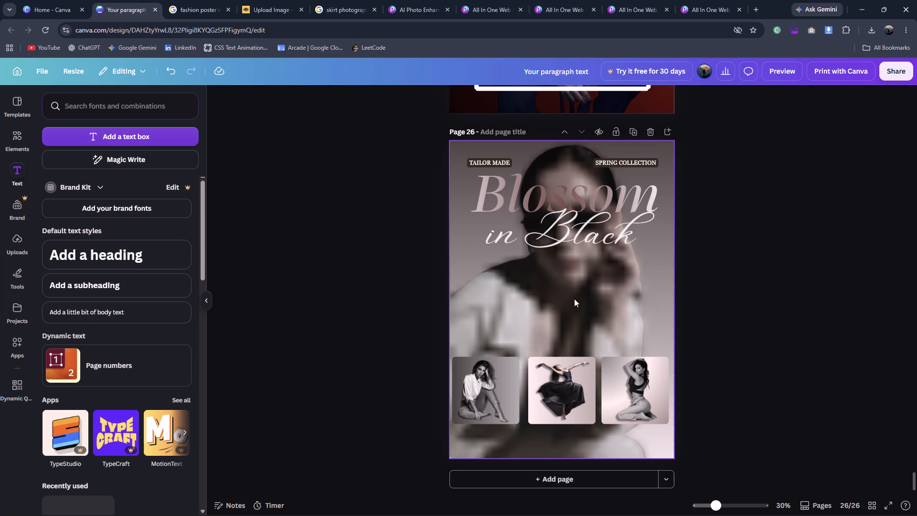
Change the woman image's second editable colour, the reddish brown, to the near-black photo colour.
click(588, 304)
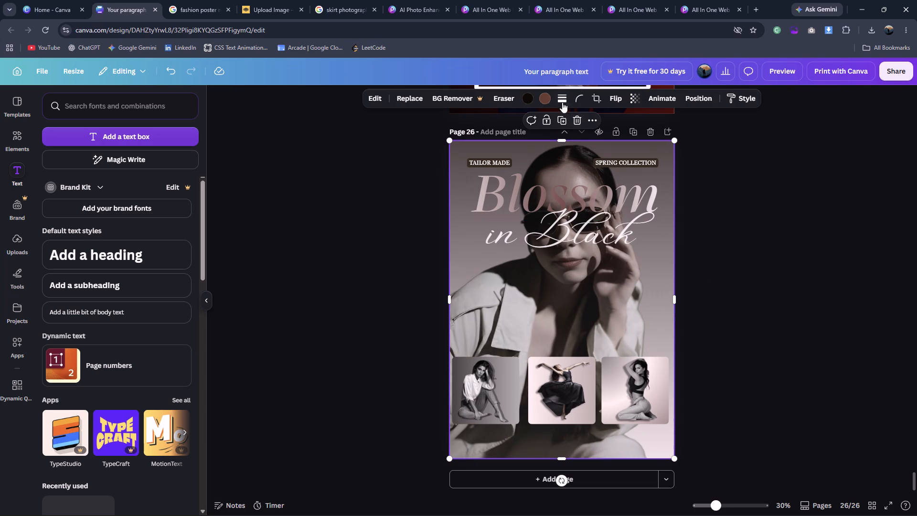
click(546, 98)
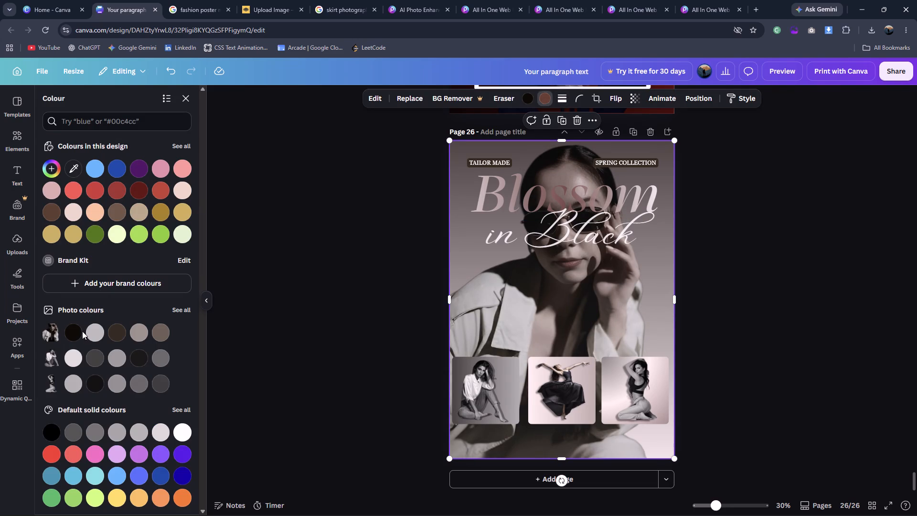
click(77, 335)
click(411, 267)
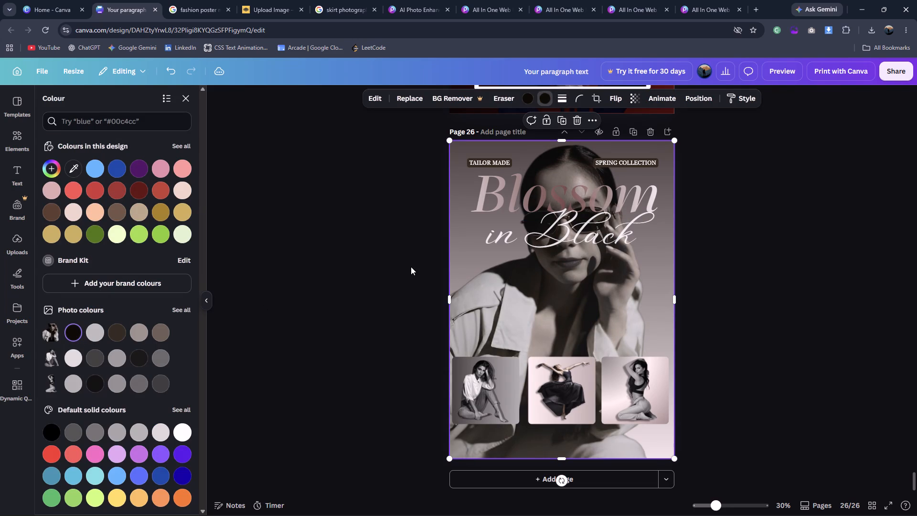
Recolour the whole Blossom title line from its gradient to solid white.
click(535, 190)
click(480, 102)
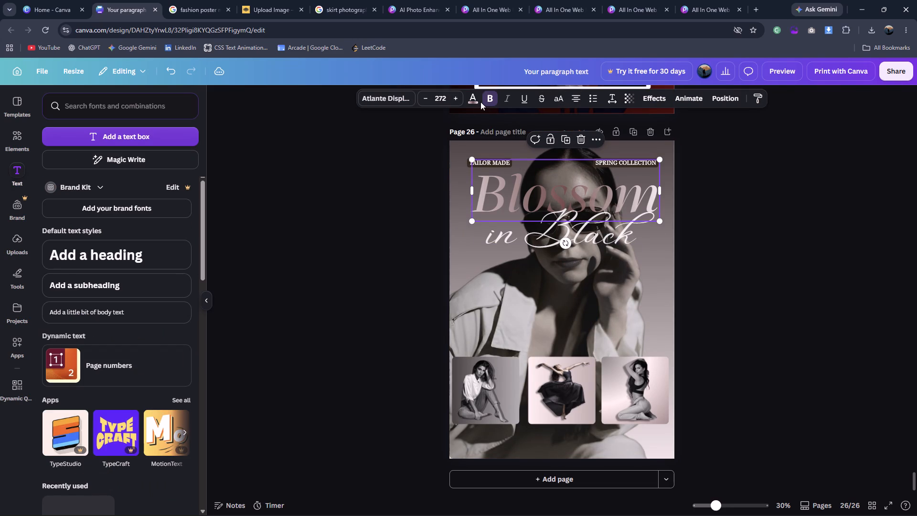
click(479, 101)
click(47, 212)
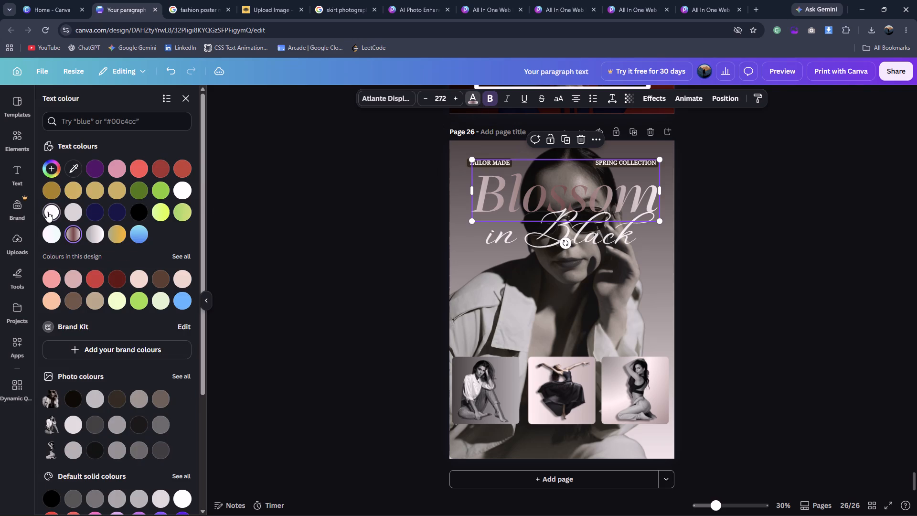
double_click(283, 222)
Move the "in Black" line slightly lower beneath Blossom, keeping it centred horizontally on the page.
drag(617, 232, 617, 239)
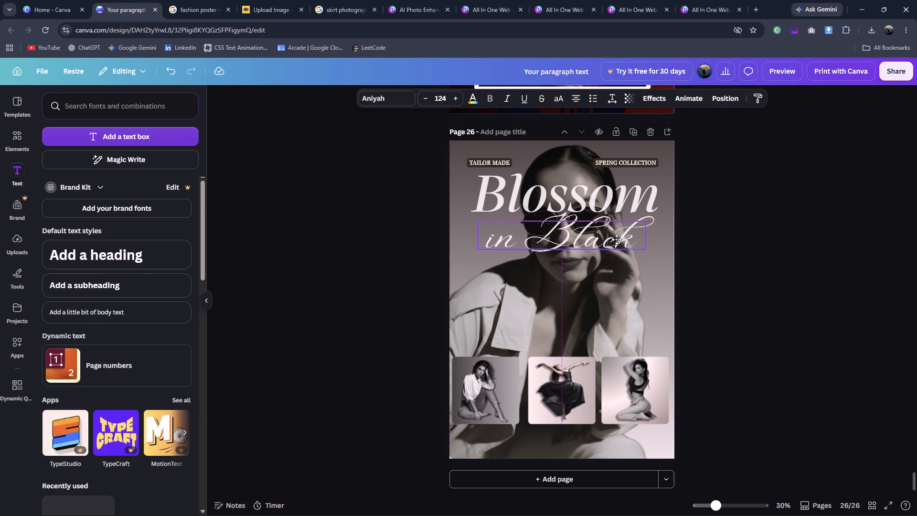
drag(617, 239, 617, 237)
click(754, 238)
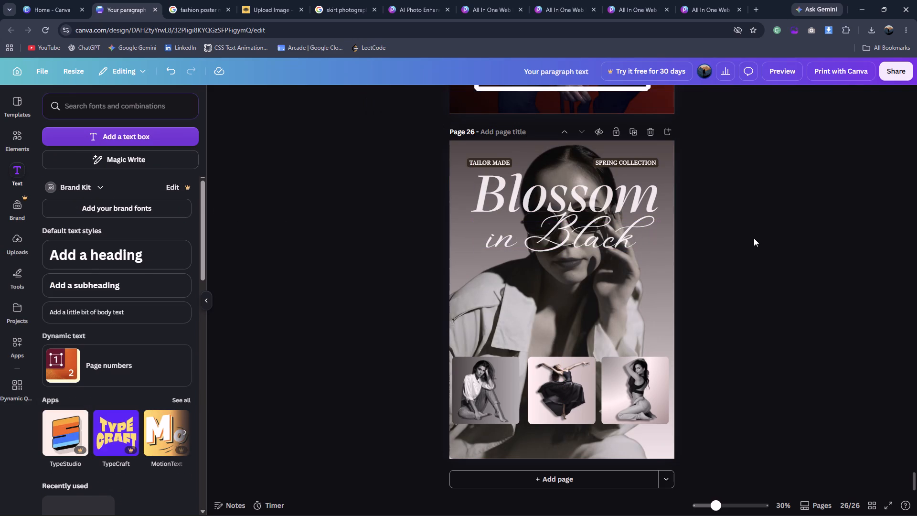
Add a text box to the middle of page 26 and enlarge its text to about size 40.7.
scroll(754, 239, down, 2)
click(202, 3)
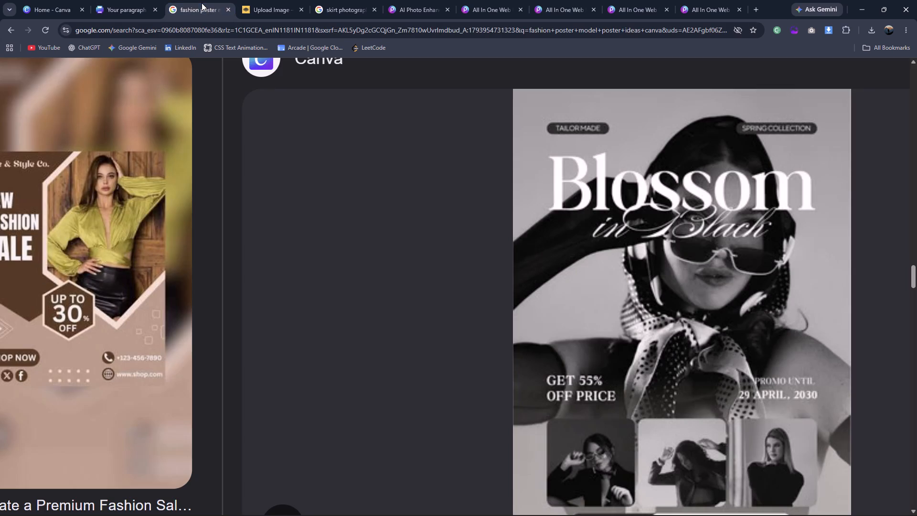
scroll(501, 190, down, 2)
click(123, 0)
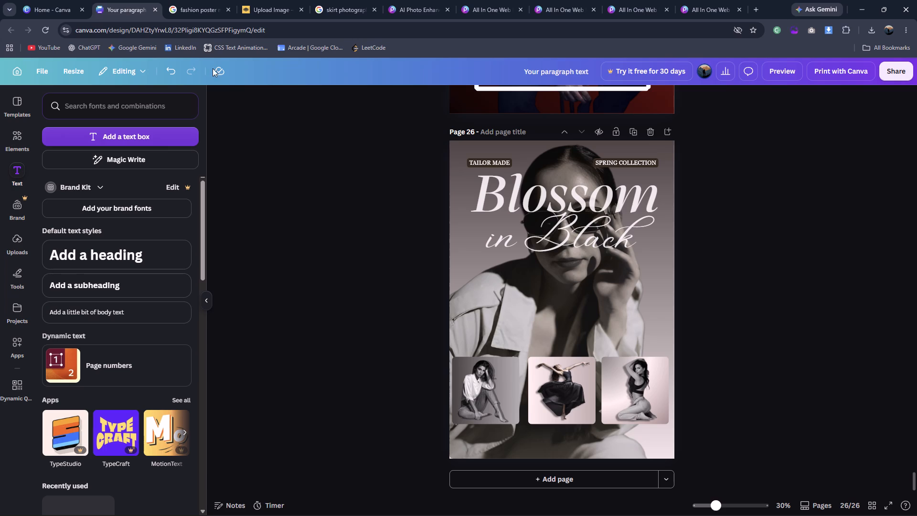
click(161, 142)
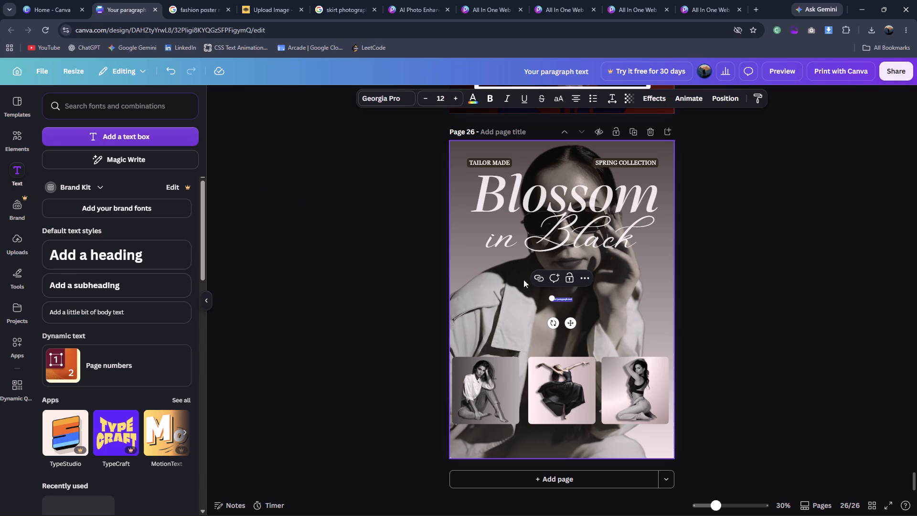
drag(551, 295, 505, 274)
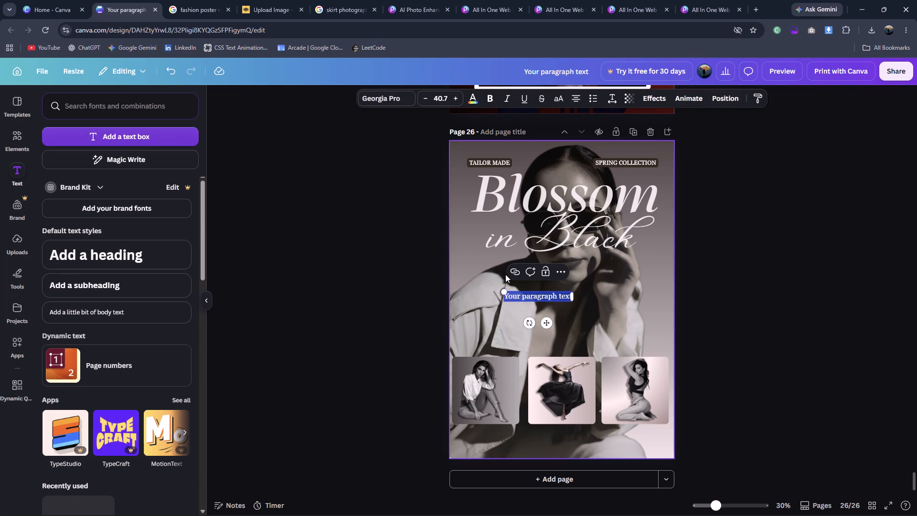
Replace the new text box's placeholder with "GET 55%", following the reference poster's offer text.
text(GETB)
key(space)
key(BackSpace)
key(space)
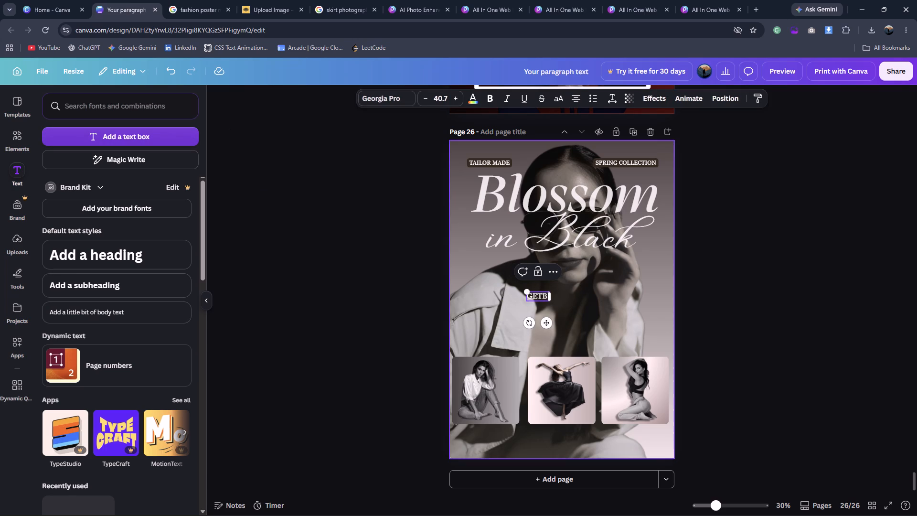
key(BackSpace)
key(BackSpace)
key(BackSpace)
text(T)
key(space)
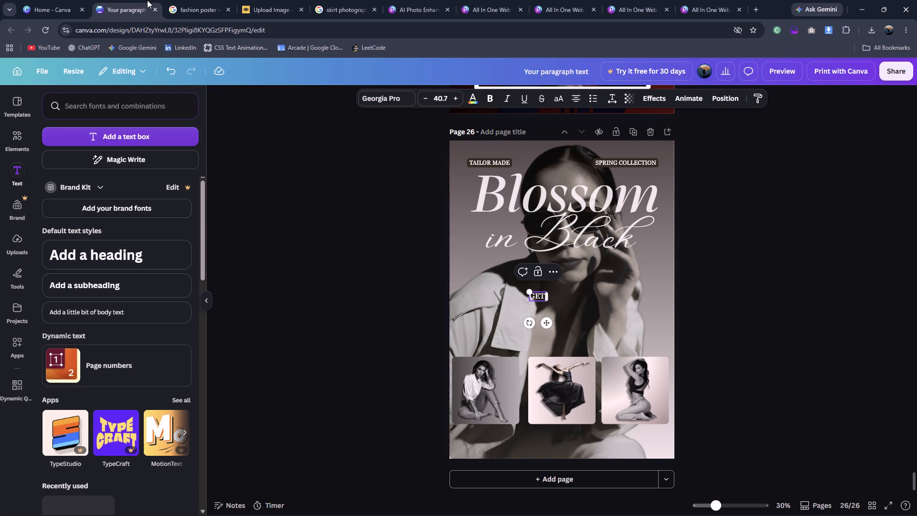
click(194, 0)
click(119, 0)
text(55)
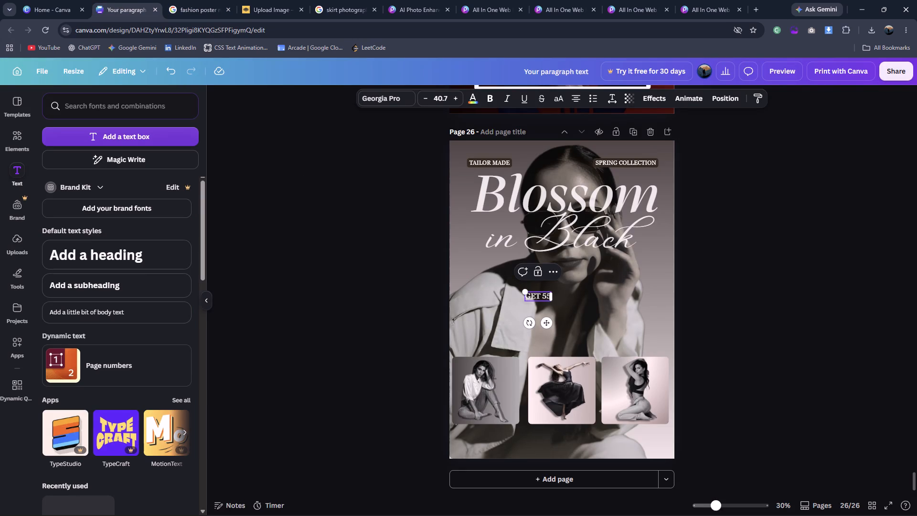
key(shift+percent)
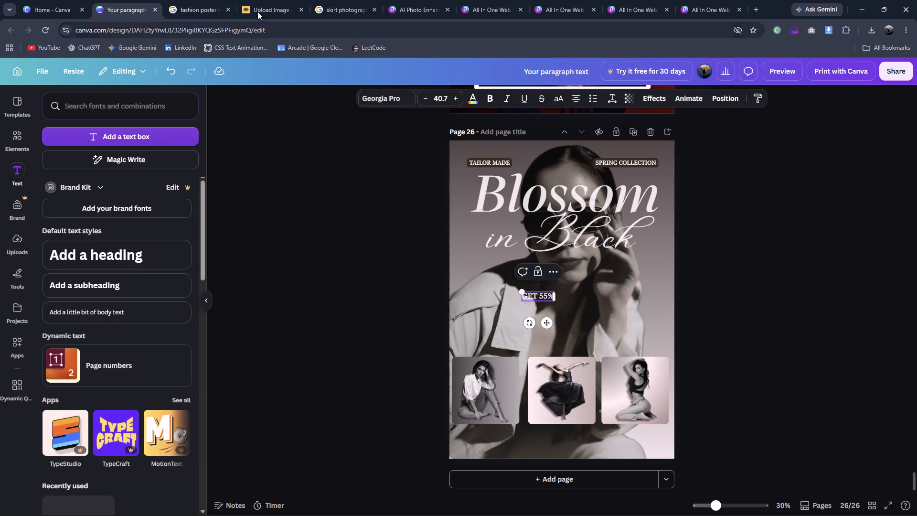
click(161, 0)
click(184, 0)
click(123, 0)
Move the "GET 55%" text to just above the first model panel and compare with the reference poster.
drag(549, 324, 506, 353)
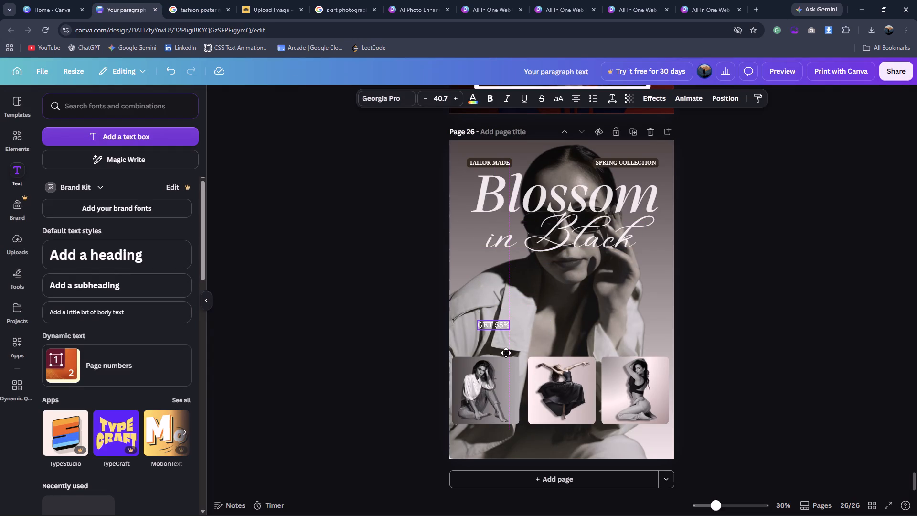
drag(506, 353, 506, 353)
click(198, 5)
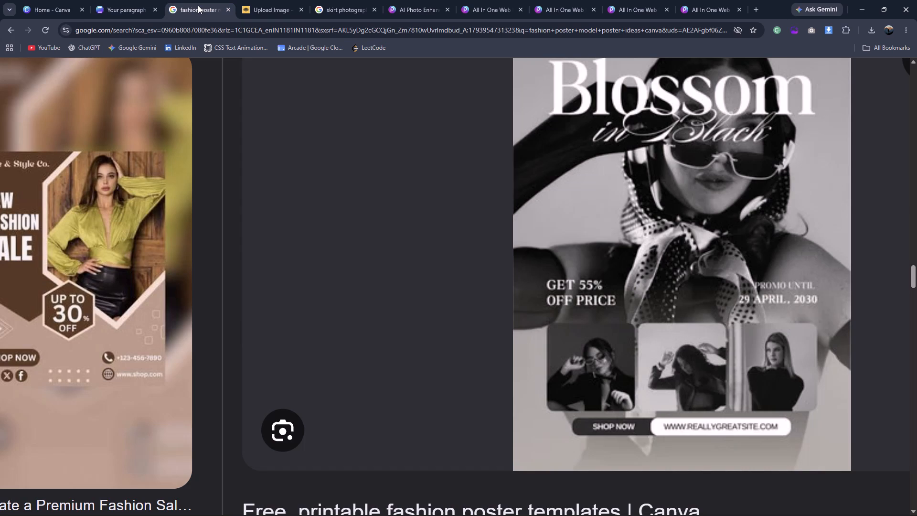
click(126, 0)
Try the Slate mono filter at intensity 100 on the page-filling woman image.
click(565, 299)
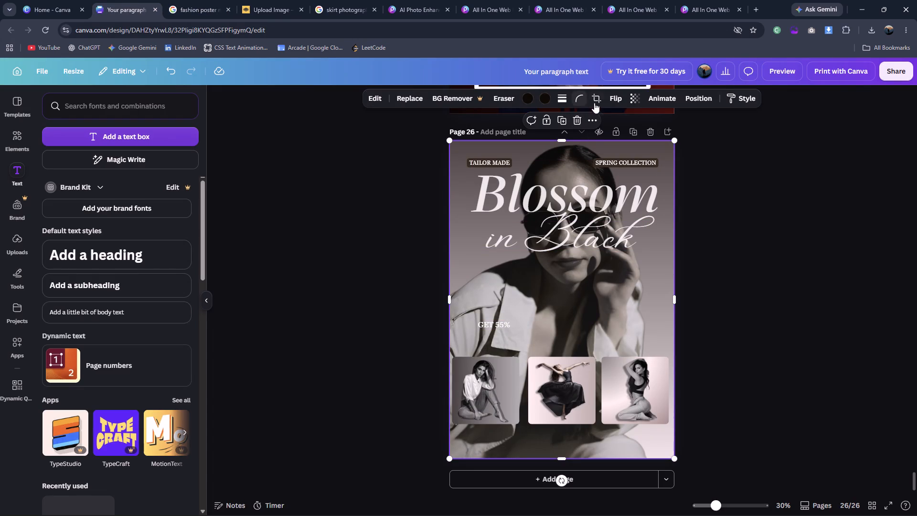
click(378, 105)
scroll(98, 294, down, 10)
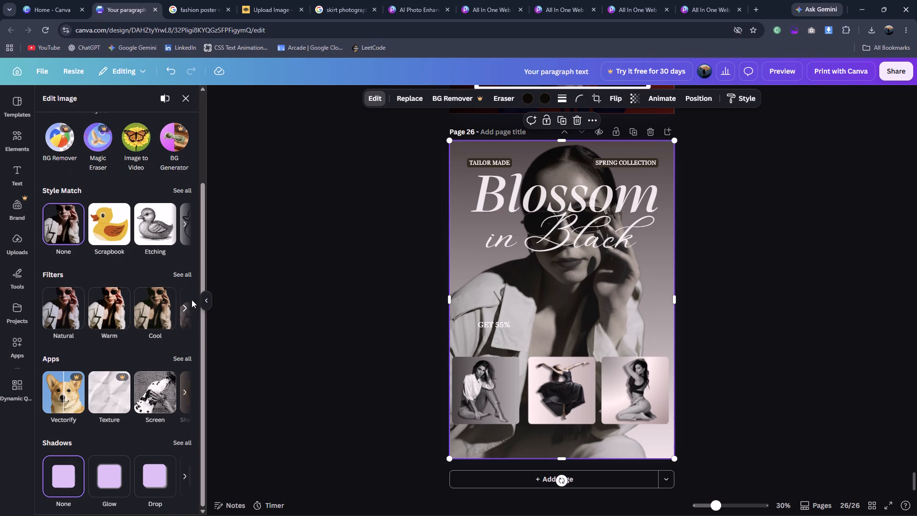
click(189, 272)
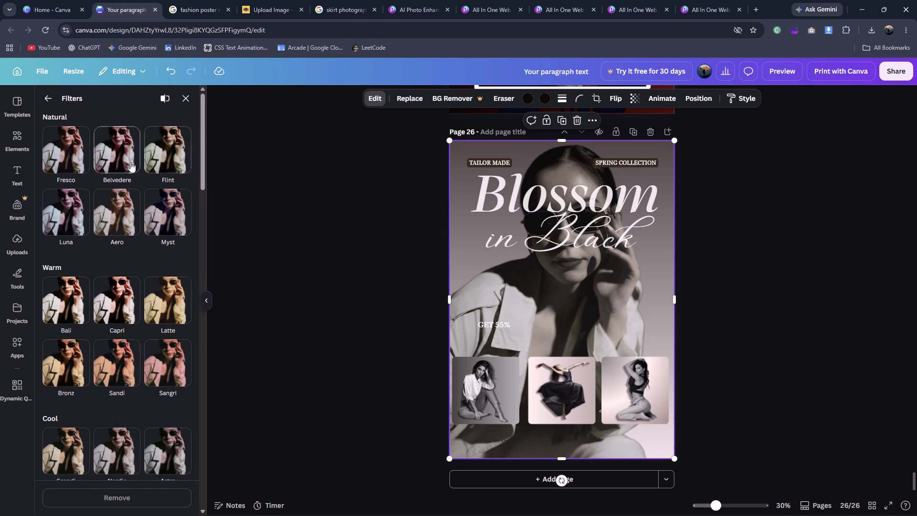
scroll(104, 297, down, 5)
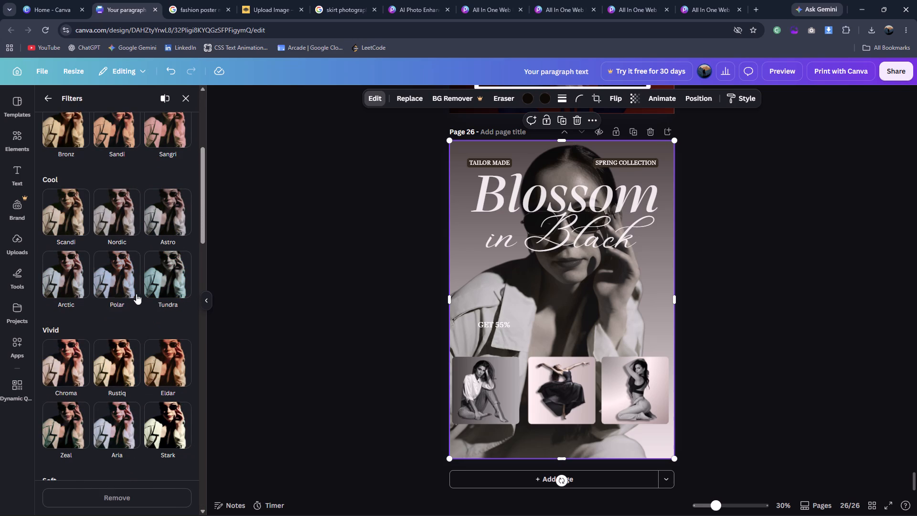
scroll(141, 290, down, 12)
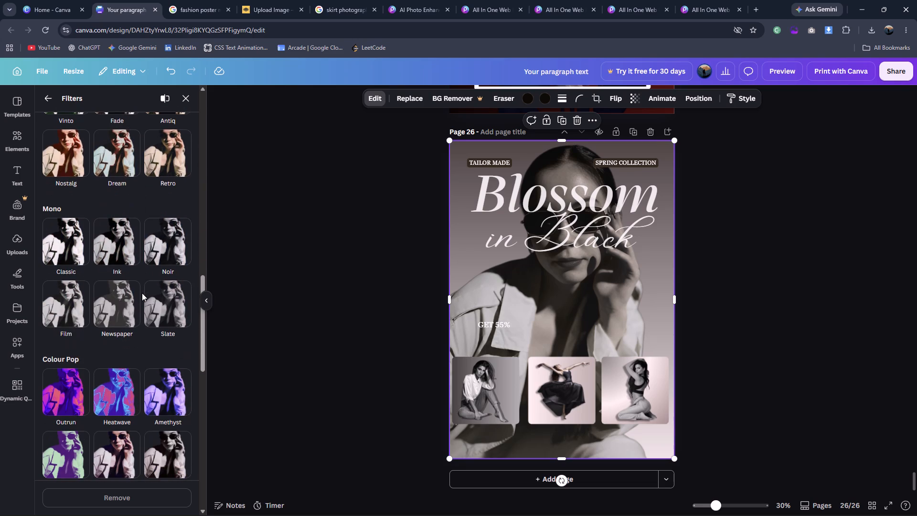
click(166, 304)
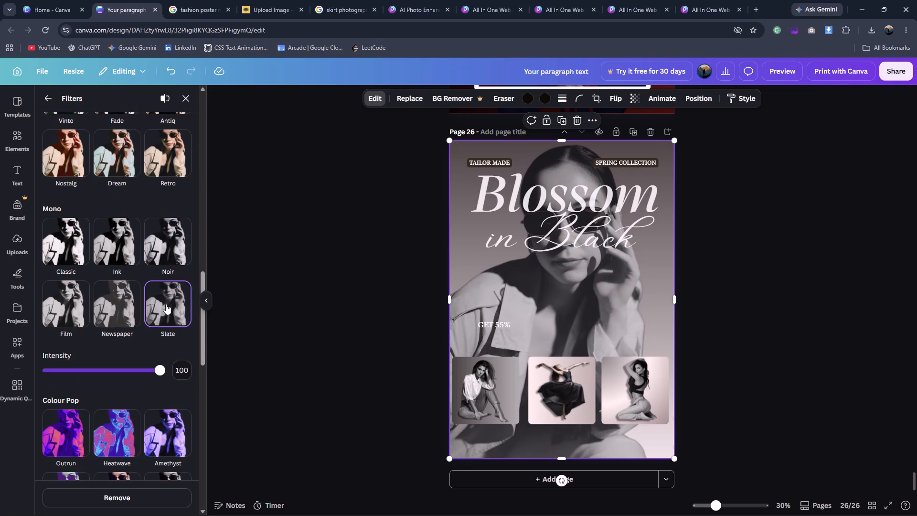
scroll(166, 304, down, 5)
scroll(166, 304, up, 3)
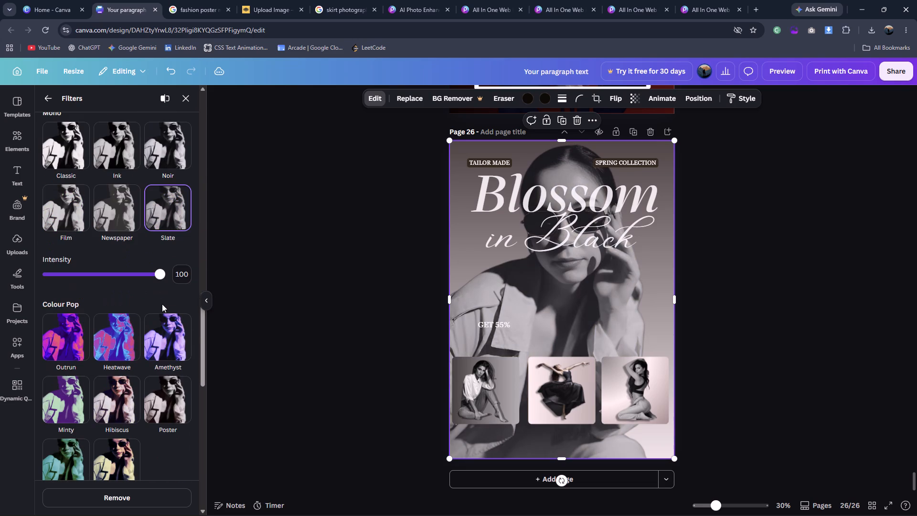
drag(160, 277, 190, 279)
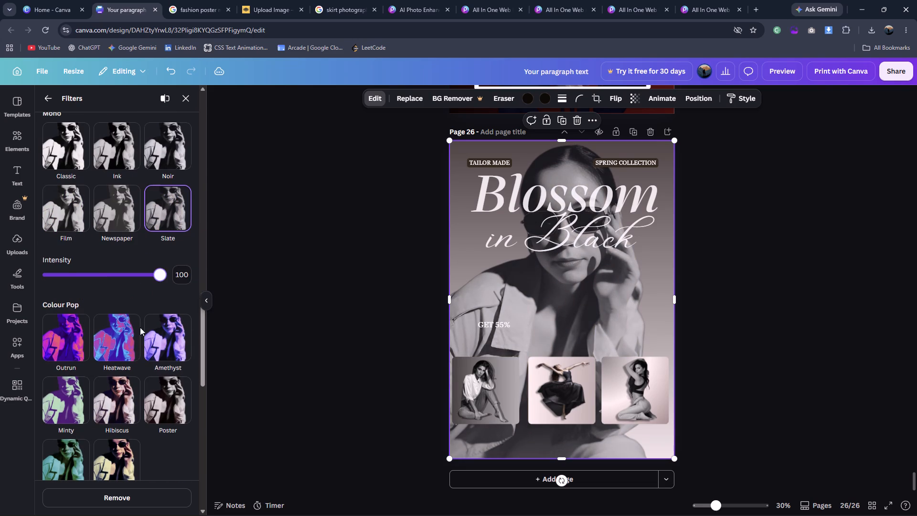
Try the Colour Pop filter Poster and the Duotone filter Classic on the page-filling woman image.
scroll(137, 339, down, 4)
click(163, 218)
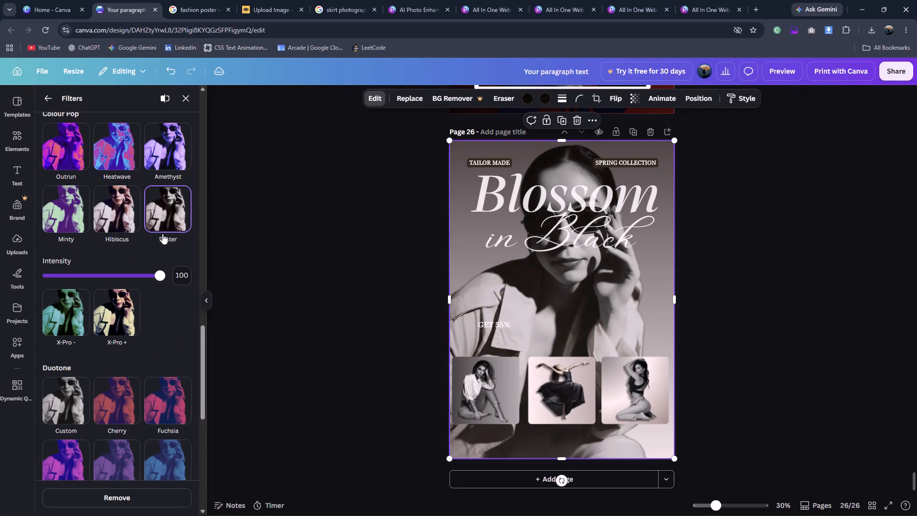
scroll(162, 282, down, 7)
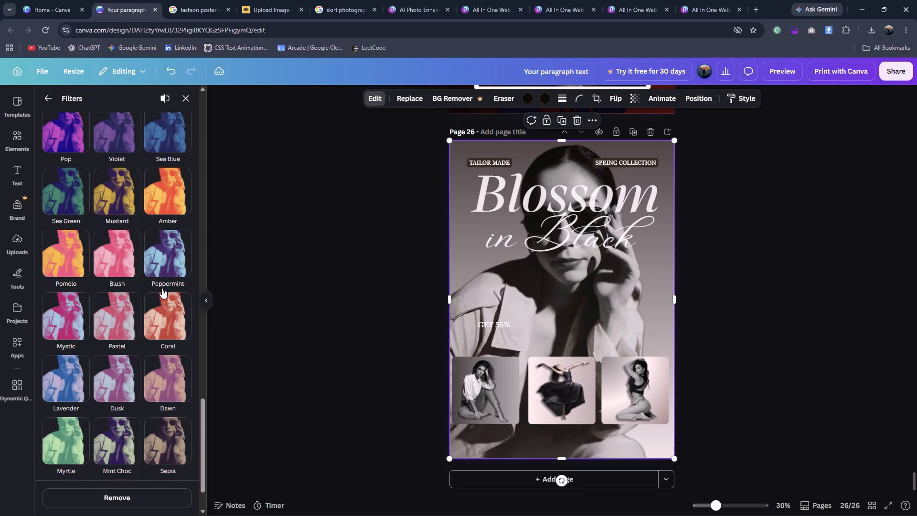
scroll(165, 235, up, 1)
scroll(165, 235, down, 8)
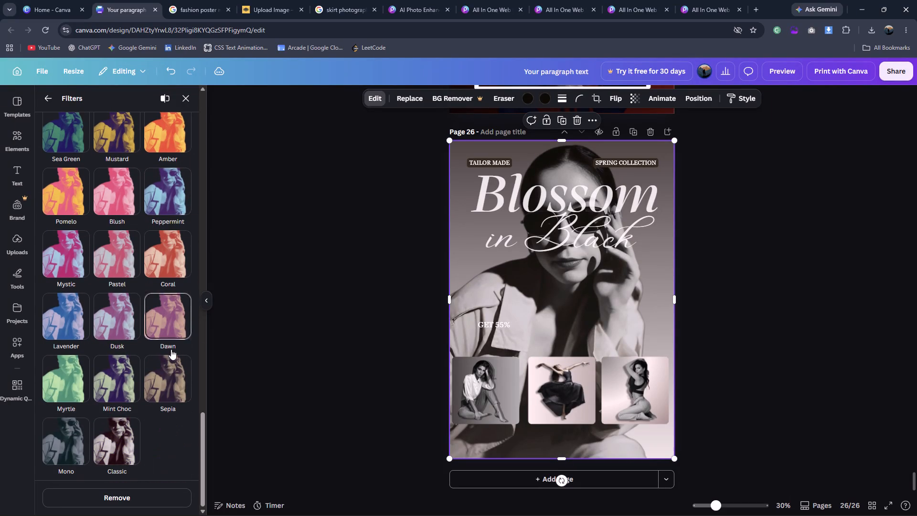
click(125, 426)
Apply the Custom duotone filter to the page-filling woman image and adjust its highlights colour to a near-white shade.
scroll(139, 380, up, 5)
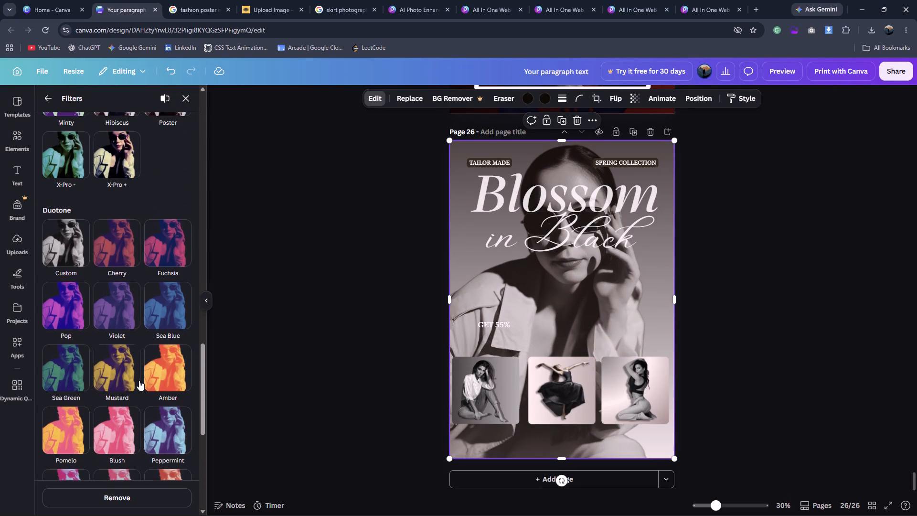
click(74, 253)
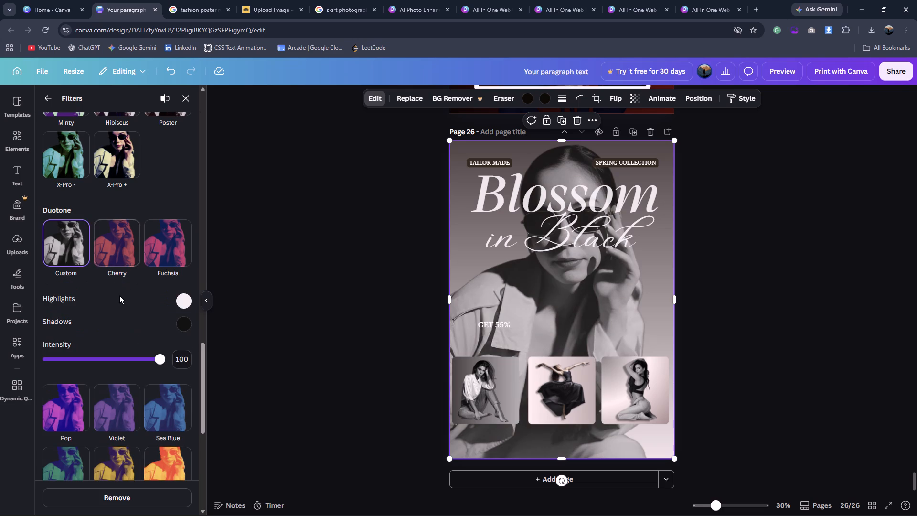
click(182, 302)
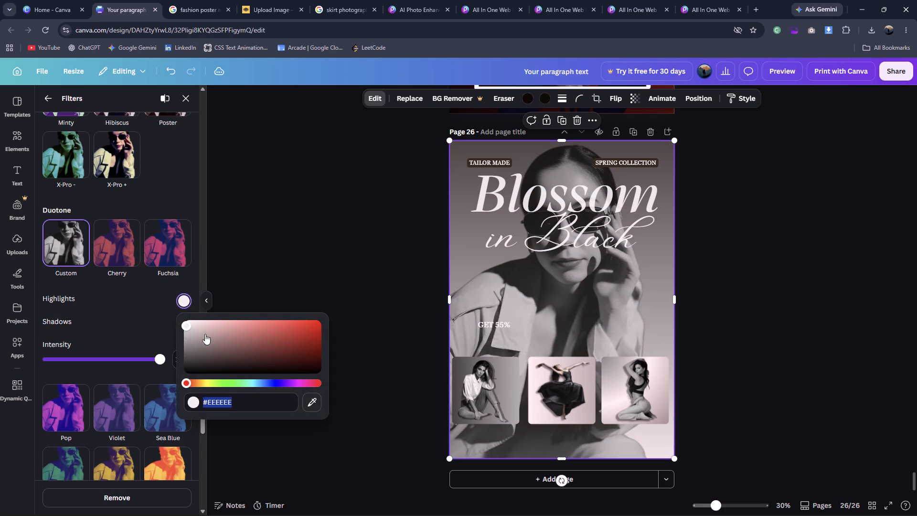
drag(205, 334, 183, 301)
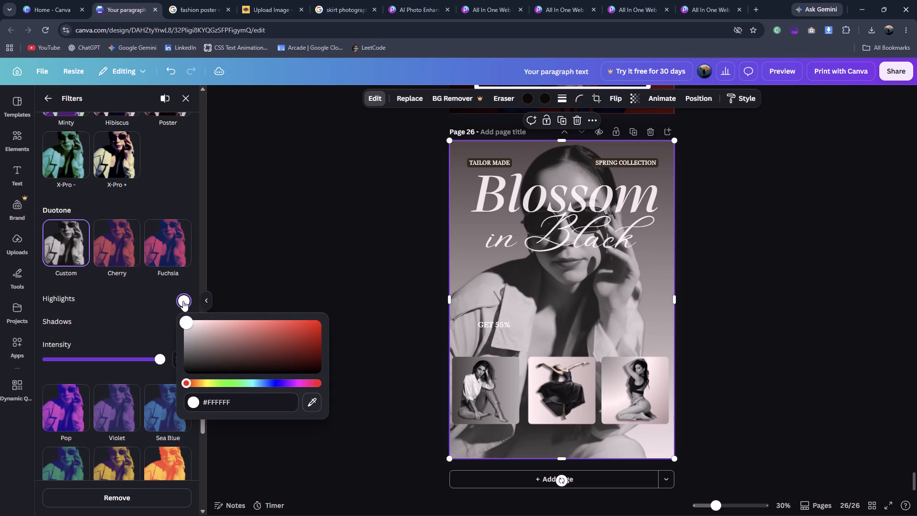
drag(183, 301, 163, 333)
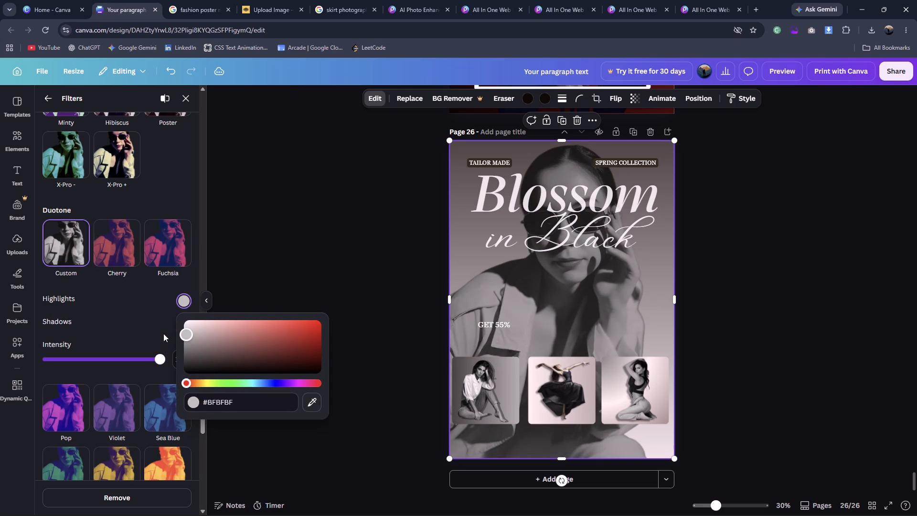
drag(163, 333, 160, 323)
click(157, 322)
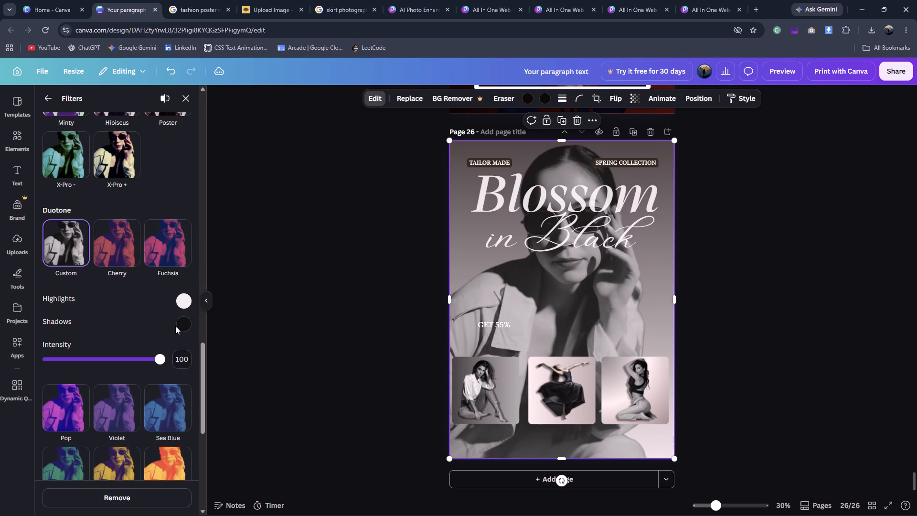
Darken the shadows colour of the Custom duotone on the page-filling woman image towards pure black.
click(183, 326)
drag(185, 388, 183, 395)
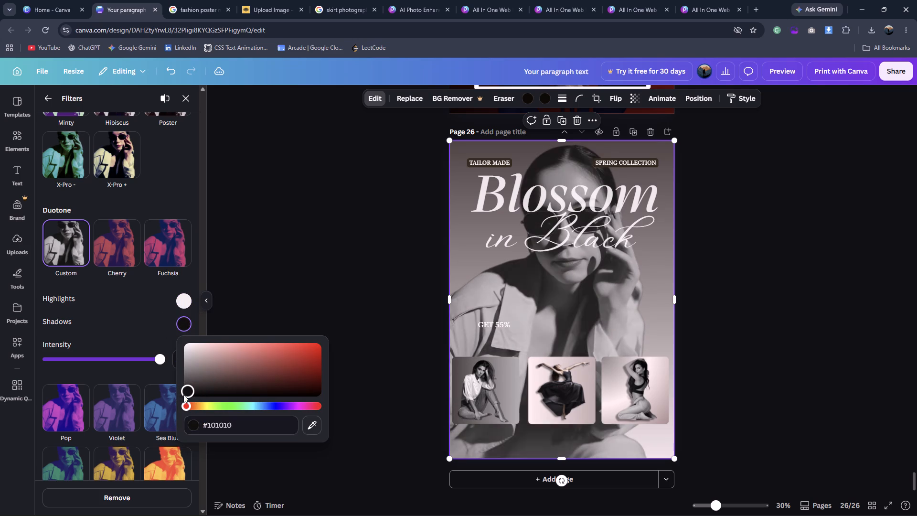
drag(183, 395, 171, 404)
double_click(237, 309)
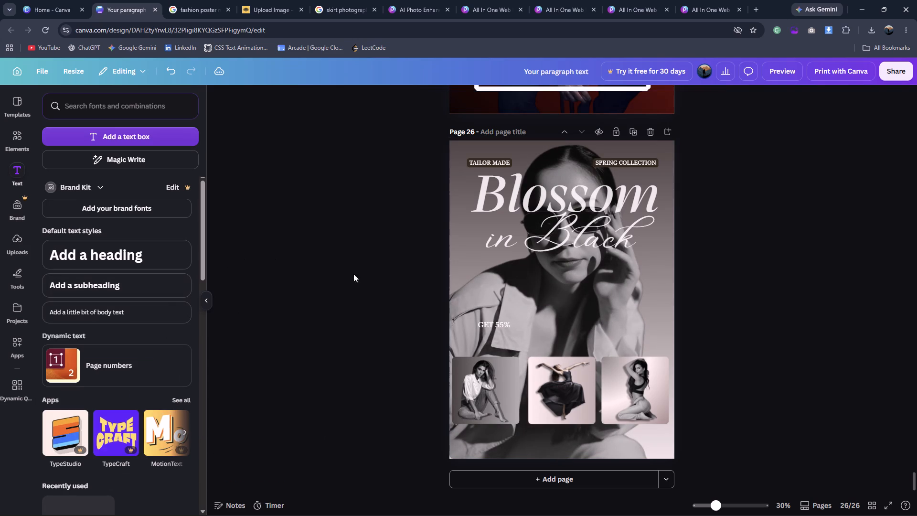
Make the "GET 55%" text black and bold, and move it higher above the first model panel.
drag(491, 323, 477, 321)
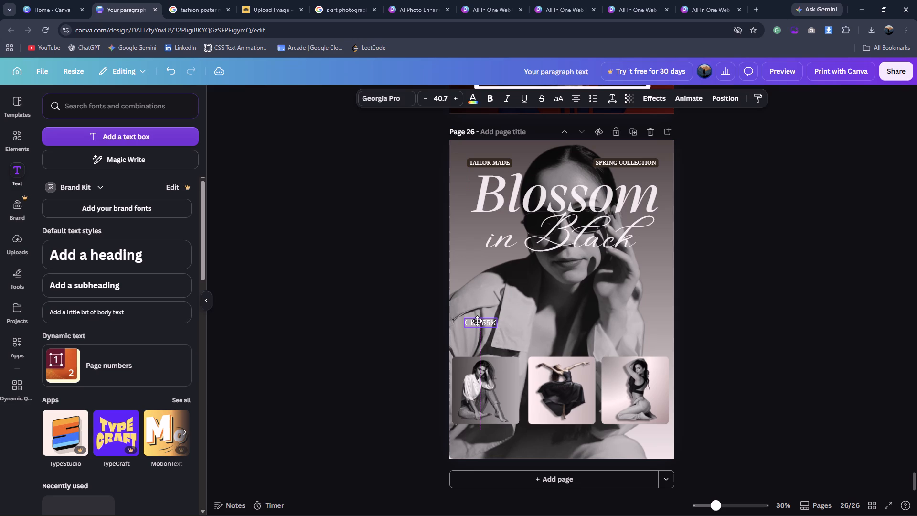
drag(477, 321, 480, 321)
double_click(481, 321)
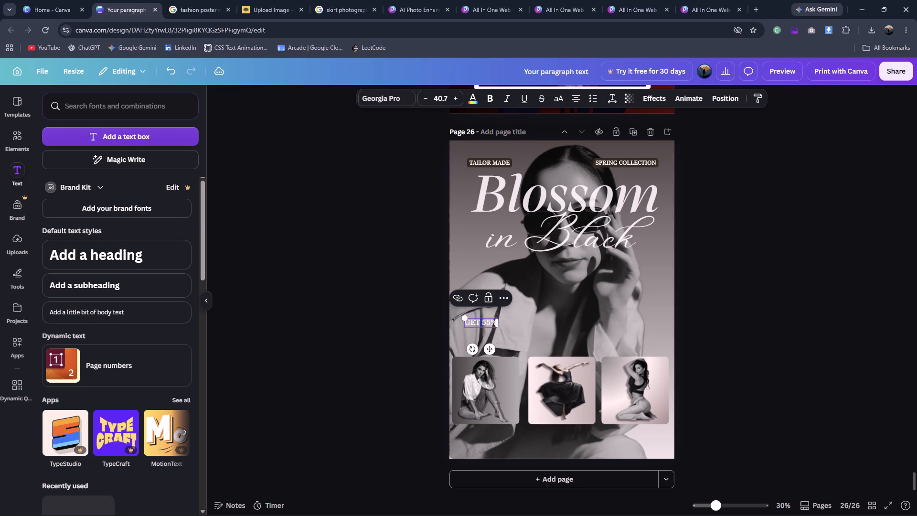
click(481, 321)
double_click(481, 321)
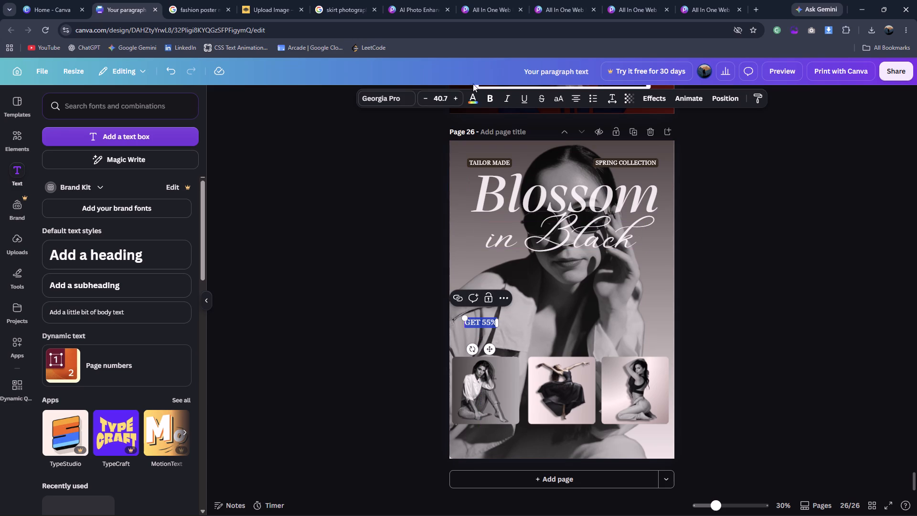
click(474, 93)
click(140, 209)
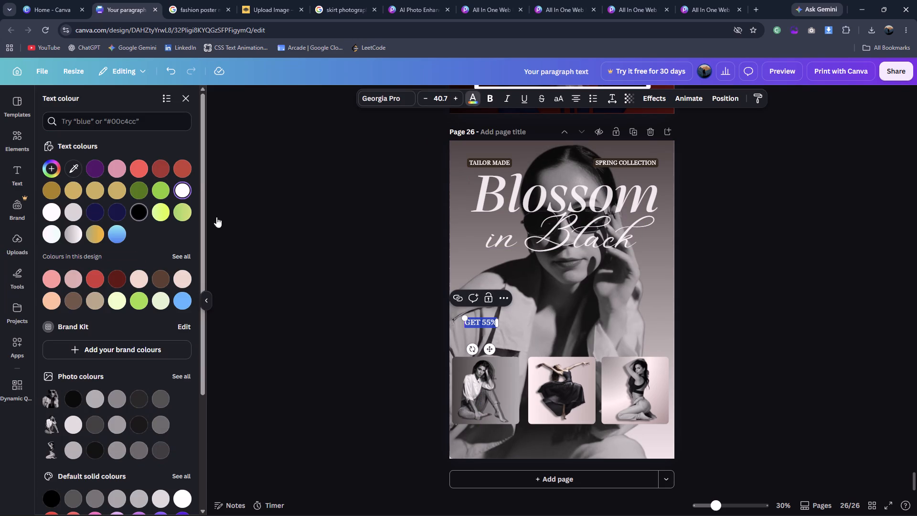
double_click(328, 235)
click(479, 323)
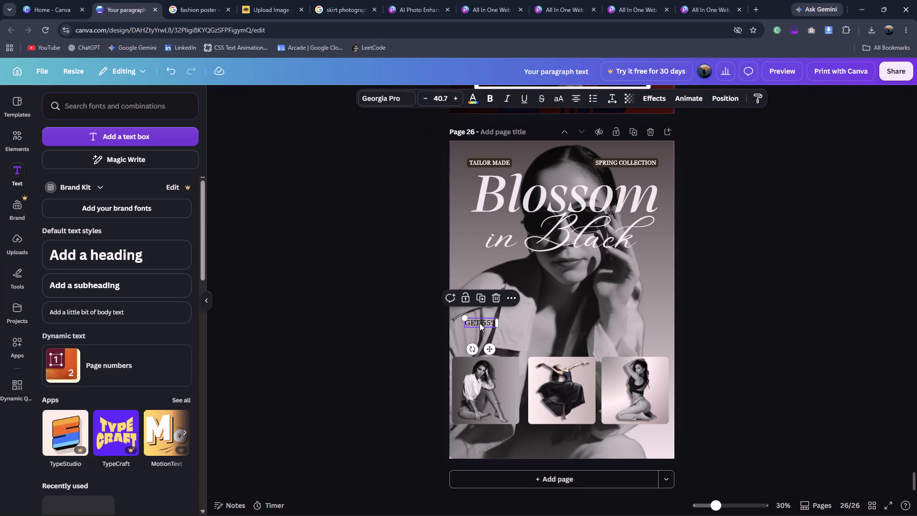
click(486, 104)
click(410, 257)
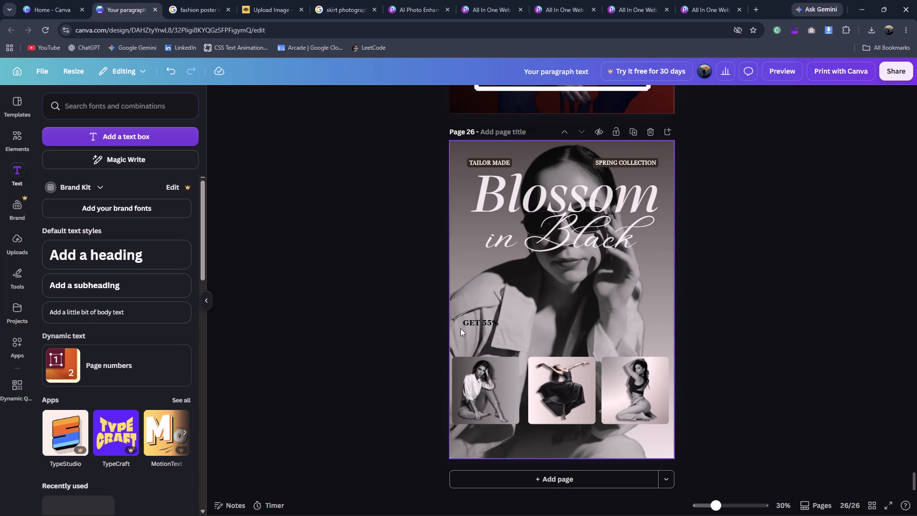
drag(478, 324, 476, 301)
click(417, 335)
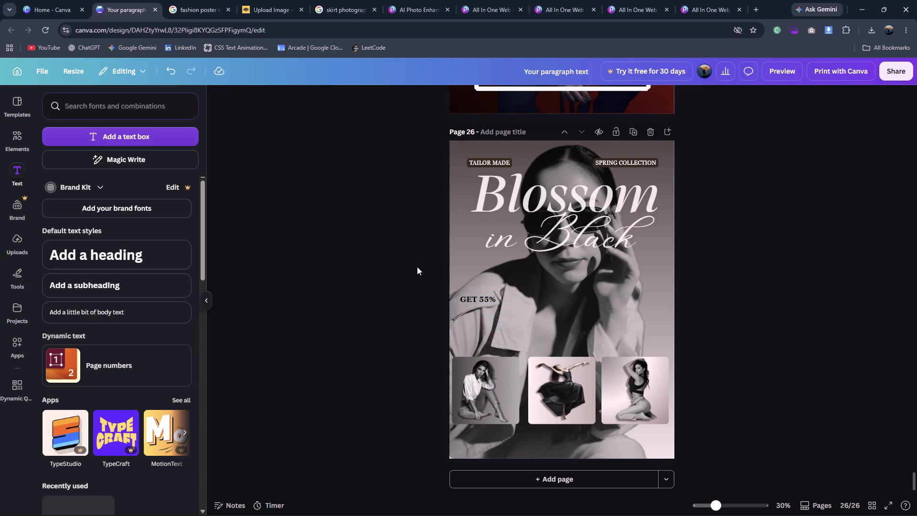
Following the reference poster, duplicate the "GET 55%" text just below itself and change the copy to "OFF PRICE".
click(195, 7)
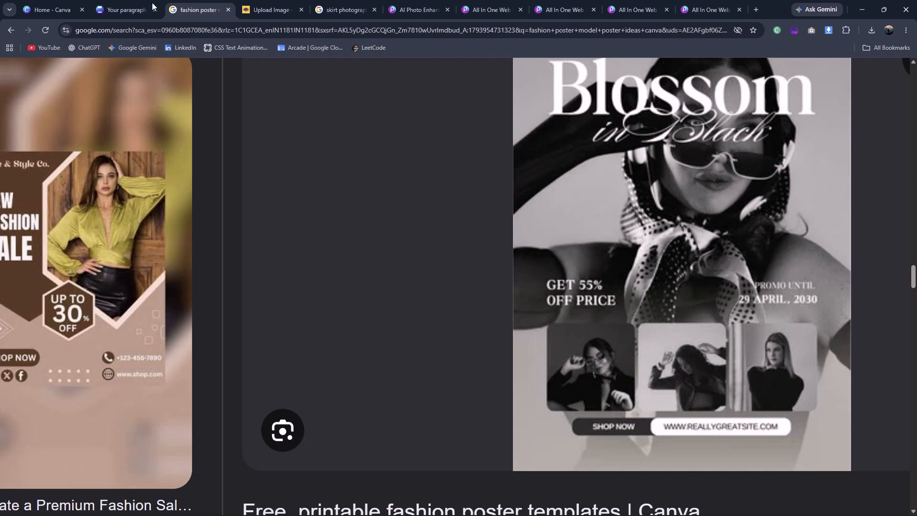
click(145, 1)
click(475, 299)
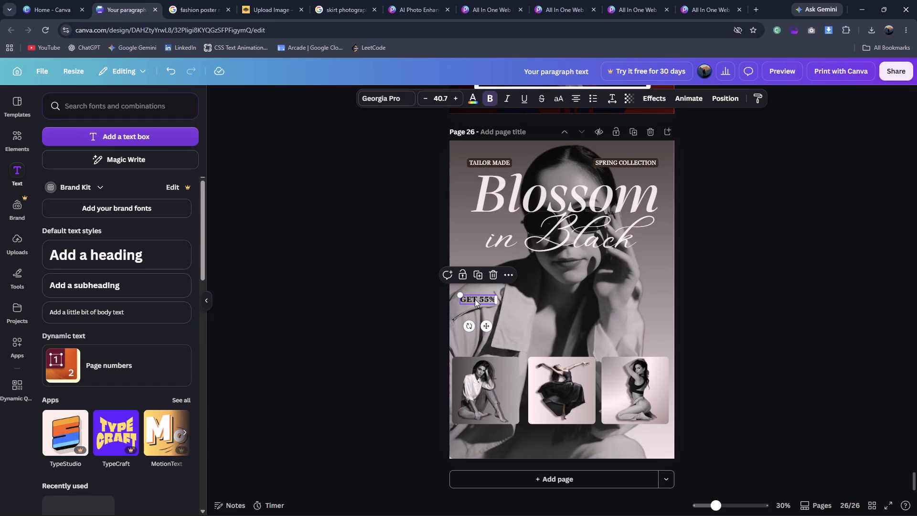
key(ctrl+d)
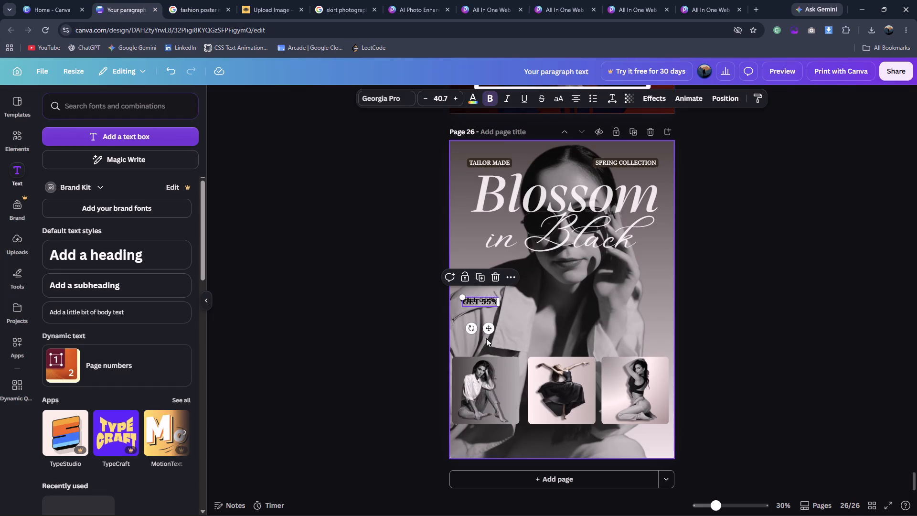
drag(489, 327, 485, 333)
double_click(479, 306)
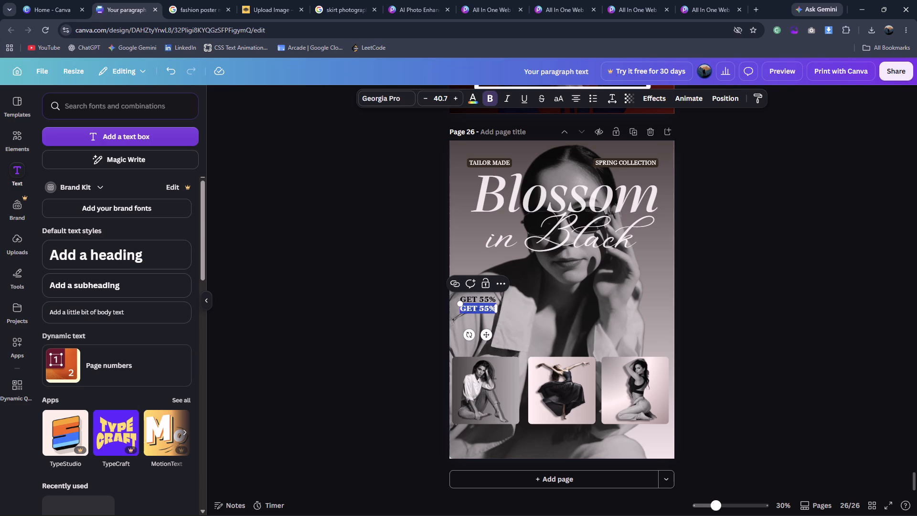
text(OFF PRICE)
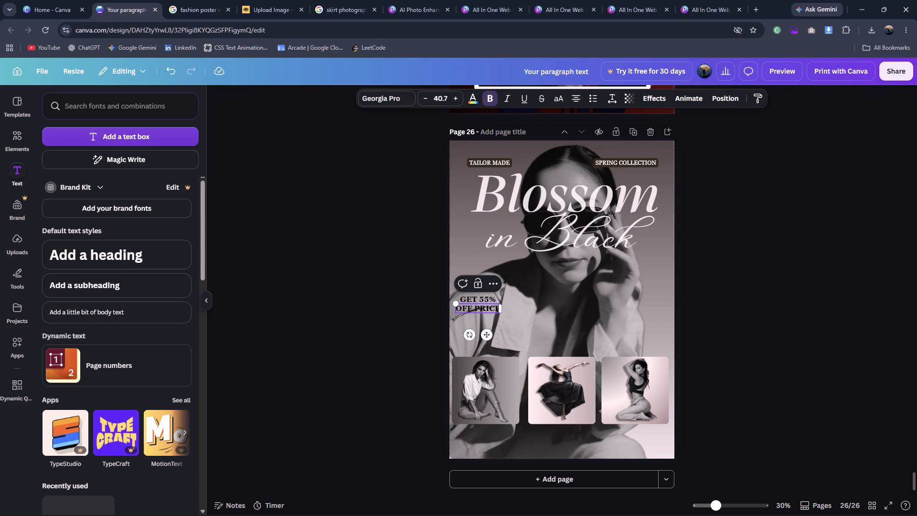
click(213, 0)
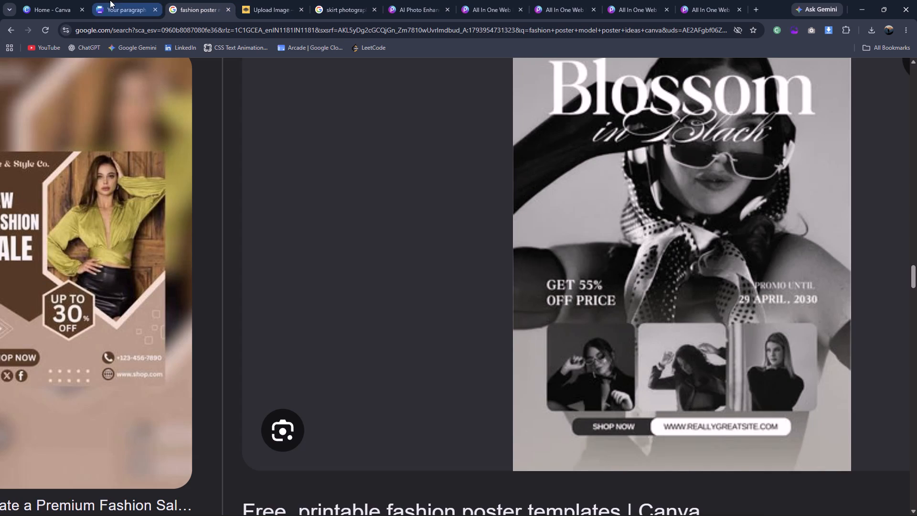
click(110, 0)
click(358, 279)
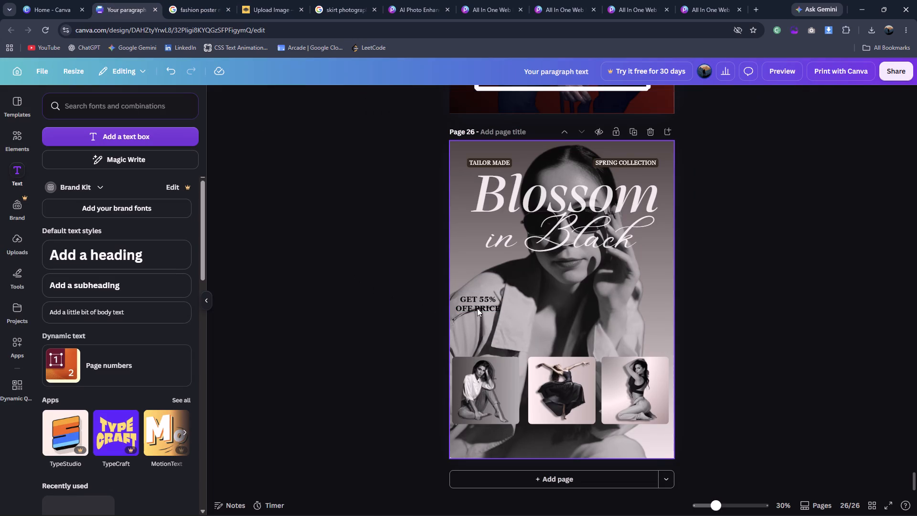
Stack "OFF PRICE" closely beneath "GET 55%" with left edges aligned, and place the pair at the woman's shoulder, well above the first panel.
drag(478, 309, 483, 316)
drag(487, 300, 487, 305)
click(397, 344)
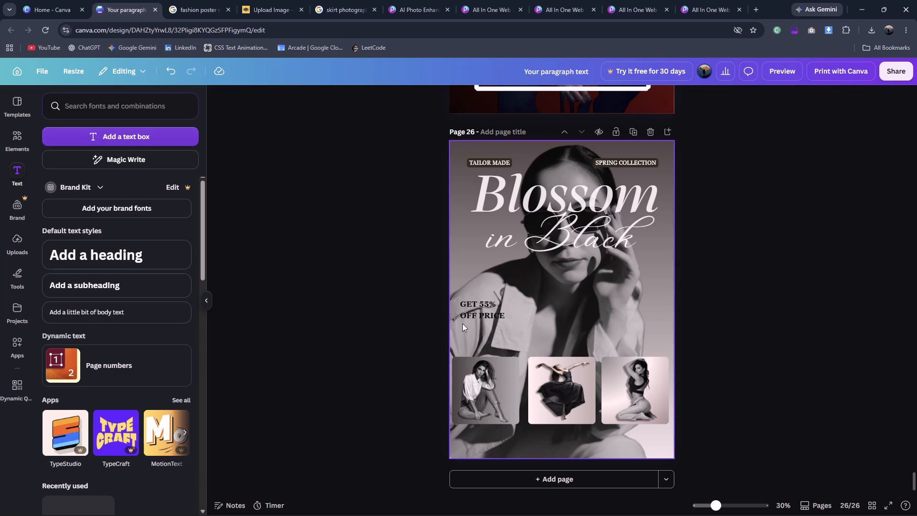
drag(489, 317, 490, 334)
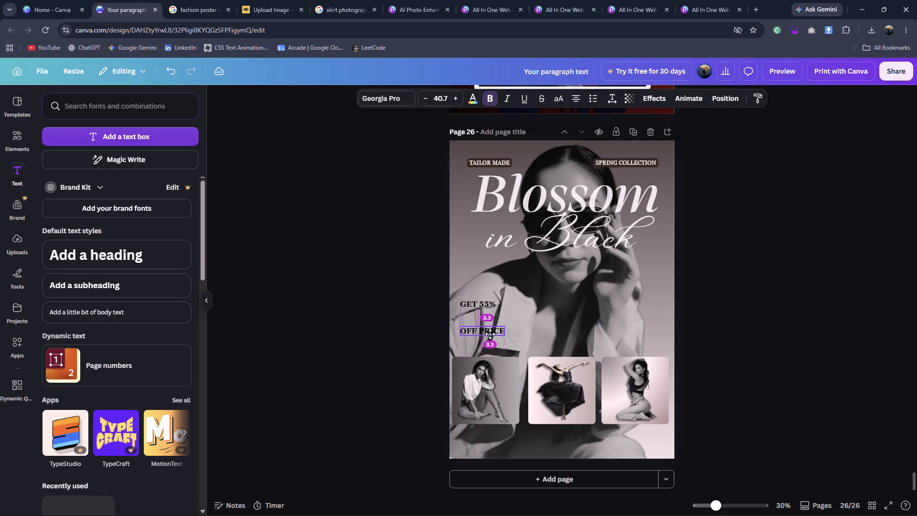
drag(490, 334, 490, 335)
click(444, 326)
drag(478, 307, 480, 315)
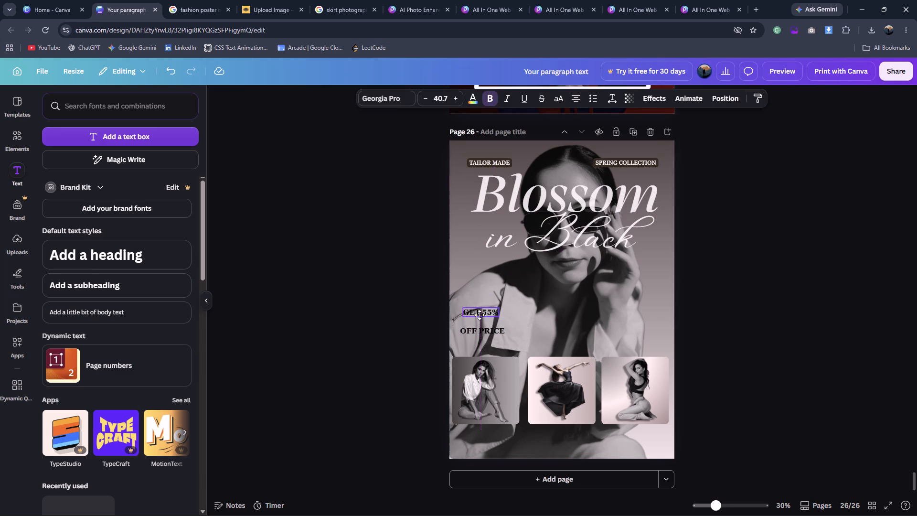
drag(480, 315, 476, 324)
click(429, 325)
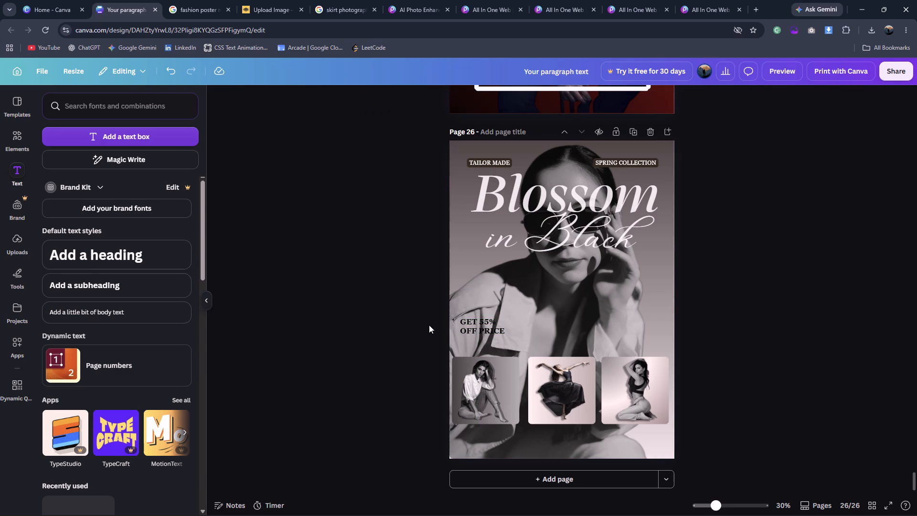
drag(473, 319, 476, 284)
drag(485, 334, 487, 300)
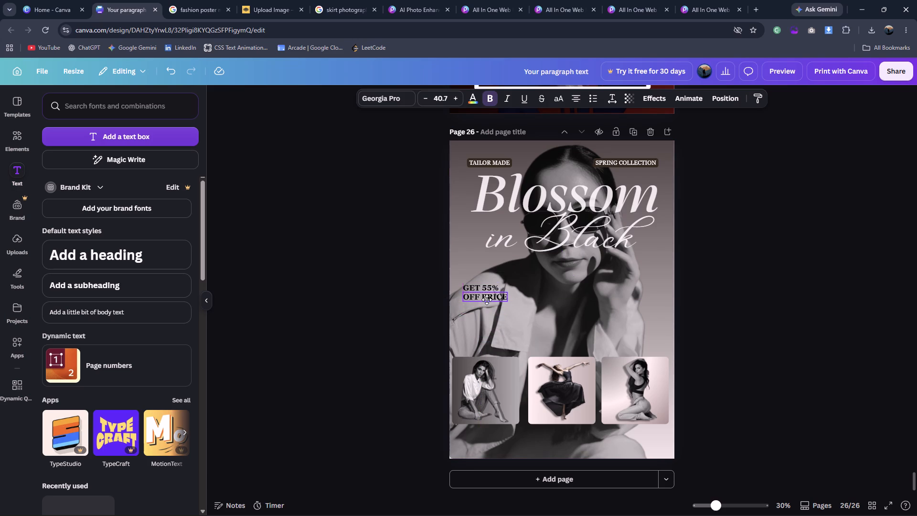
drag(487, 300, 488, 301)
click(440, 315)
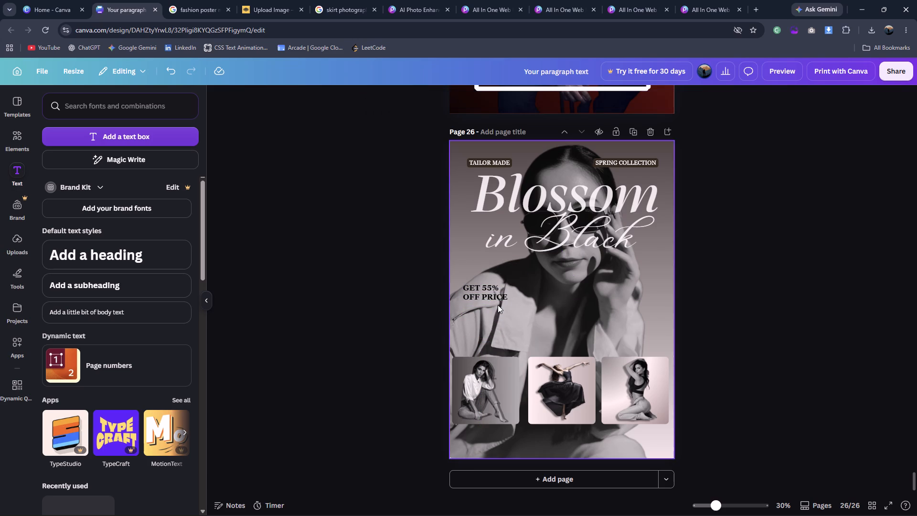
Nudge the "GET 55%" and "OFF PRICE" lines slightly left in turn, keeping their left edges aligned.
click(490, 289)
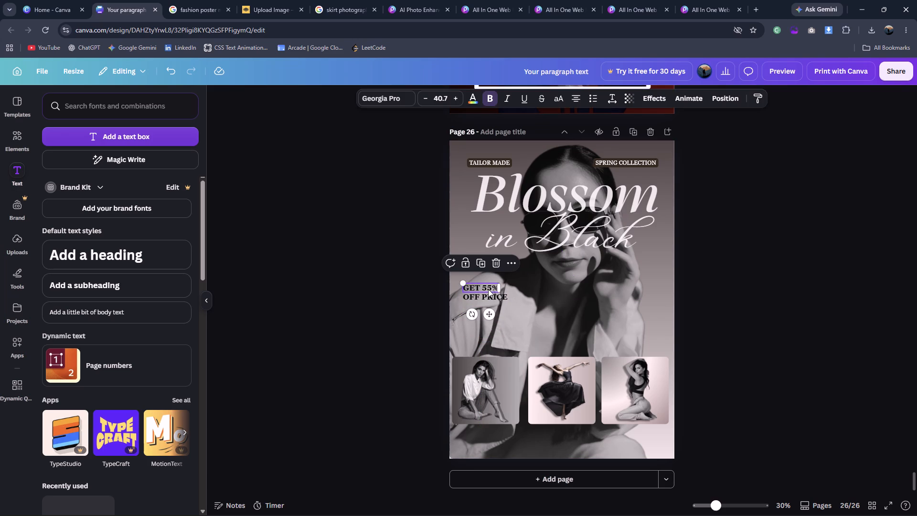
key(Left)
key(Left)
key(Left)
key(Left)
key(Left)
key(Left)
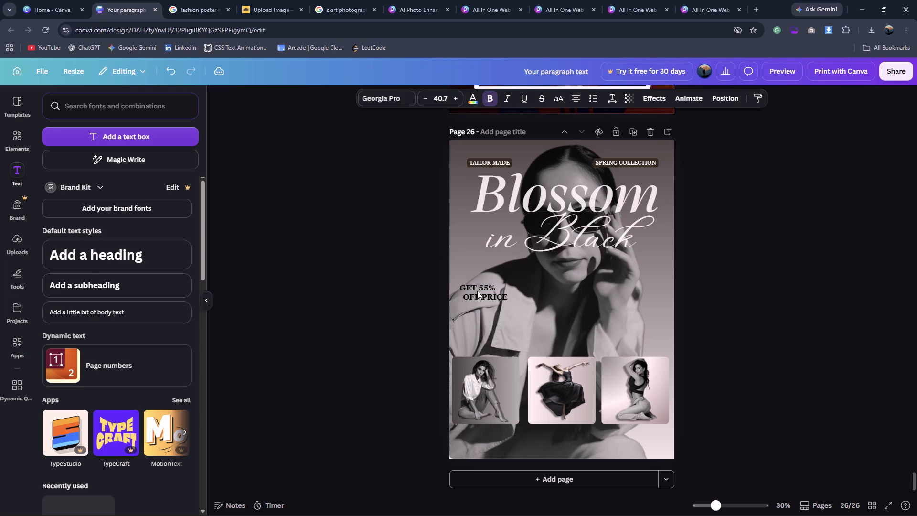
click(475, 296)
key(Left)
key(Left)
key(Left)
key(Left)
key(Left)
key(Left)
key(Left)
key(Right)
click(395, 255)
Following the reference poster, duplicate "GET 55%", place the copy above the third model panel and change it to "PROMO UNTIL".
click(204, 0)
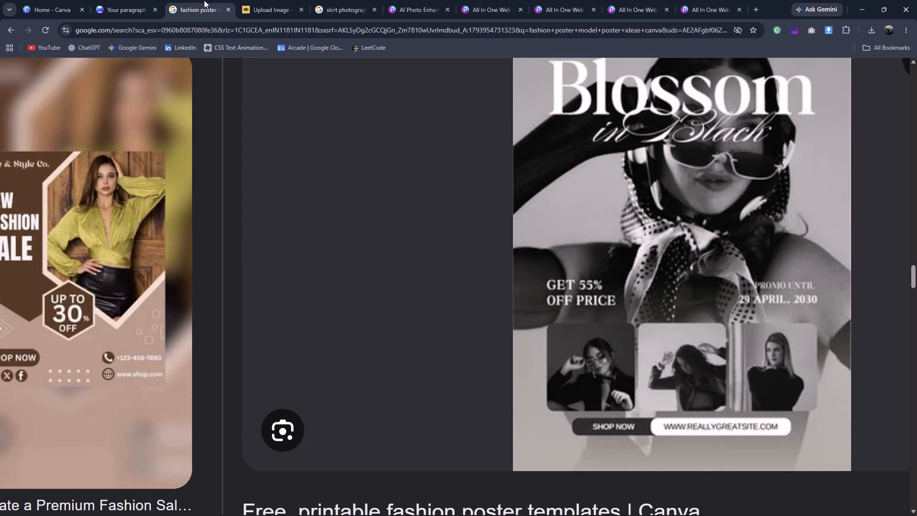
click(160, 0)
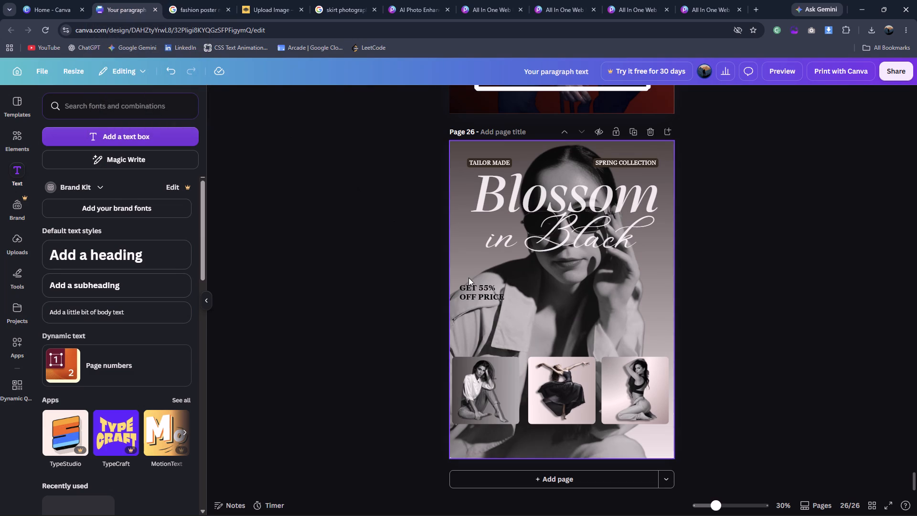
click(471, 287)
key(ctrl+d)
drag(492, 319, 492, 319)
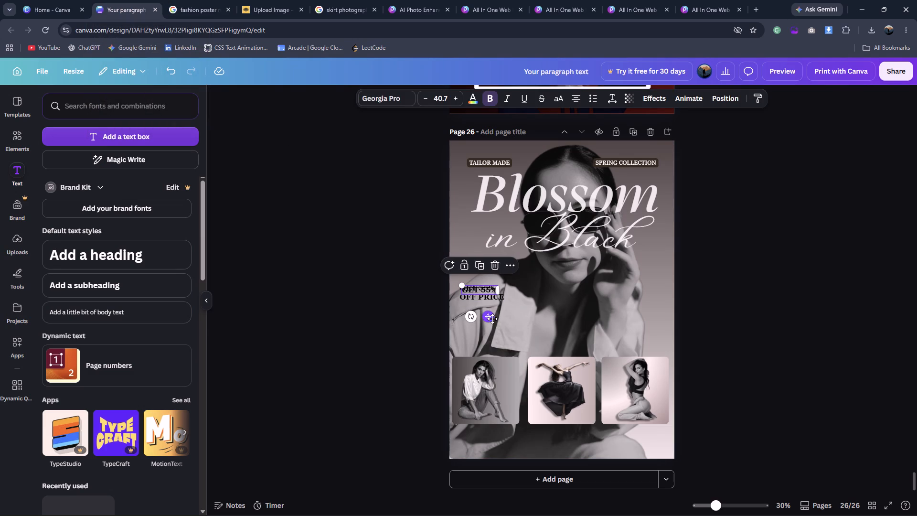
drag(492, 319, 639, 339)
double_click(628, 309)
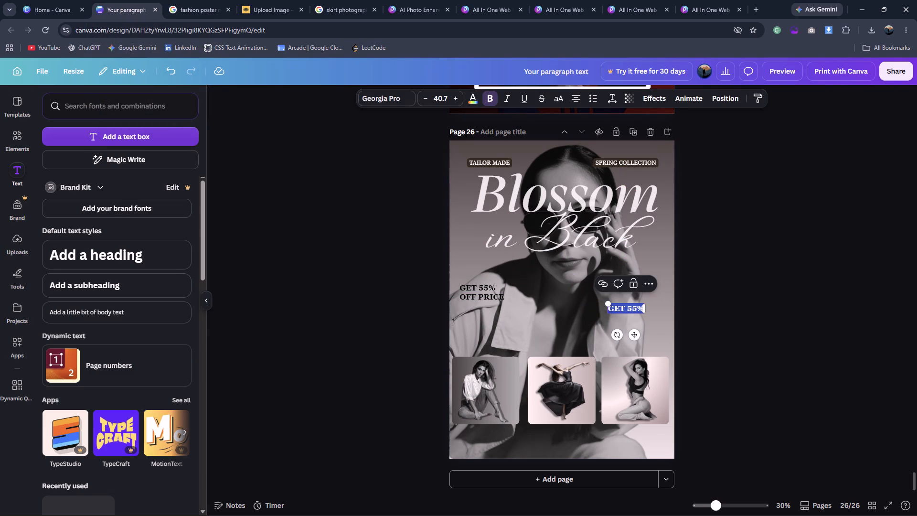
key(r)
key(BackSpace)
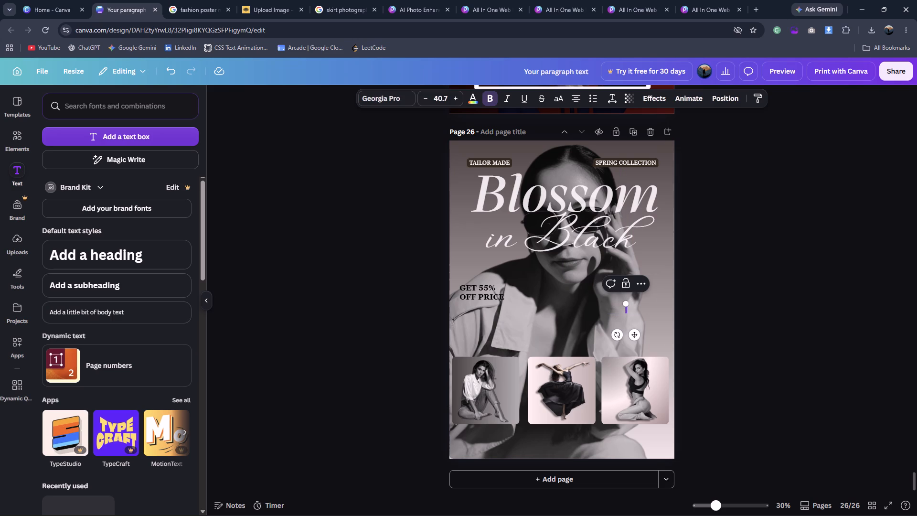
text(PROMO)
key(space)
text(UNTIL)
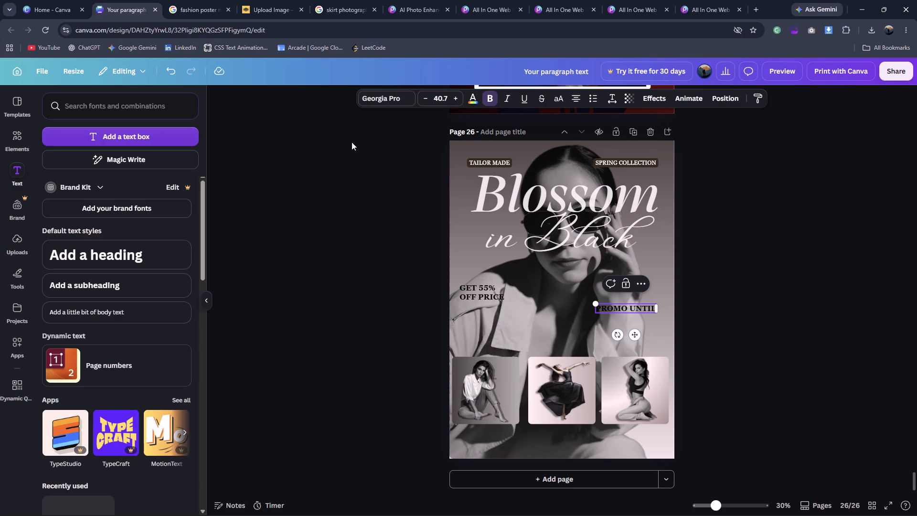
Compare with the reference poster and shift the "PROMO UNTIL" text towards the page's right edge, slightly lower above the third panel.
click(143, 0)
click(168, 0)
click(121, 6)
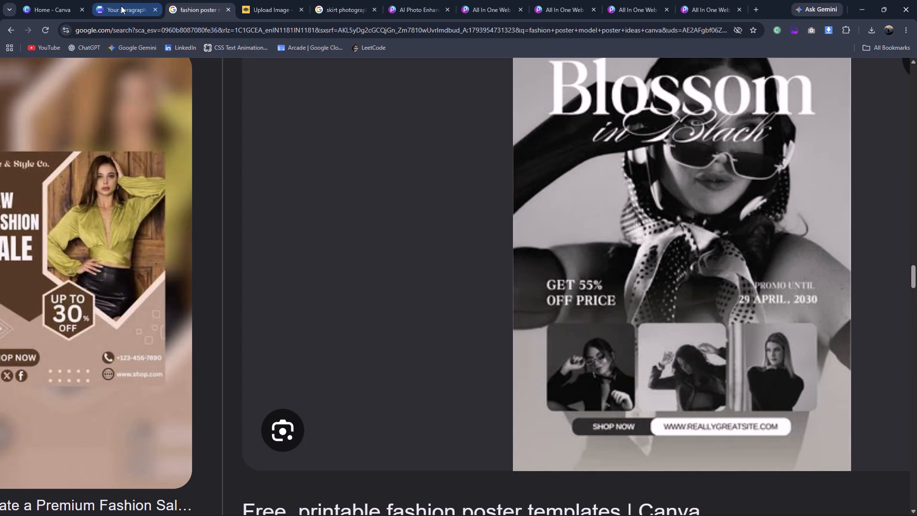
drag(636, 335, 643, 341)
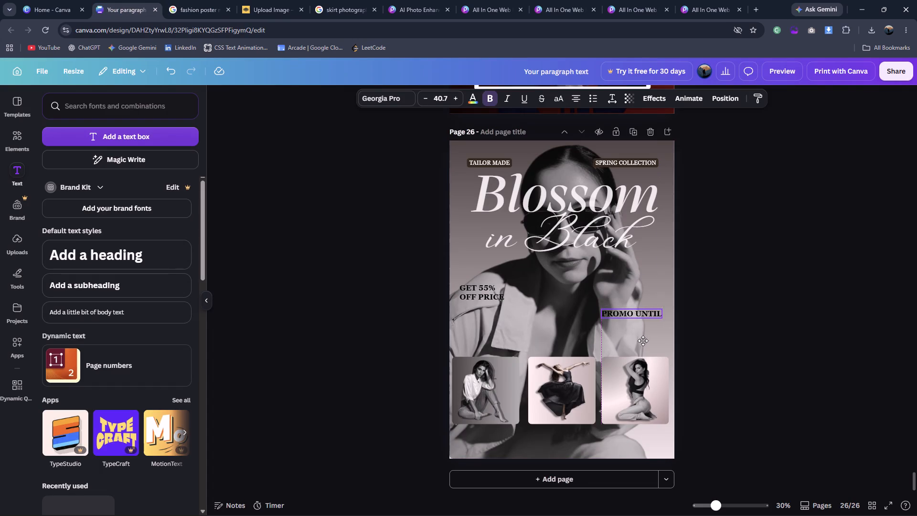
drag(643, 341, 650, 341)
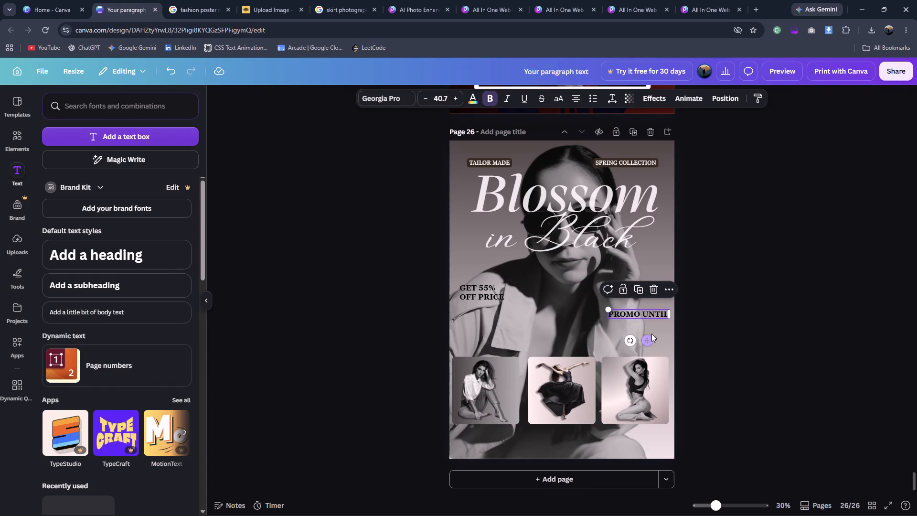
Shrink the "PROMO UNTIL" text to size 36.8 and move it slightly higher and inward above the third panel, checking against the reference poster.
drag(609, 307, 613, 307)
drag(650, 338, 643, 335)
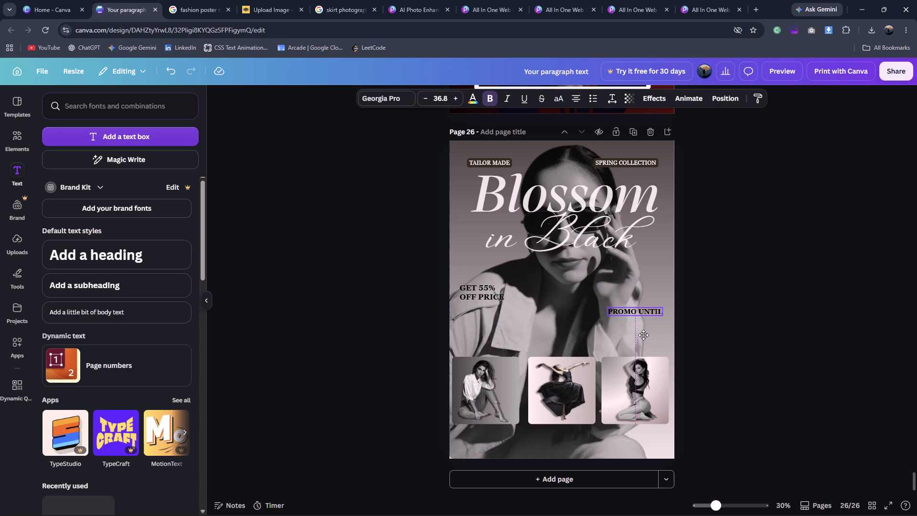
drag(643, 335, 643, 333)
click(197, 9)
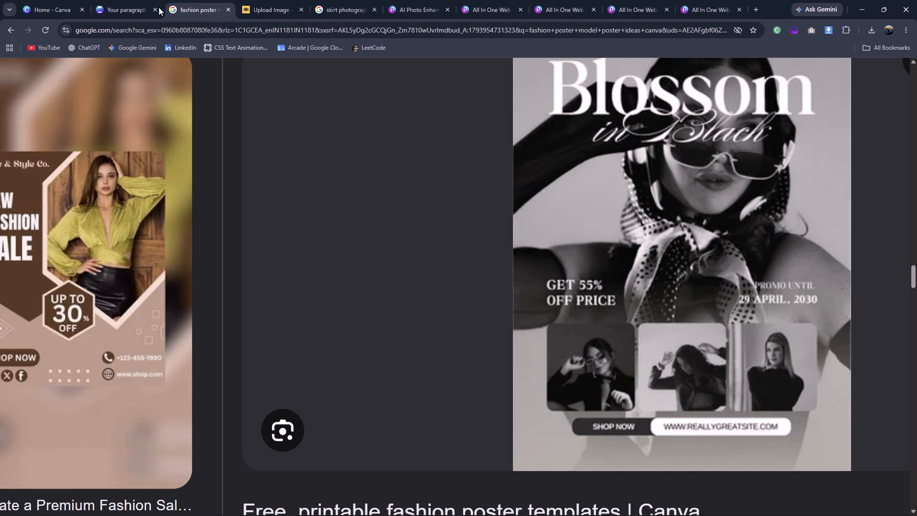
click(138, 6)
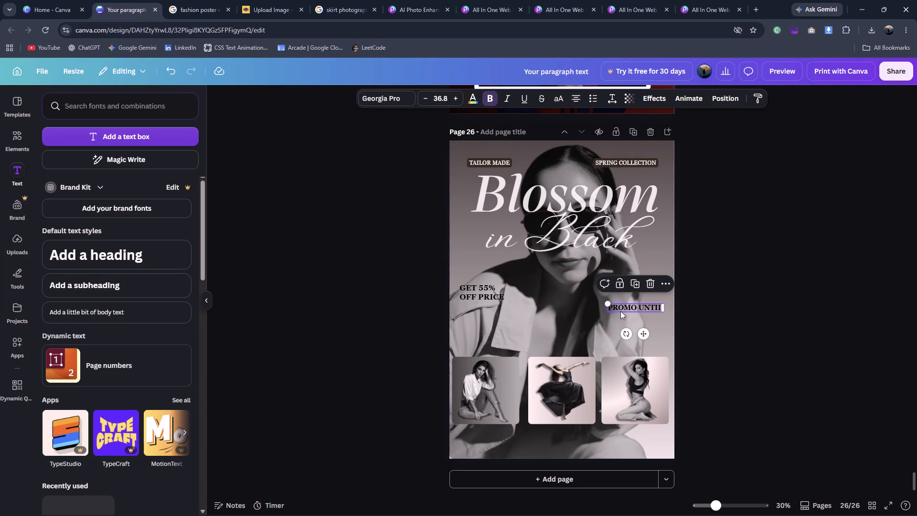
click(723, 323)
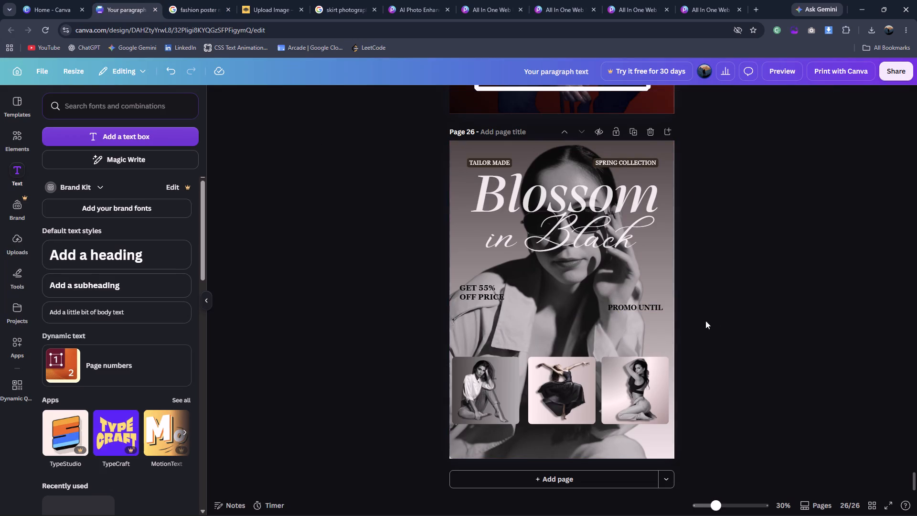
Duplicate "PROMO UNTIL" and place the copy directly beneath the original with their edges aligned.
click(655, 306)
key(ctrl+d)
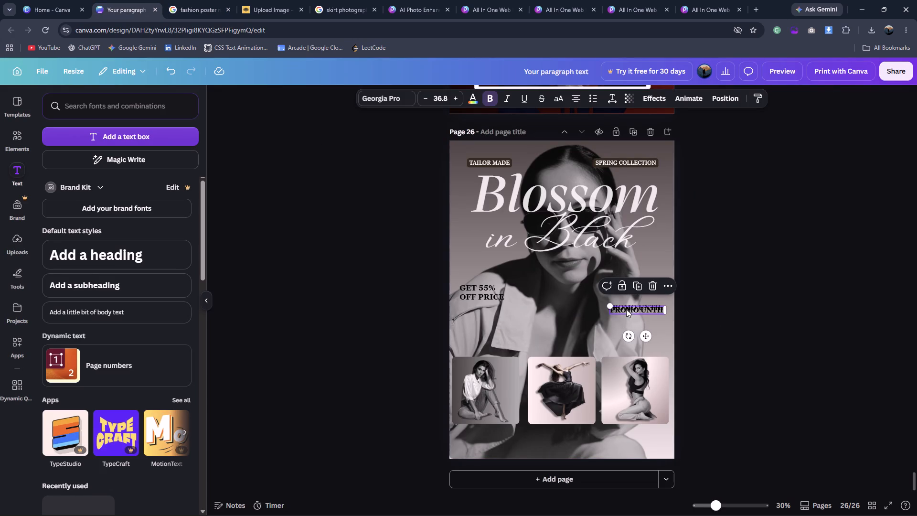
drag(645, 334, 640, 340)
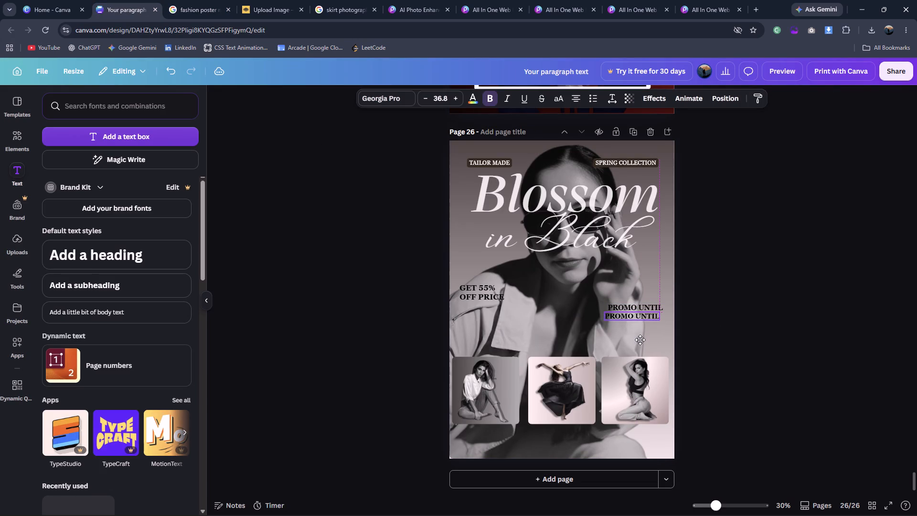
drag(640, 340, 643, 339)
Replace the lower "PROMO UNTIL" copy's text with "29th APRIL 2030", using the date on the reference poster.
double_click(634, 315)
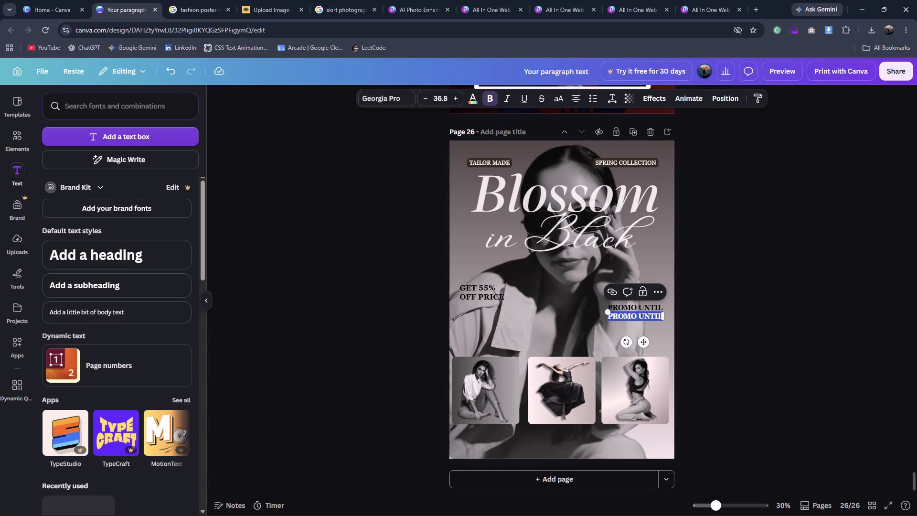
key(period)
key(BackSpace)
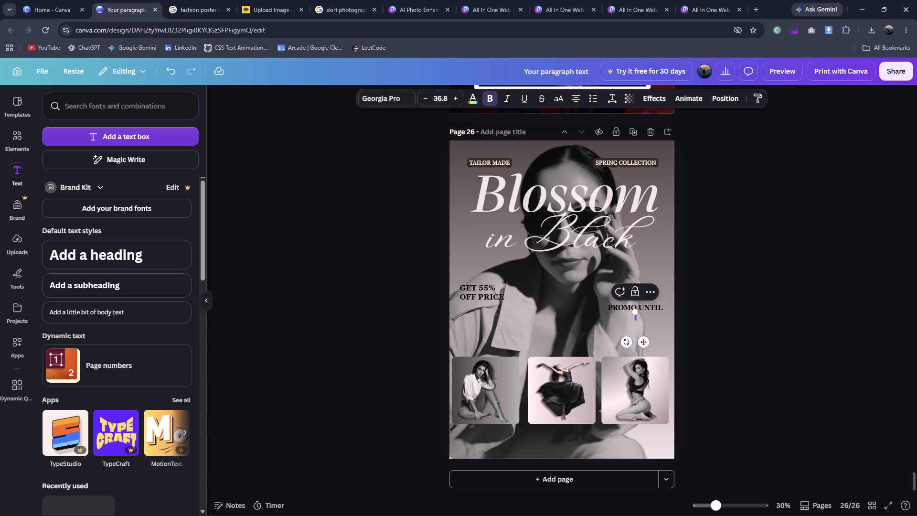
text(29)
text(th)
key(space)
key(space)
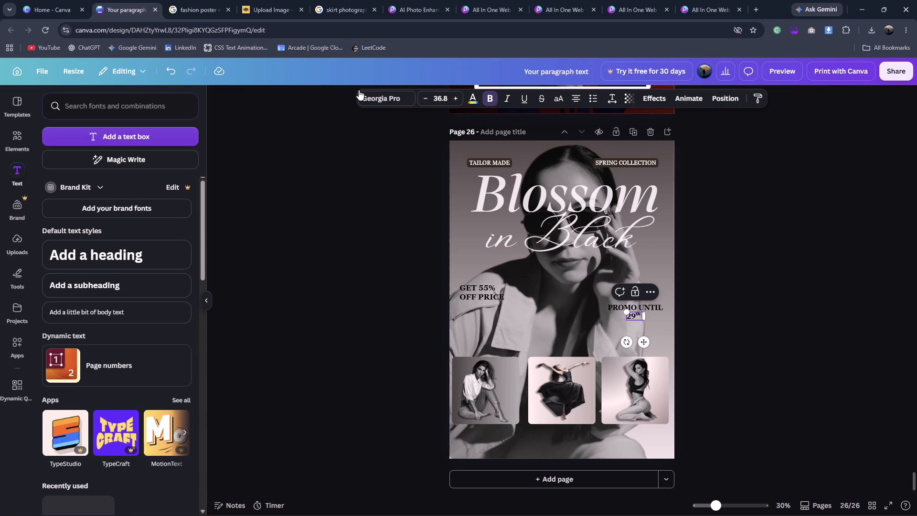
click(198, 9)
click(121, 0)
key(BackSpace)
key(space)
text(APRIL)
key(space)
text(2030)
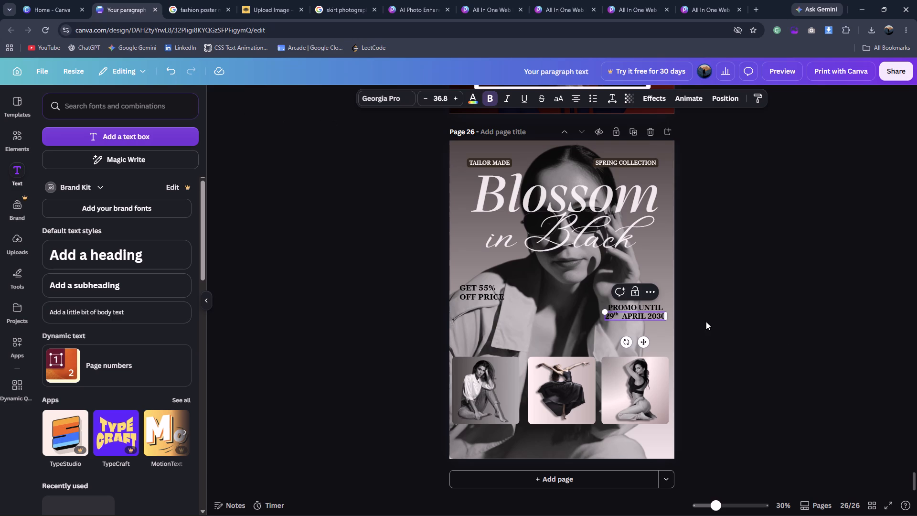
click(821, 343)
Move the "29th APRIL 2030" and "PROMO UNTIL" lines down closer to the third panel, stacked with left edges aligned.
drag(652, 314, 652, 323)
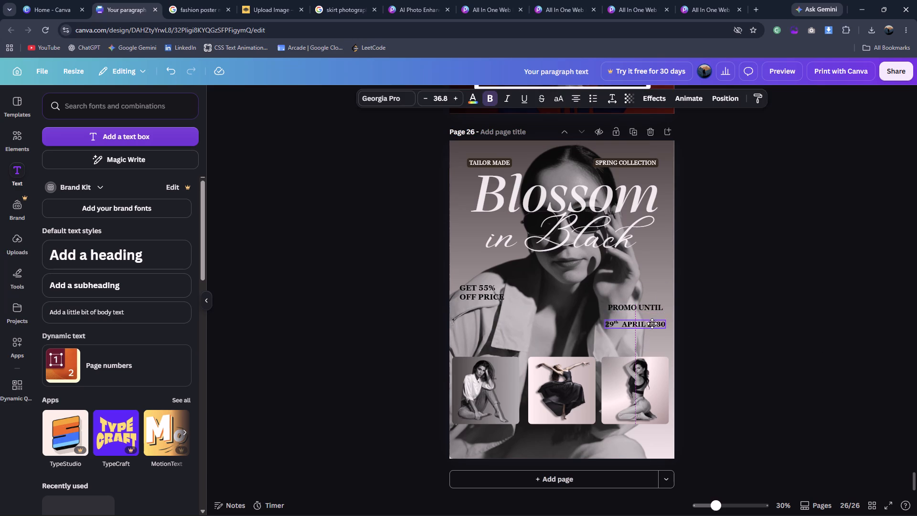
drag(652, 323, 655, 329)
click(712, 314)
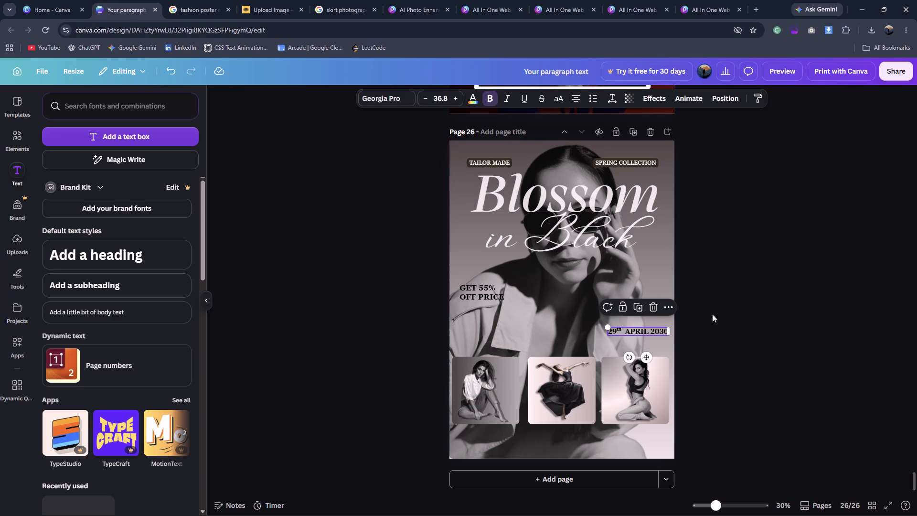
drag(652, 307, 650, 323)
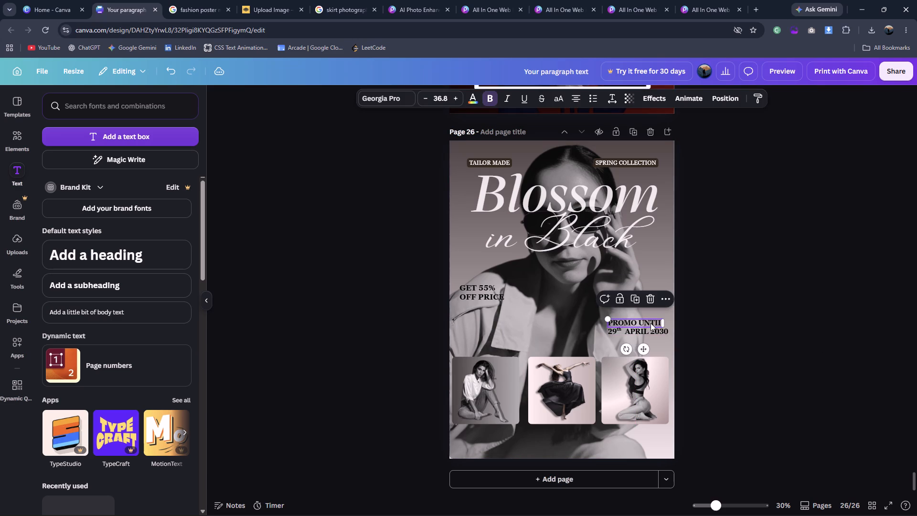
click(719, 311)
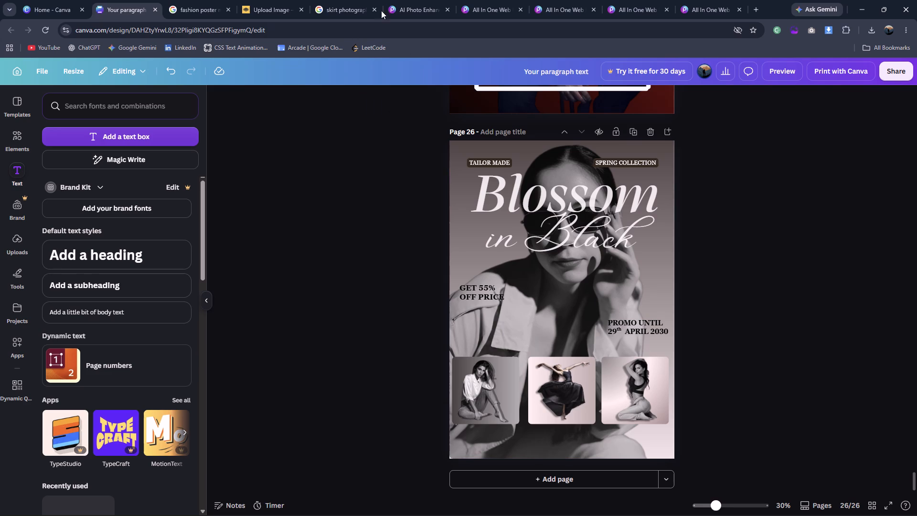
Check the reference poster and slightly enlarge the "GET 55%" and "OFF PRICE" lines together, keeping their upper-left corner in place.
click(179, 0)
click(110, 0)
click(475, 286)
shift+click(487, 300)
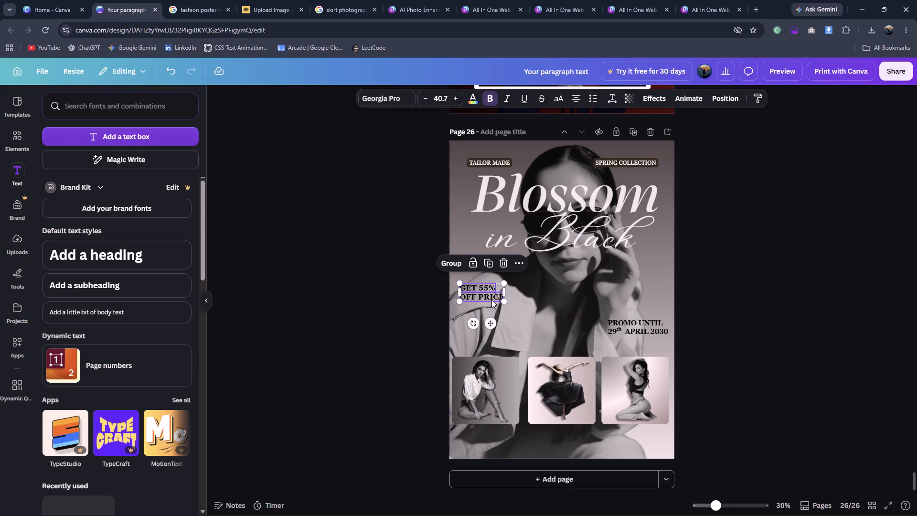
drag(505, 303, 514, 310)
click(797, 301)
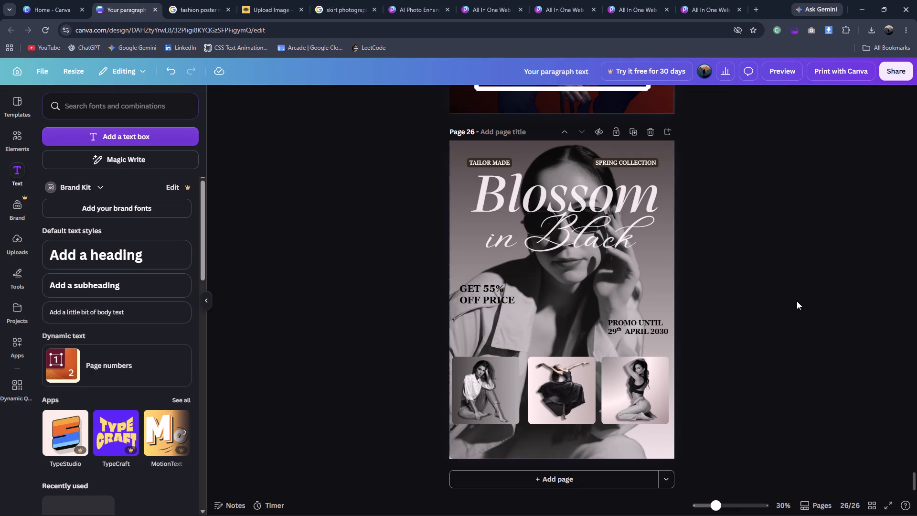
Following the reference poster, add a "SHOP NOW" text at size 43.3 below the panels, left of the page's centre.
click(189, 0)
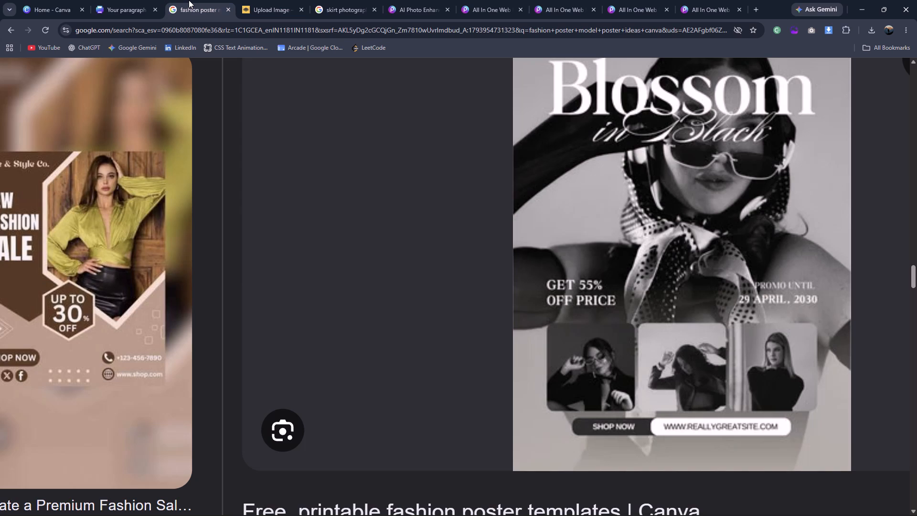
click(144, 6)
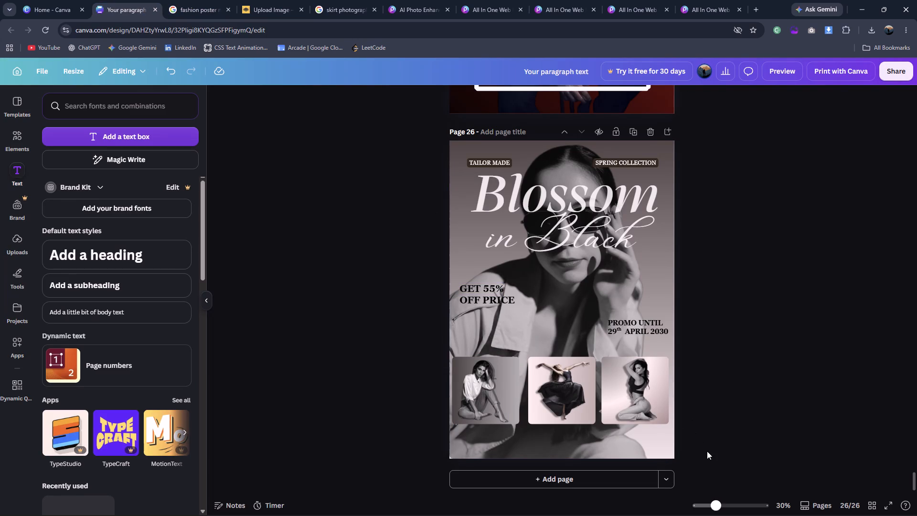
click(150, 142)
drag(551, 296, 544, 293)
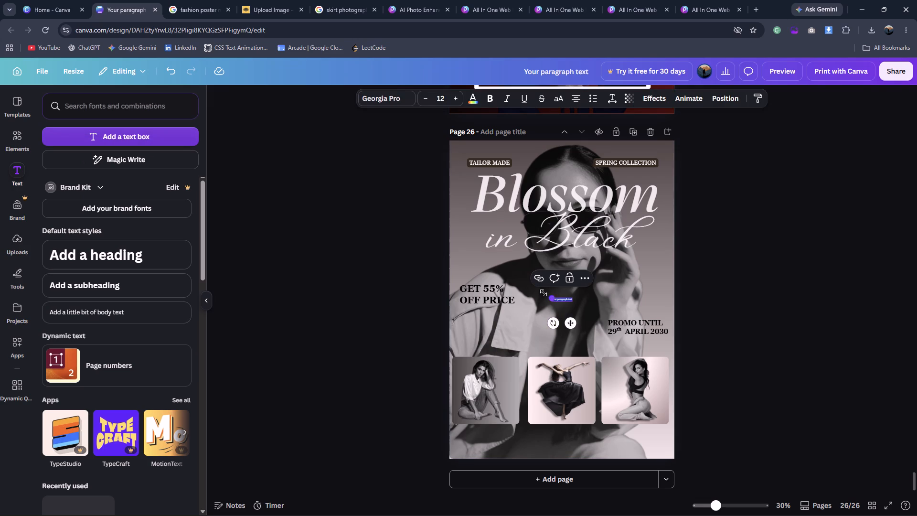
drag(544, 293, 501, 270)
drag(548, 326, 558, 421)
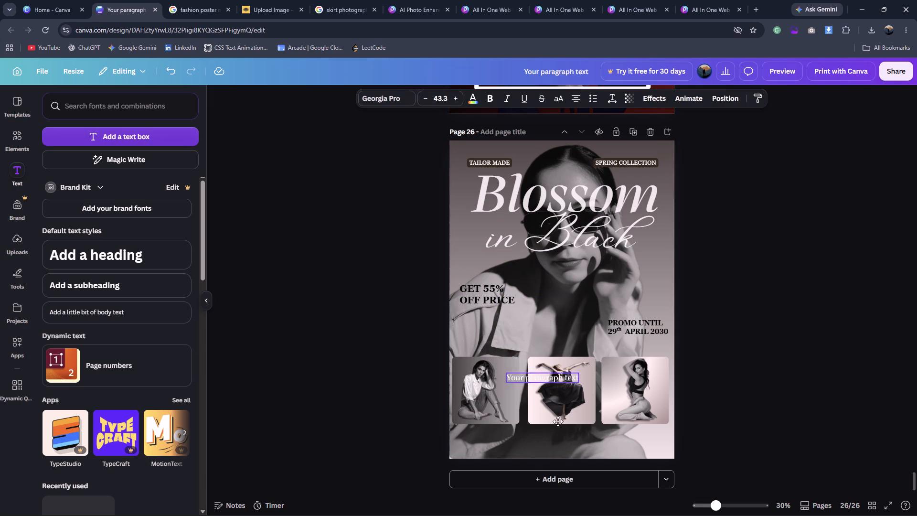
drag(558, 421, 550, 472)
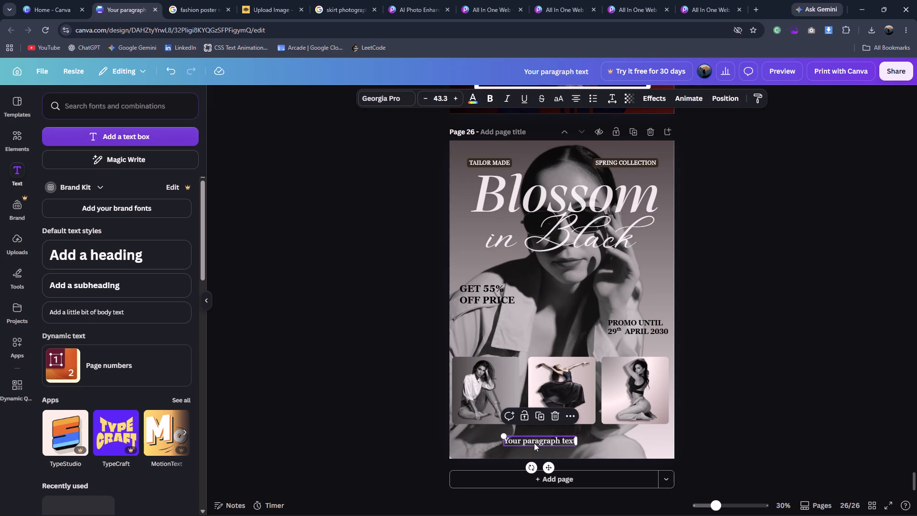
double_click(534, 443)
text(SHOP NOW)
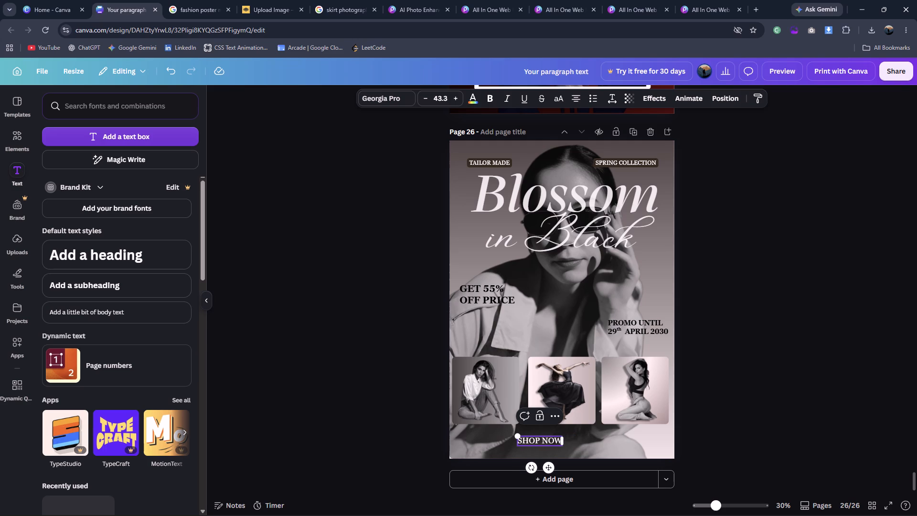
drag(552, 463, 526, 464)
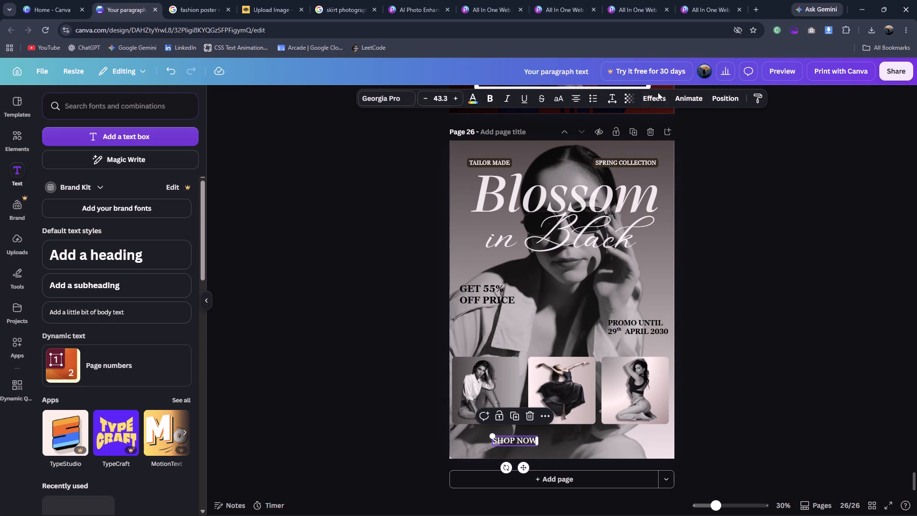
Apply the Background text effect to "SHOP NOW" with roundness 50, spread 50 and transparency 100.
click(655, 94)
click(113, 219)
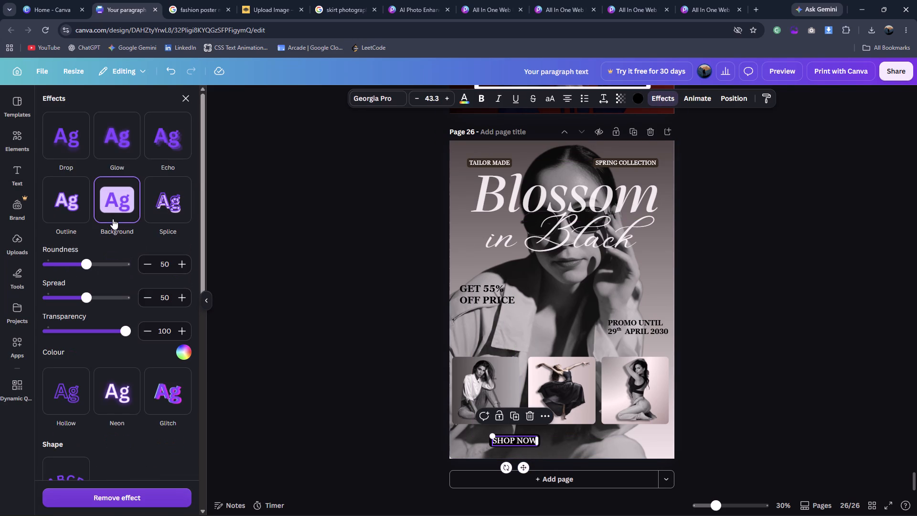
double_click(313, 316)
click(513, 442)
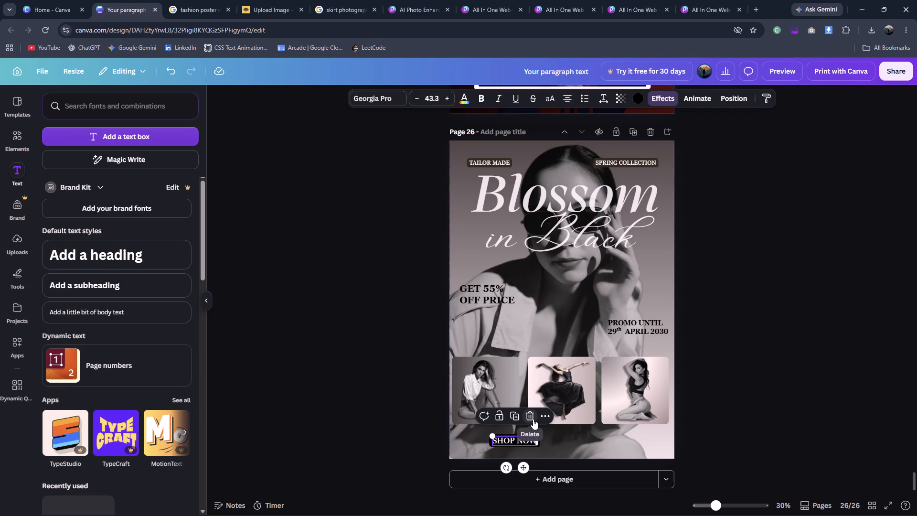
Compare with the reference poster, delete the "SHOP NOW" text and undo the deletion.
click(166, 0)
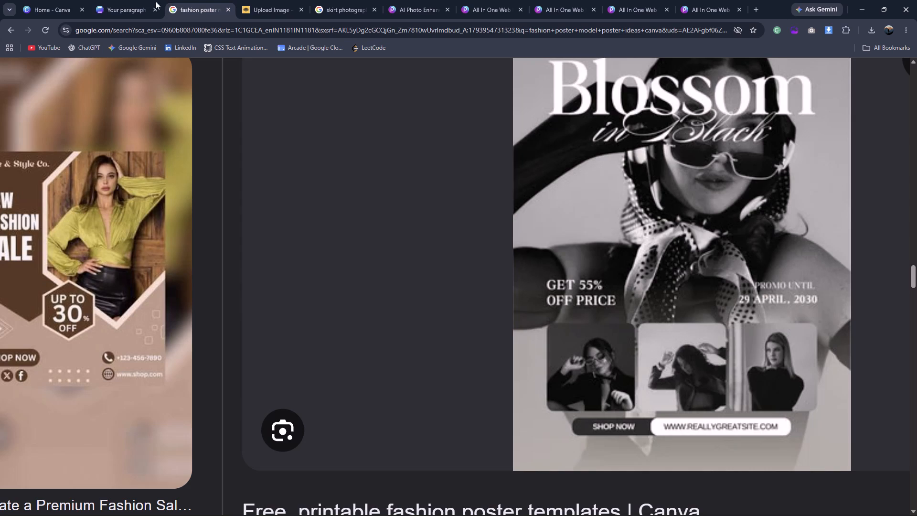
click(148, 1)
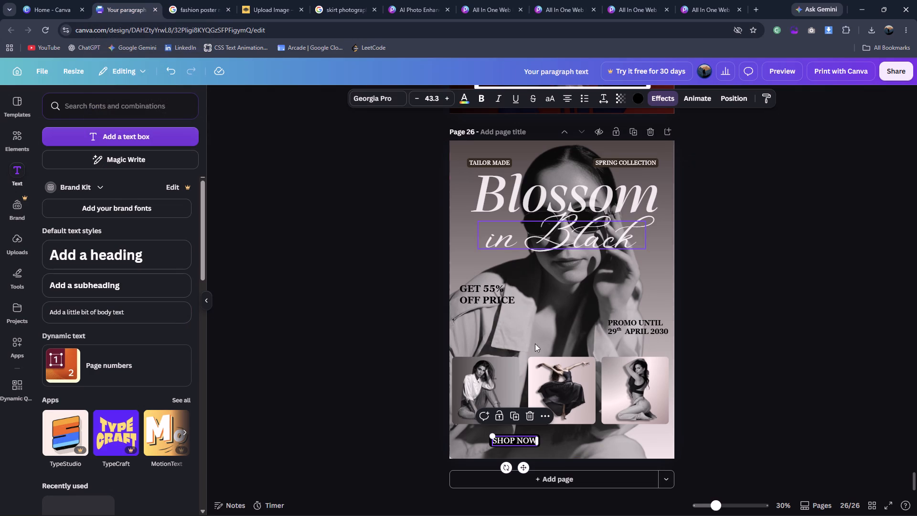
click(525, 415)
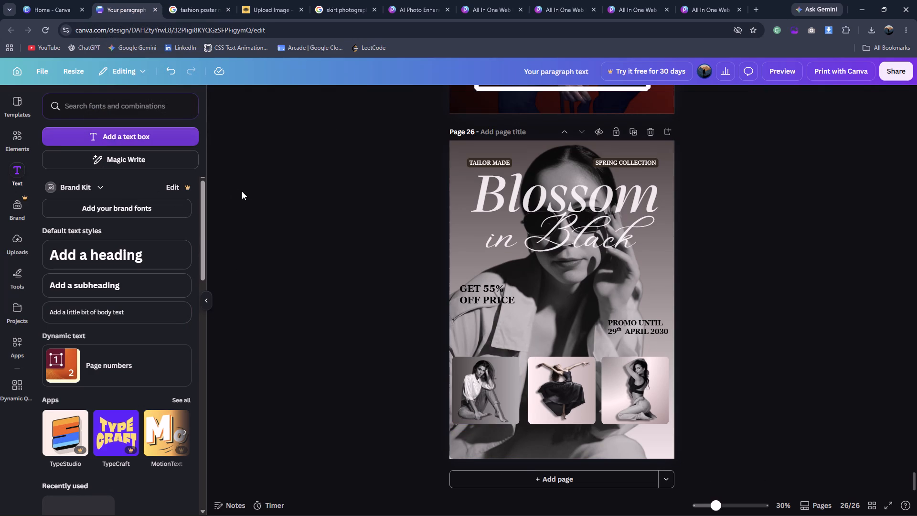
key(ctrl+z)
Remove the Background text effect from the "SHOP NOW" text.
click(521, 436)
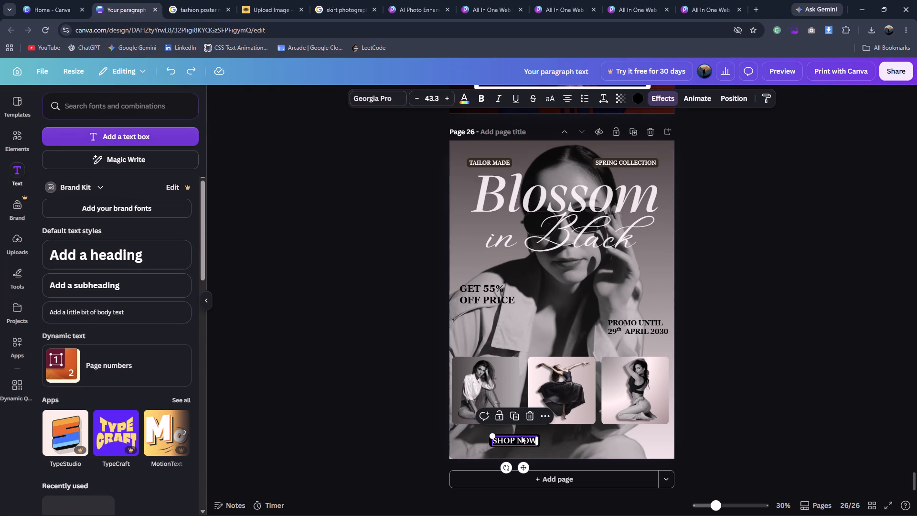
click(658, 100)
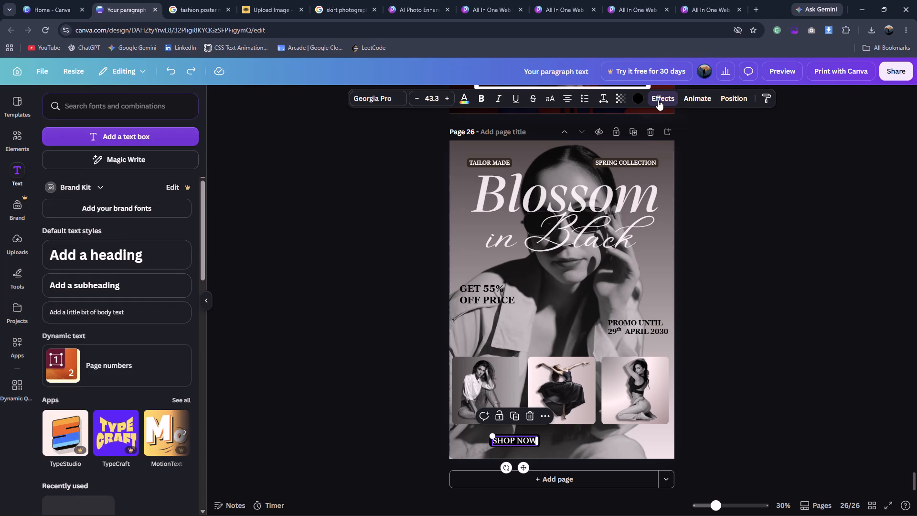
click(117, 125)
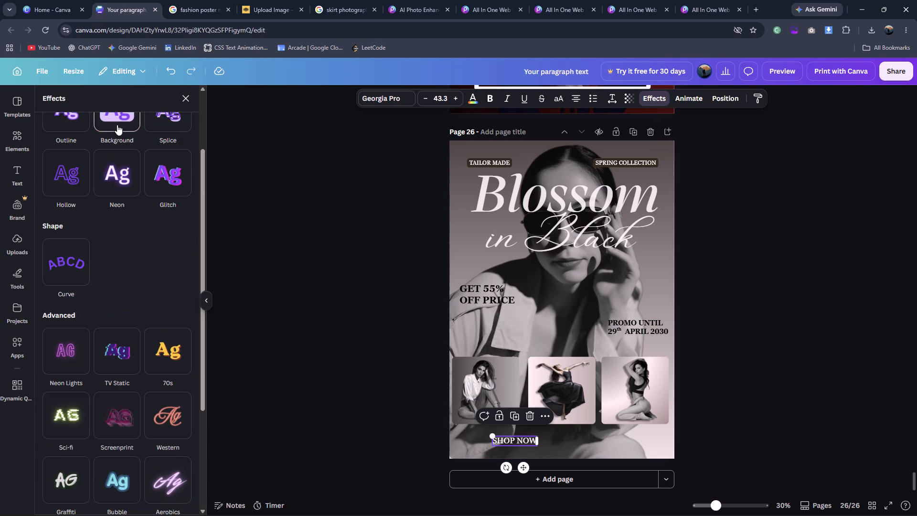
click(382, 303)
click(399, 442)
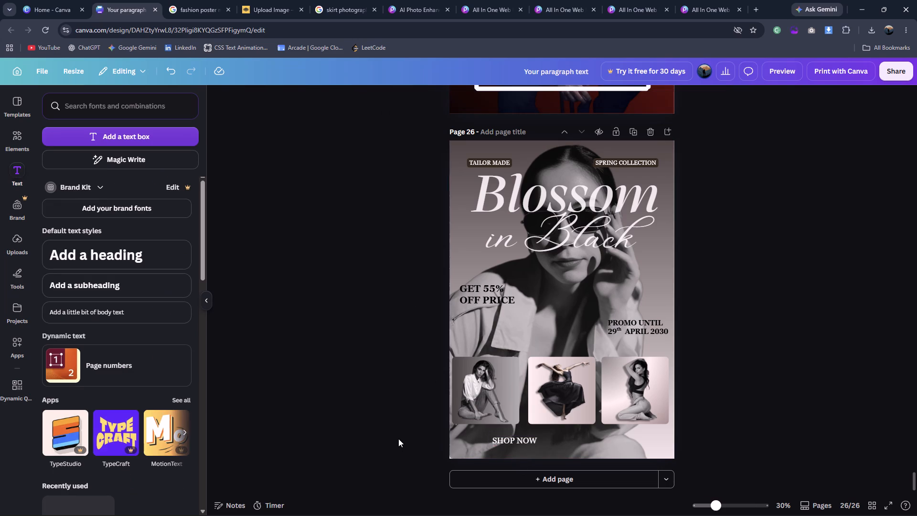
Add a recently used rounded square behind "SHOP NOW" and reshape it into a pill about 13.3 wide and 4.1 high.
click(17, 143)
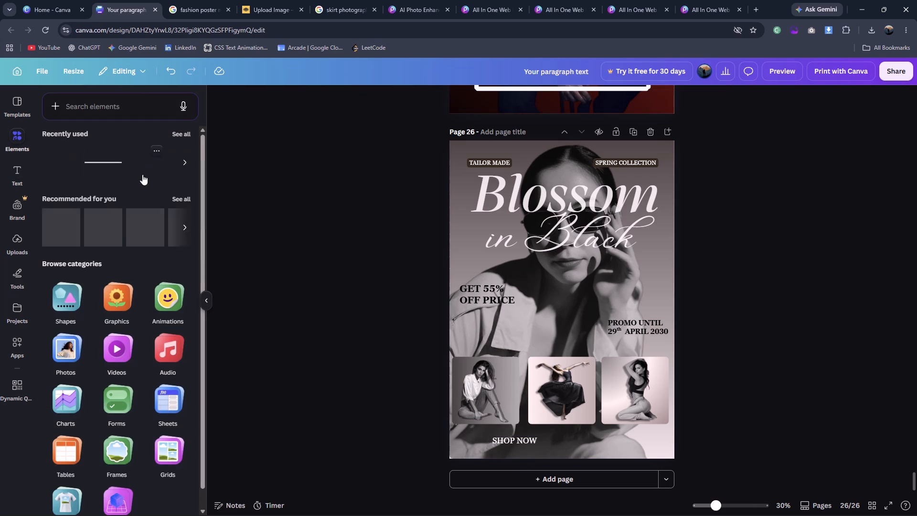
click(180, 131)
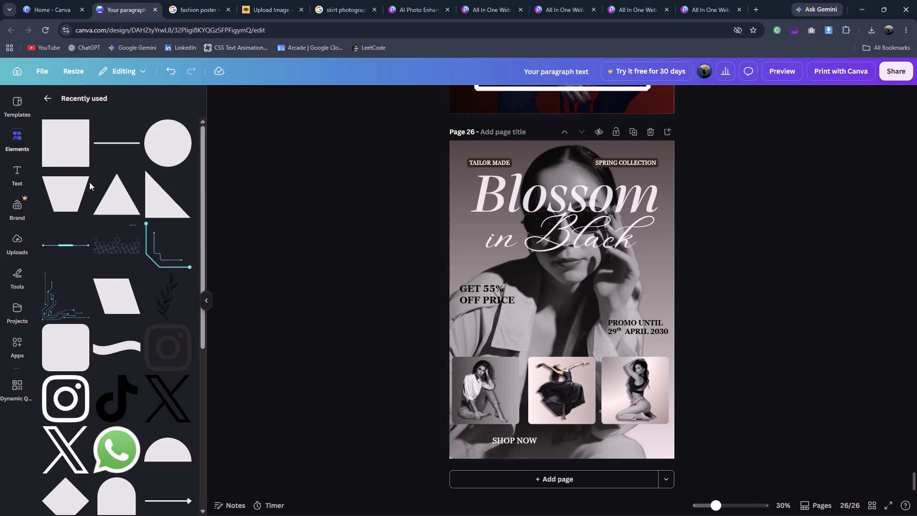
click(71, 351)
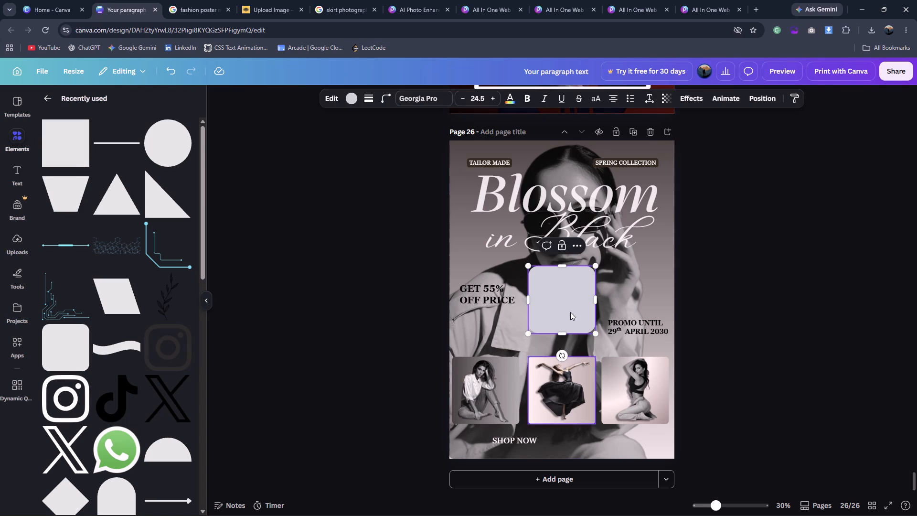
drag(570, 291, 513, 420)
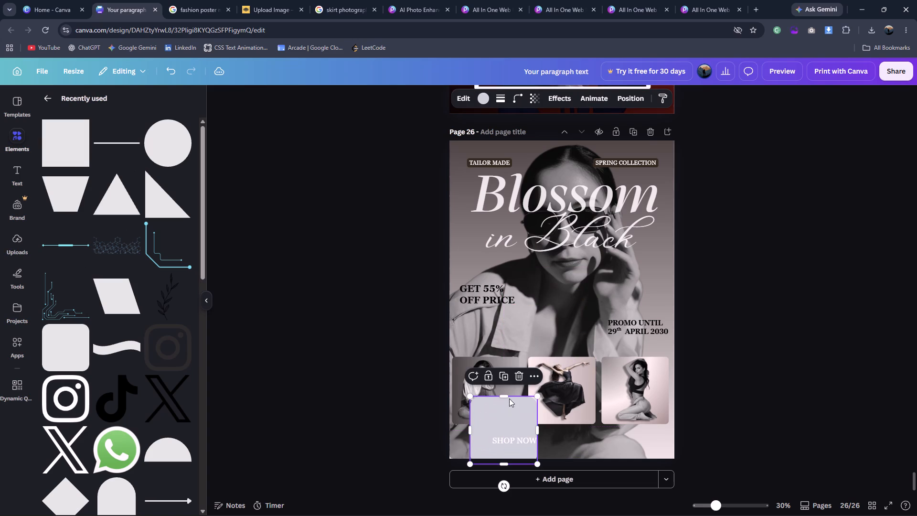
drag(506, 394, 505, 427)
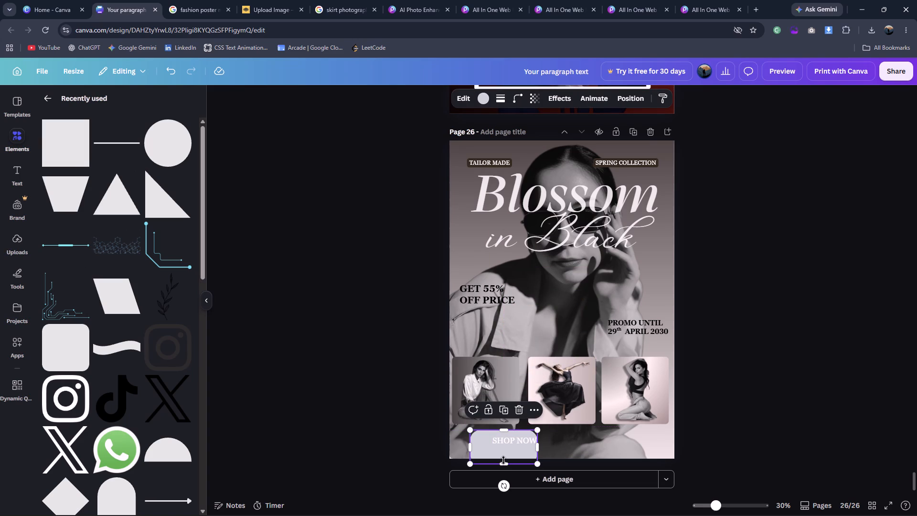
drag(503, 465, 506, 453)
drag(472, 441, 481, 440)
drag(540, 441, 550, 441)
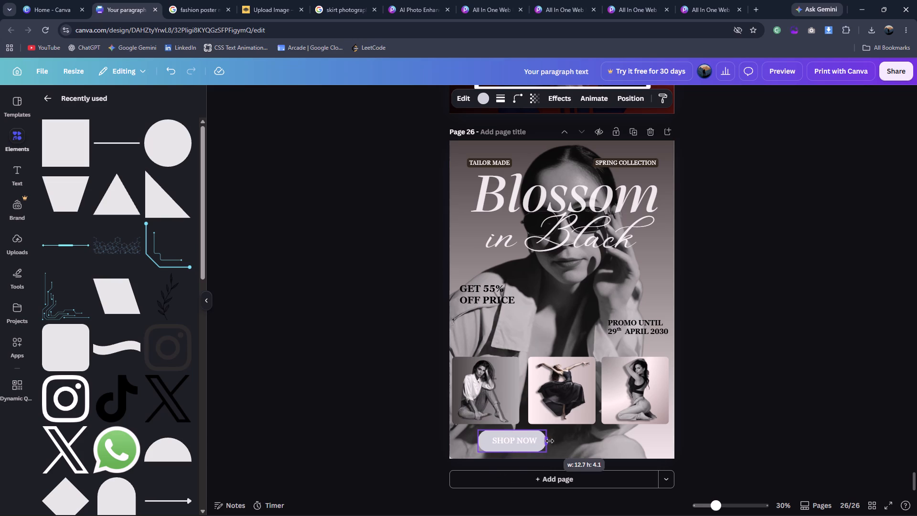
drag(550, 441, 552, 441)
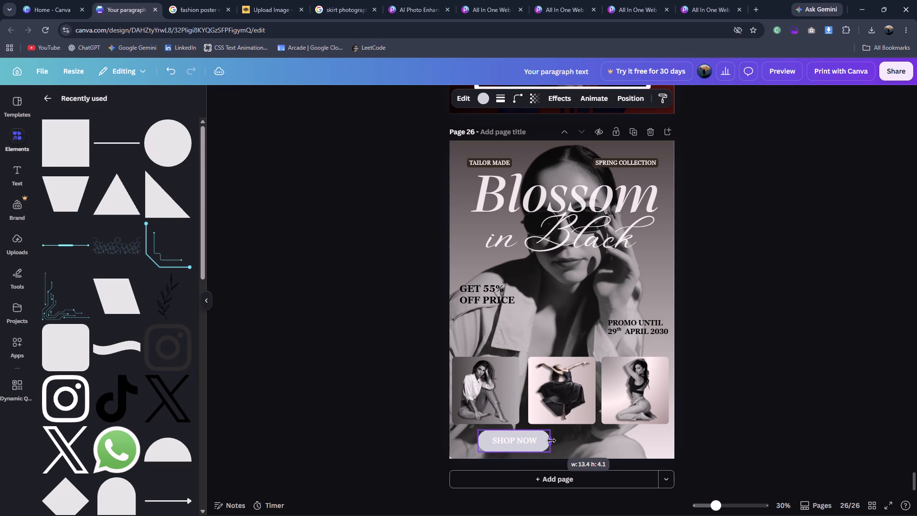
drag(552, 441, 551, 441)
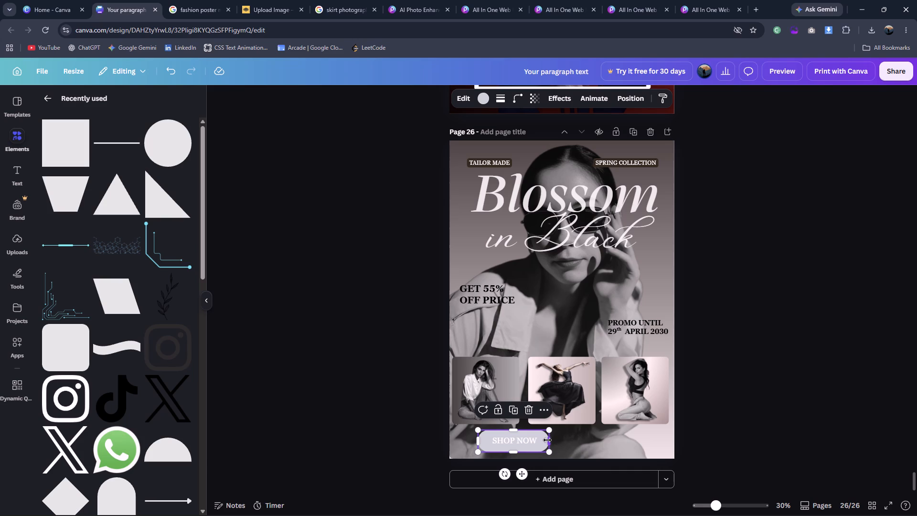
click(388, 433)
Change the "SHOP NOW" text colour to black.
click(504, 440)
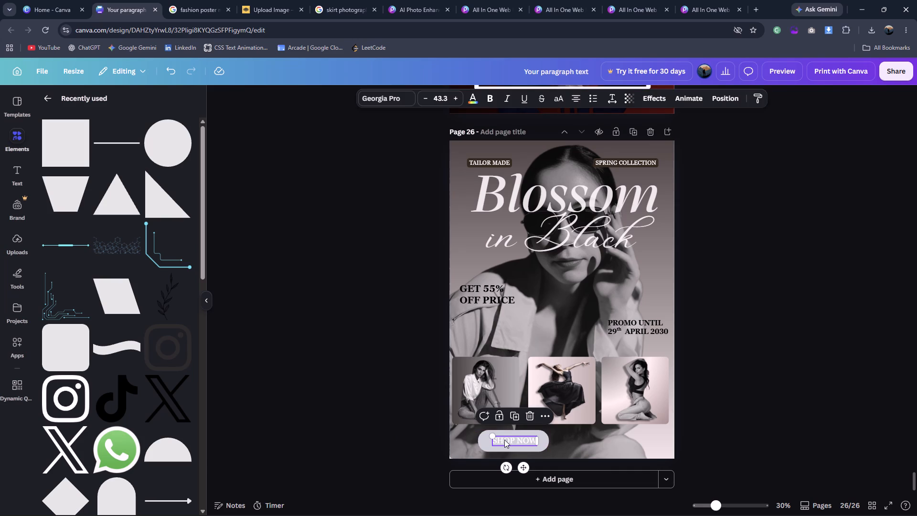
click(478, 99)
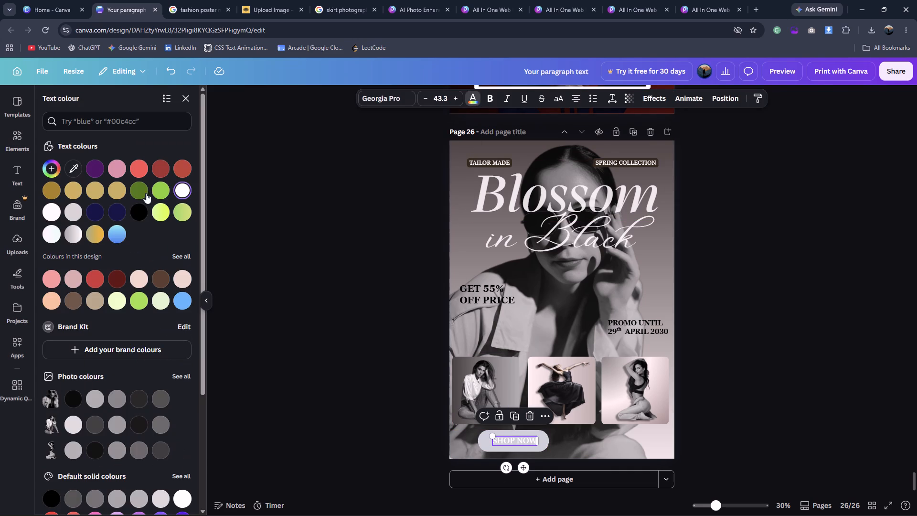
click(146, 217)
Check the reference poster's button lettering and set the "SHOP NOW" font to Alata.
click(188, 0)
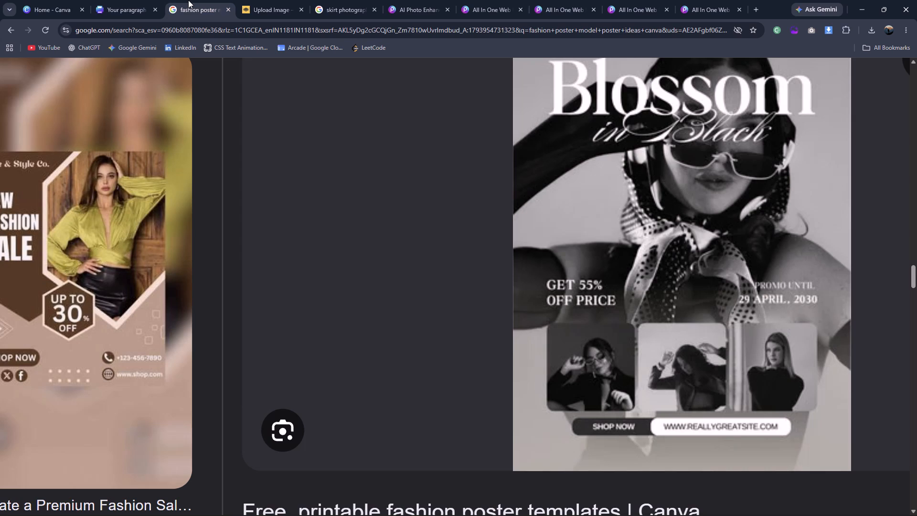
click(157, 3)
click(363, 94)
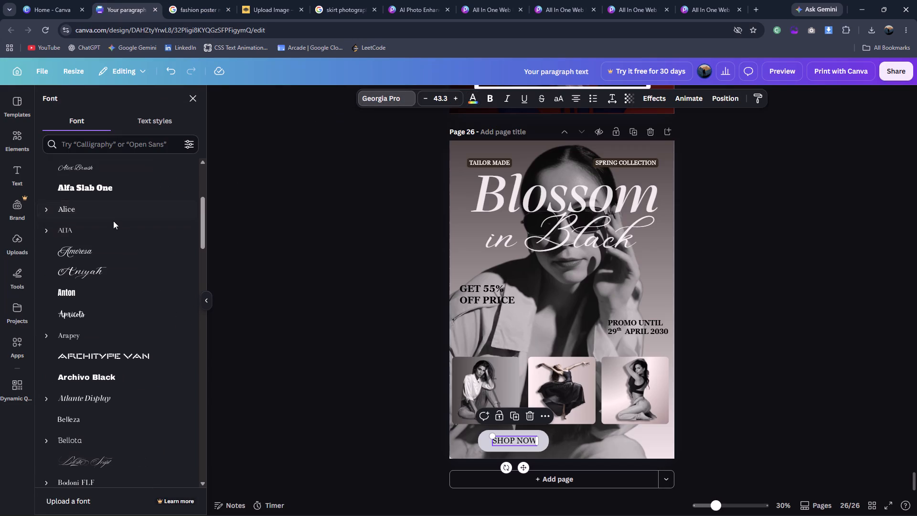
scroll(113, 223, up, 2)
click(110, 203)
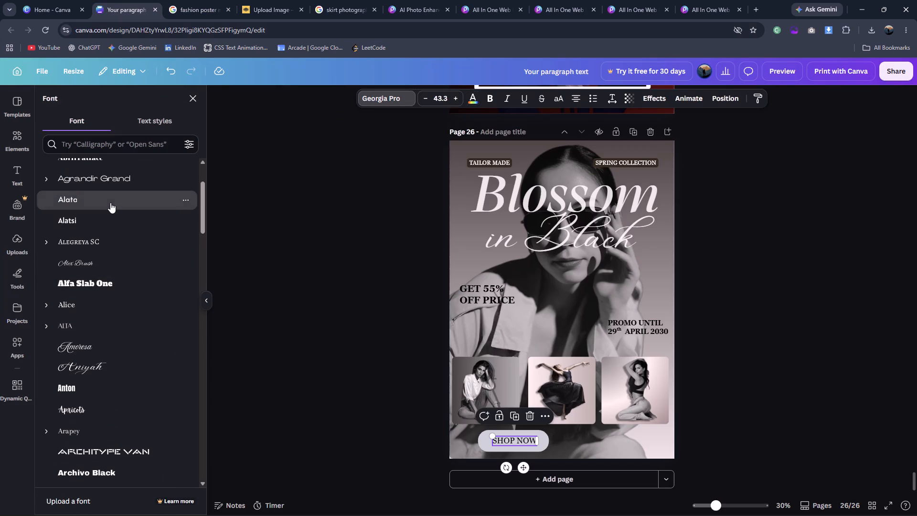
Reduce the pill shape's height to about 3.6 and realign "SHOP NOW" vertically within it.
click(544, 445)
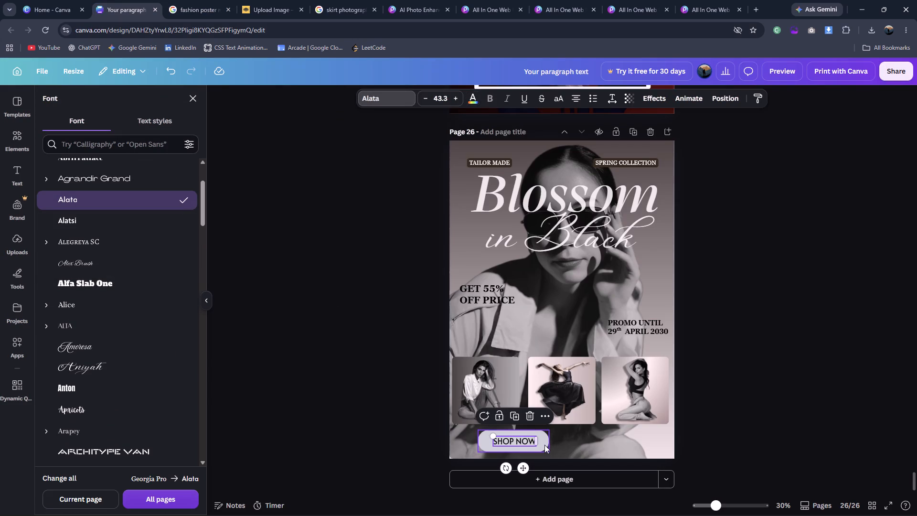
click(513, 452)
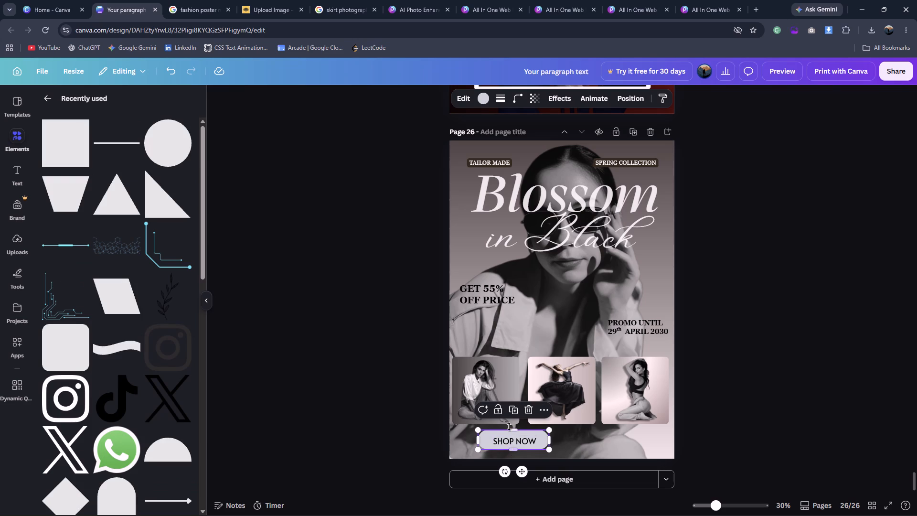
click(514, 427)
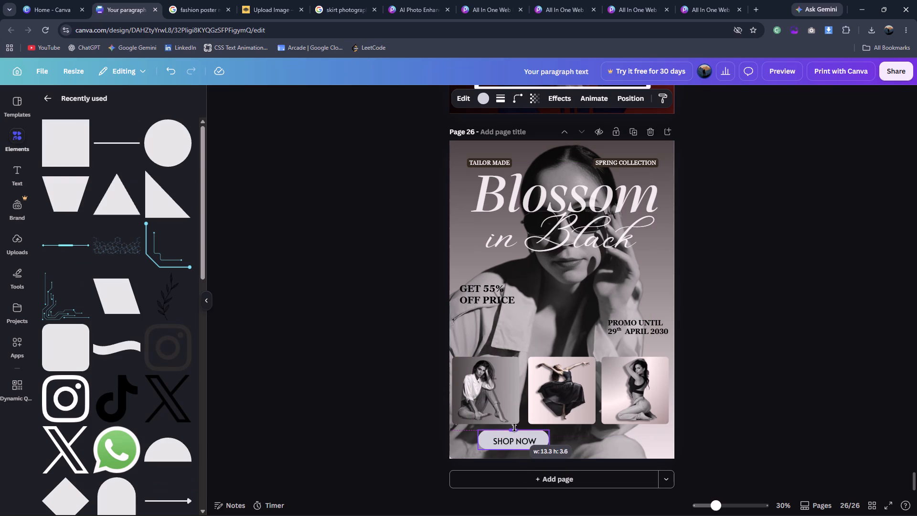
click(513, 440)
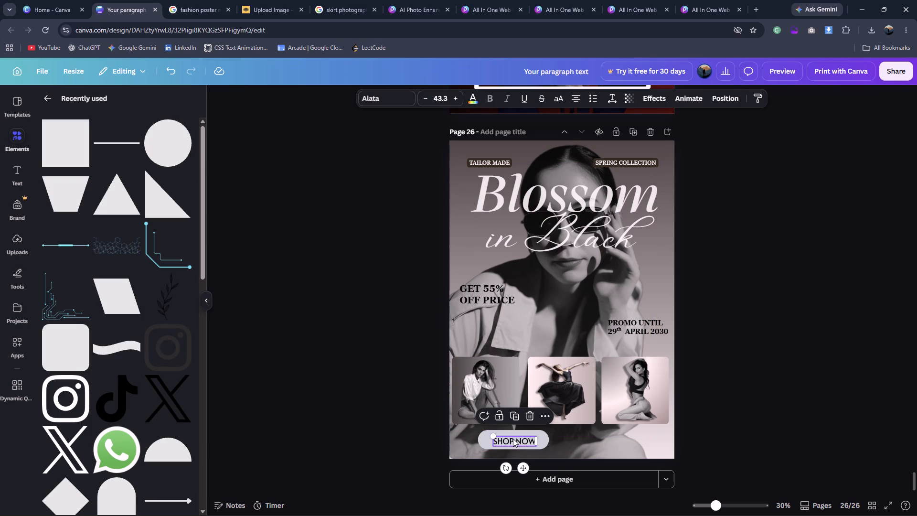
Widen the pill shape so it extends further past both ends of "SHOP NOW", and adjust the text's position on it.
click(483, 441)
drag(476, 441, 483, 440)
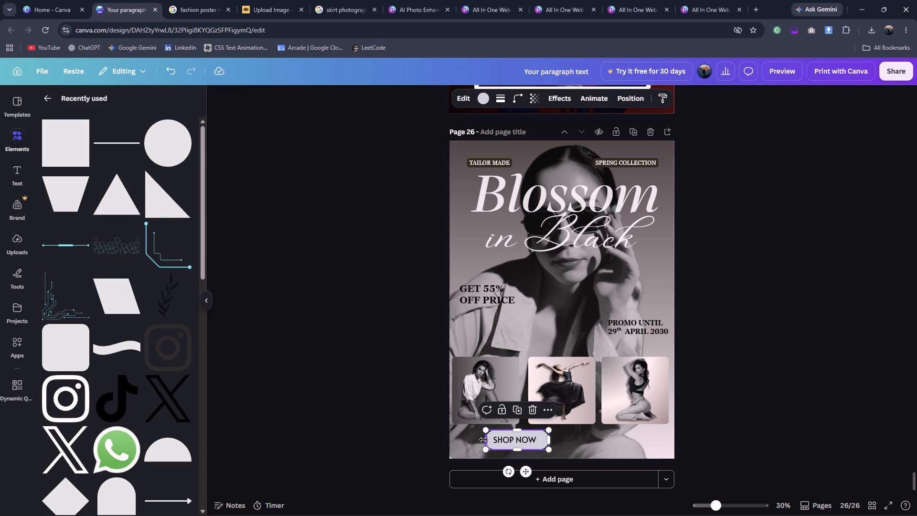
drag(548, 440, 561, 441)
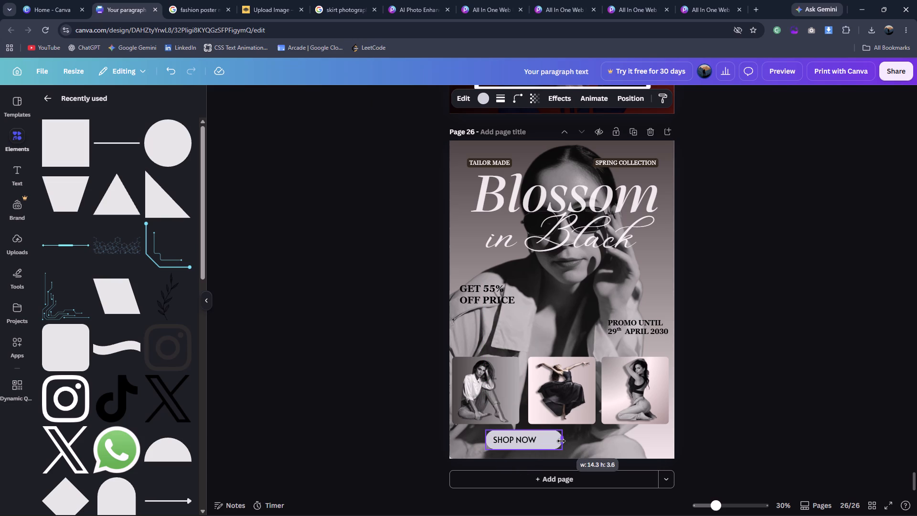
drag(561, 441, 561, 441)
drag(484, 441, 480, 441)
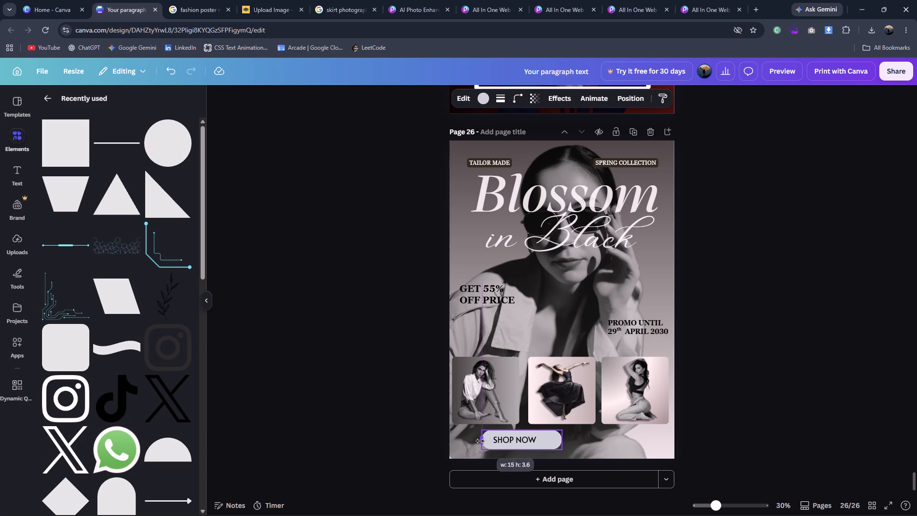
drag(480, 441, 473, 441)
drag(562, 442, 562, 442)
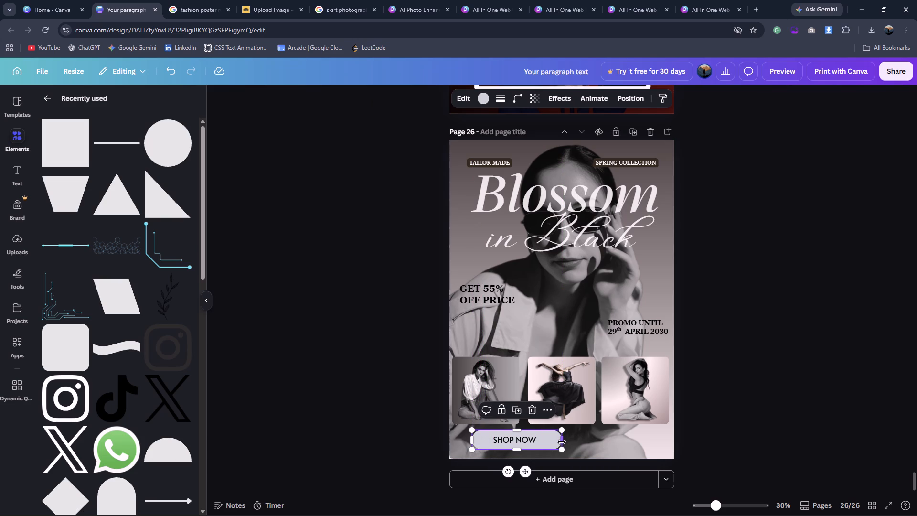
drag(562, 442, 556, 442)
click(524, 439)
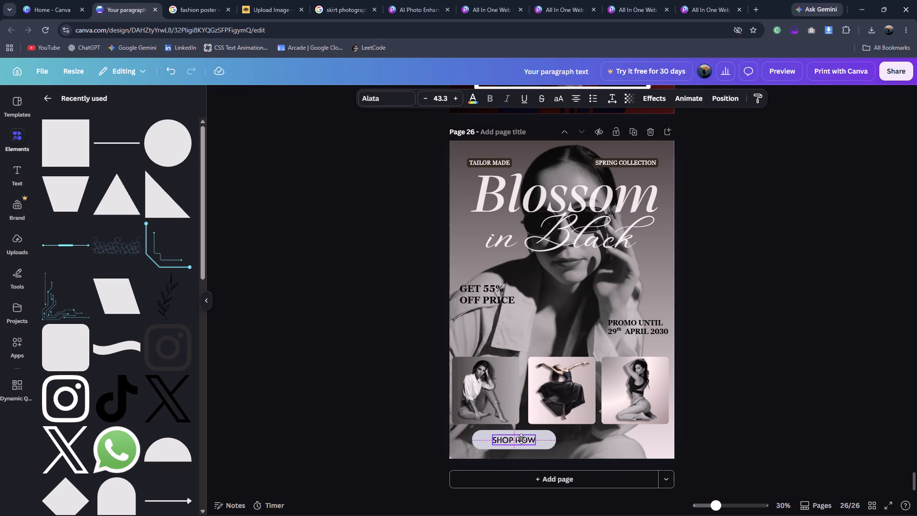
click(599, 437)
click(750, 427)
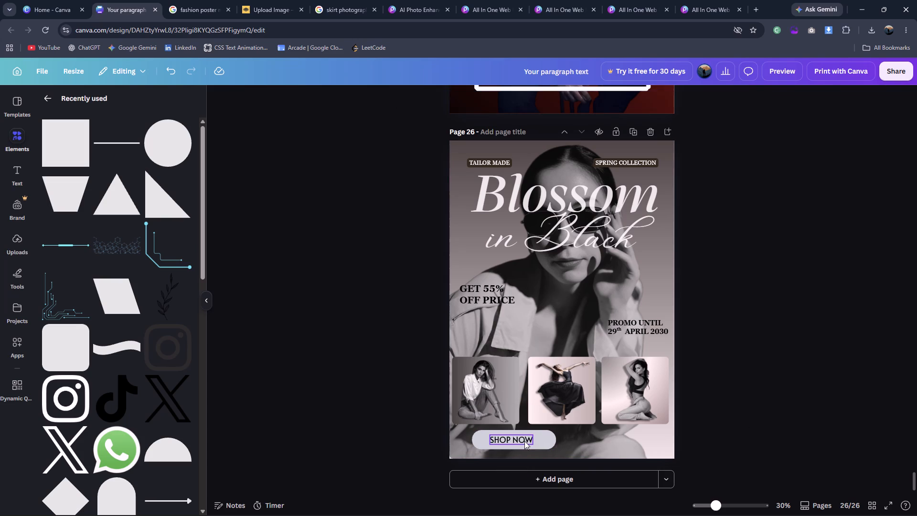
Move the pill shape slightly lower beneath the model panels and centre the "SHOP NOW" text on it.
click(545, 443)
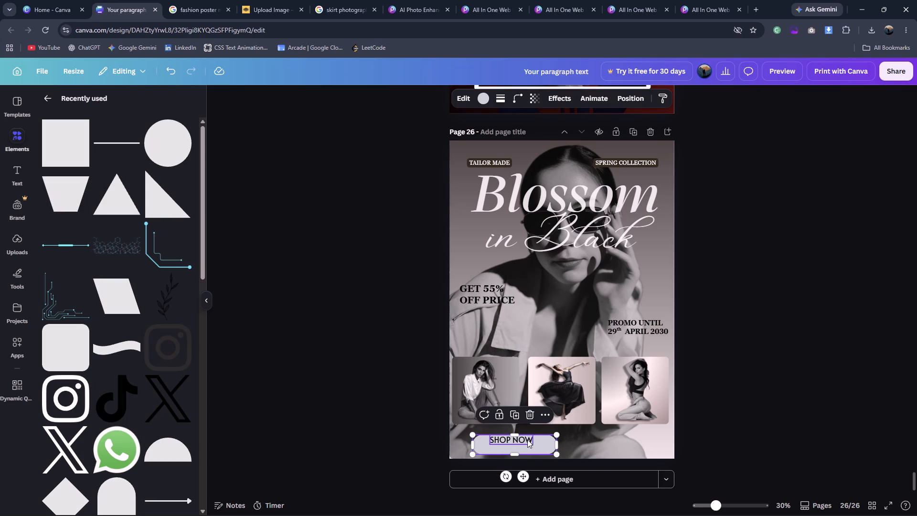
drag(527, 440, 529, 445)
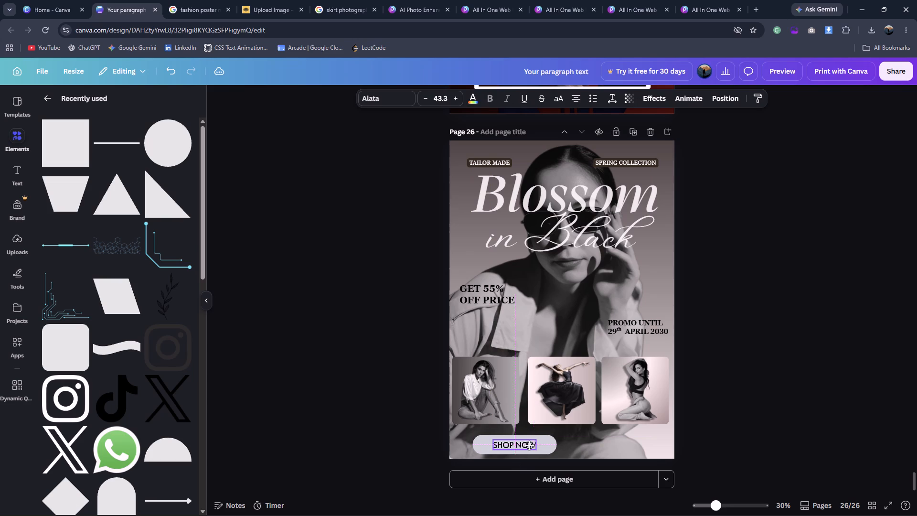
drag(529, 445, 530, 445)
click(620, 443)
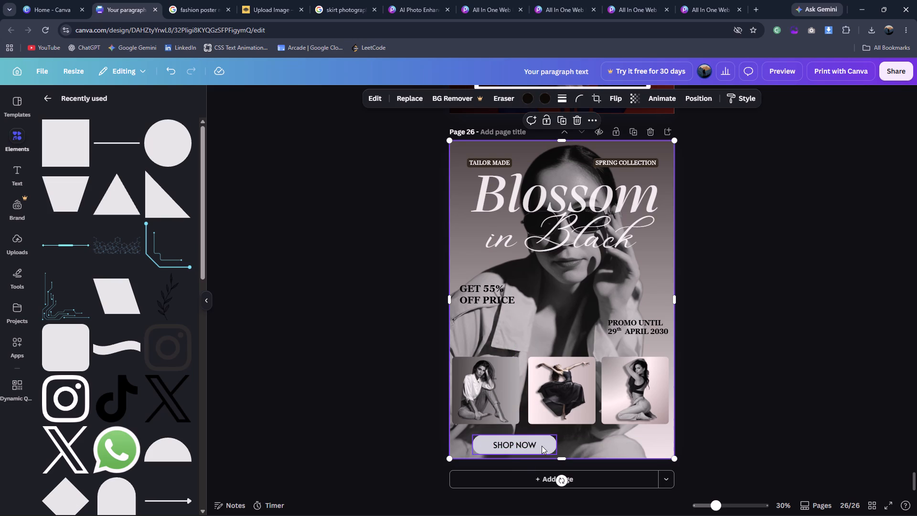
Make the pill shape slightly shorter in height and nudge "SHOP NOW" to sit centred inside it.
click(530, 442)
click(520, 435)
click(517, 435)
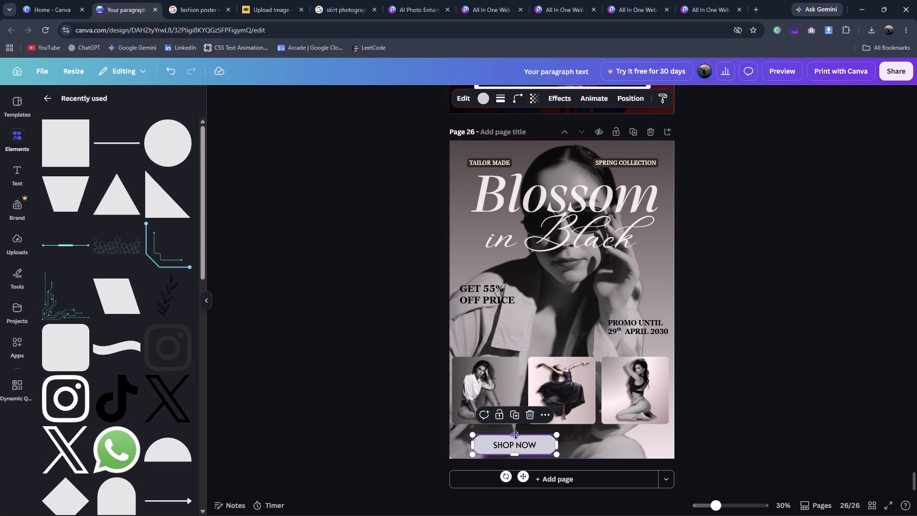
click(513, 454)
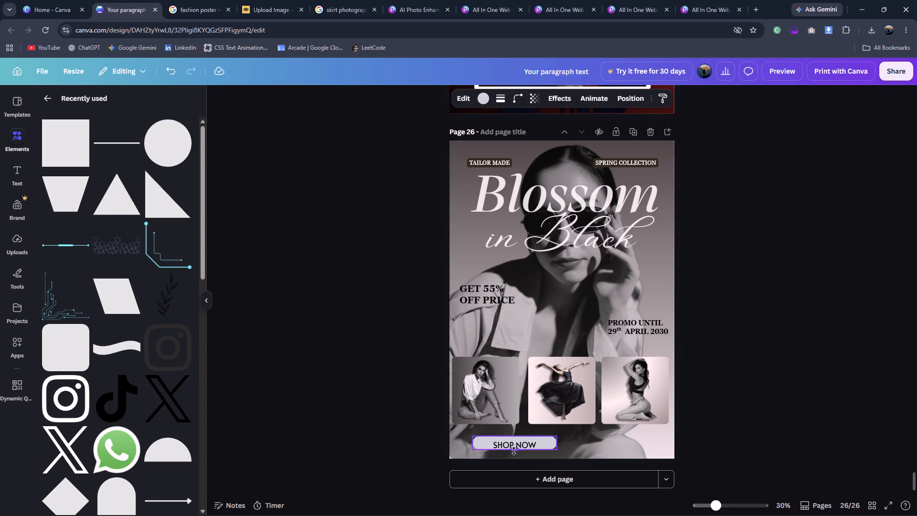
click(517, 446)
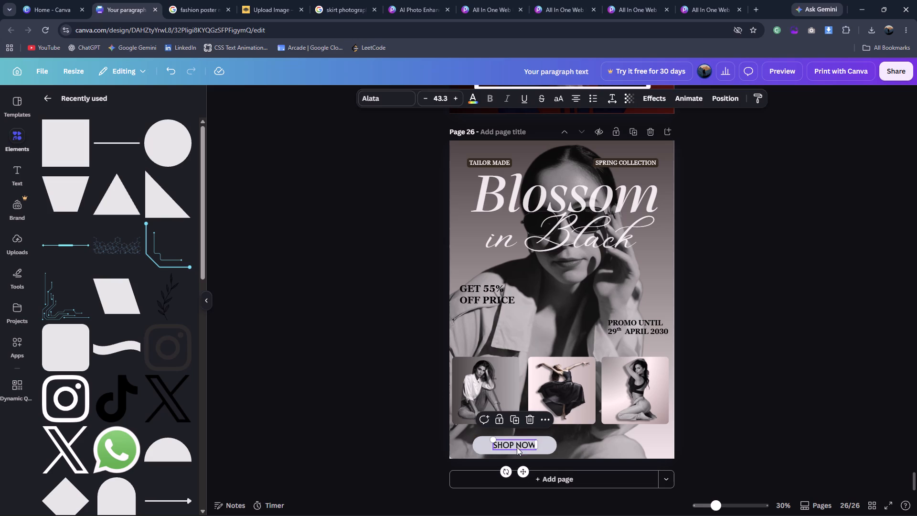
click(780, 451)
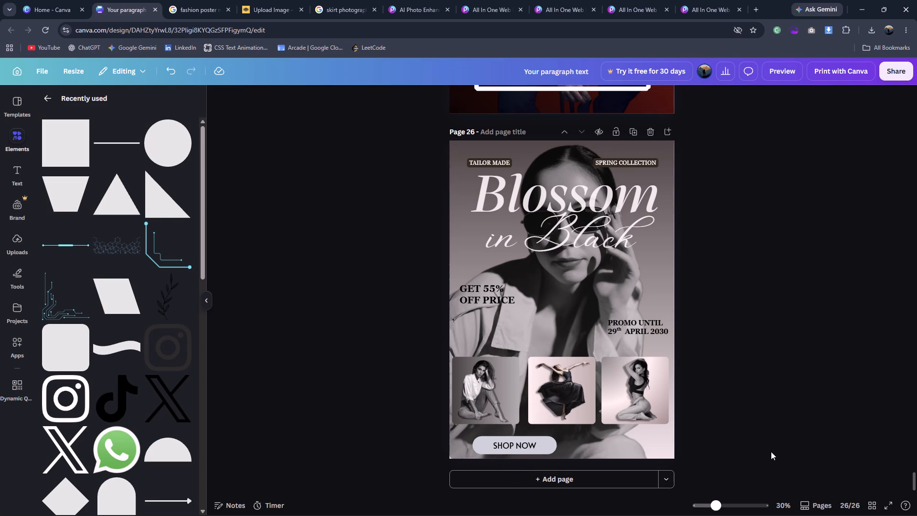
click(514, 443)
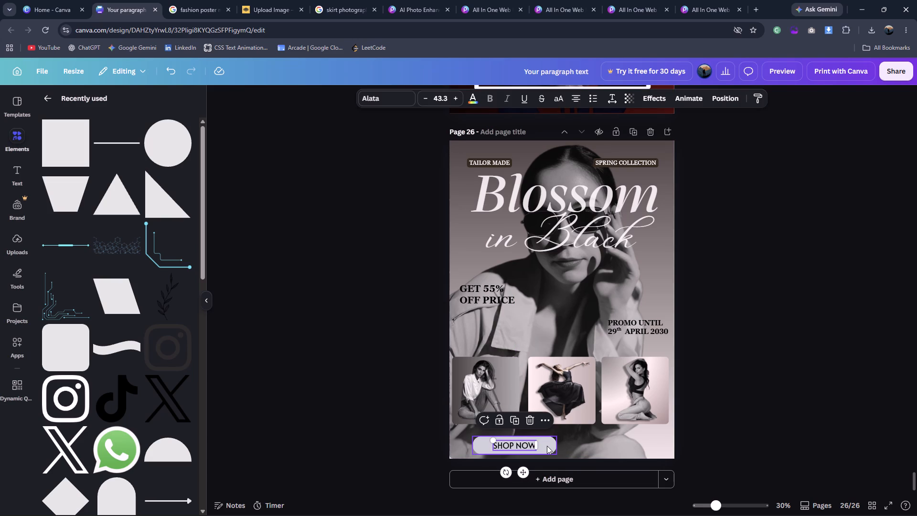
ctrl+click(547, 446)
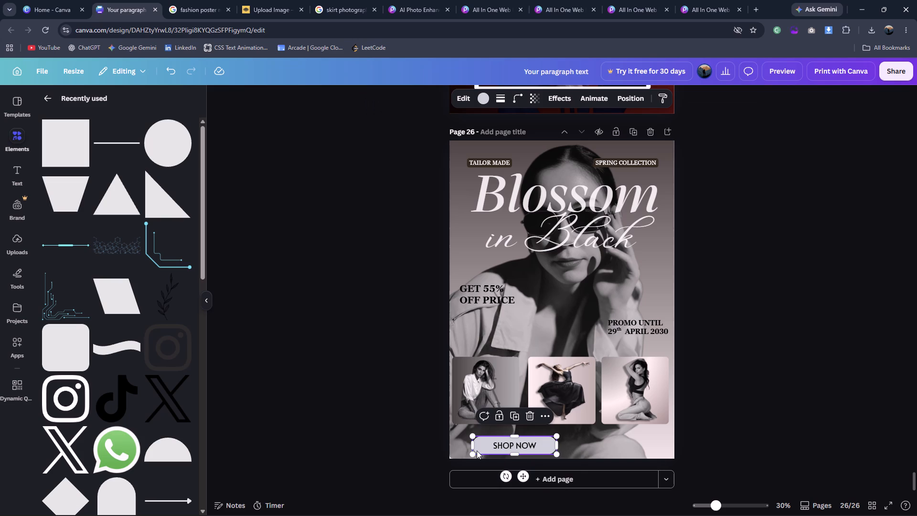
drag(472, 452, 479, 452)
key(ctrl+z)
Select the pill shape together with its "SHOP NOW" text and scale both down proportionally beneath the model panels.
shift+click(511, 450)
drag(474, 453, 479, 452)
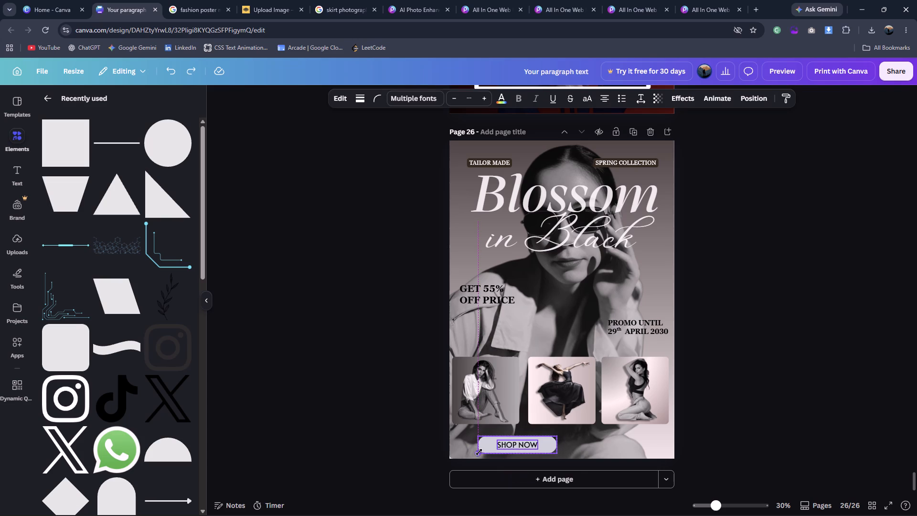
drag(479, 452, 487, 451)
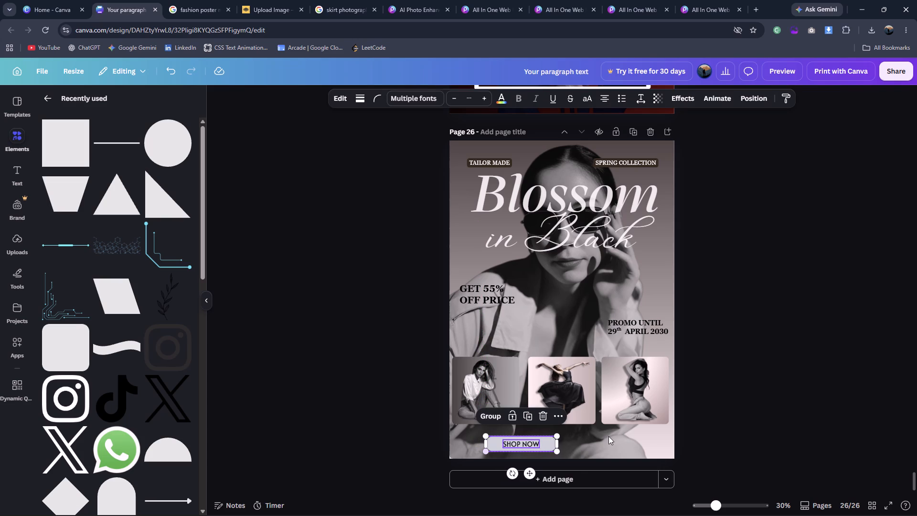
Compare with the reference poster's button and recolour the "SHOP NOW" text white.
click(213, 5)
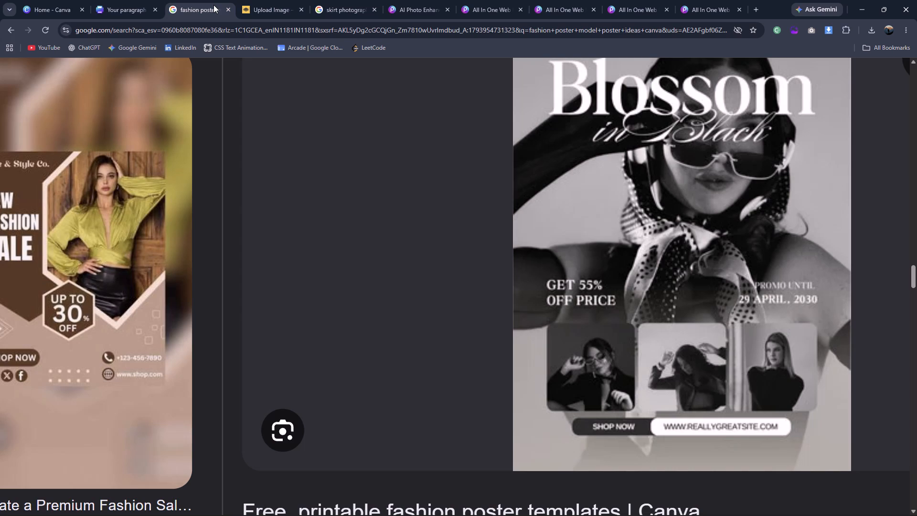
click(129, 0)
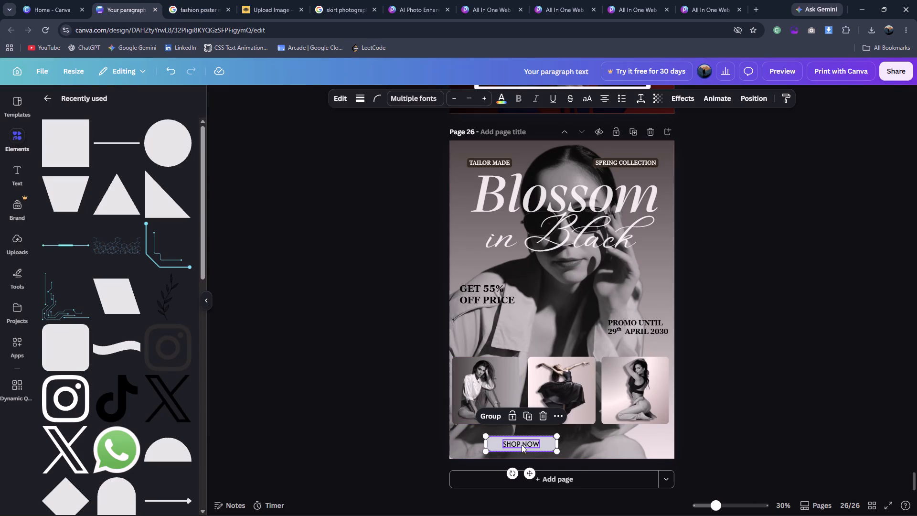
click(497, 100)
click(56, 214)
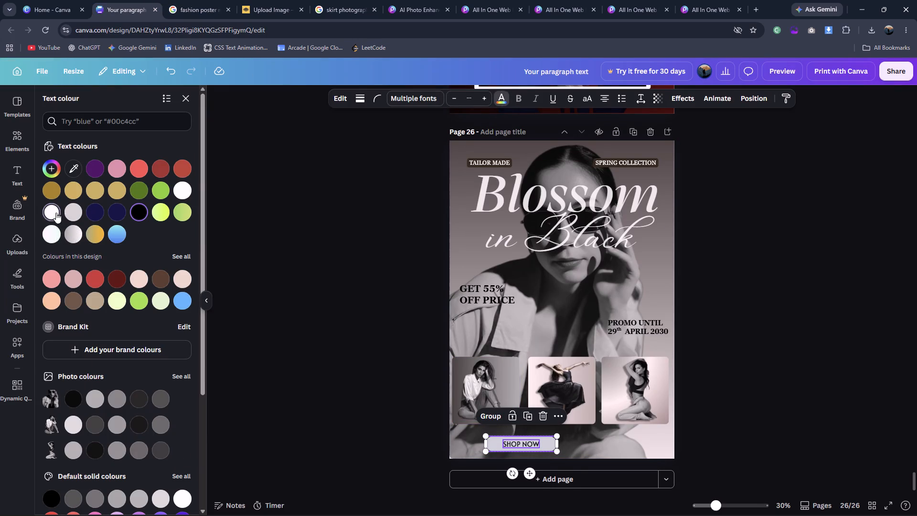
double_click(286, 302)
Fill the pill shape behind "SHOP NOW" with the dark red gradient.
click(490, 445)
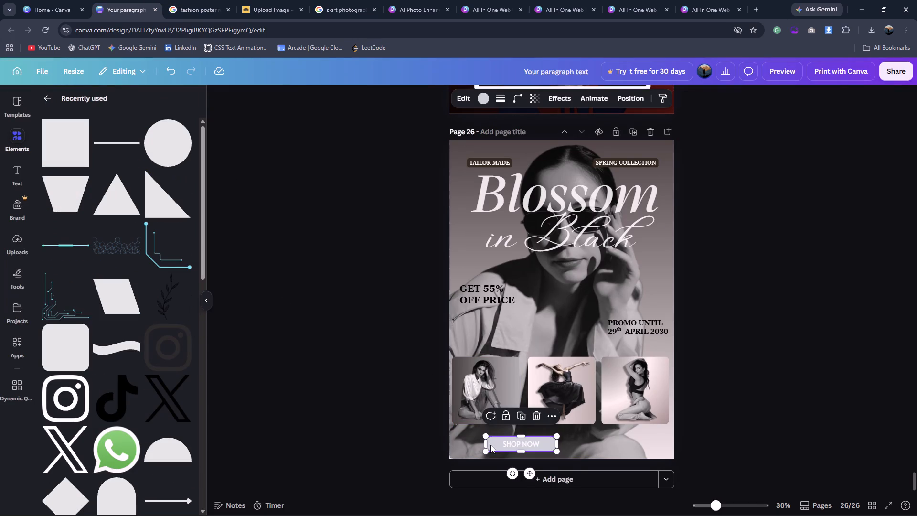
click(485, 92)
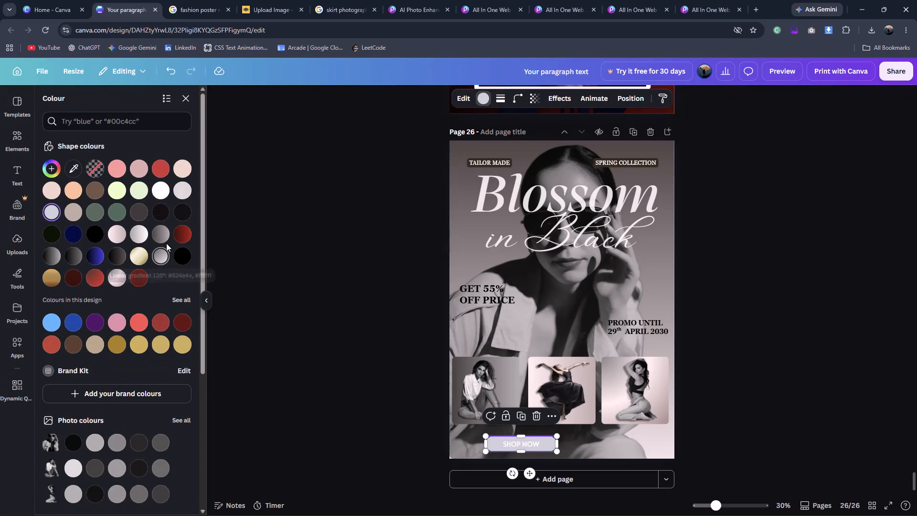
click(179, 232)
double_click(329, 327)
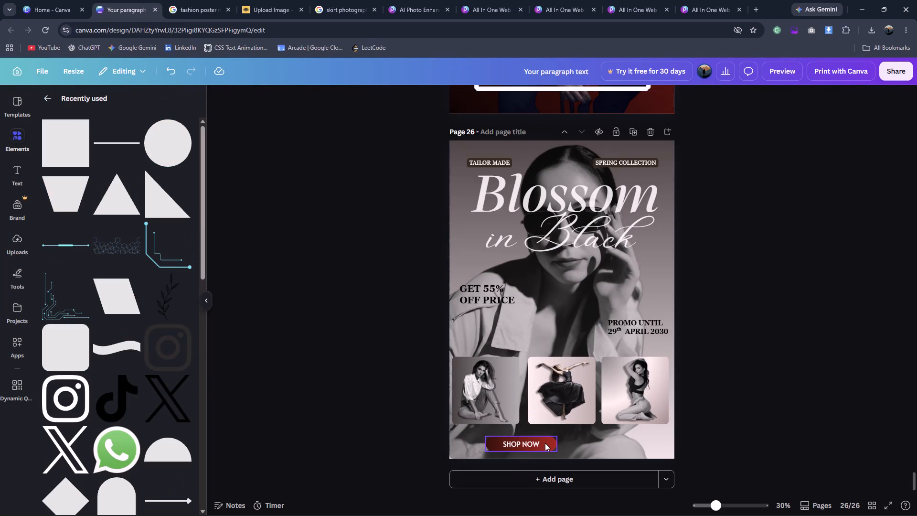
Following the reference, duplicate the red pill, place the copy just after "SHOP NOW" on the same line, and widen it under the third model panel.
click(220, 3)
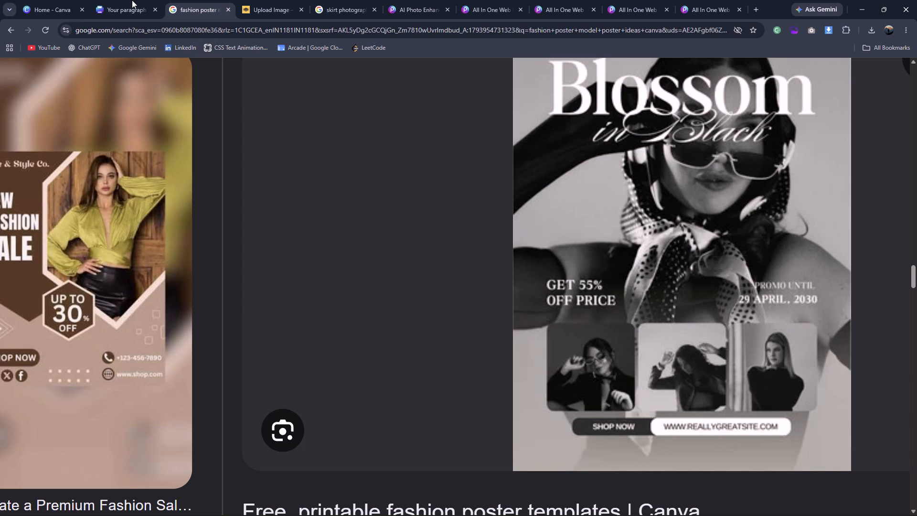
click(119, 0)
click(546, 447)
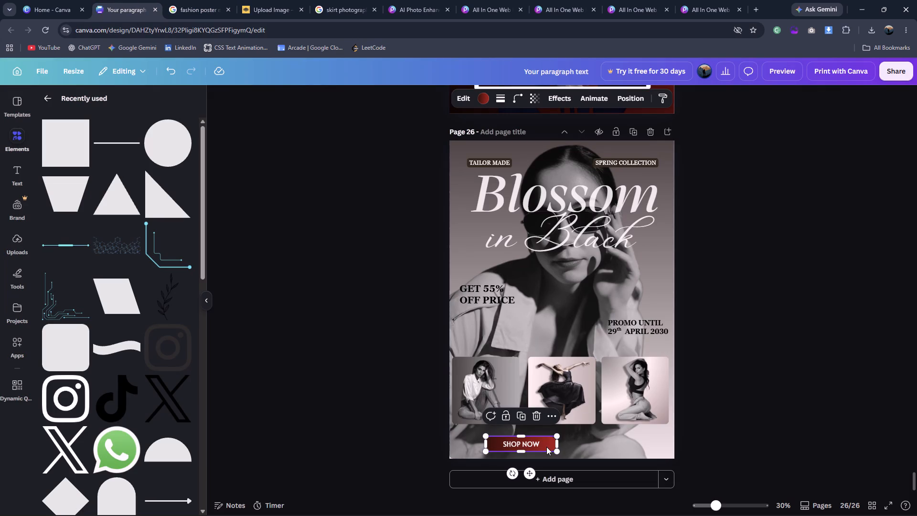
key(ctrl+d)
drag(543, 447, 567, 441)
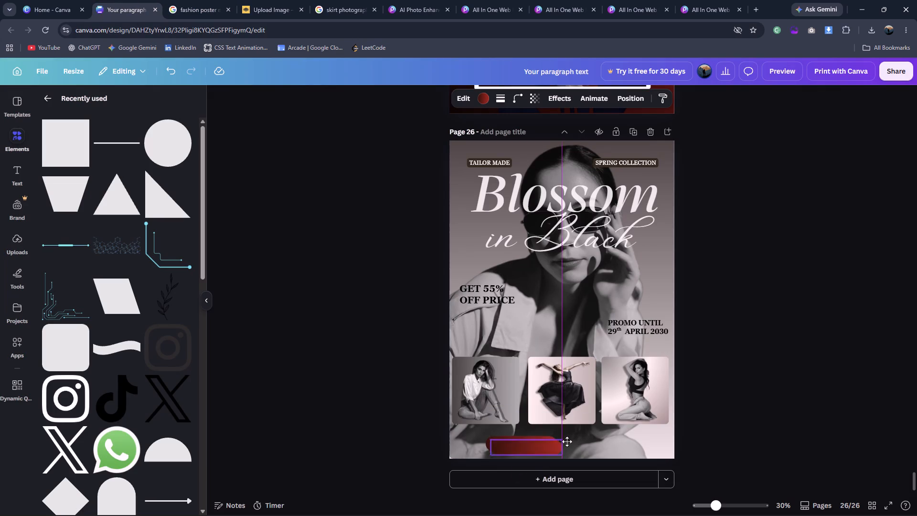
drag(567, 441, 597, 445)
drag(617, 444, 645, 444)
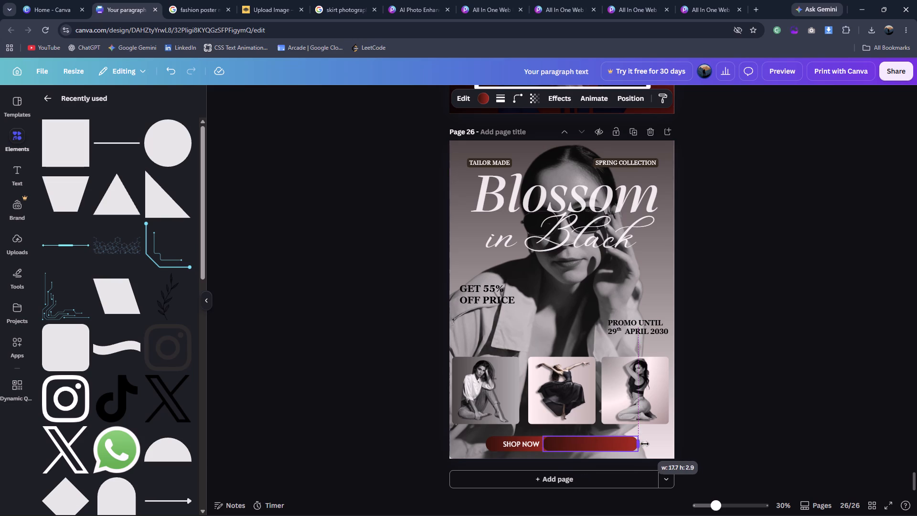
drag(645, 444, 656, 444)
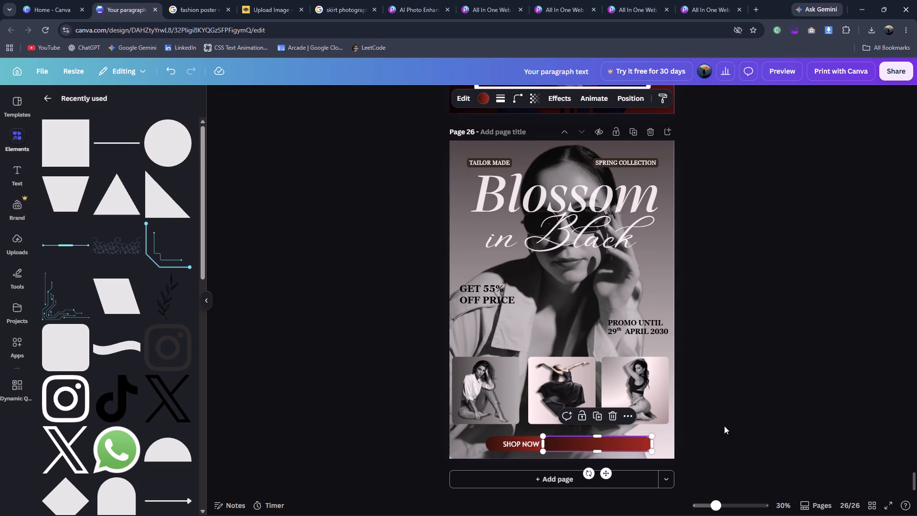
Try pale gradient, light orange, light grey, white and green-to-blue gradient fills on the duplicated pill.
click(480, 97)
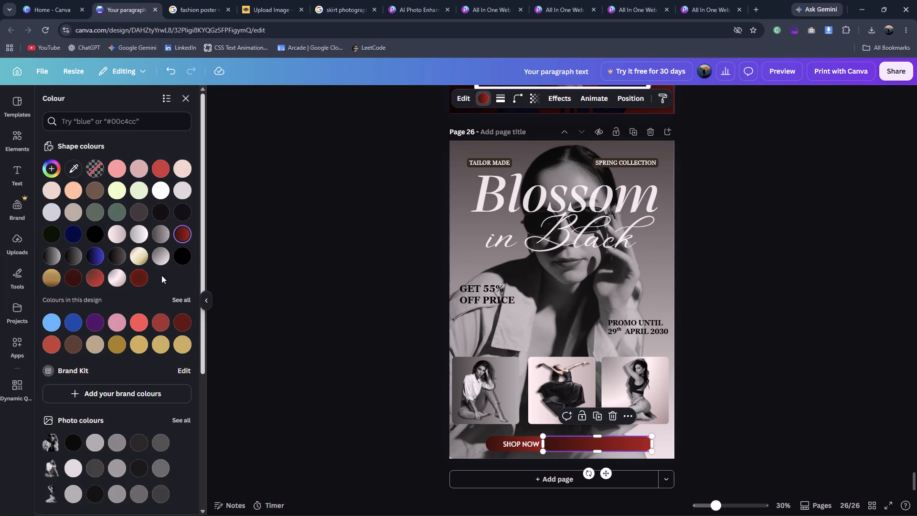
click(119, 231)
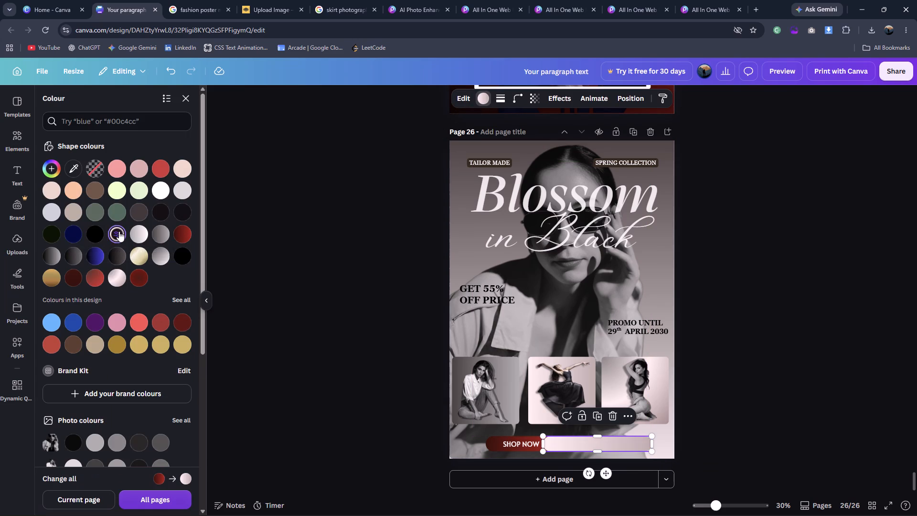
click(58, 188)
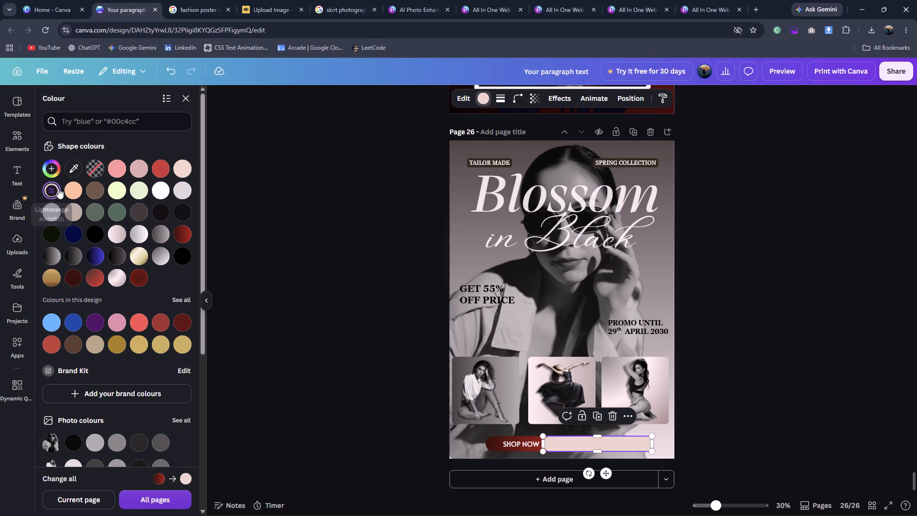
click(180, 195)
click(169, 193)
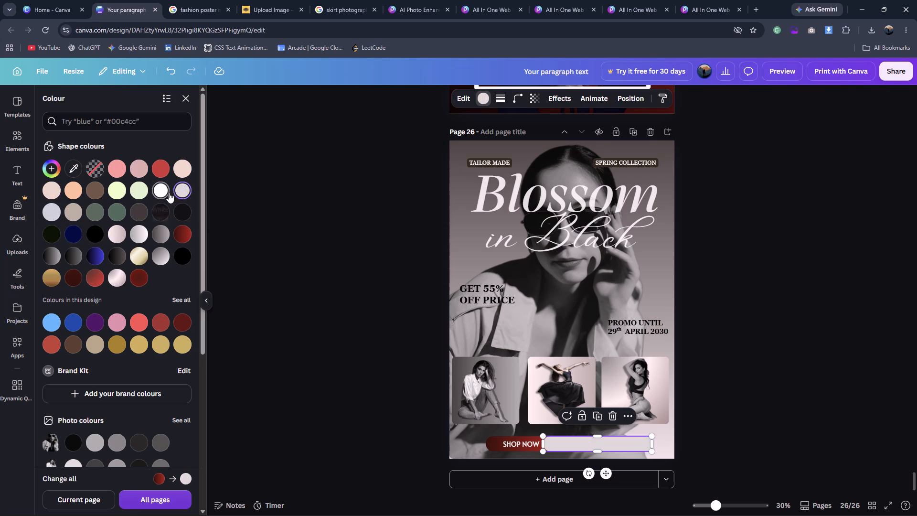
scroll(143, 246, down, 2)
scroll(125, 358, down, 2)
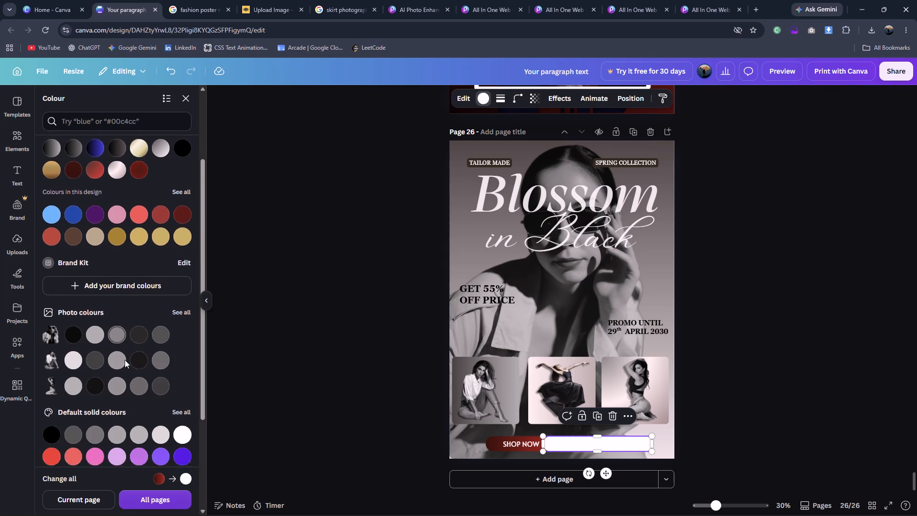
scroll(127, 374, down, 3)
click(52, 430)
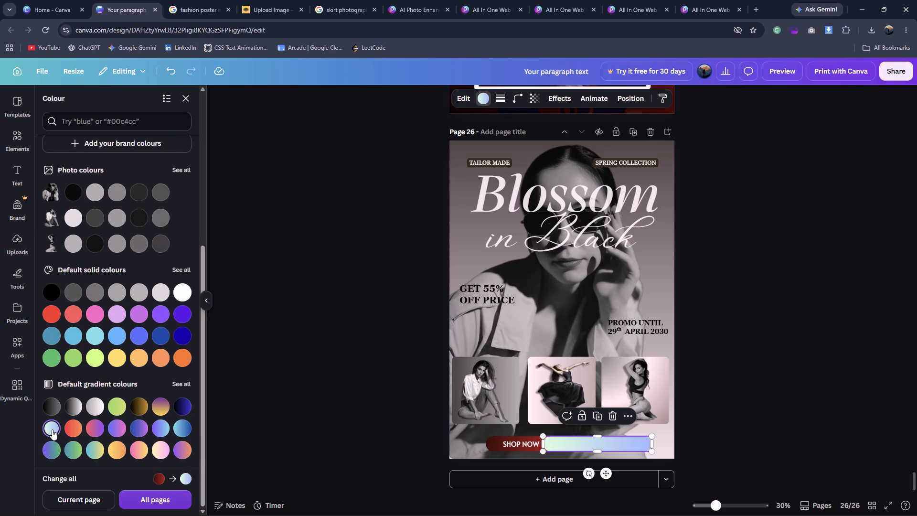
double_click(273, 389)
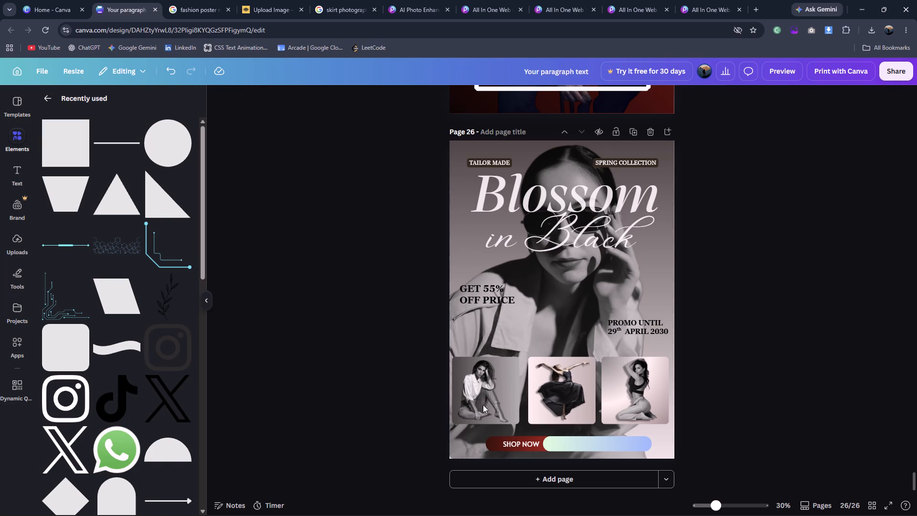
Give the duplicated pill a black-to-white gradient fill and change its black stop to a very pale pinkish white.
click(581, 439)
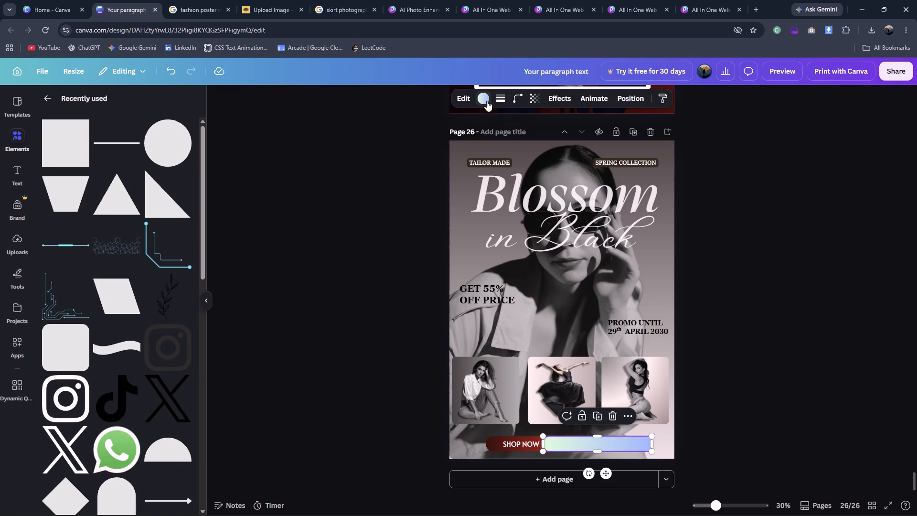
click(487, 101)
scroll(120, 297, down, 10)
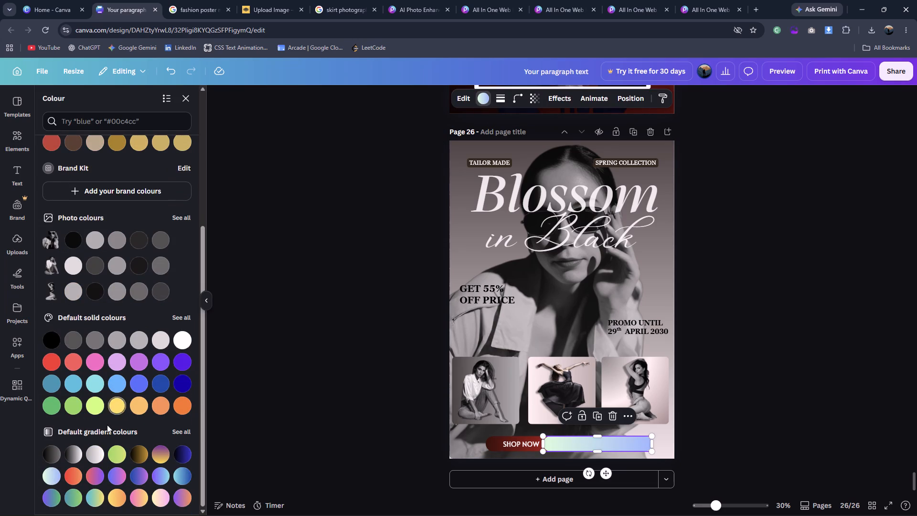
click(181, 337)
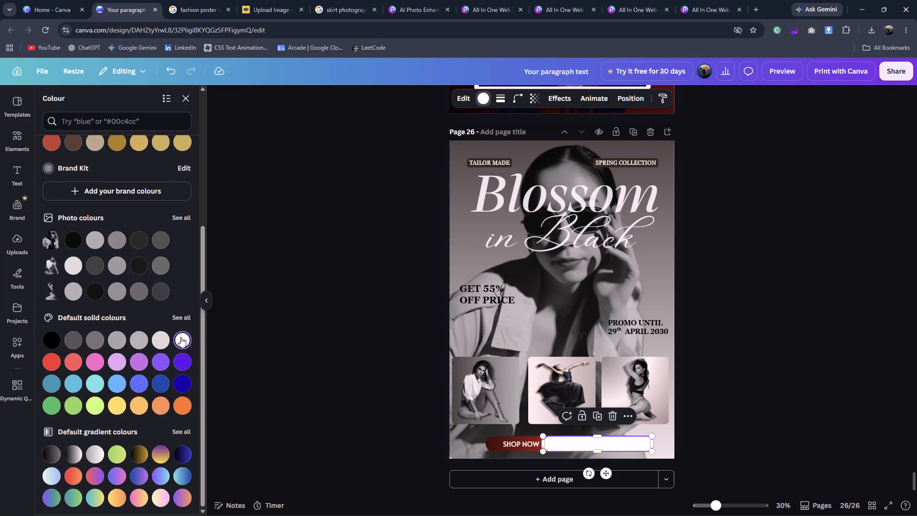
click(81, 453)
scroll(154, 372, up, 6)
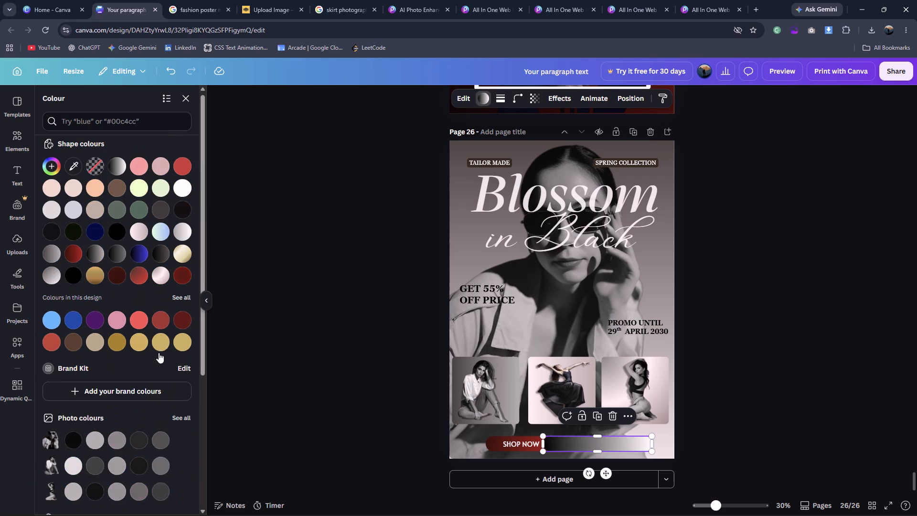
scroll(159, 353, up, 10)
click(47, 172)
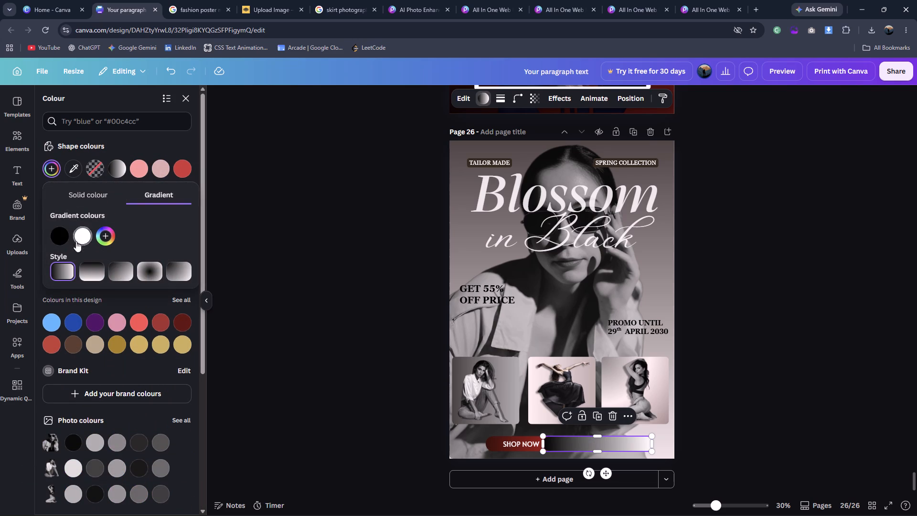
click(69, 242)
click(67, 240)
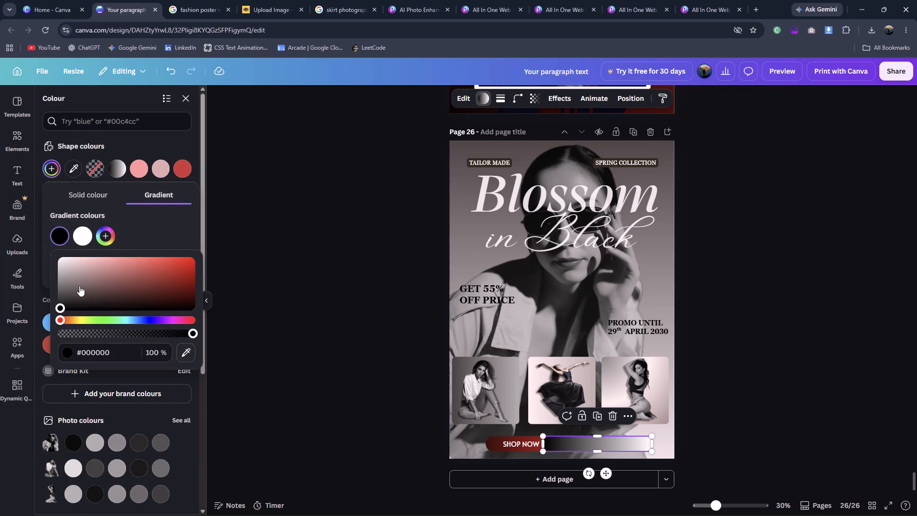
drag(74, 289, 62, 259)
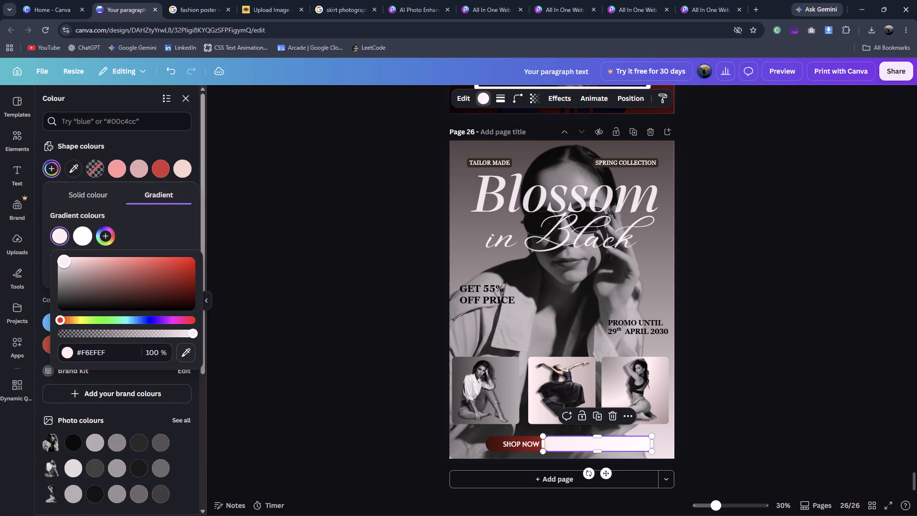
drag(62, 259, 62, 261)
double_click(253, 241)
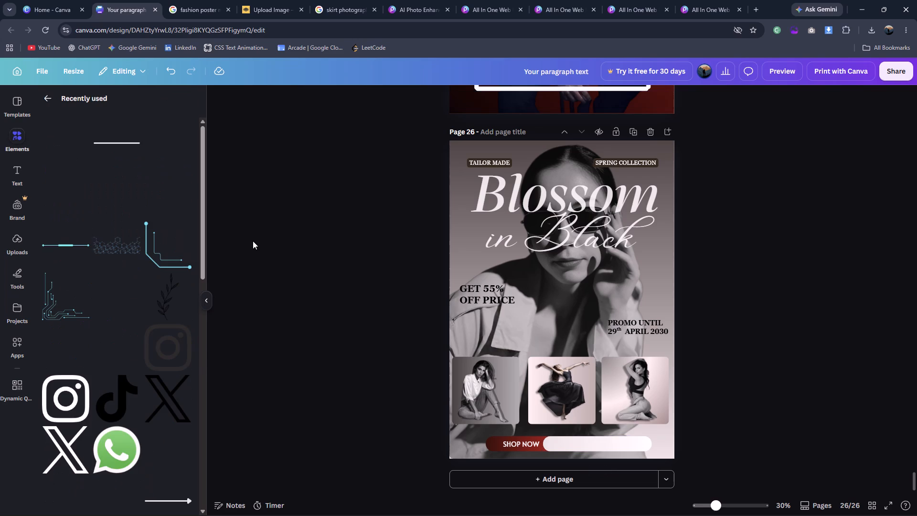
Duplicate the "SHOP NOW" text and place the copy near the start of the pale pill, level with the original.
click(561, 441)
click(509, 444)
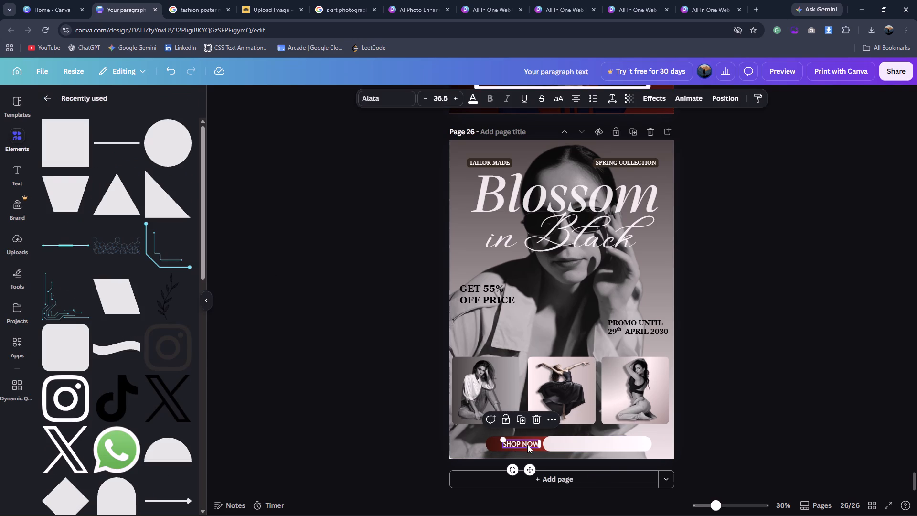
key(ctrl+d)
drag(532, 469, 576, 467)
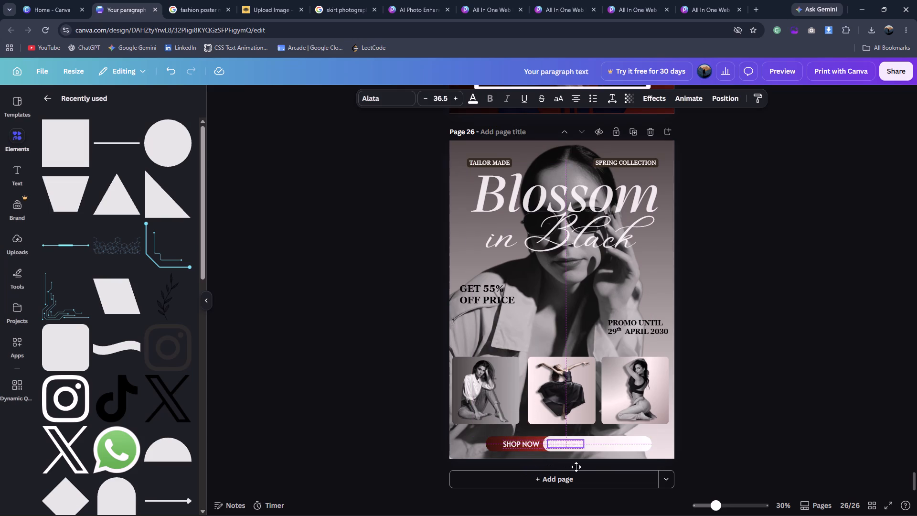
drag(576, 467, 576, 467)
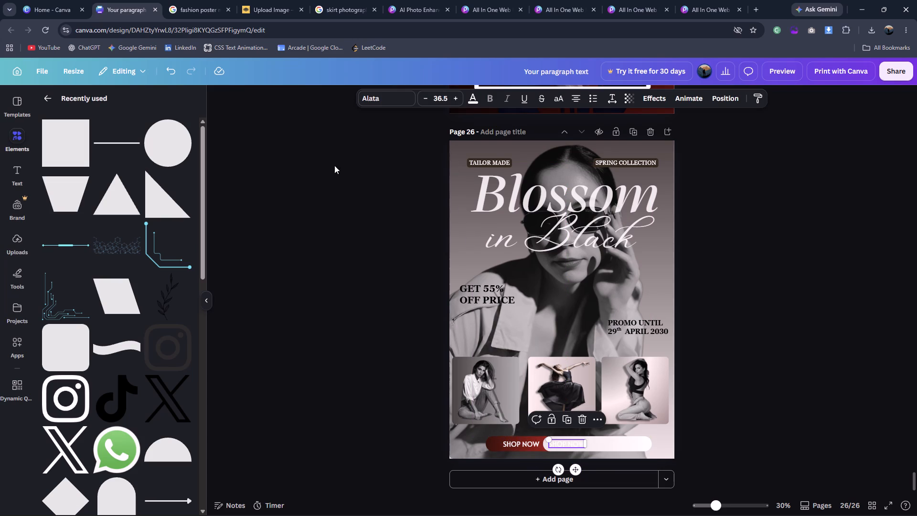
click(205, 11)
click(134, 0)
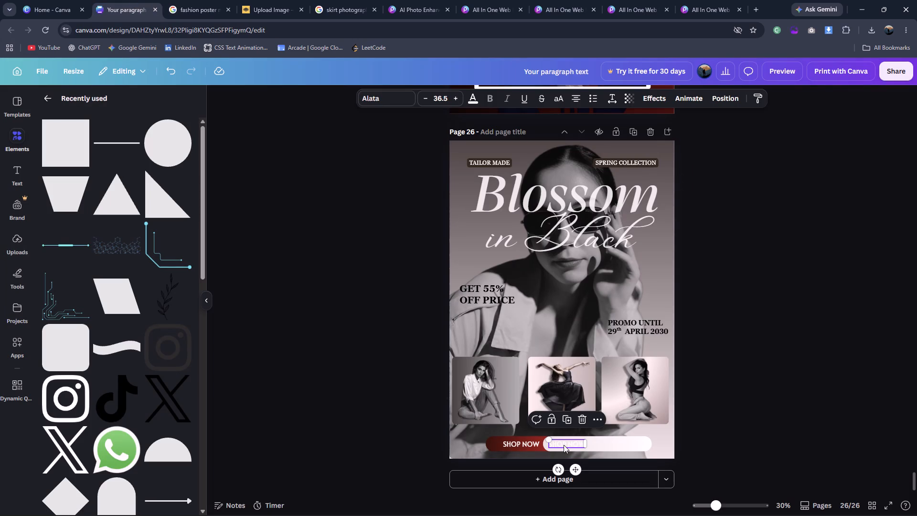
double_click(565, 444)
triple_click(563, 446)
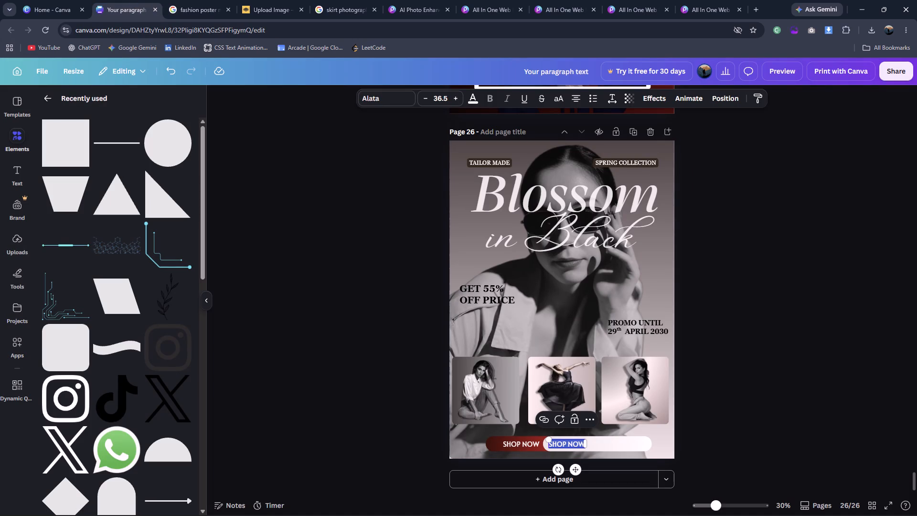
text(WWW.)
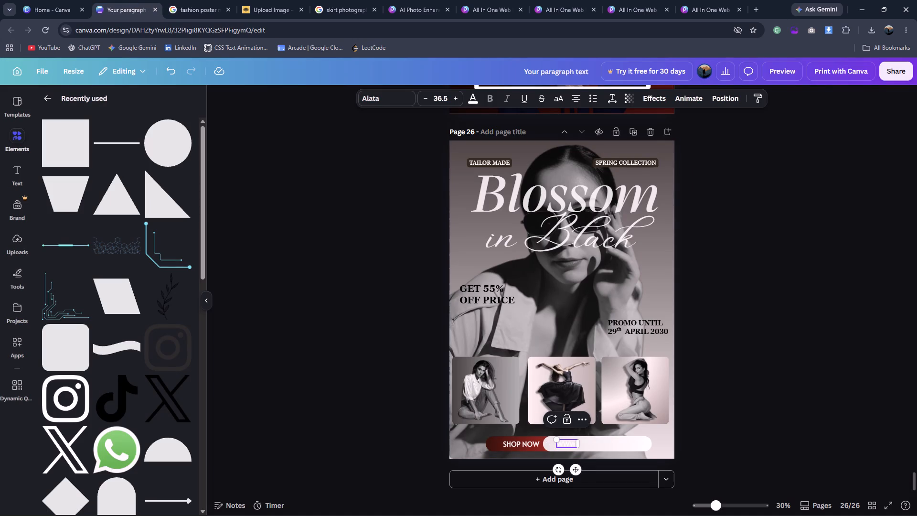
click(198, 0)
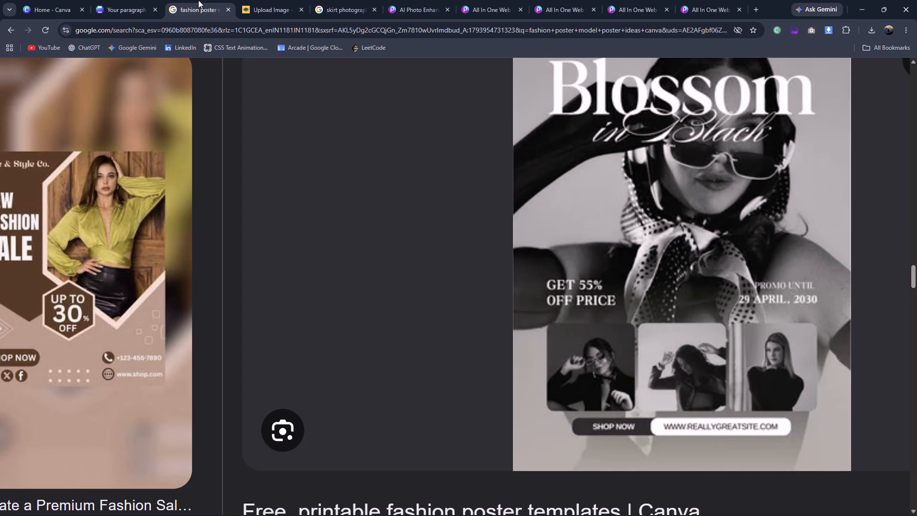
click(117, 2)
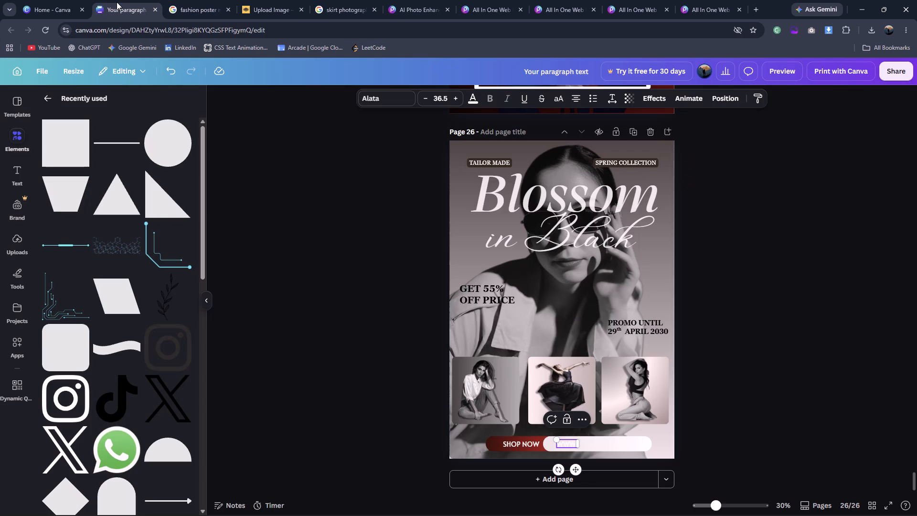
text(BLOSSOMINBLACK)
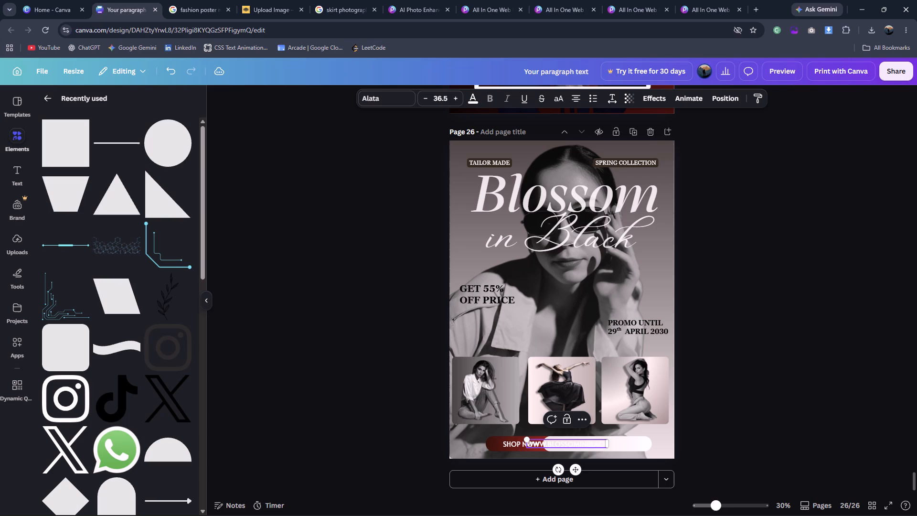
text(.COM)
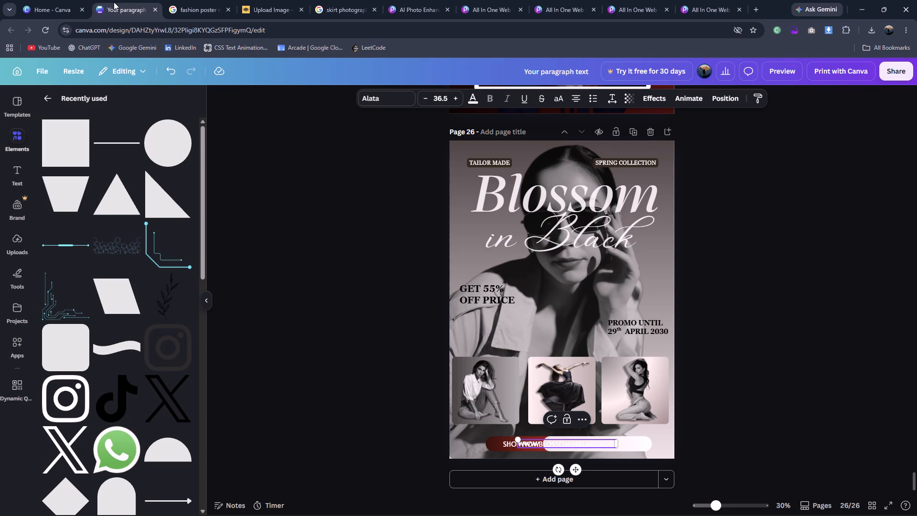
Set the website text's colour to black.
click(477, 104)
click(142, 213)
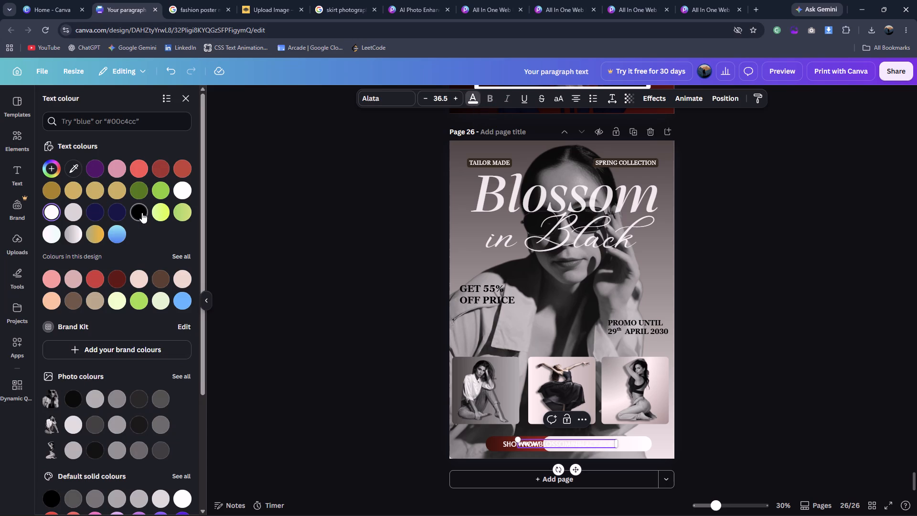
click(388, 432)
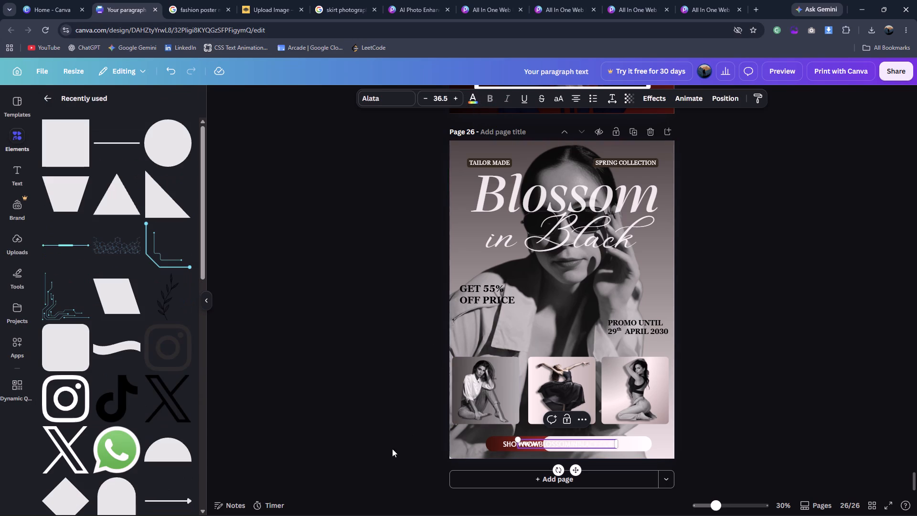
click(392, 449)
click(535, 444)
click(469, 94)
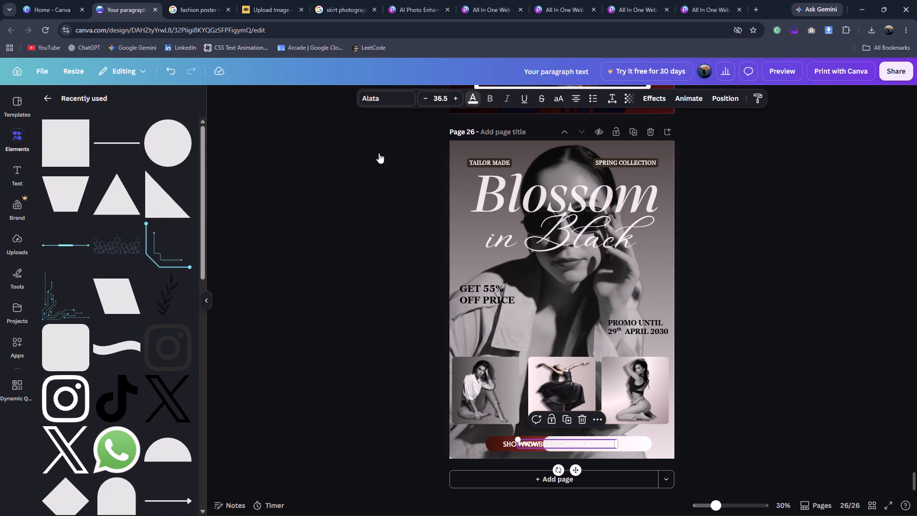
click(140, 212)
click(331, 424)
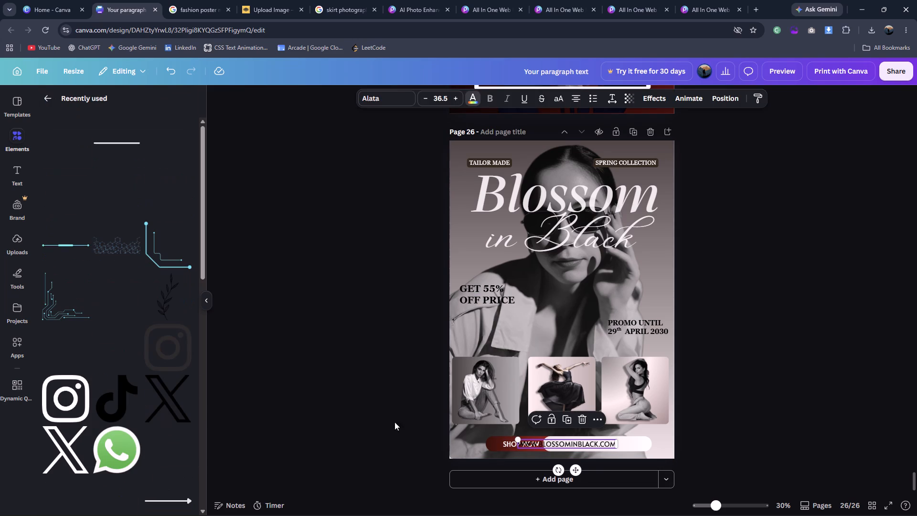
Move the website text onto the pale pill, level with "SHOP NOW", and widen the pill to about 21.1 to fit it.
drag(575, 473, 601, 478)
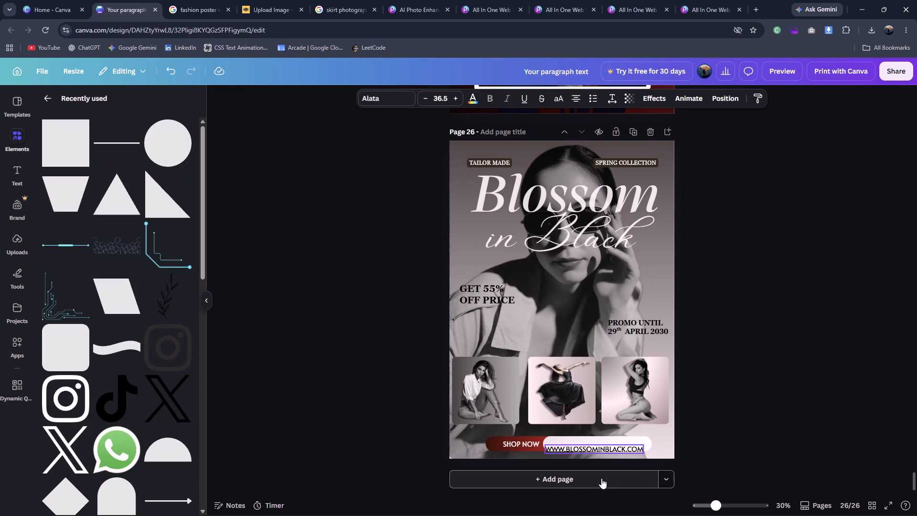
drag(601, 478, 608, 474)
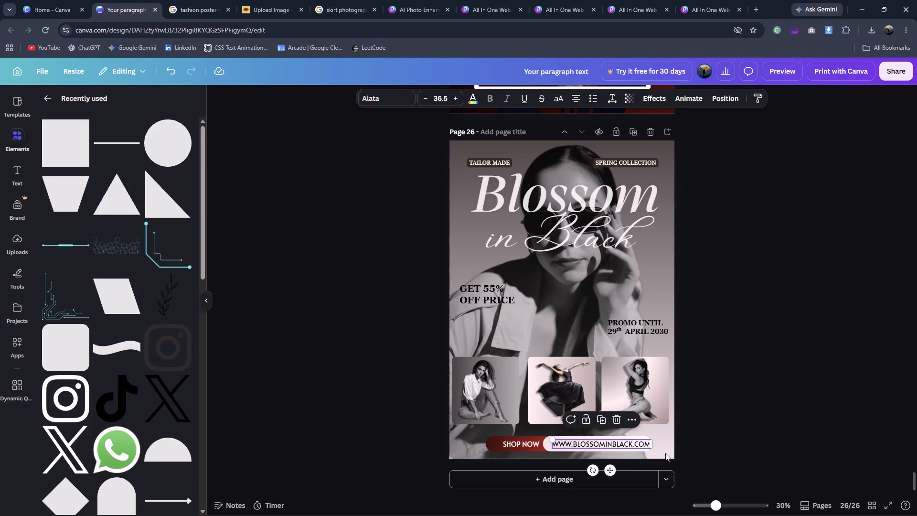
click(706, 446)
click(640, 438)
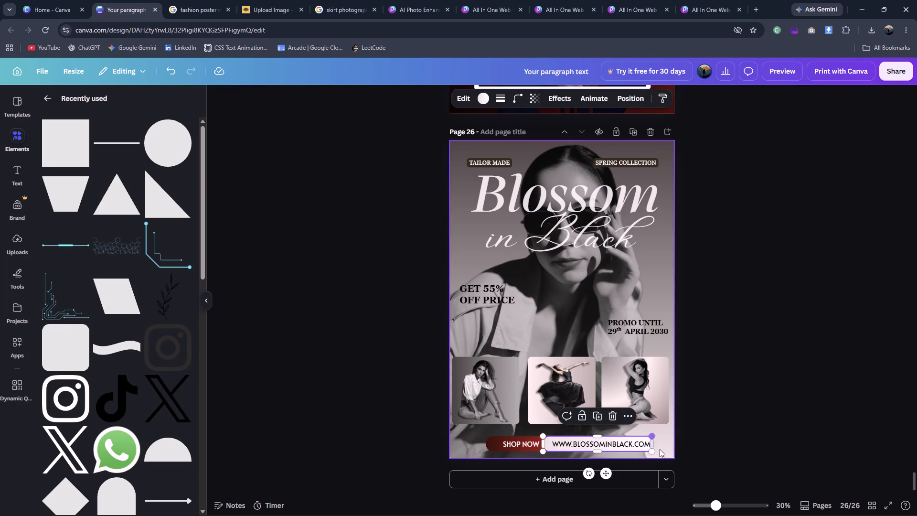
click(655, 444)
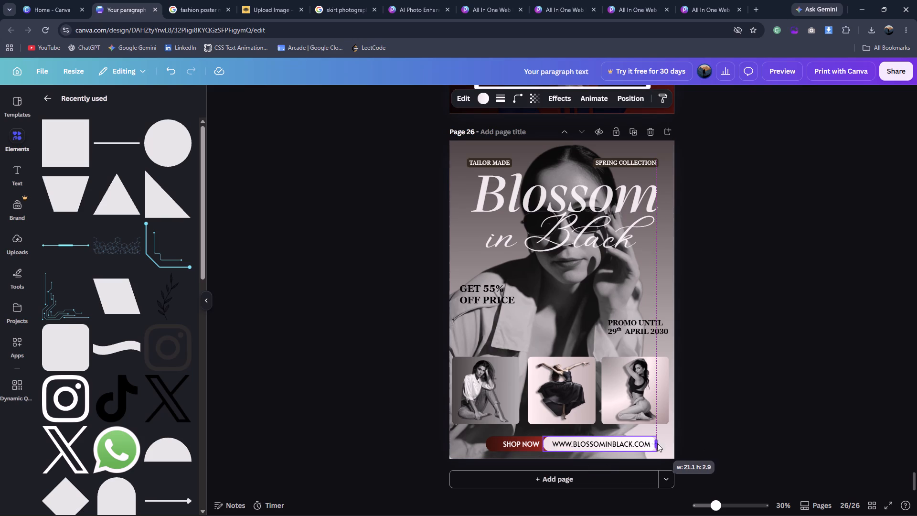
click(720, 439)
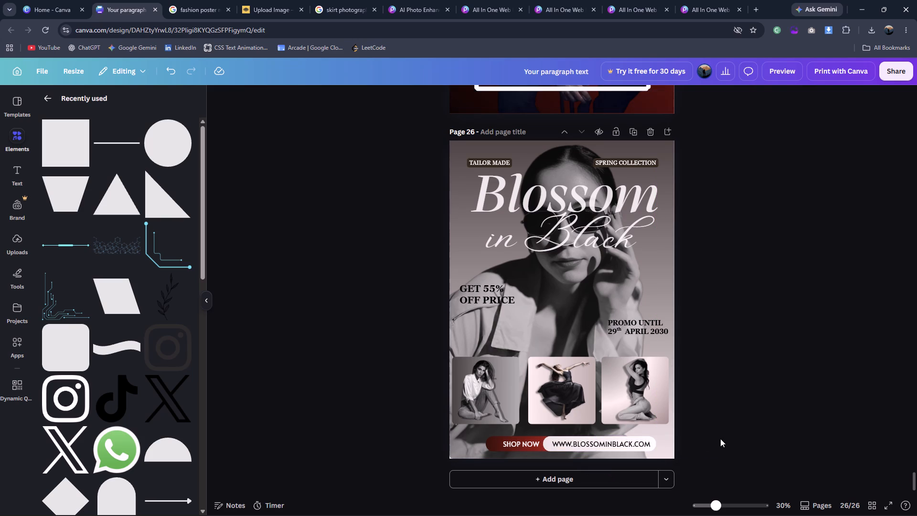
Nudge the website text to centre it in the pale pill and shift "SHOP NOW" slightly towards the red pill's outer end.
click(646, 444)
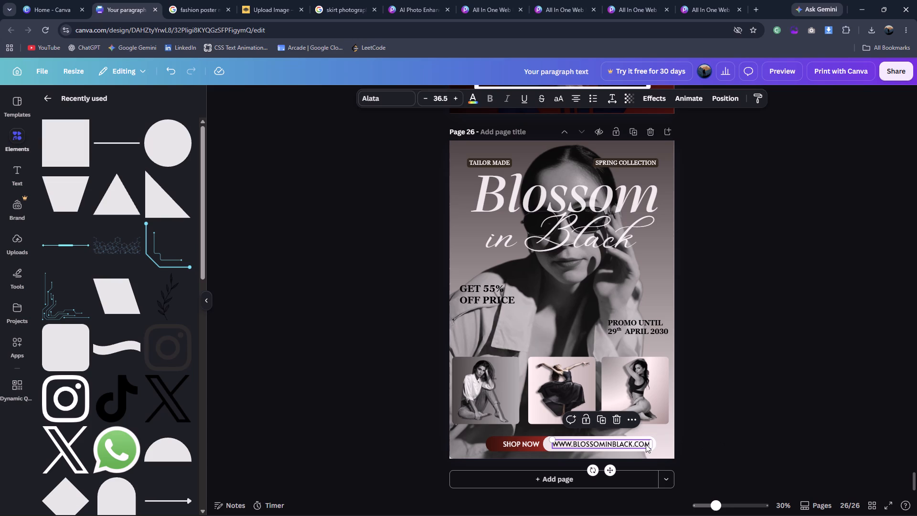
key(Left)
key(Left)
key(Left)
key(Left)
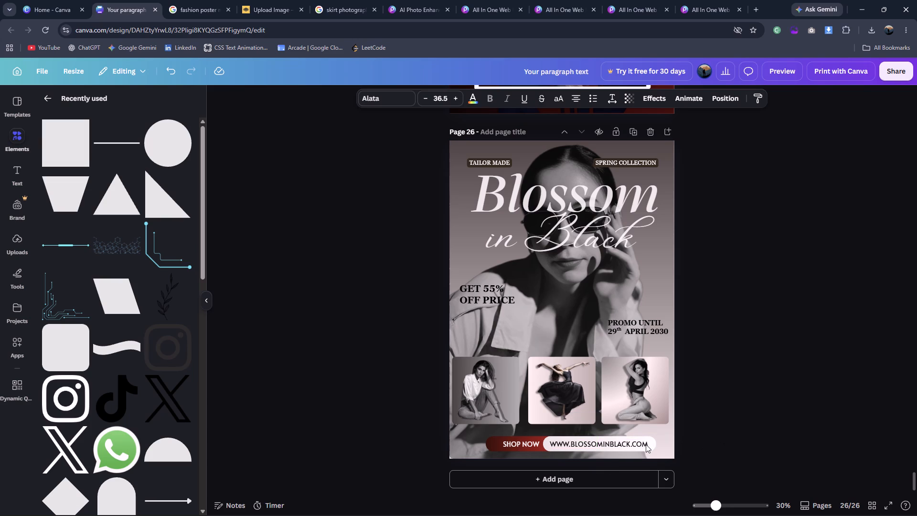
key(Right)
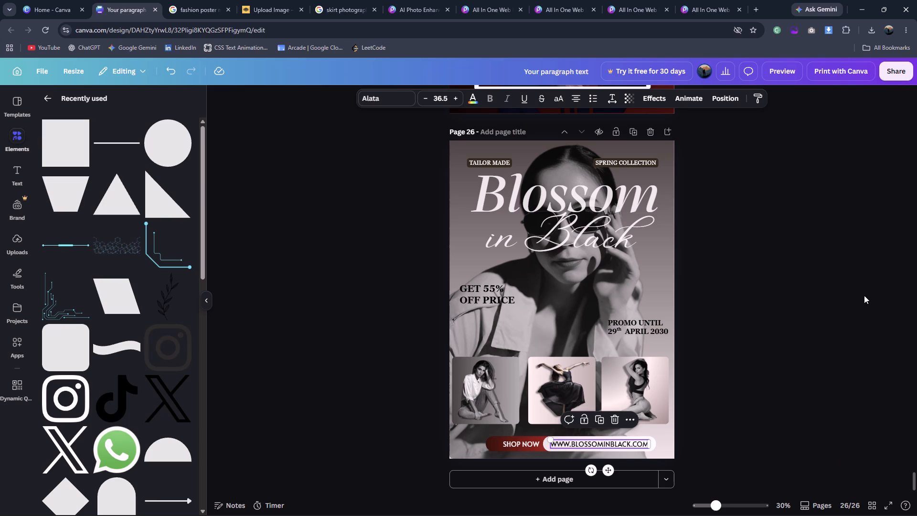
click(864, 296)
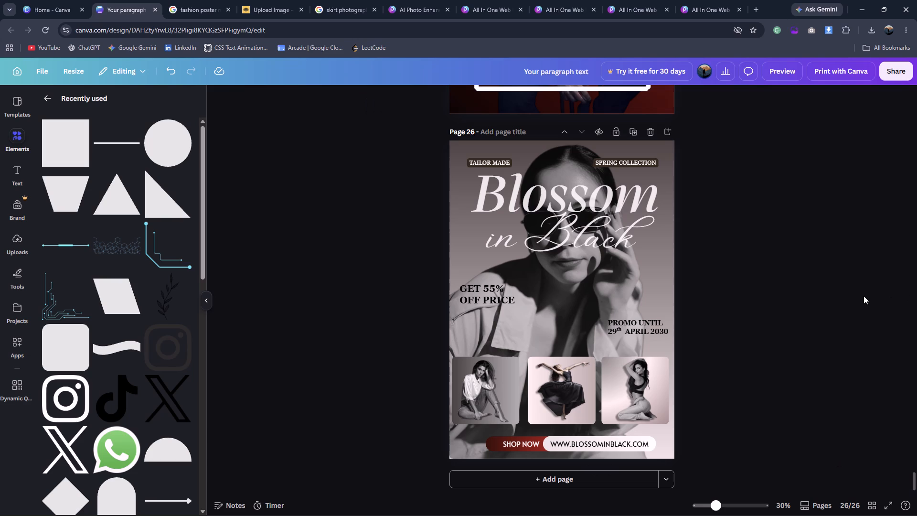
click(518, 441)
click(761, 412)
Select both pills with their texts and scale them down together to about 29.8 wide by 2.7 high.
click(503, 451)
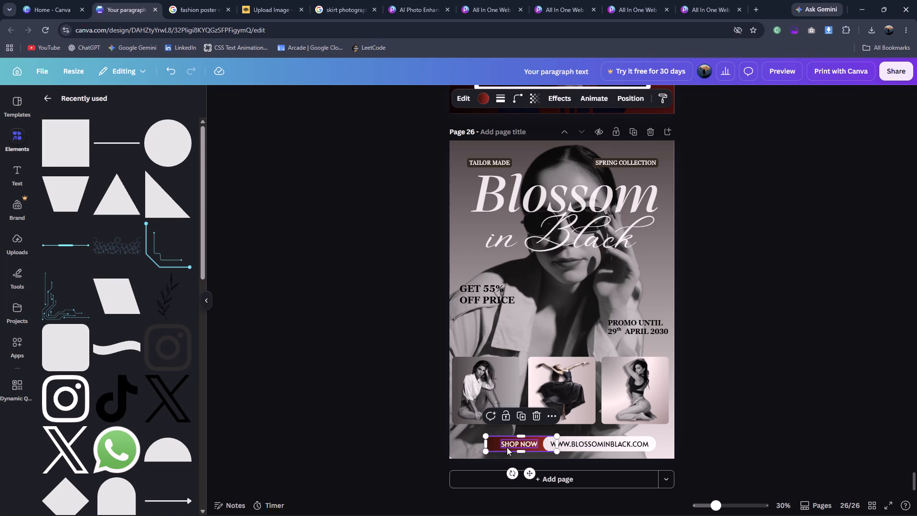
shift+click(509, 445)
shift+click(569, 441)
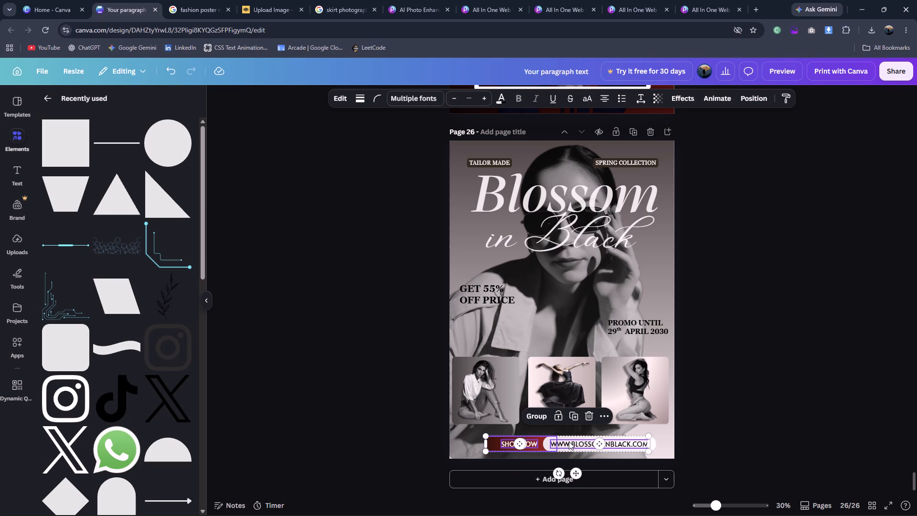
shift+click(575, 438)
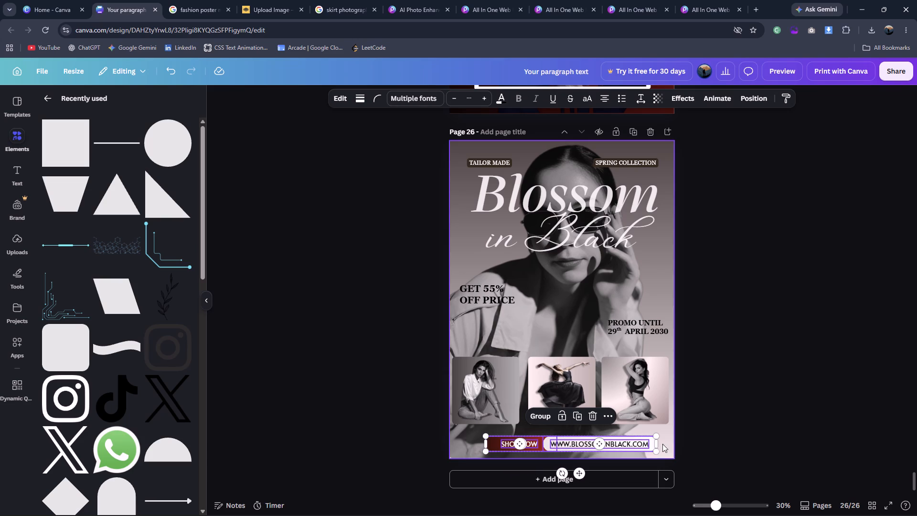
drag(657, 450, 651, 451)
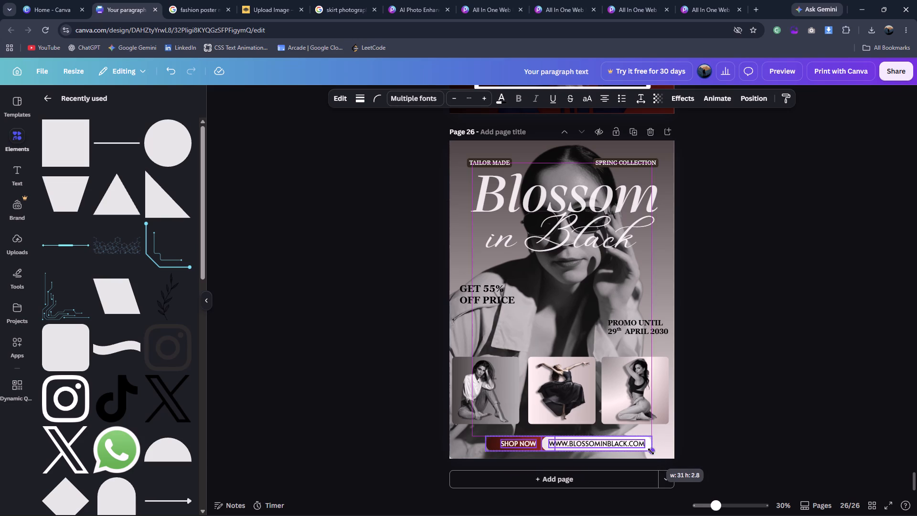
drag(651, 451, 638, 450)
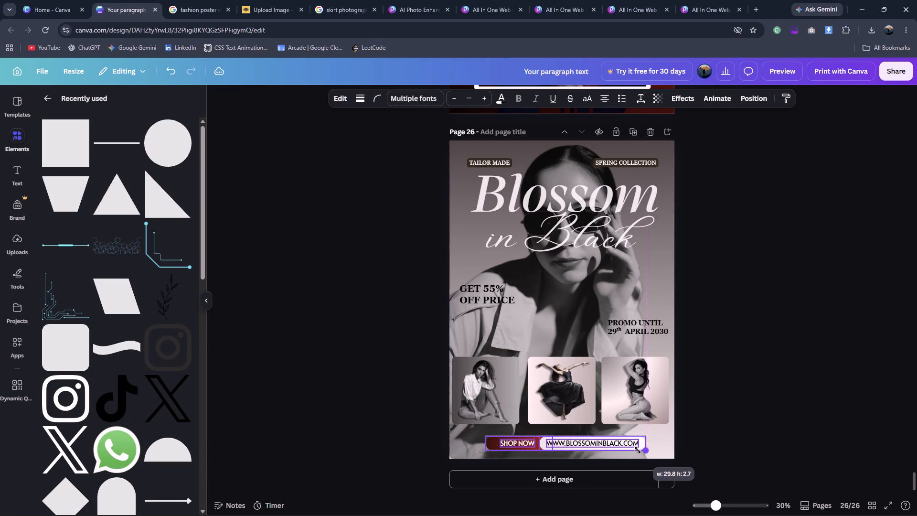
drag(638, 450, 649, 455)
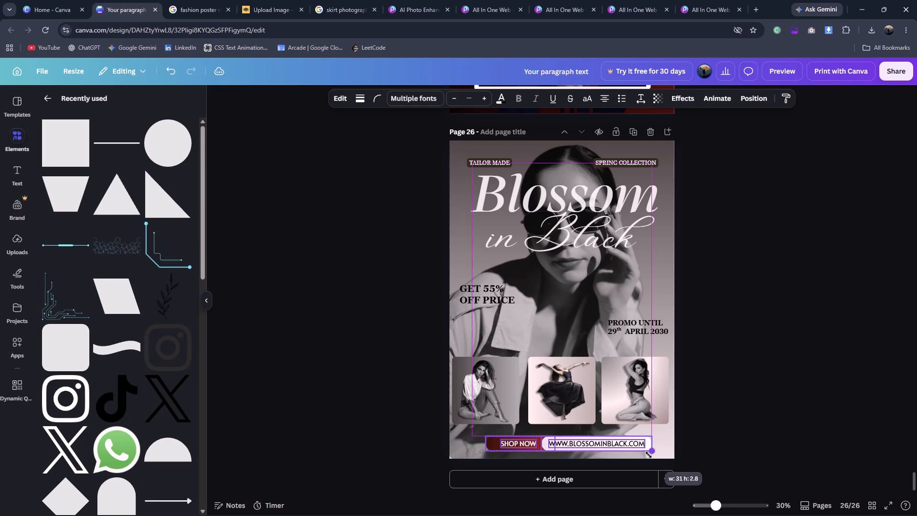
drag(649, 455, 626, 446)
click(736, 445)
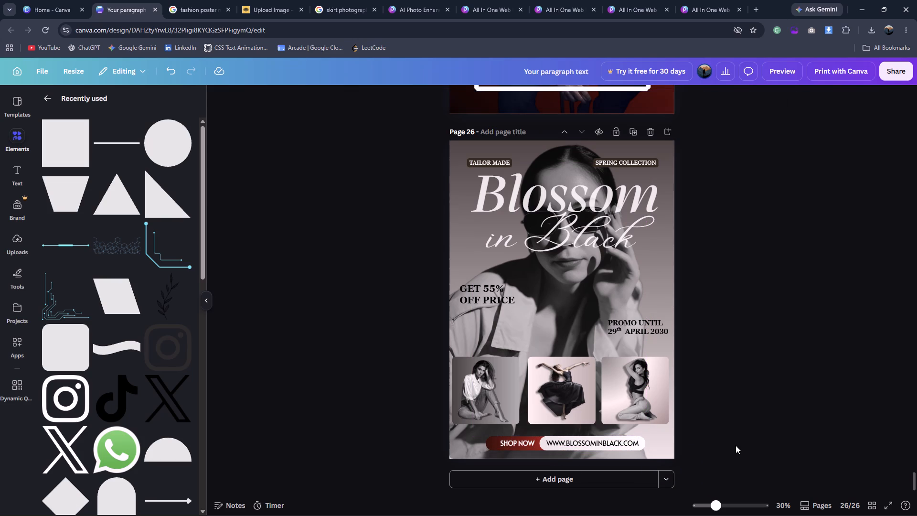
After a glance at the reference, slightly reduce the opacity of the full-page model photo in the background.
click(182, 0)
click(149, 0)
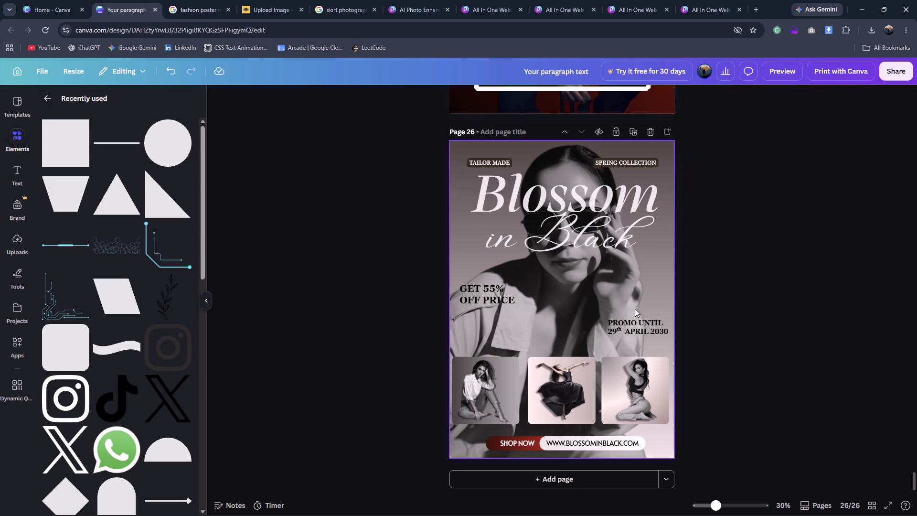
click(553, 306)
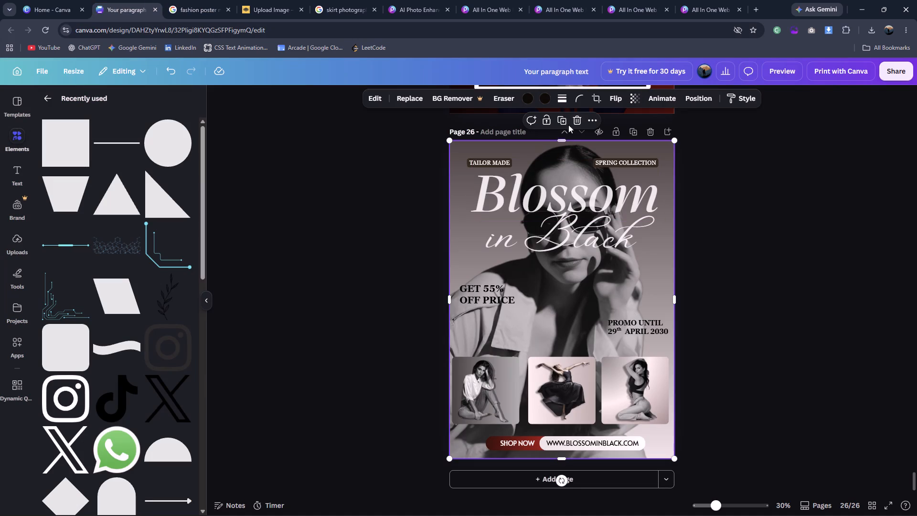
click(631, 104)
drag(647, 135, 640, 138)
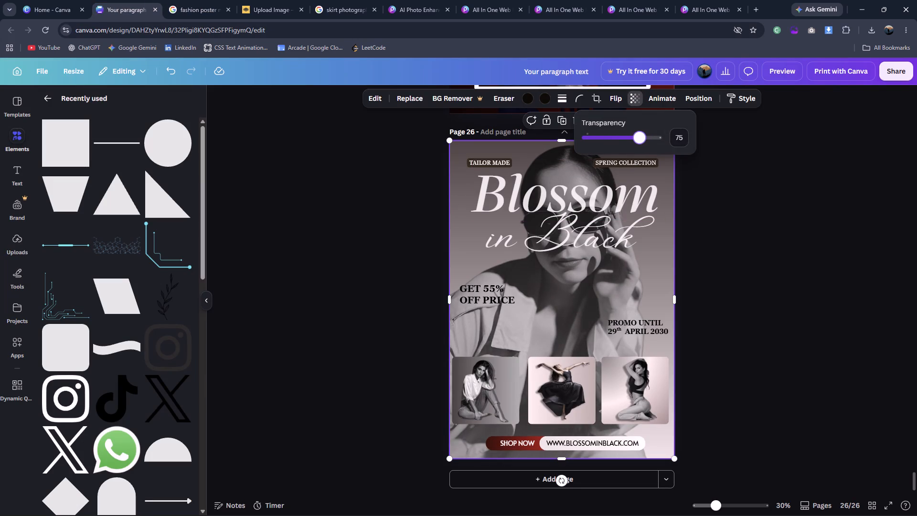
drag(640, 138, 640, 140)
drag(640, 140, 644, 140)
click(810, 237)
click(810, 237)
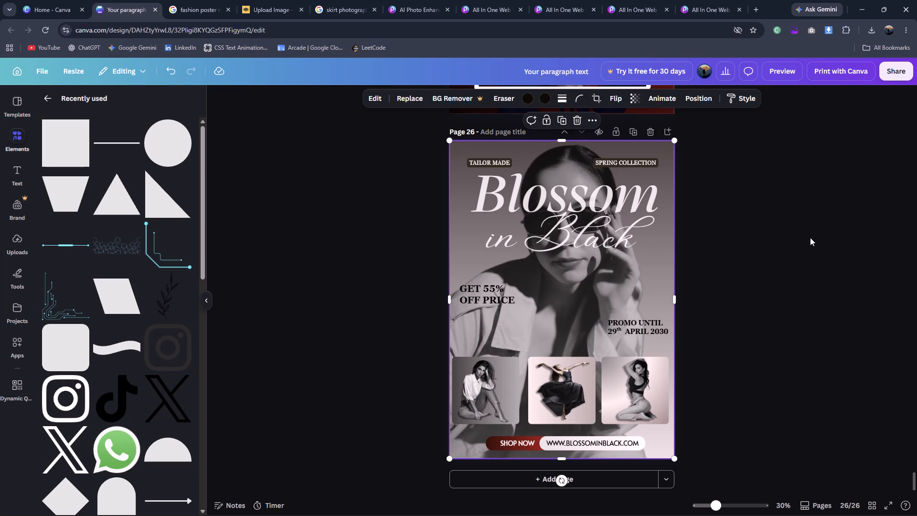
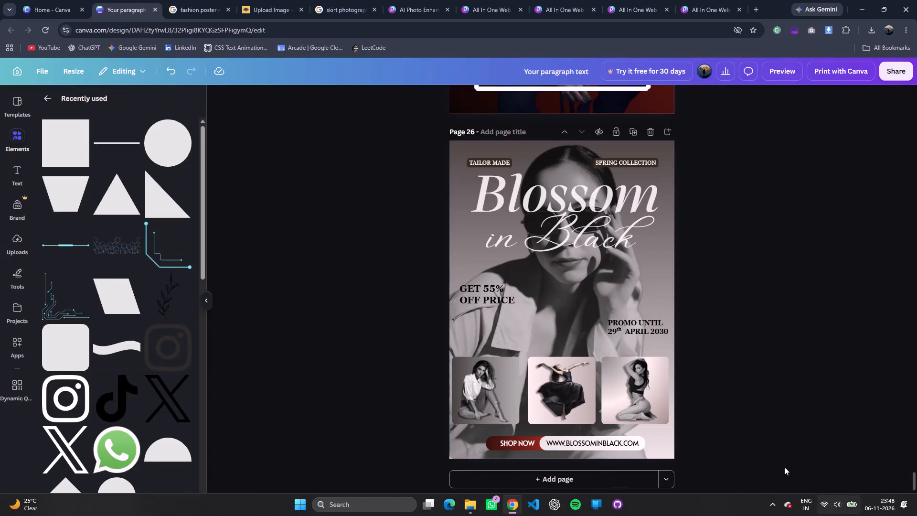
Add a new blank page after page 26.
click(625, 479)
Open the black "Fashion Workshop Forward" poster in the Google image results and examine it as the design reference.
click(176, 0)
scroll(554, 204, down, 8)
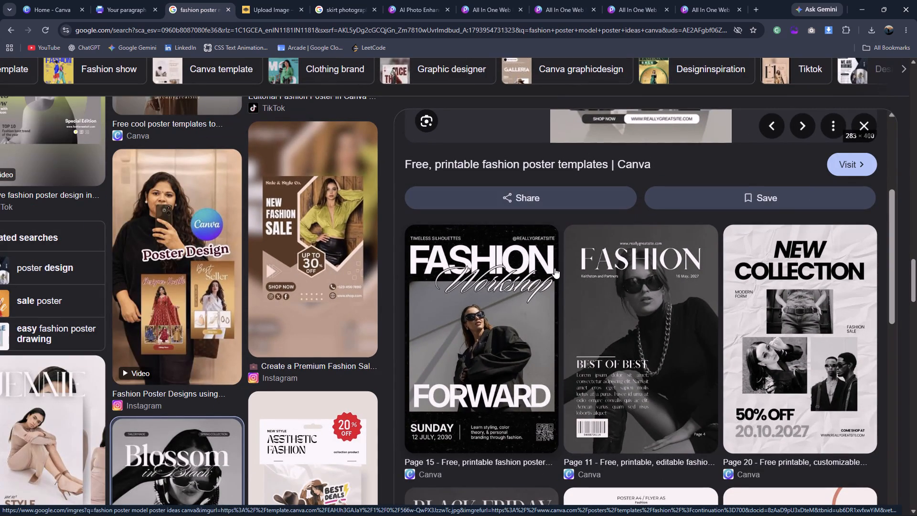
click(495, 314)
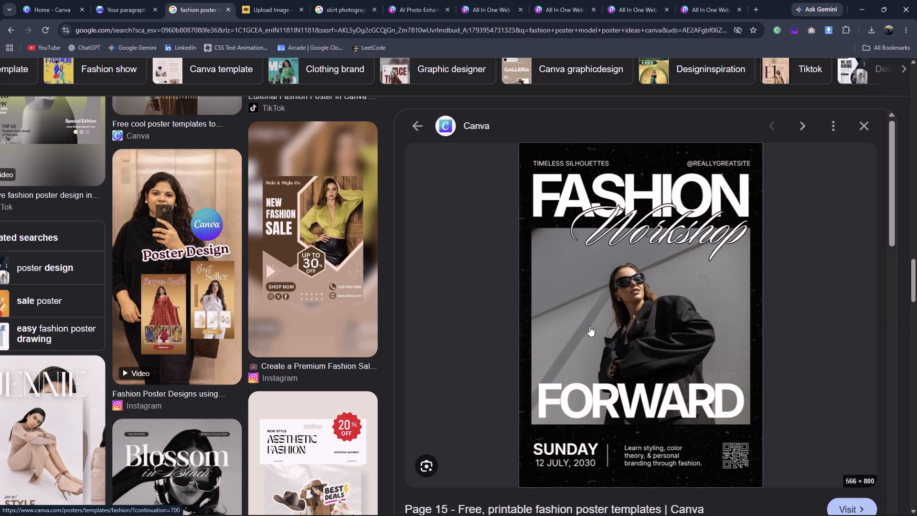
click(139, 0)
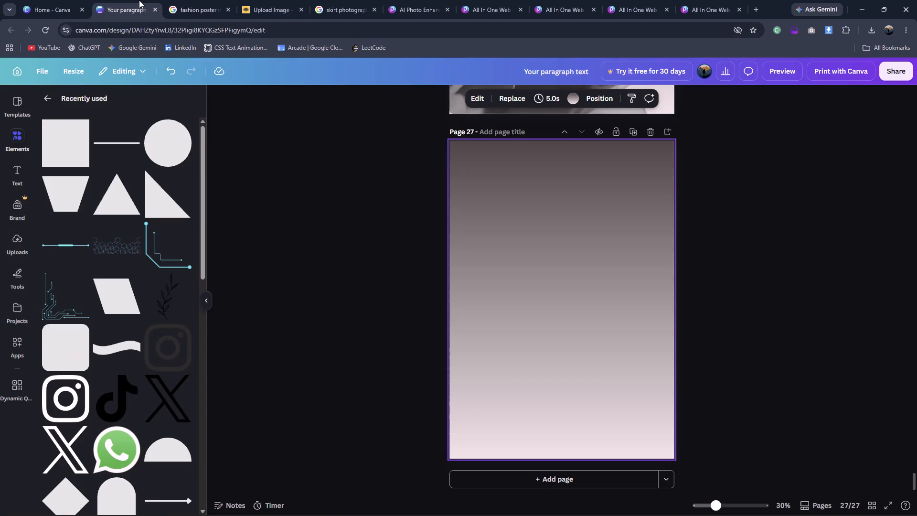
click(200, 5)
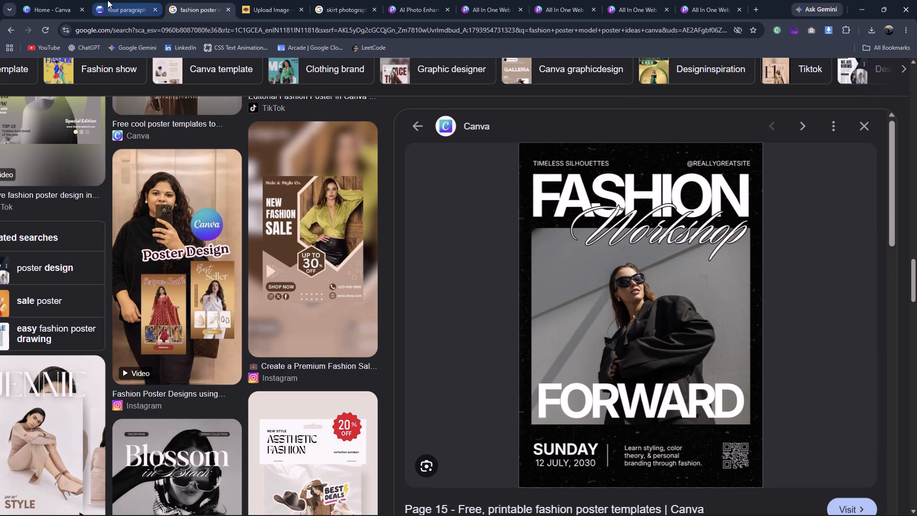
Give page 27 the default black-to-grey gradient background, radiating from its upper-left corner, with the grey colour darkened.
click(106, 0)
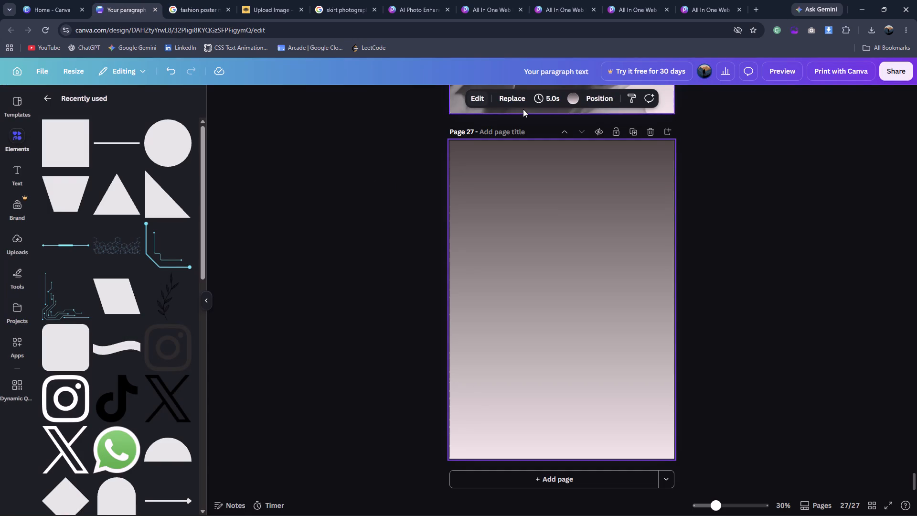
click(576, 101)
scroll(91, 319, down, 3)
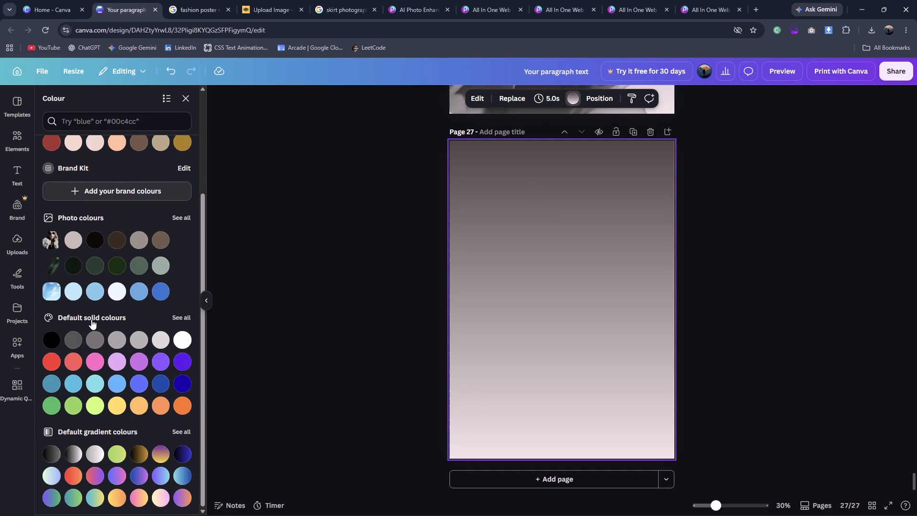
click(53, 447)
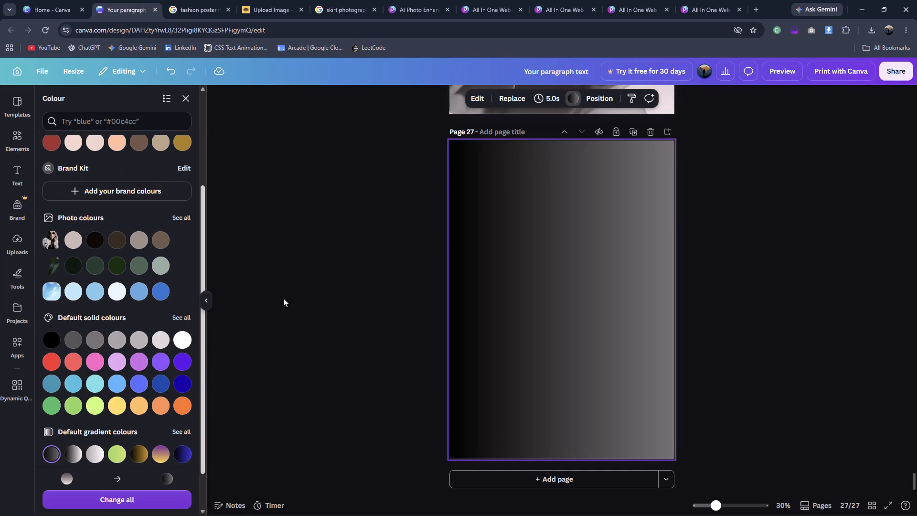
scroll(121, 226, up, 2)
scroll(54, 140, up, 2)
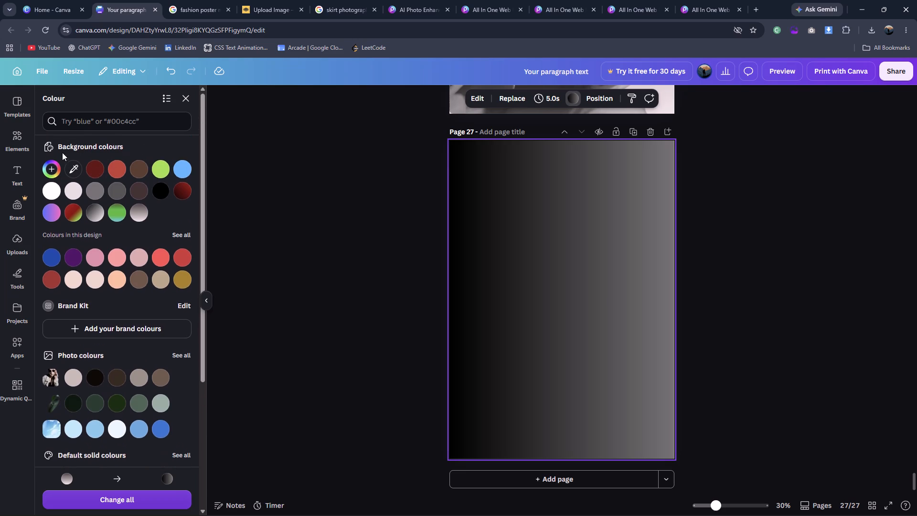
click(61, 171)
click(56, 171)
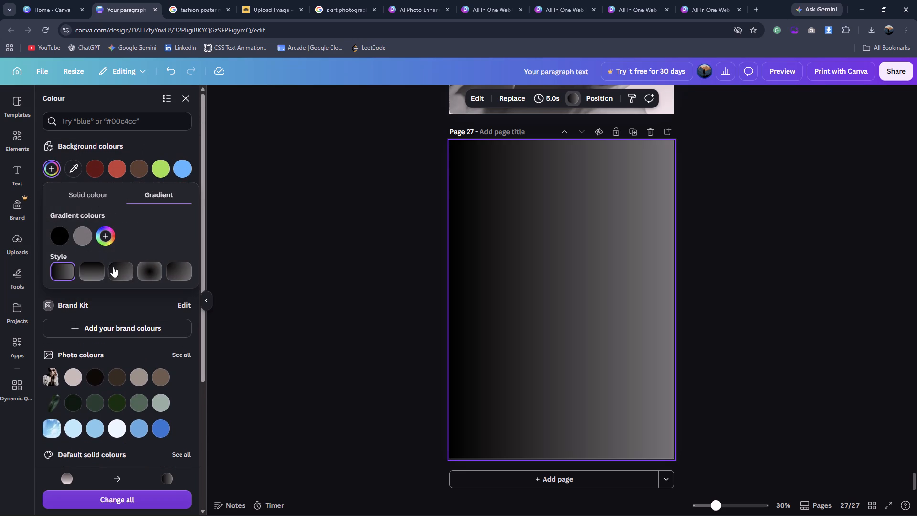
click(183, 275)
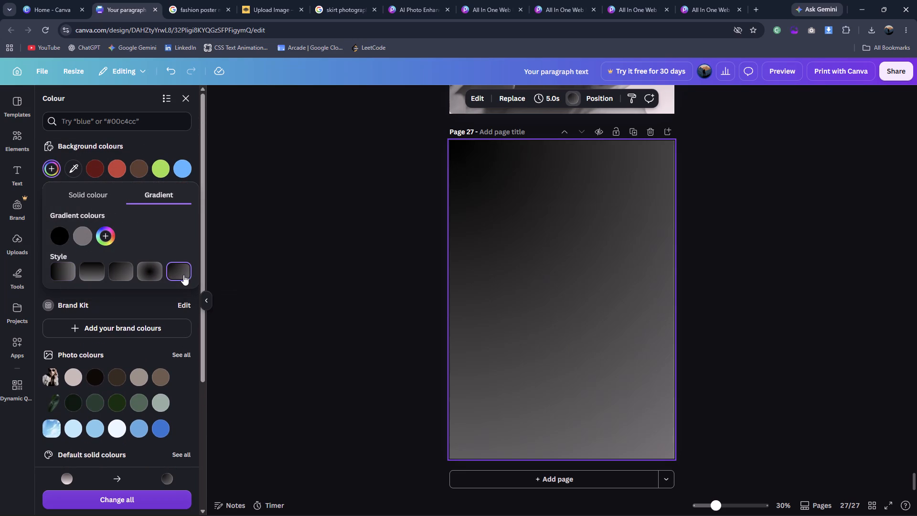
click(78, 239)
drag(94, 285, 96, 297)
double_click(261, 281)
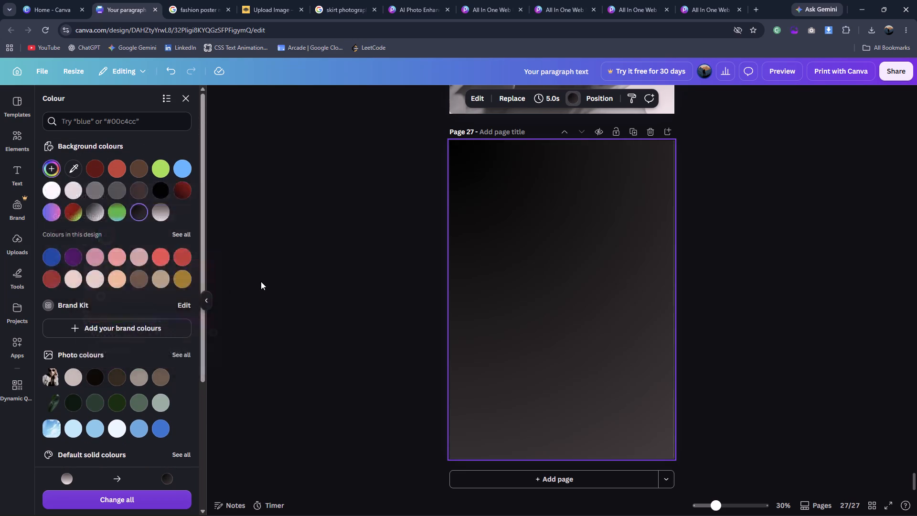
click(598, 285)
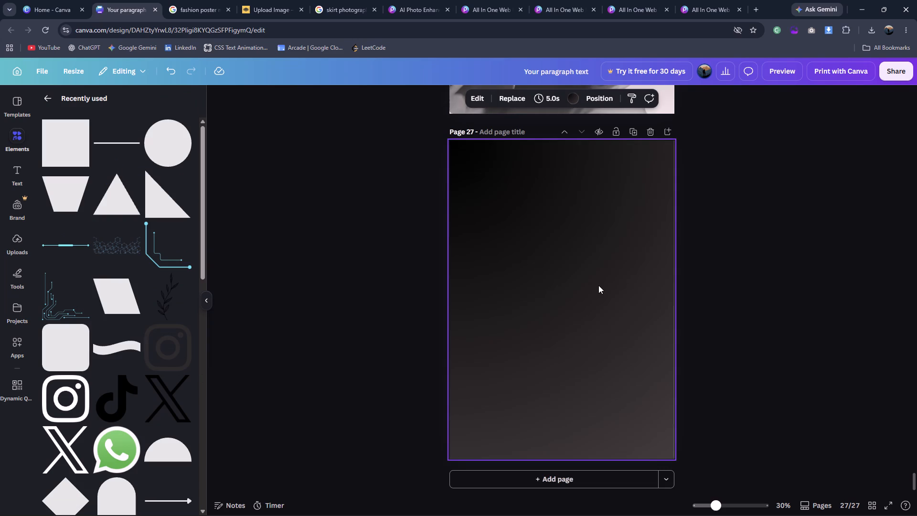
click(385, 298)
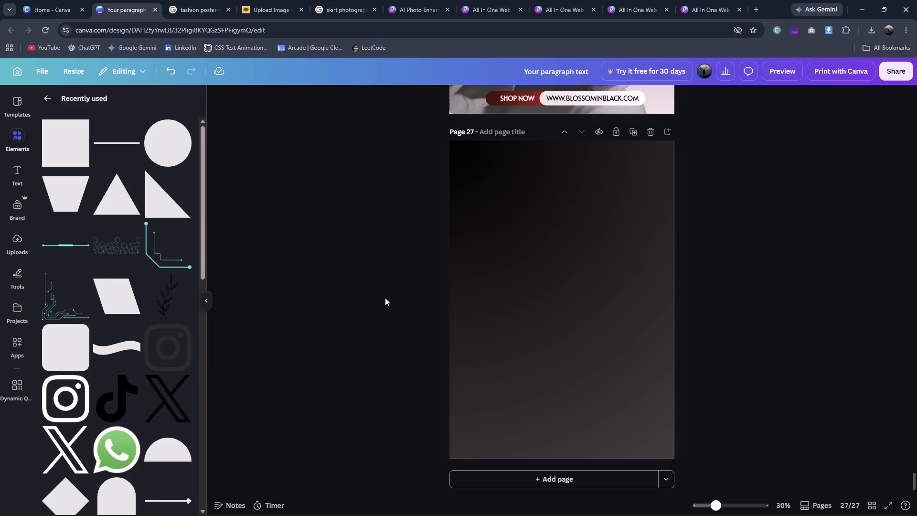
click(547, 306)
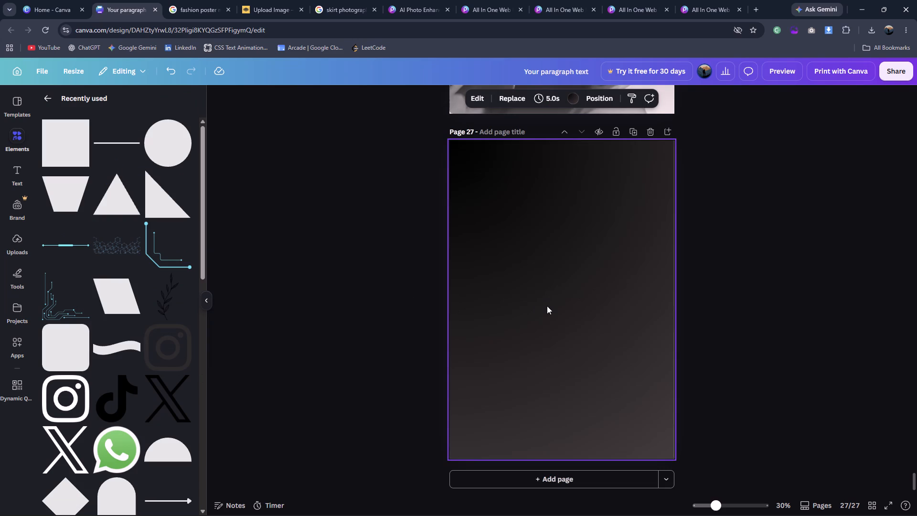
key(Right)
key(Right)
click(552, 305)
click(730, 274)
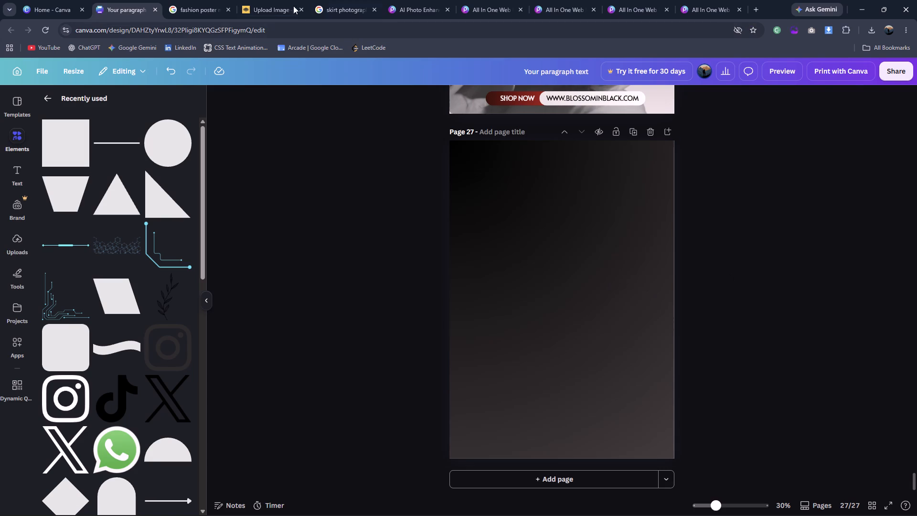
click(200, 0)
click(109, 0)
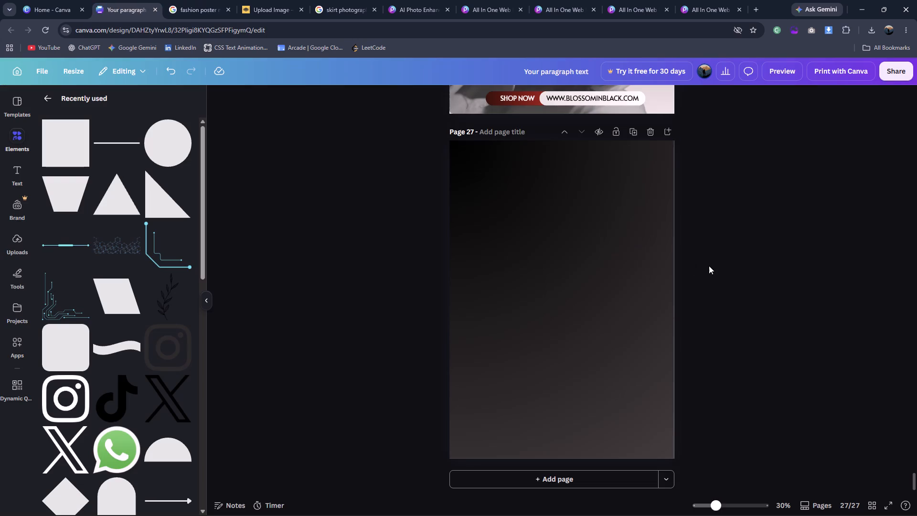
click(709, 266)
Darken the second colour of page 27's background gradient further to a near-black grey.
click(653, 263)
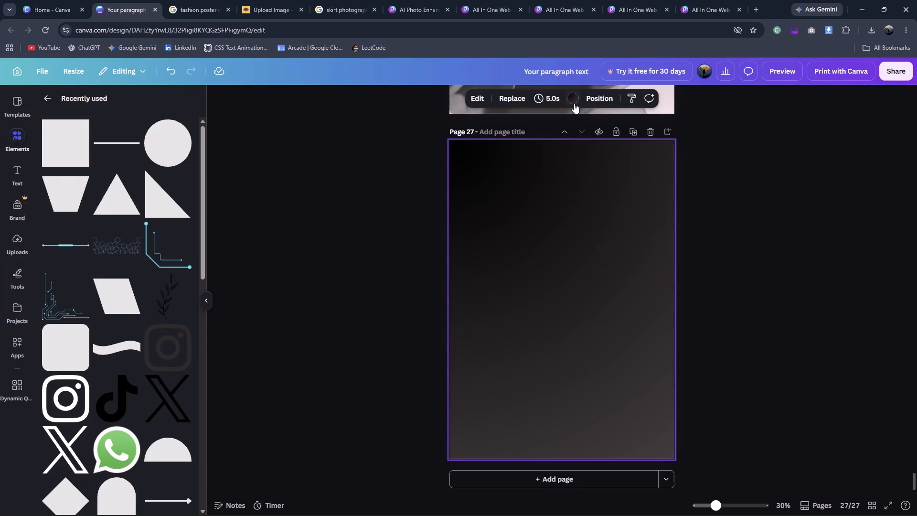
click(573, 102)
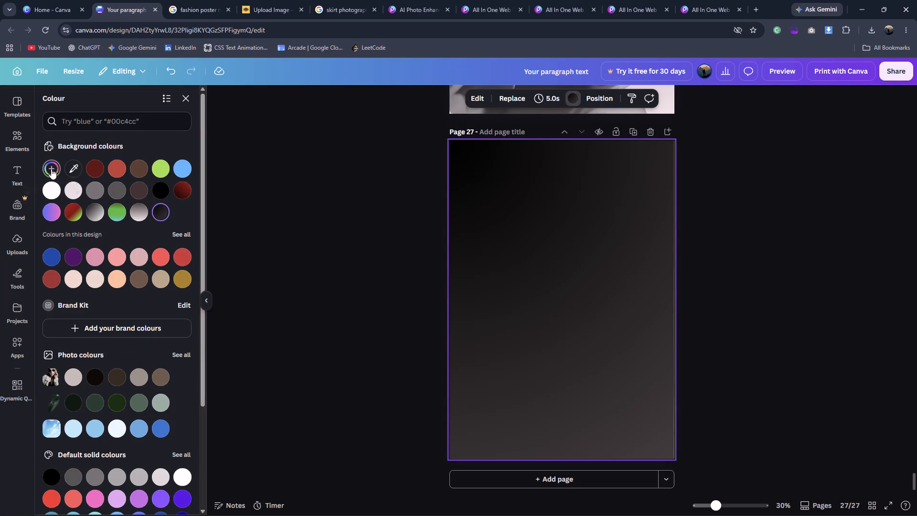
click(51, 169)
click(83, 232)
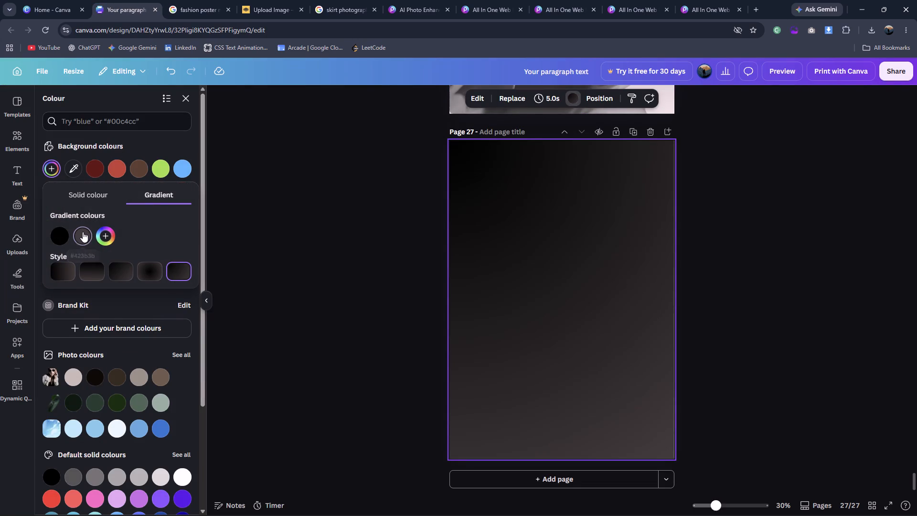
drag(94, 292, 95, 299)
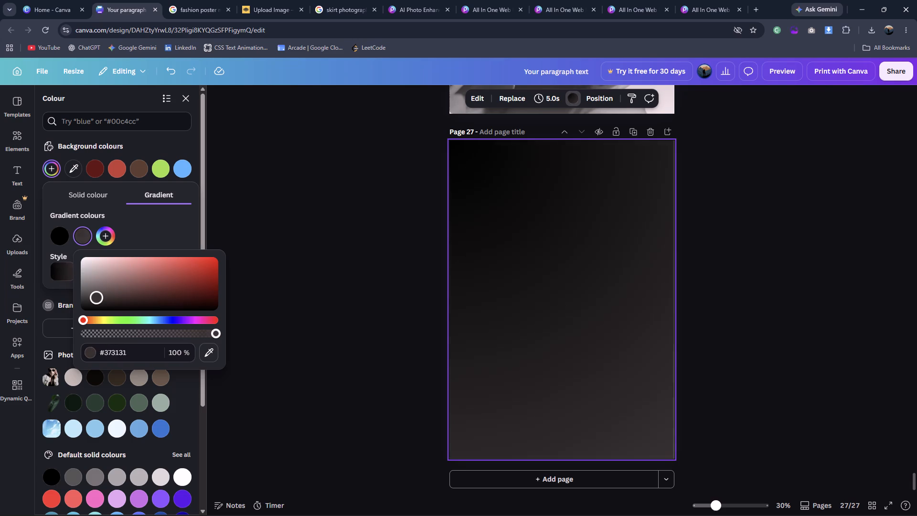
drag(95, 299, 95, 301)
double_click(336, 294)
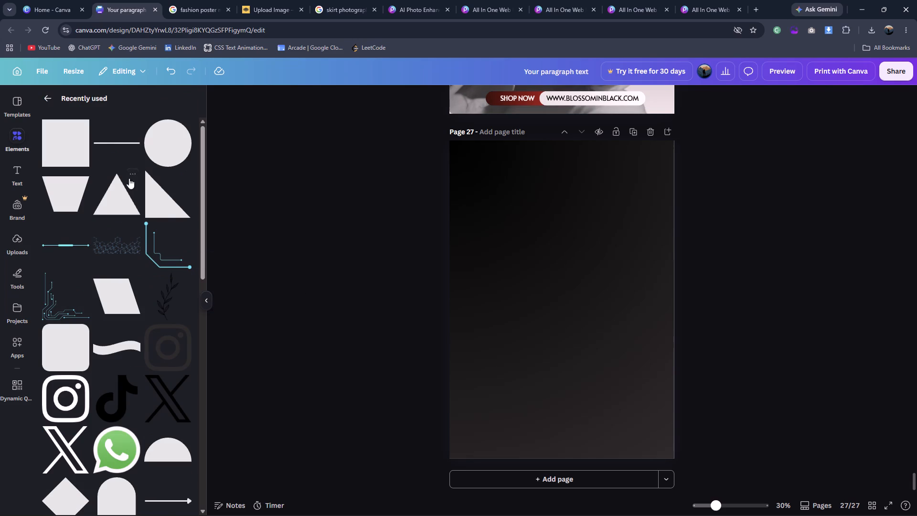
Compare the layout of the "Fashion Workshop Forward" reference poster with the empty page 27.
click(54, 100)
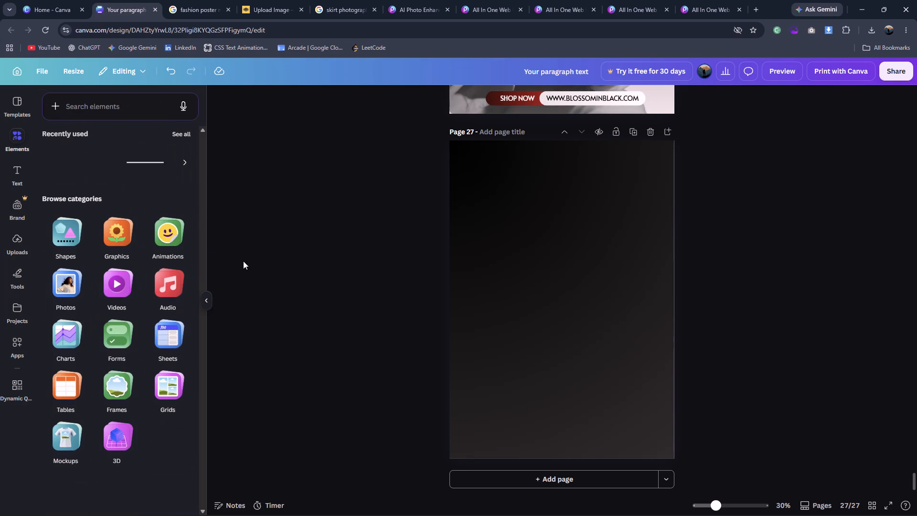
click(181, 14)
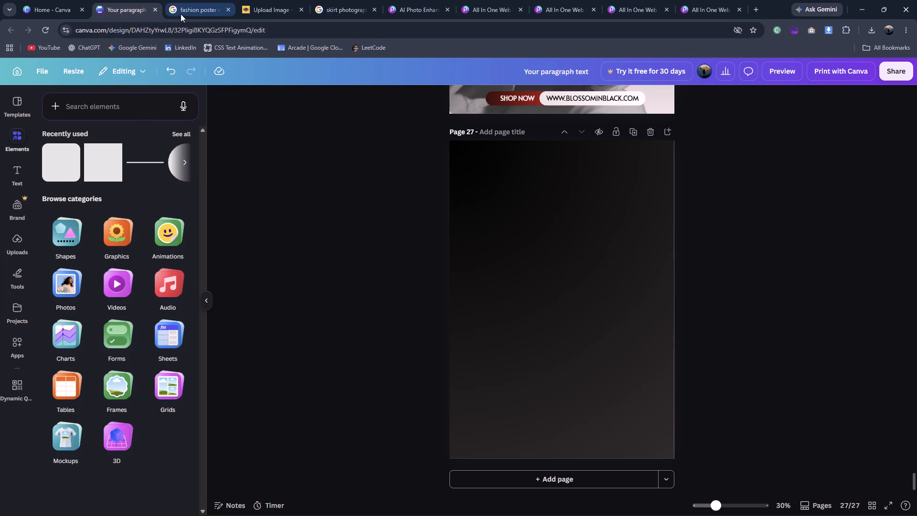
click(106, 5)
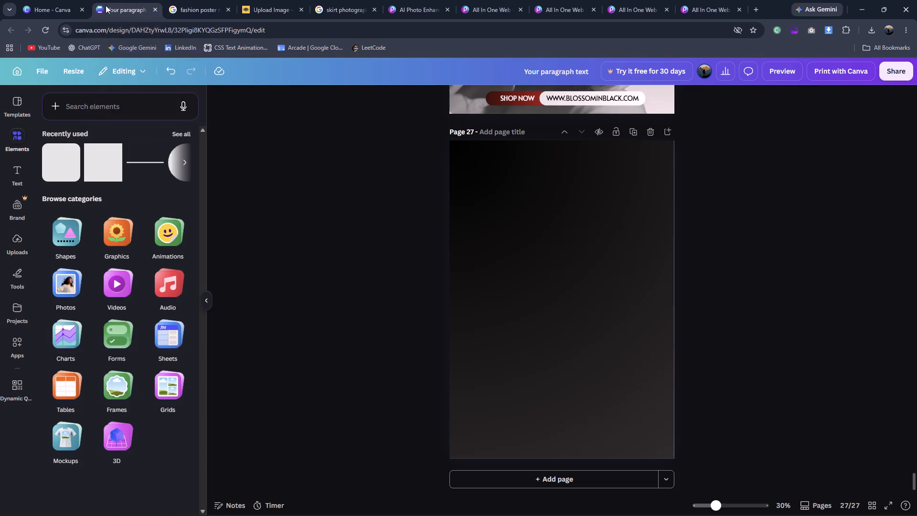
click(200, 6)
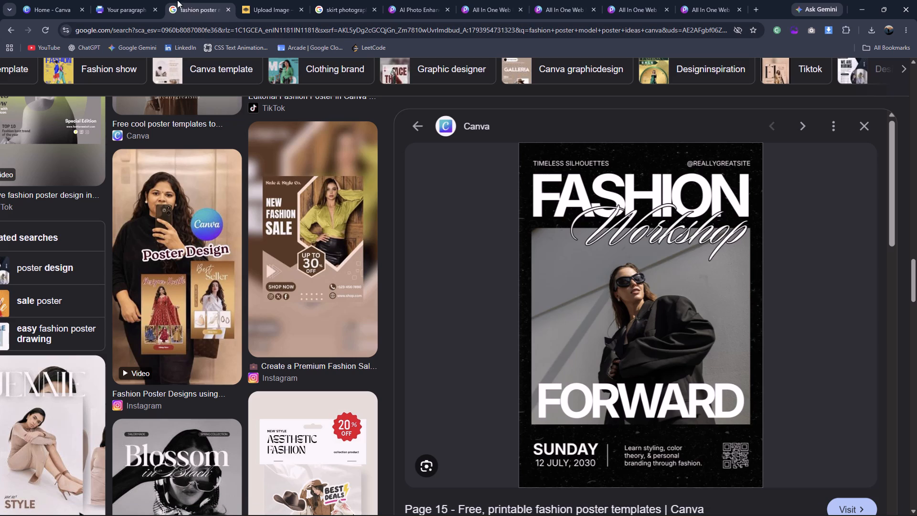
click(134, 1)
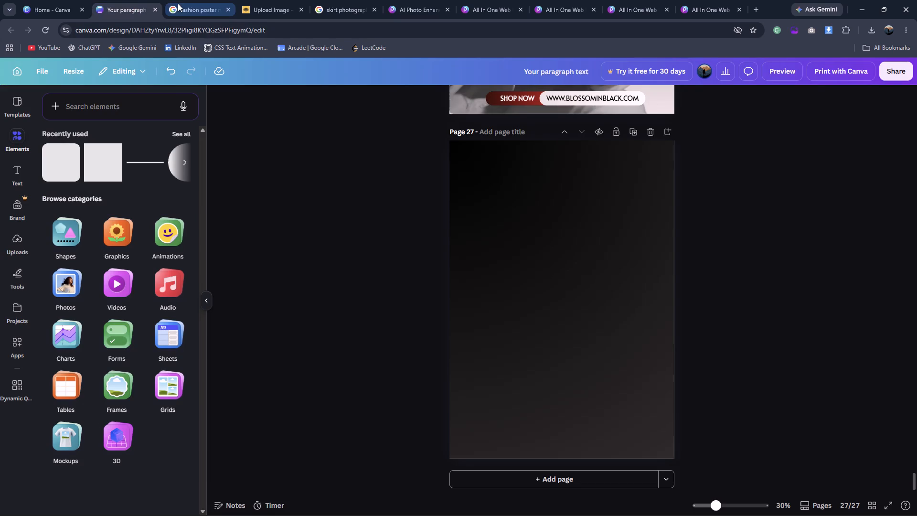
click(182, 1)
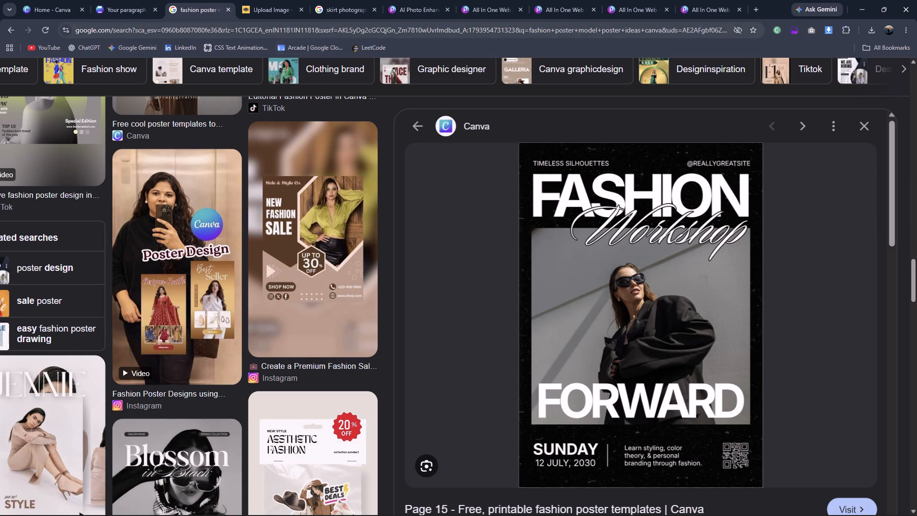
click(87, 0)
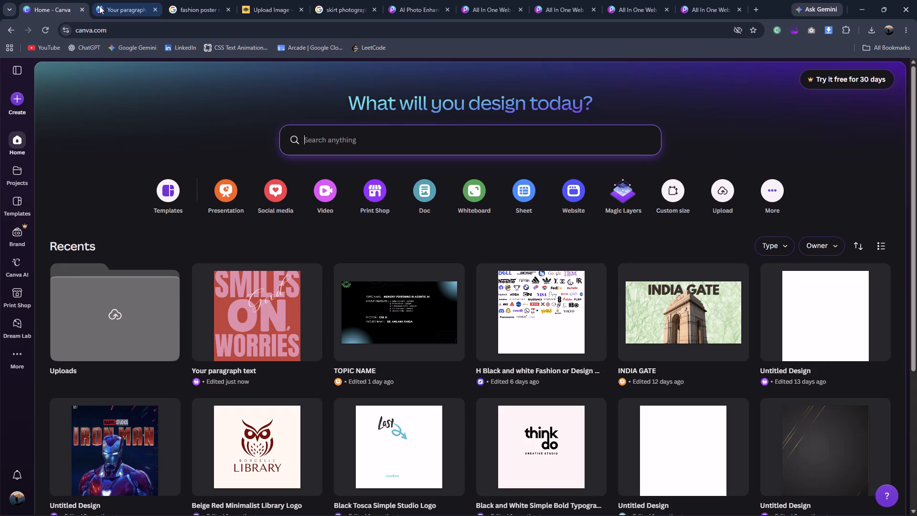
Add a rounded rectangle to page 27 and enlarge it to about 34 wide by 37 high, centred across the page.
click(119, 11)
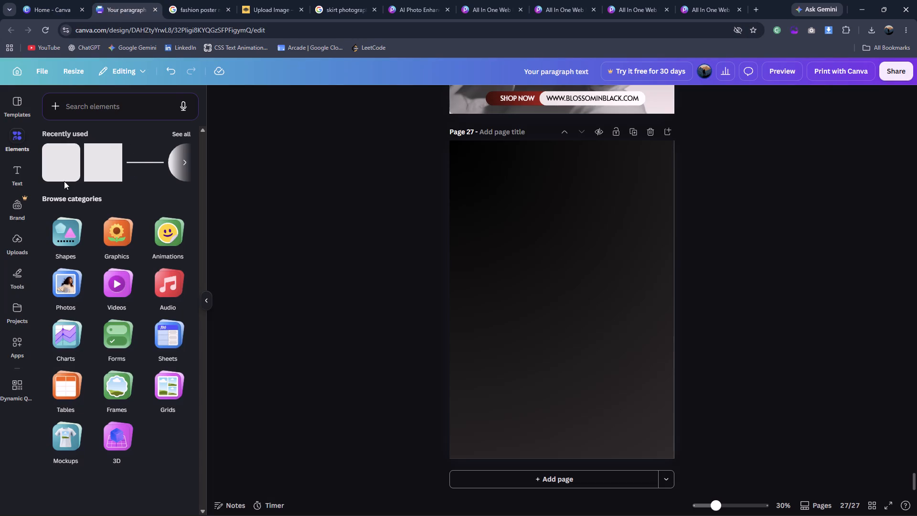
click(61, 172)
drag(567, 296, 566, 296)
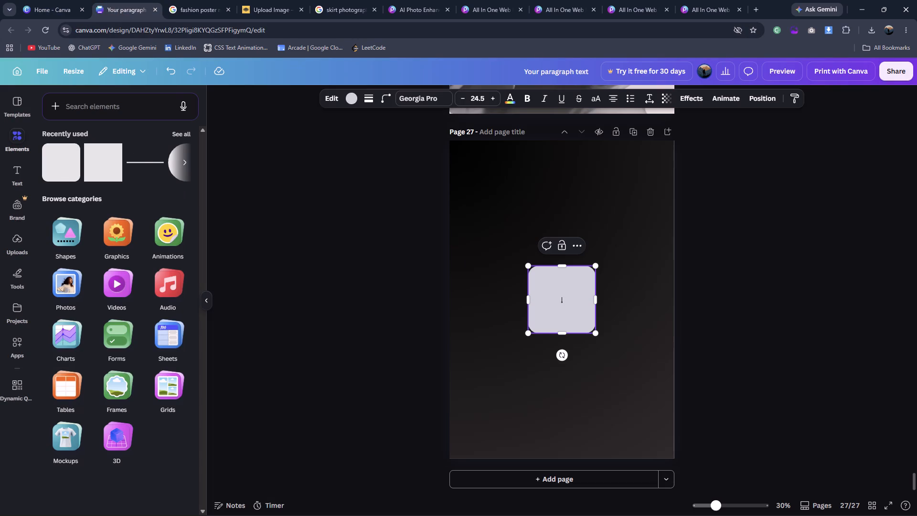
drag(566, 296, 520, 252)
click(476, 265)
drag(579, 304, 532, 237)
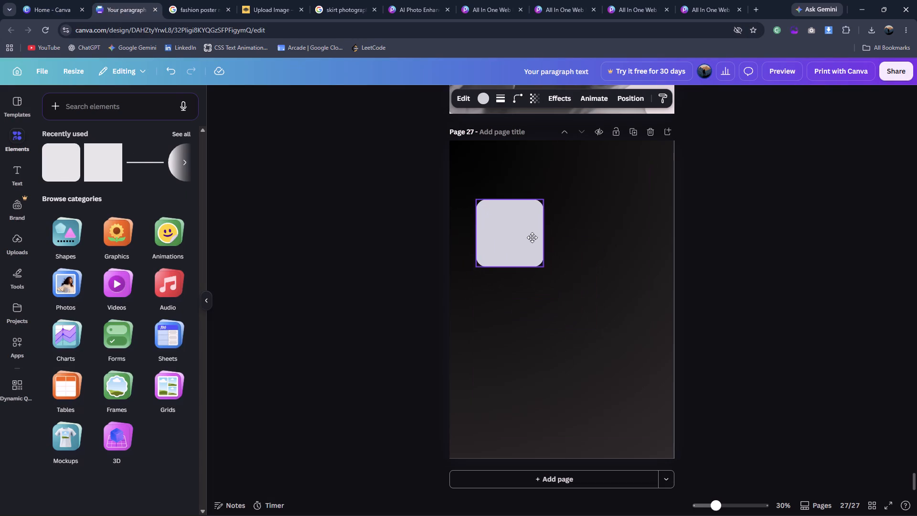
drag(532, 237, 522, 233)
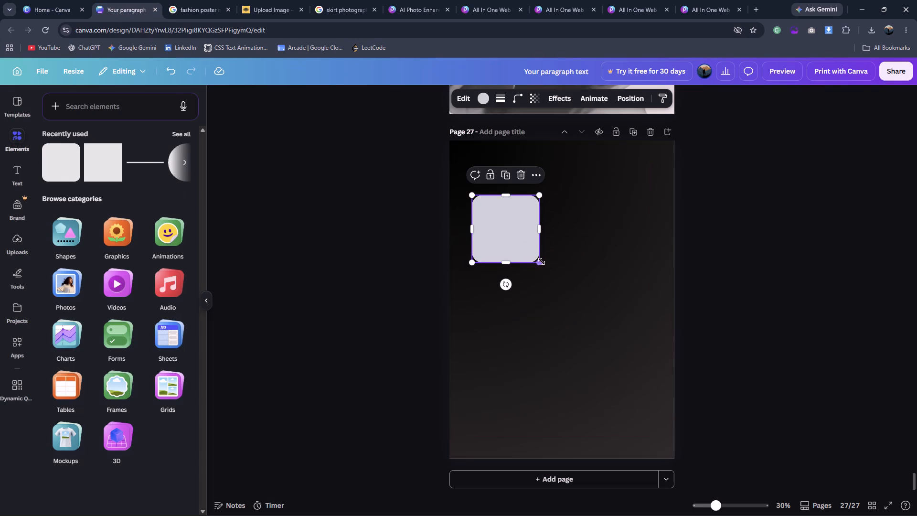
drag(541, 261, 656, 392)
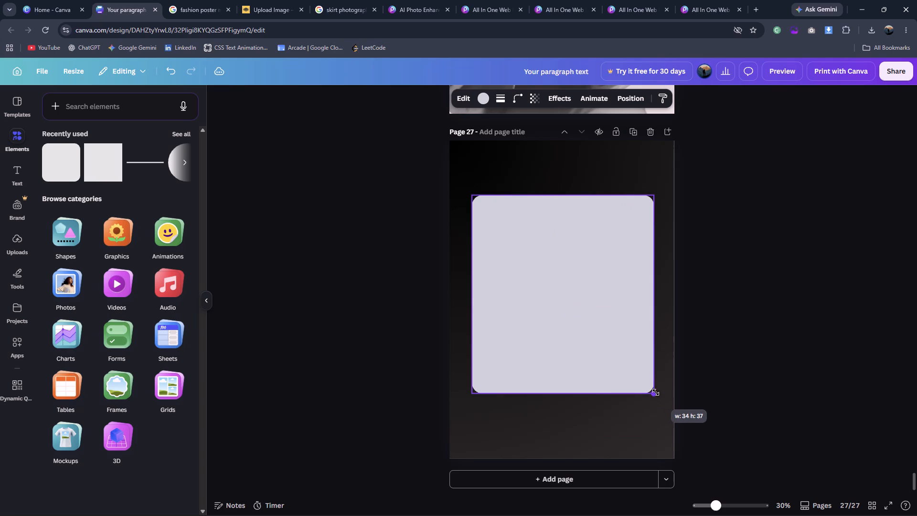
drag(656, 392, 652, 393)
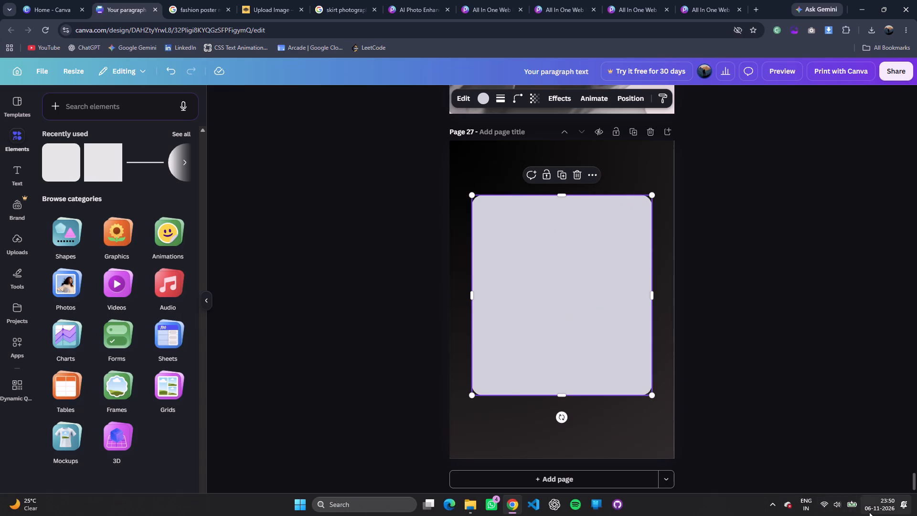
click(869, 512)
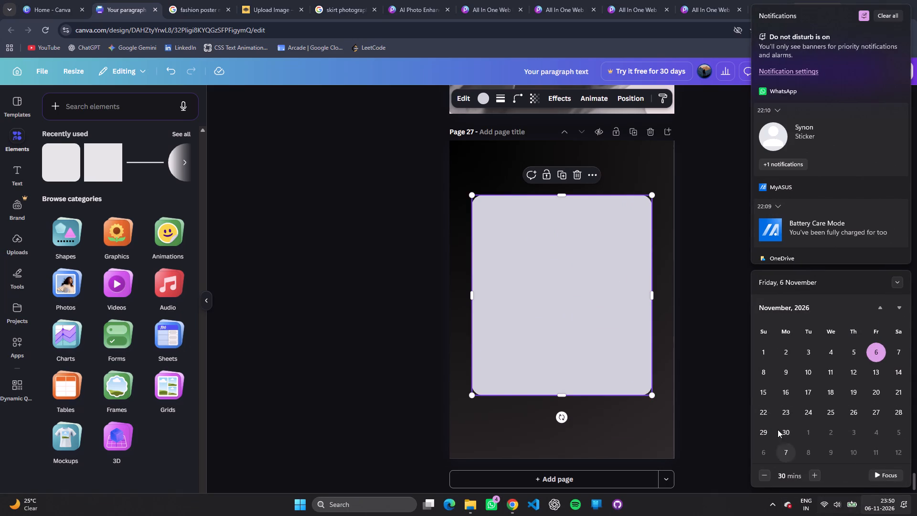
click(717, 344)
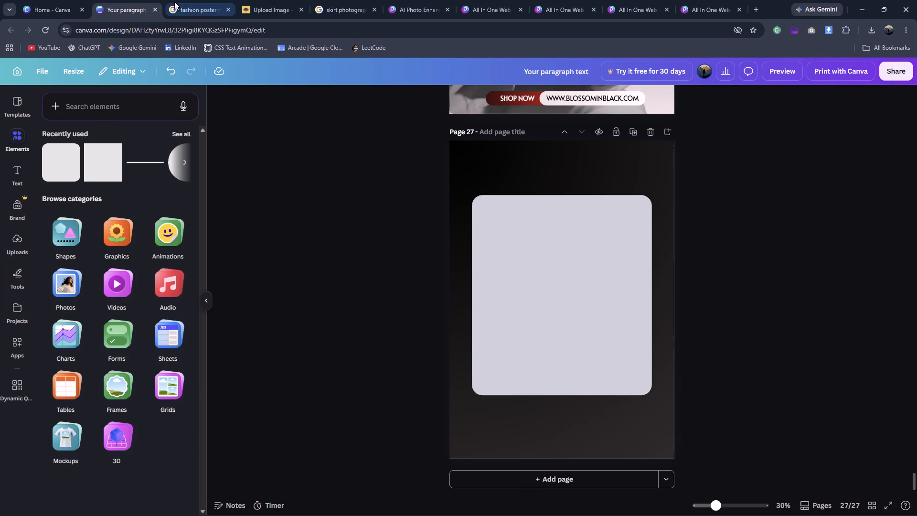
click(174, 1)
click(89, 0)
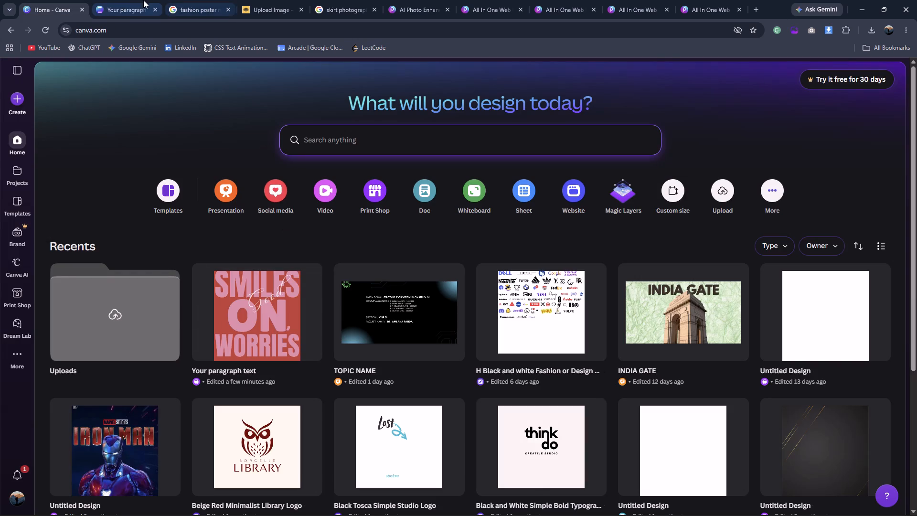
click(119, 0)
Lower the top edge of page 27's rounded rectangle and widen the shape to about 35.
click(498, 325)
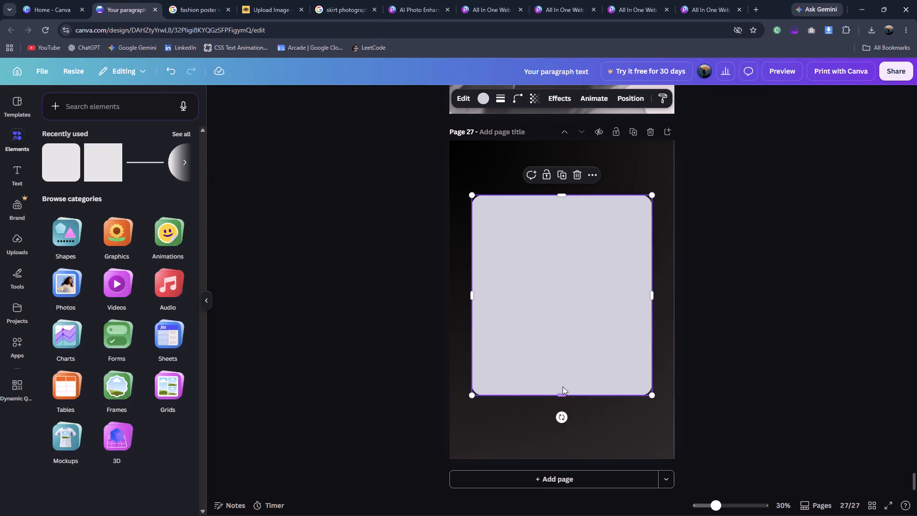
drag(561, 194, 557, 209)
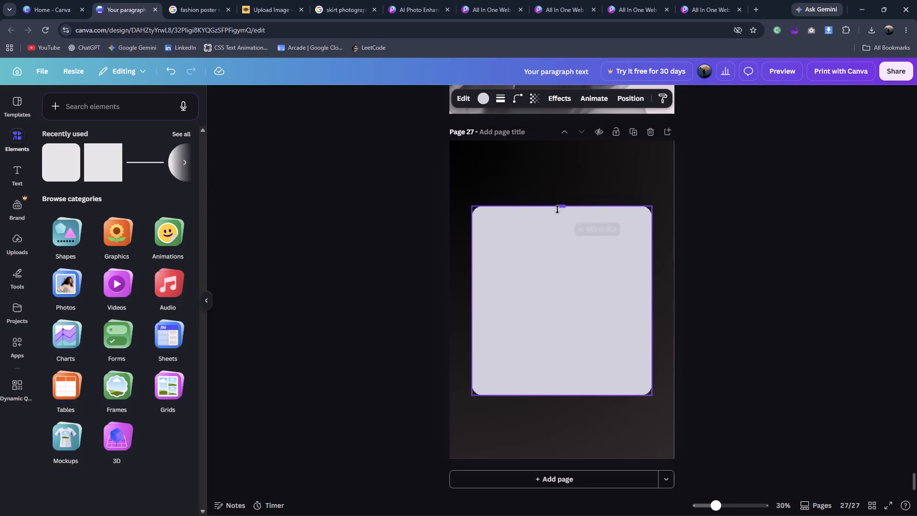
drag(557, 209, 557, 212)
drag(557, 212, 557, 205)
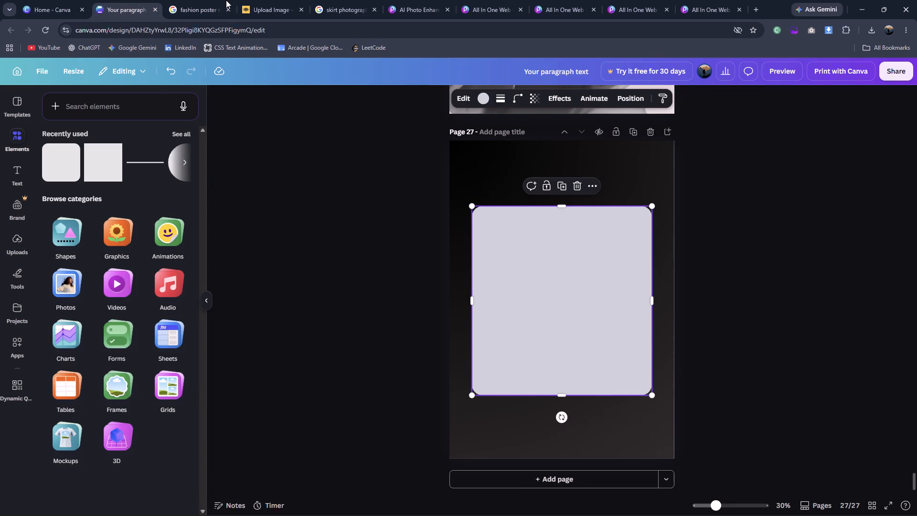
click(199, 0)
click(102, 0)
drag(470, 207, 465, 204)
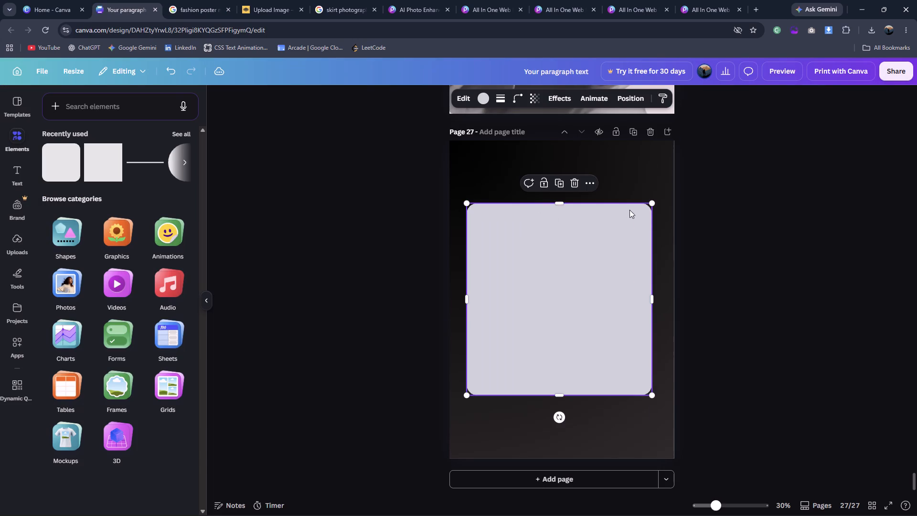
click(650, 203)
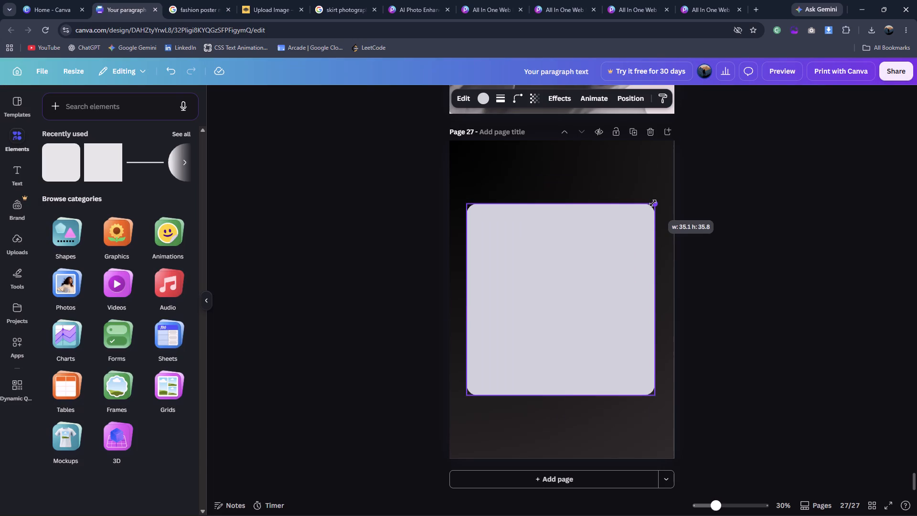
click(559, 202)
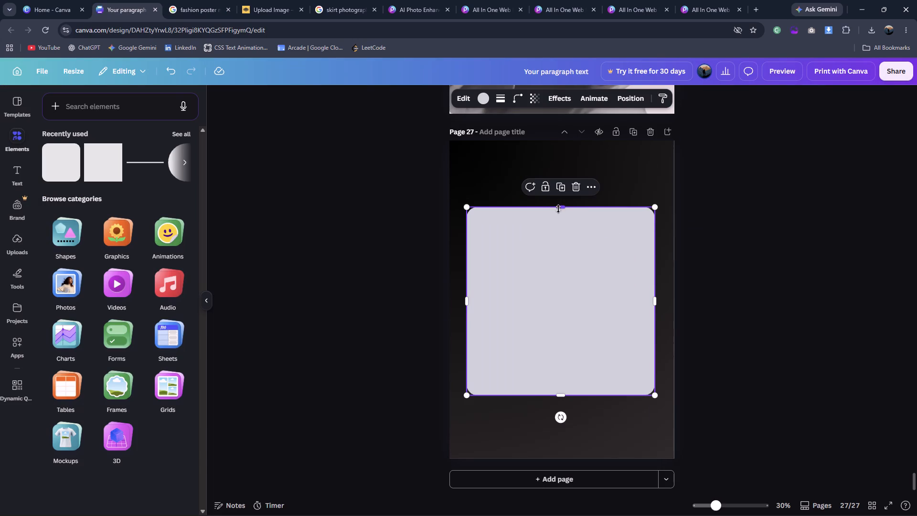
Compare the photo panel of the "Fashion Workshop Forward" reference poster with the rounded rectangle on page 27.
click(207, 6)
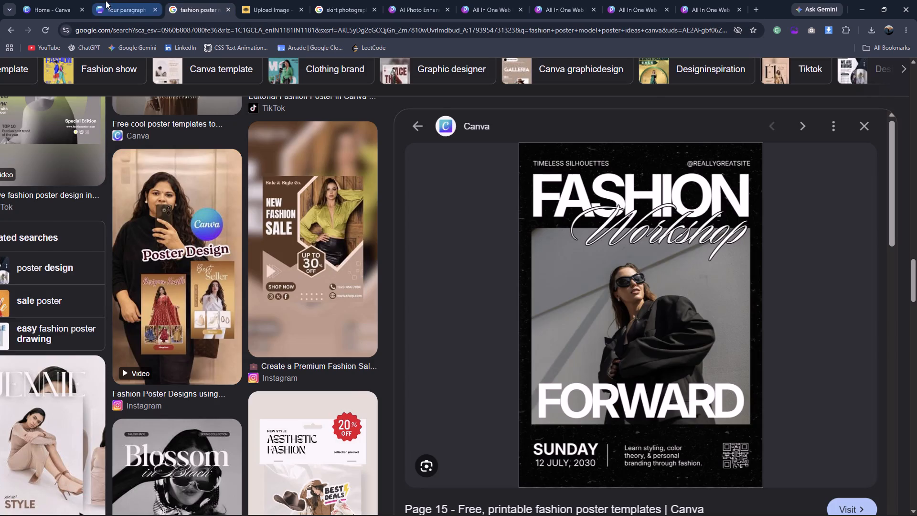
click(106, 0)
click(533, 357)
click(332, 363)
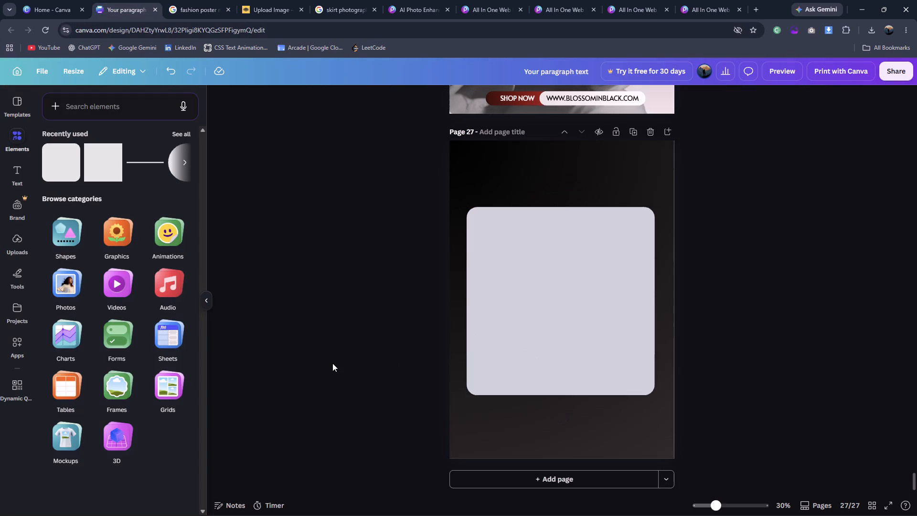
click(509, 317)
click(194, 0)
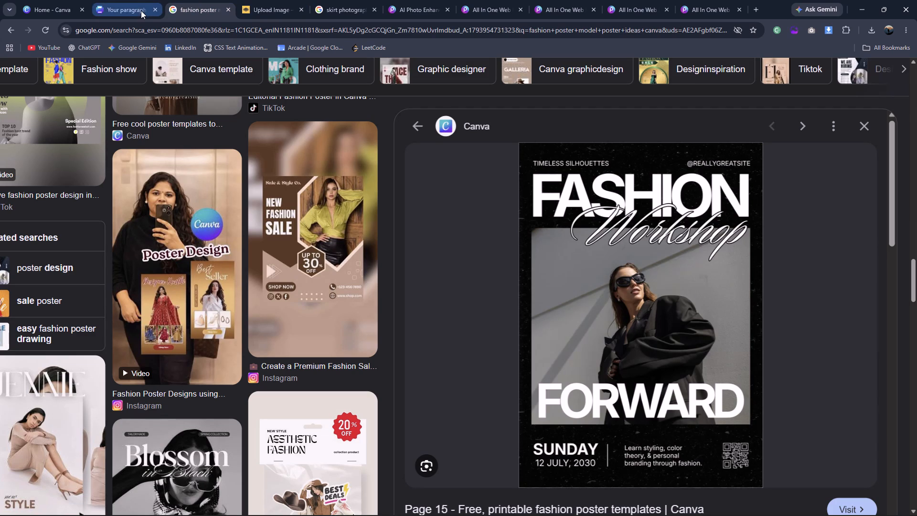
click(120, 12)
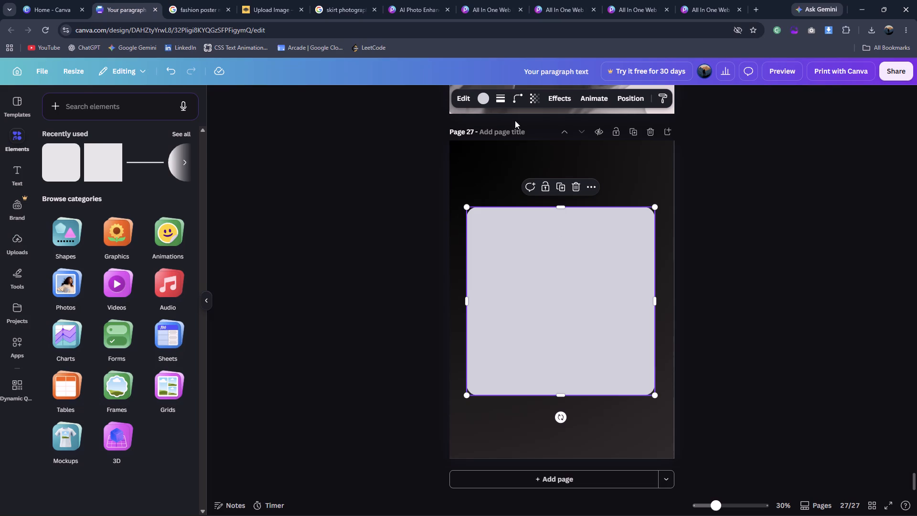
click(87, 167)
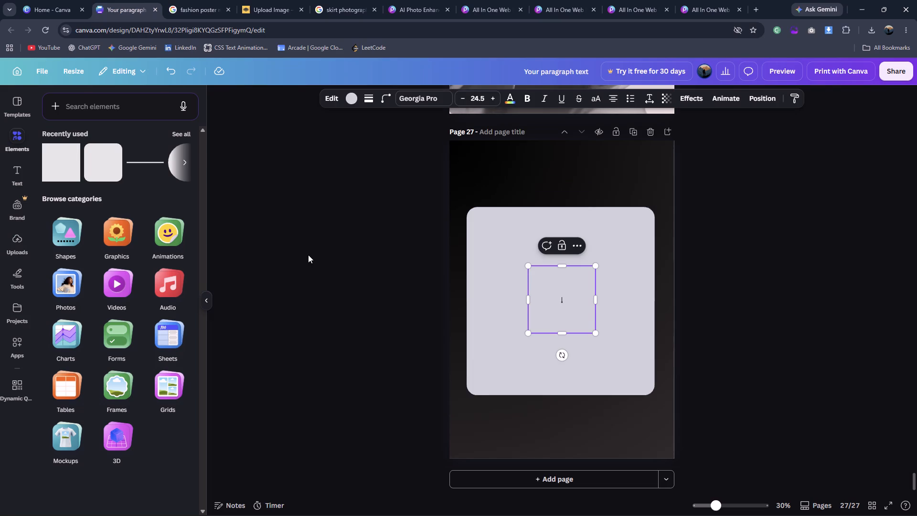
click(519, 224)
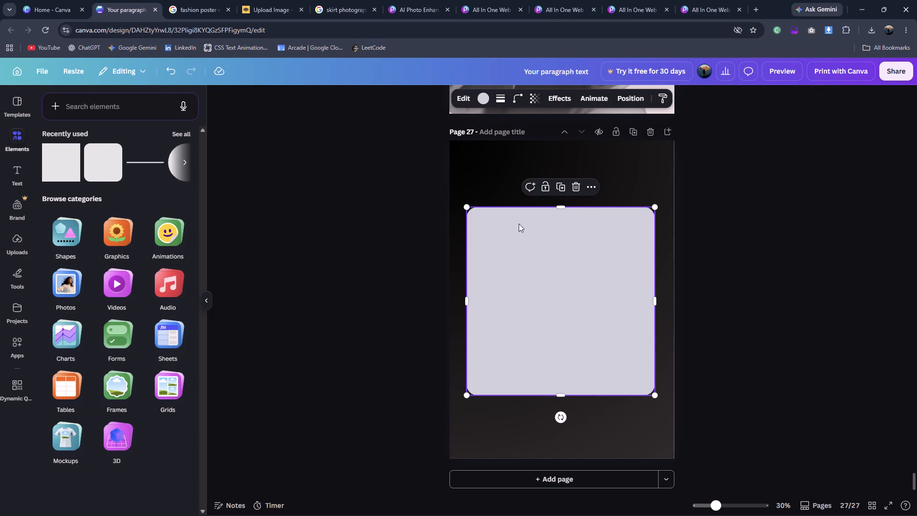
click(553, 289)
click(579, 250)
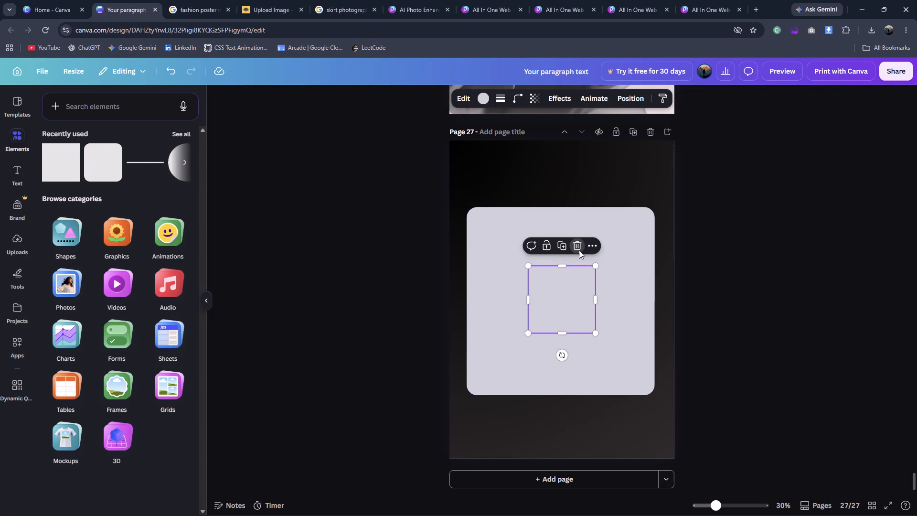
Delete the rounded rectangle from page 27.
click(577, 257)
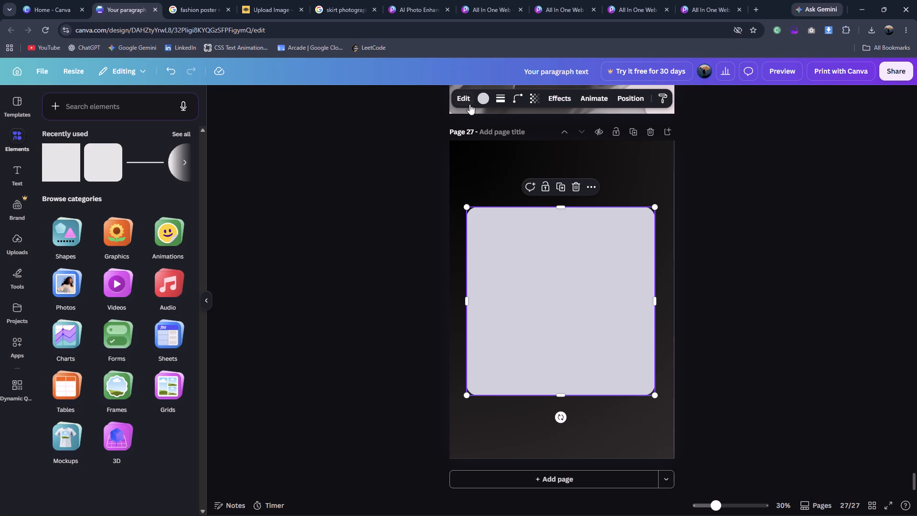
click(573, 189)
Add a sharp-cornered square to page 27 and enlarge it into a central panel about 33 wide by 35 high.
click(51, 162)
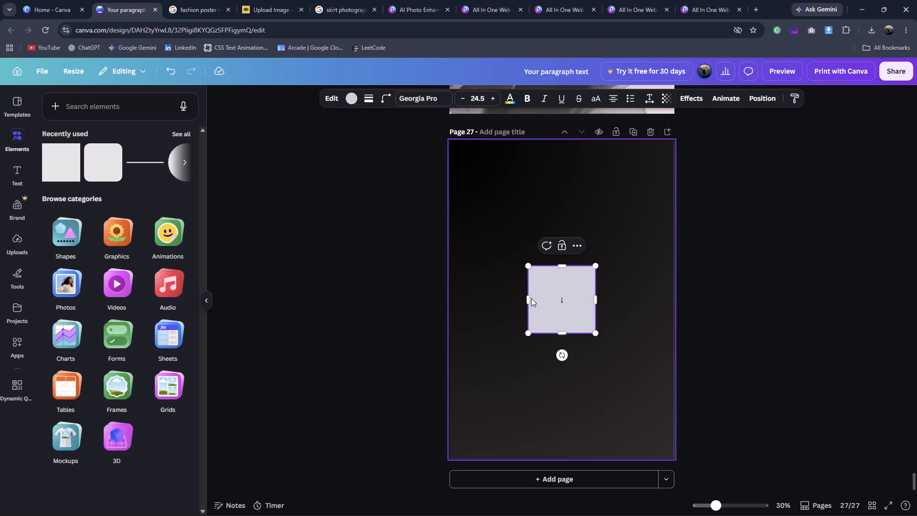
drag(560, 294, 507, 256)
drag(503, 252, 504, 243)
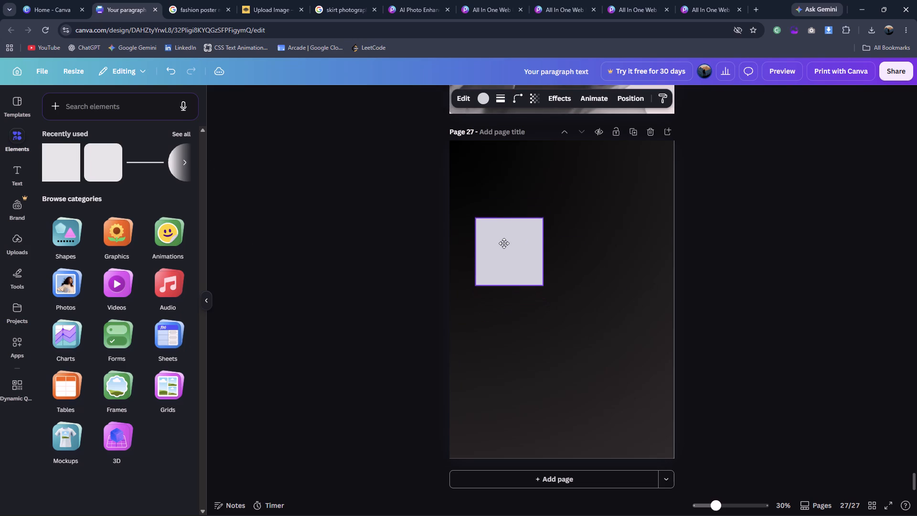
drag(504, 243, 502, 238)
drag(542, 282, 641, 380)
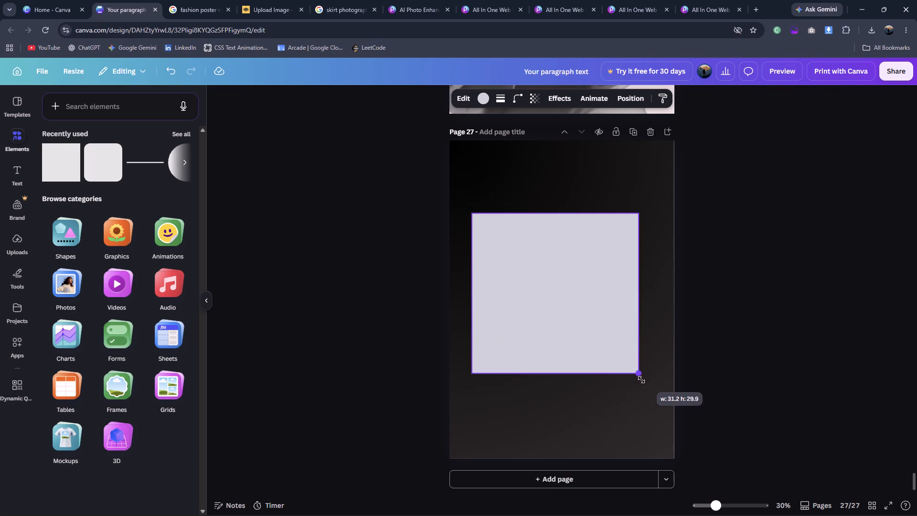
drag(641, 380, 649, 398)
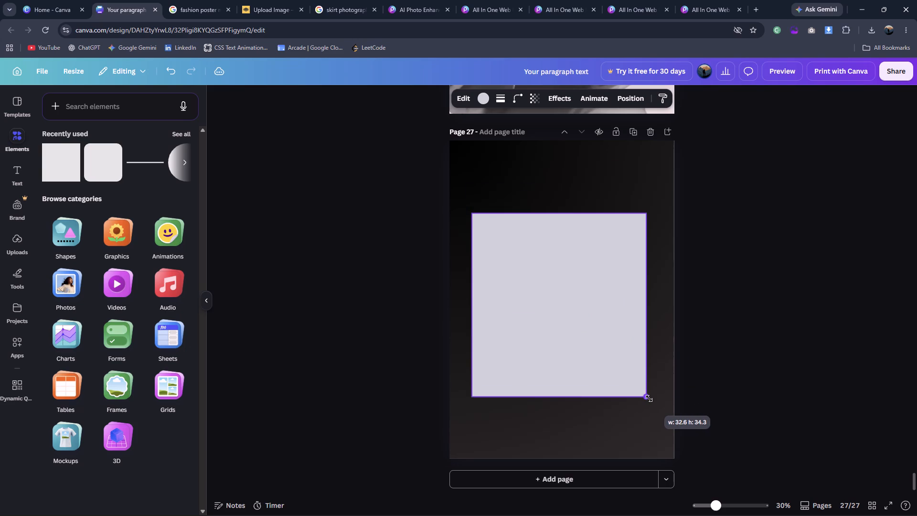
drag(649, 398, 649, 402)
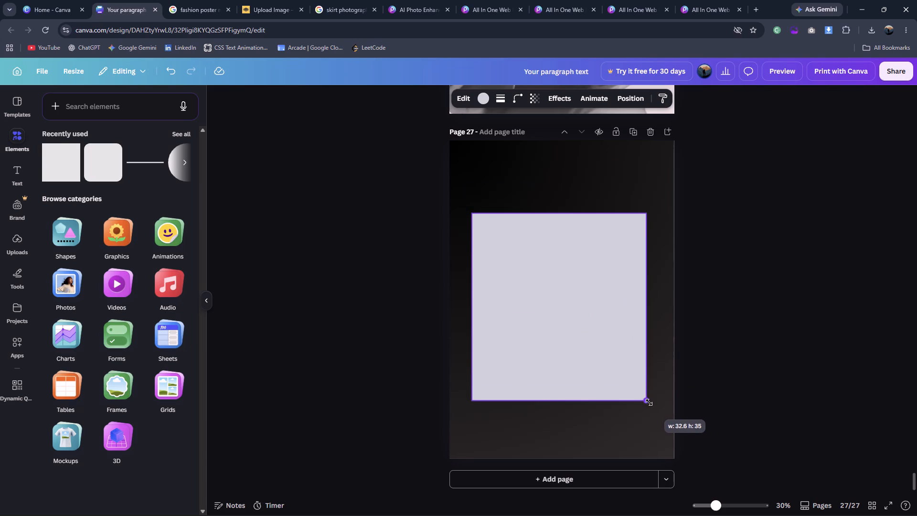
drag(649, 402, 652, 403)
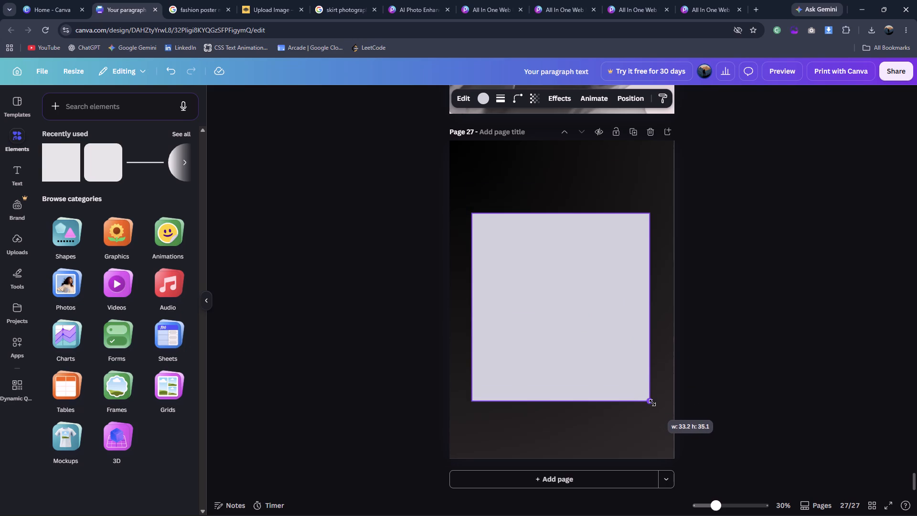
drag(652, 403, 651, 403)
Check the reference poster's background and darken the second colour of page 27's background gradient to about #221F1F.
click(205, 9)
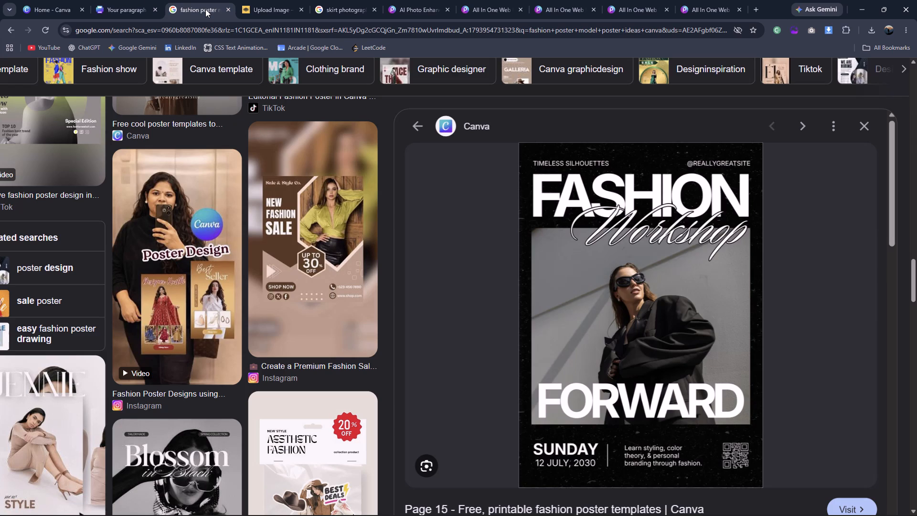
click(132, 1)
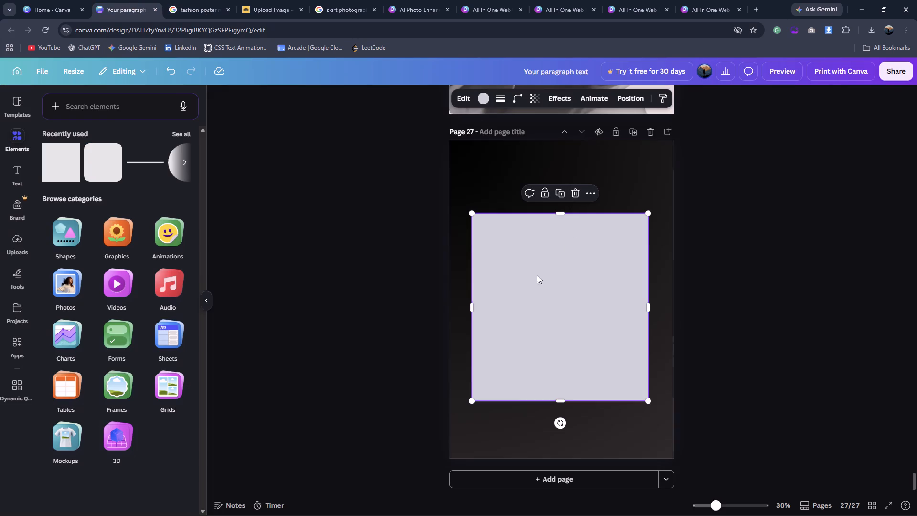
click(173, 0)
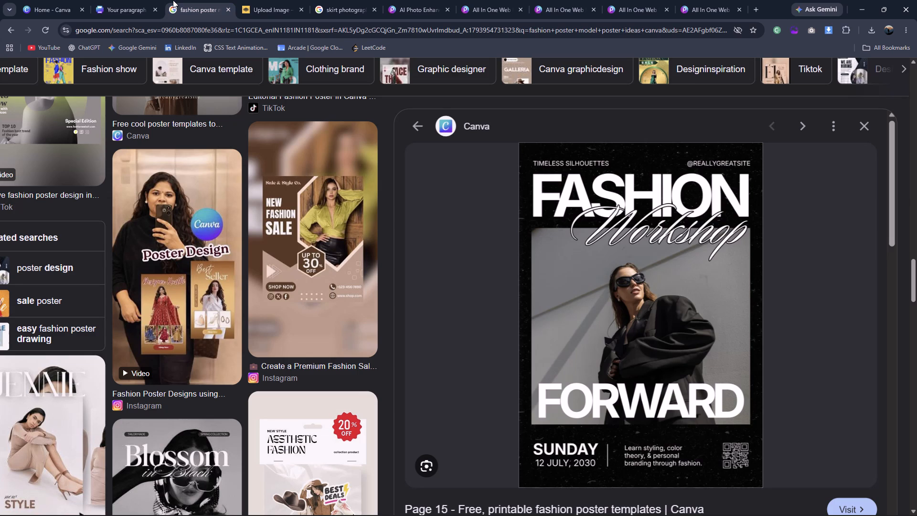
click(100, 0)
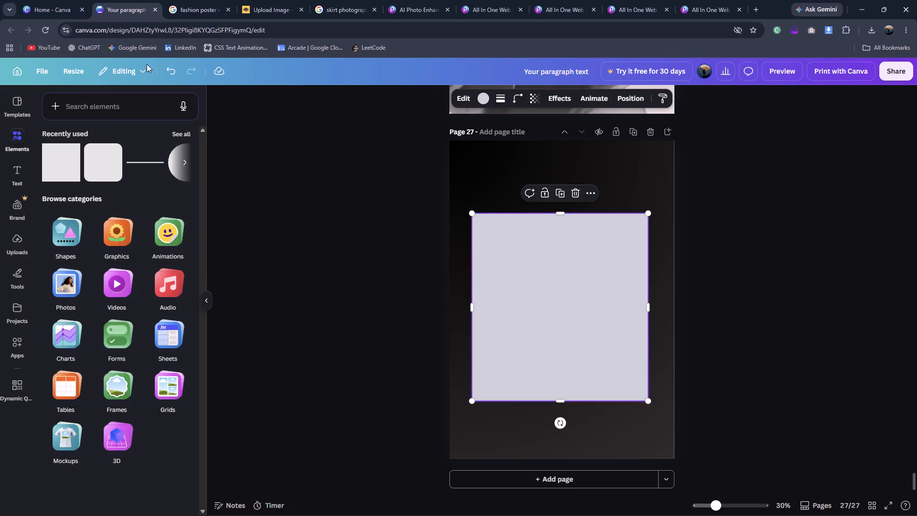
click(593, 189)
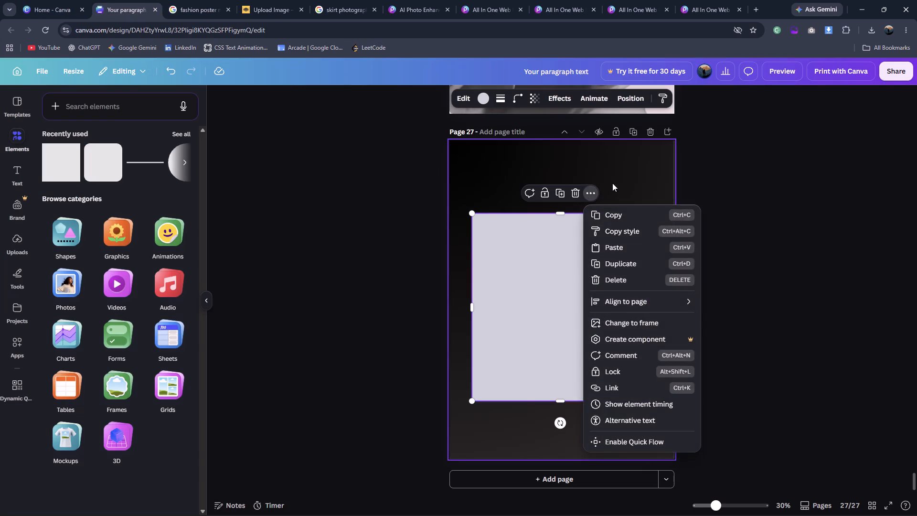
click(616, 175)
click(549, 101)
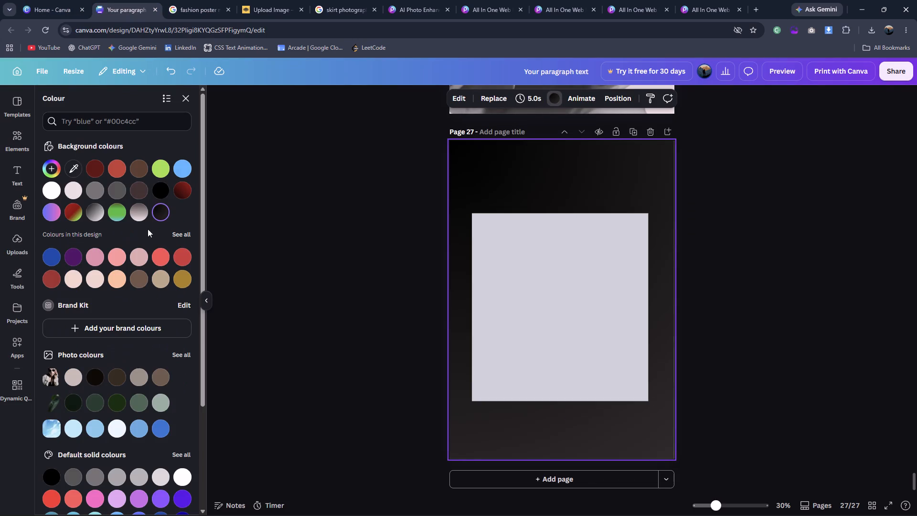
click(52, 162)
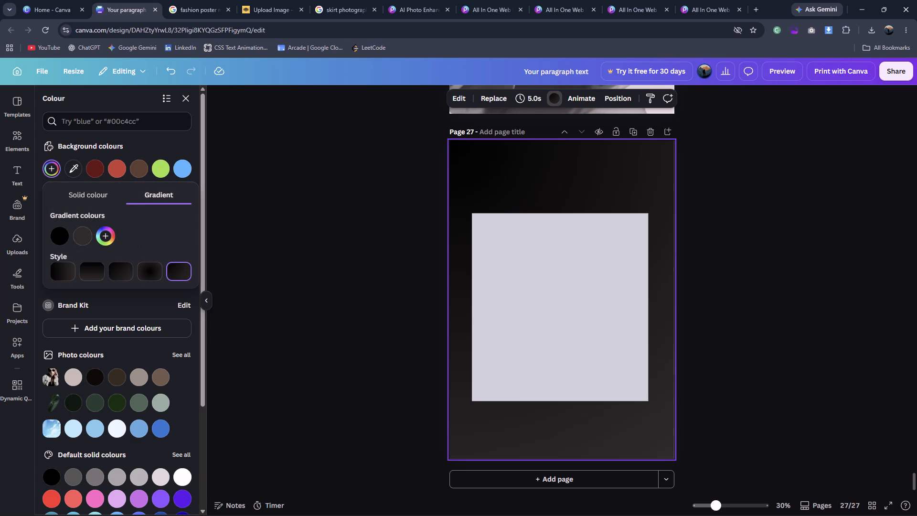
click(88, 243)
drag(96, 296, 95, 301)
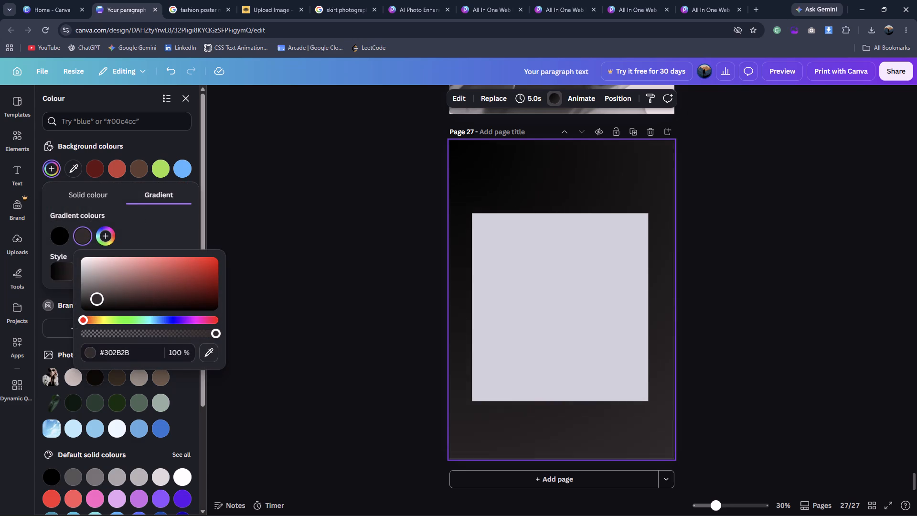
drag(95, 301, 95, 306)
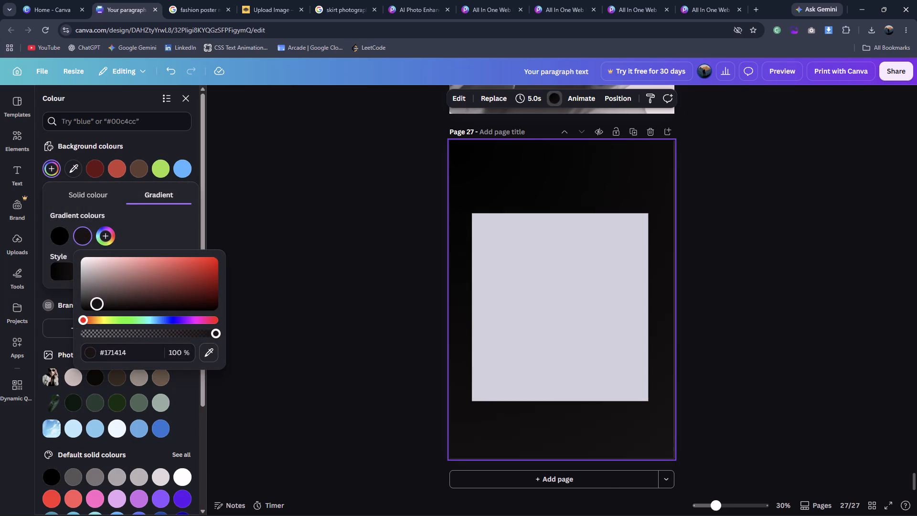
drag(95, 306, 95, 303)
double_click(310, 268)
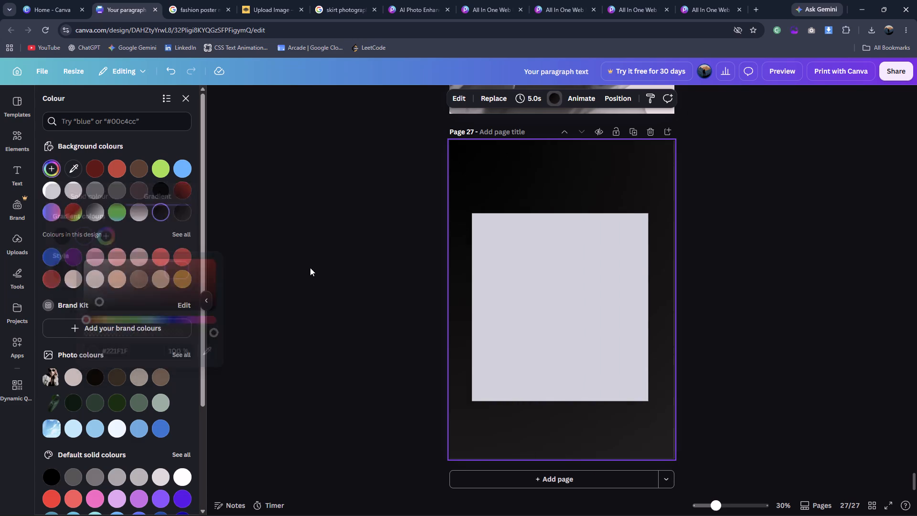
Move the pale square panel on page 27 slightly upward so it sits centred on the page both horizontally and vertically.
click(554, 279)
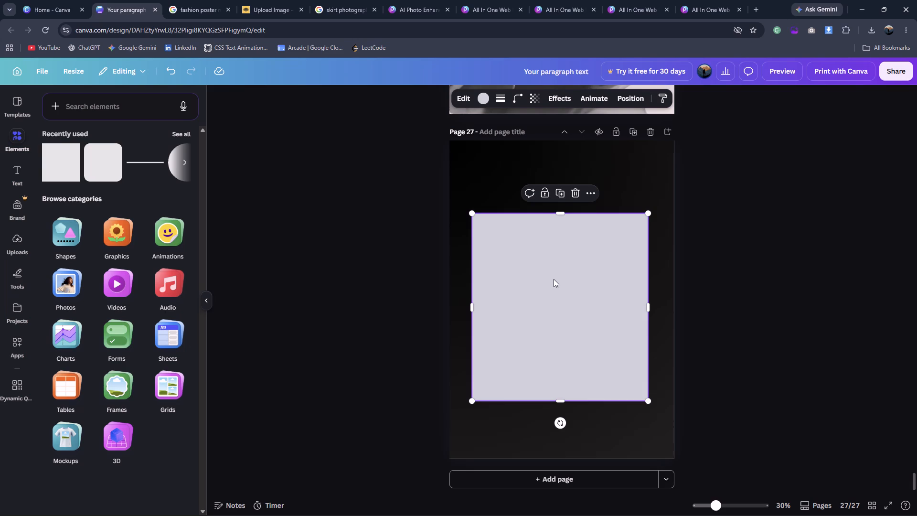
drag(554, 279, 554, 273)
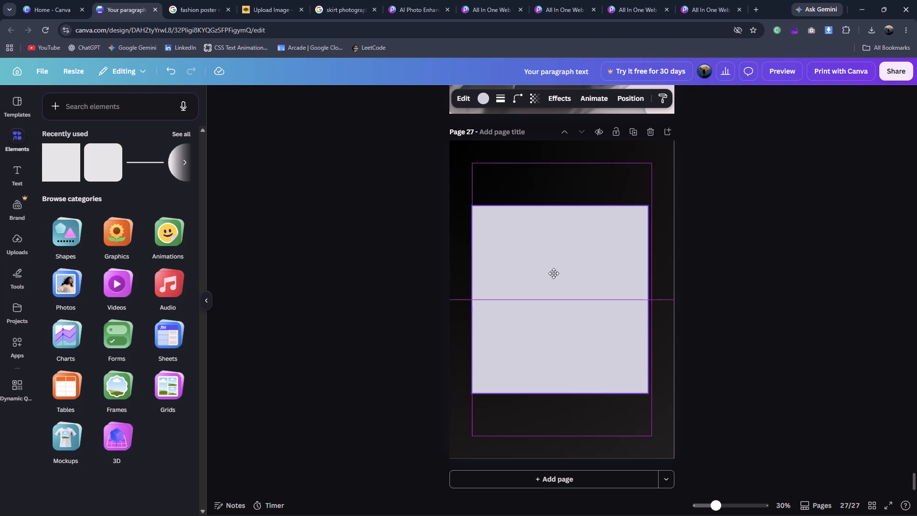
drag(554, 273, 554, 269)
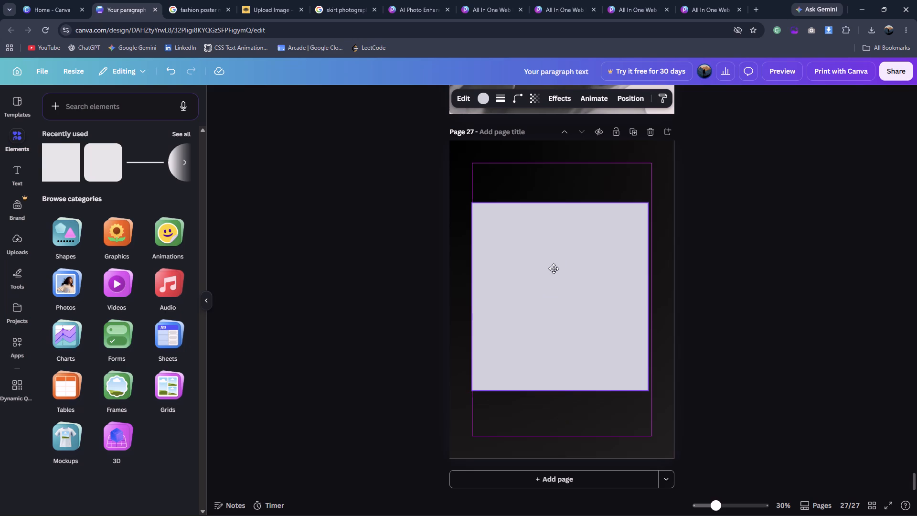
drag(554, 269, 556, 272)
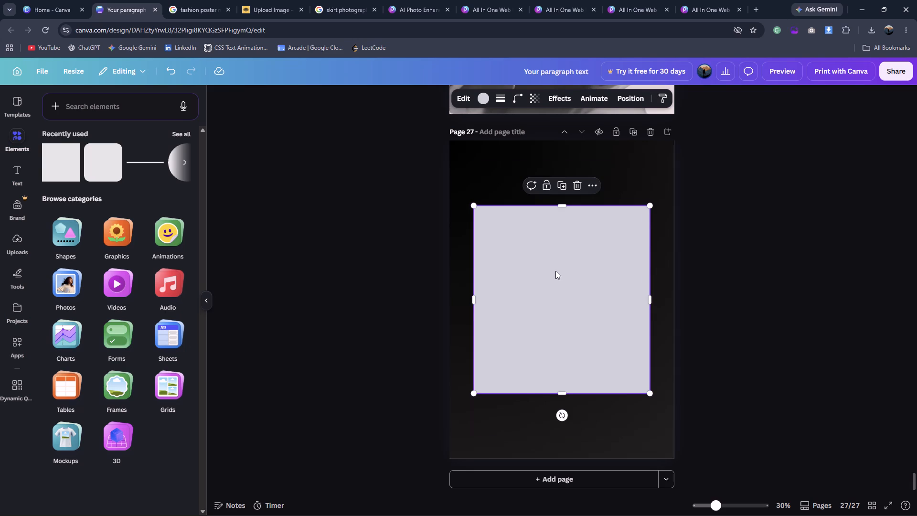
Check the reference poster's photo panel, and fill page 27's central panel with a black-to-white gradient in the diagonal linear style.
click(205, 8)
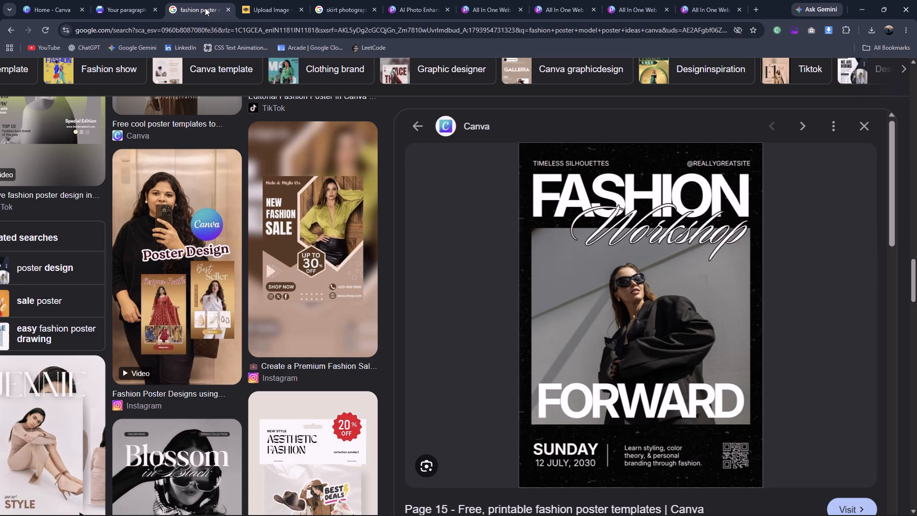
click(108, 12)
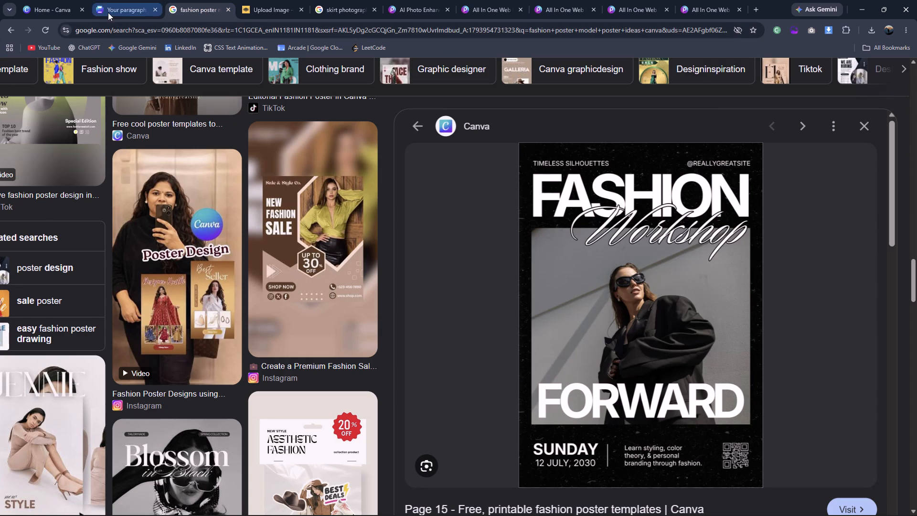
click(481, 107)
click(481, 101)
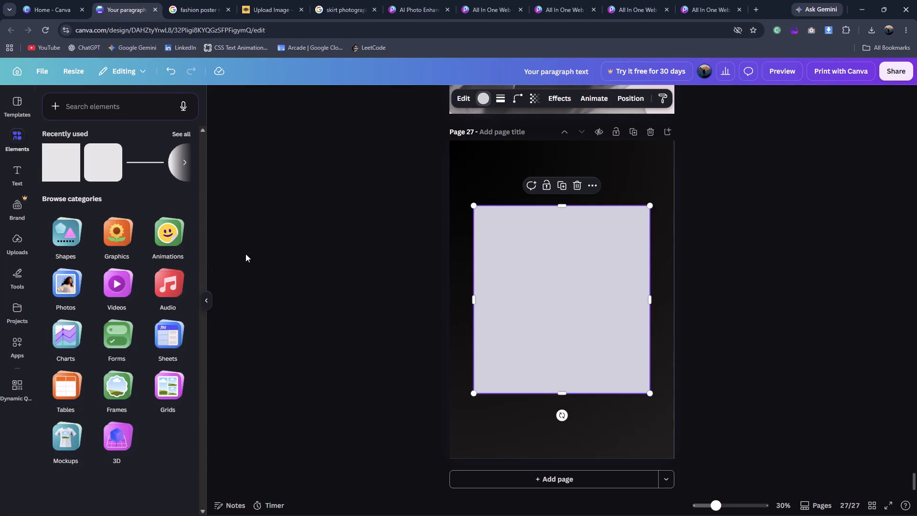
scroll(97, 322, down, 8)
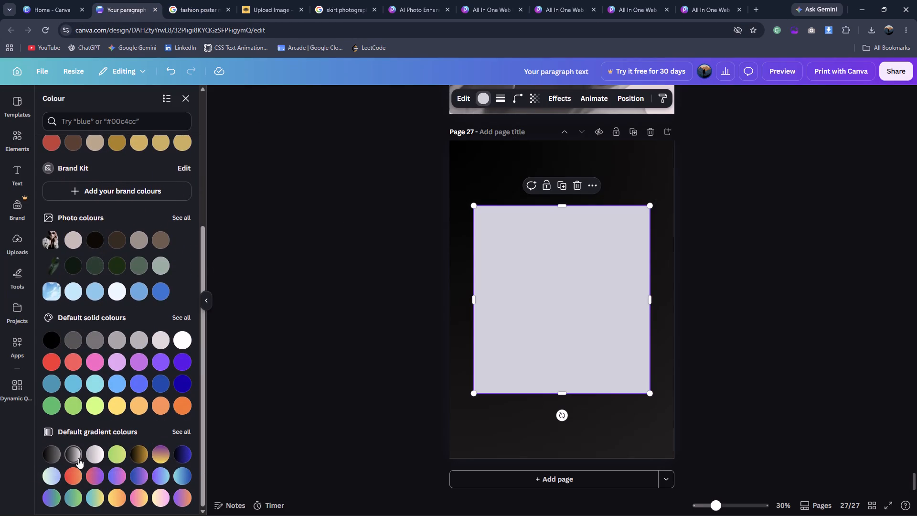
click(78, 458)
scroll(164, 416, up, 7)
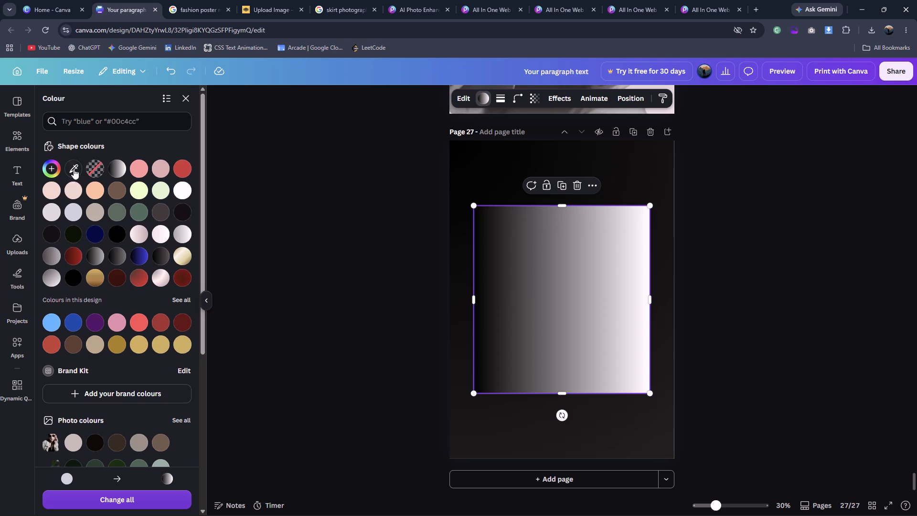
click(53, 169)
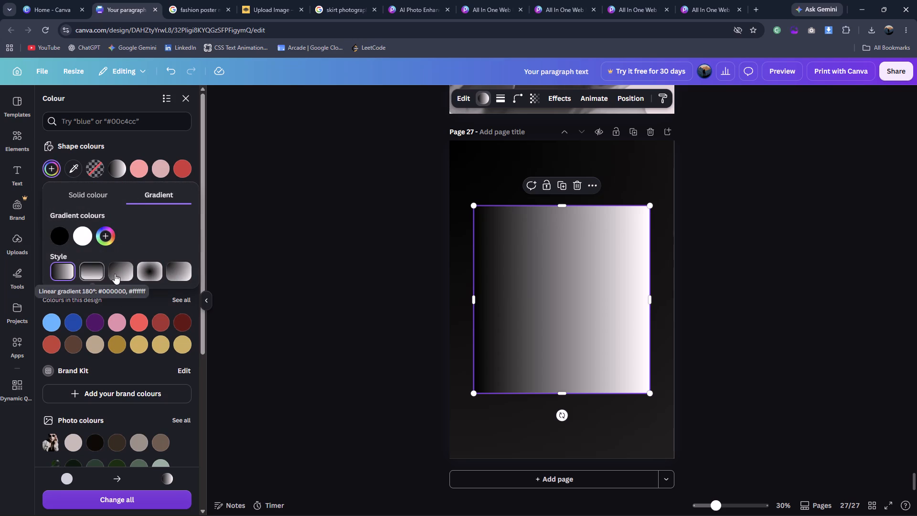
click(117, 274)
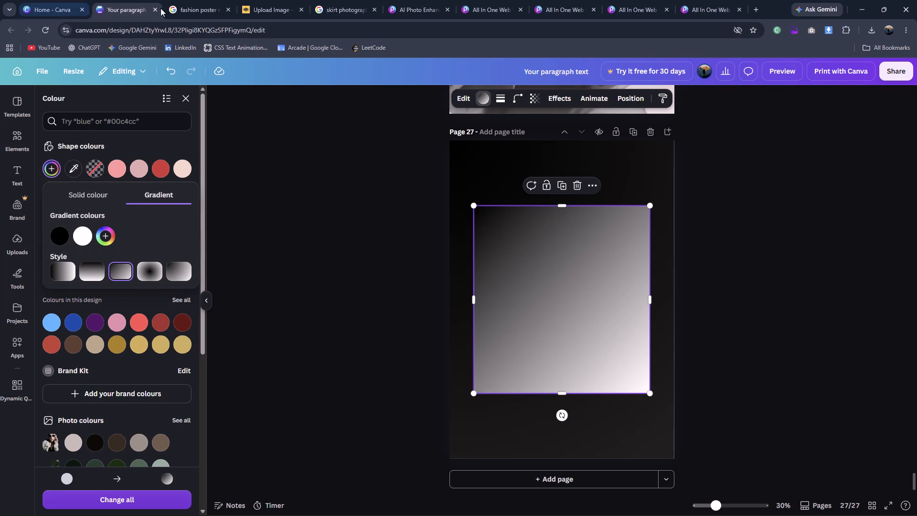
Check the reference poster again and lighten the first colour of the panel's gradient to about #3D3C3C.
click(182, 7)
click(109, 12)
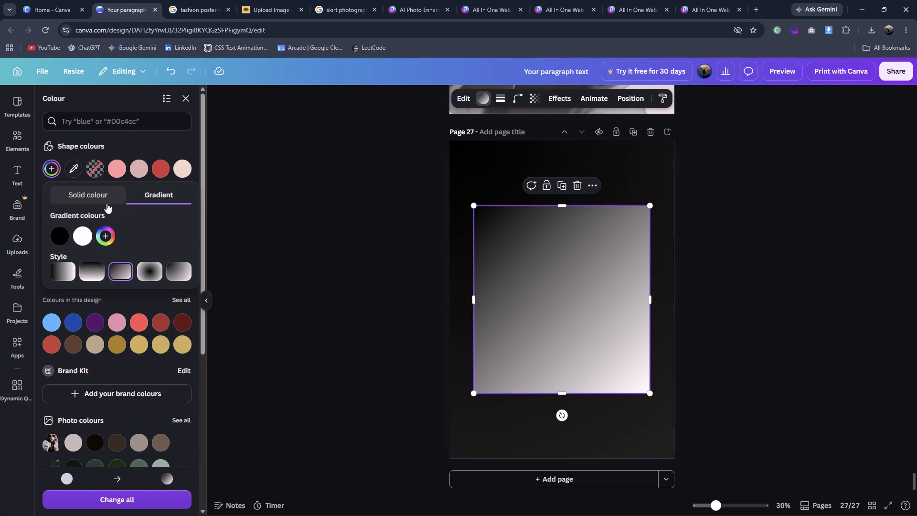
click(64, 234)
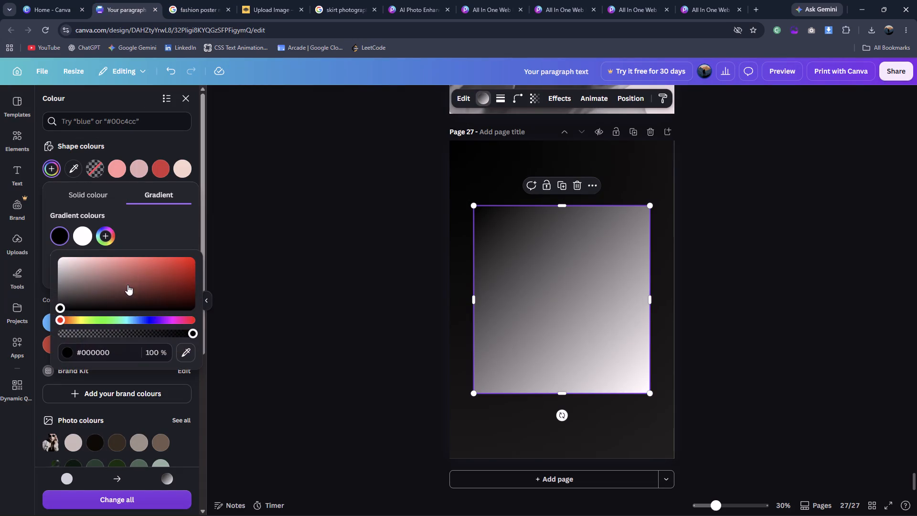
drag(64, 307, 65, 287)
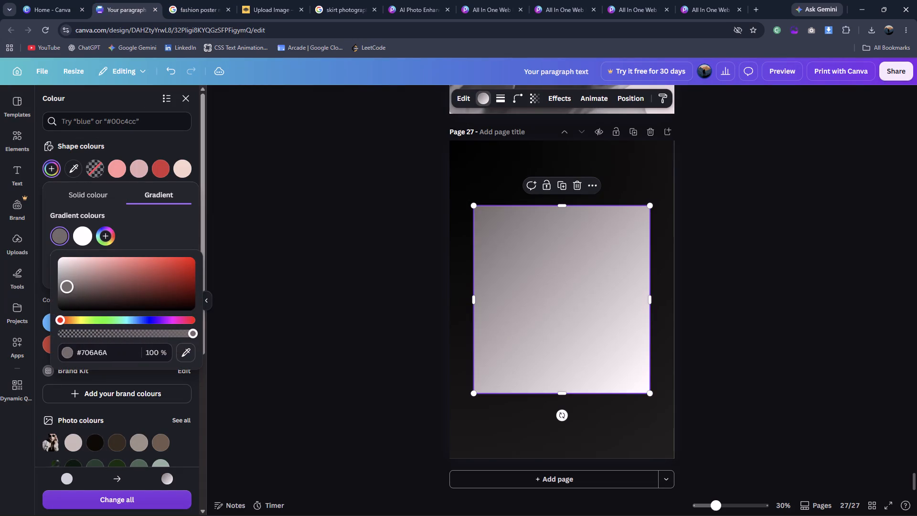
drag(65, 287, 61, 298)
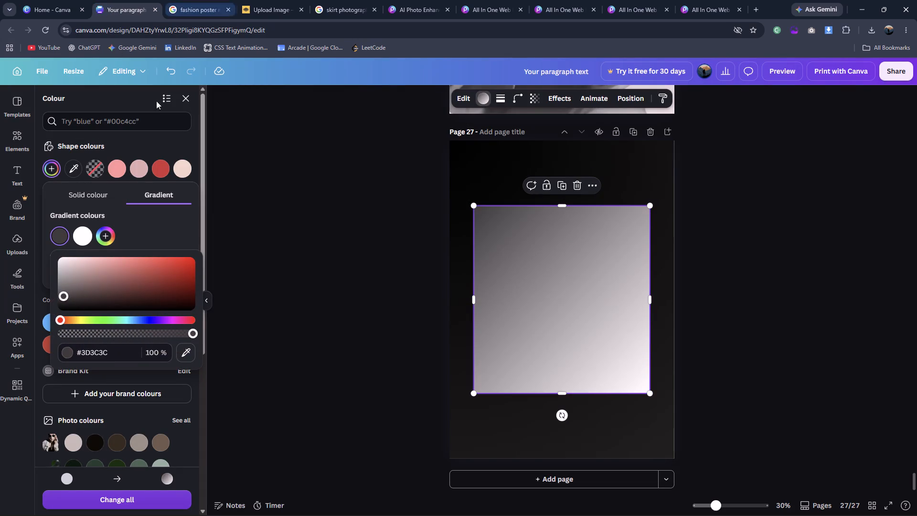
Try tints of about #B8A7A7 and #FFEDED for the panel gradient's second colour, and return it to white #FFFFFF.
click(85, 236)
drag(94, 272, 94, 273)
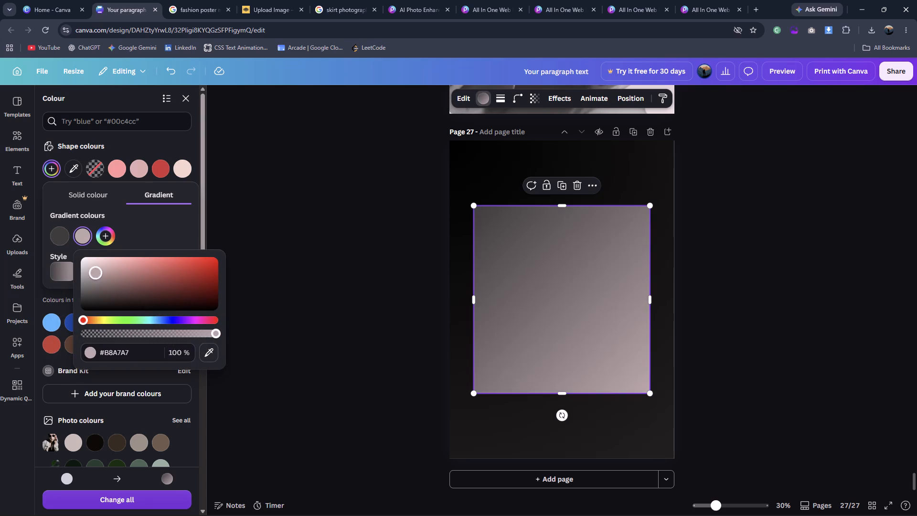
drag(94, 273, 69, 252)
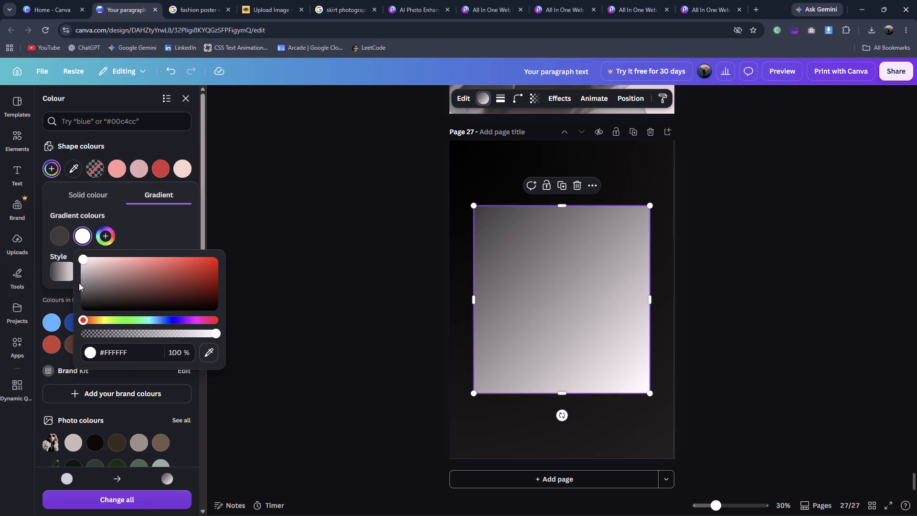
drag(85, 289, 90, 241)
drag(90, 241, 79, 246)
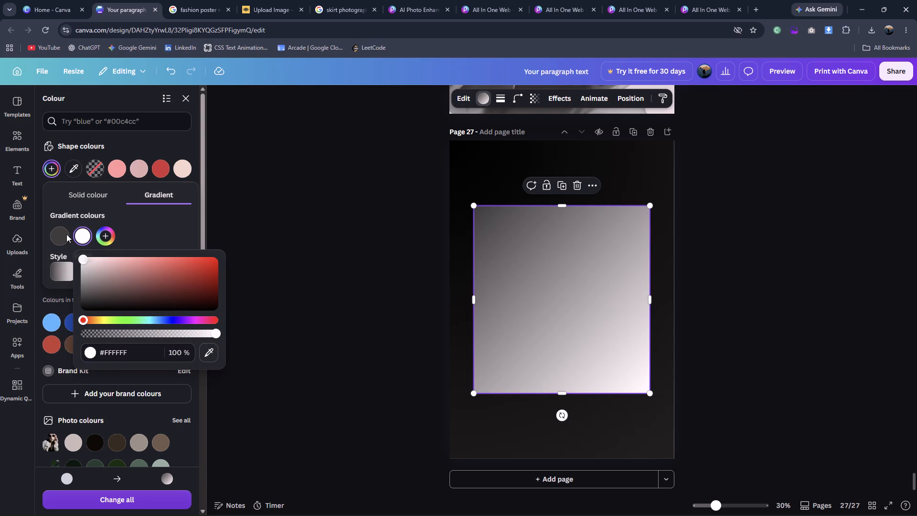
Adjust the first colour of the central panel's gradient to a dark grey of about #302E2E.
click(59, 233)
drag(63, 292, 63, 294)
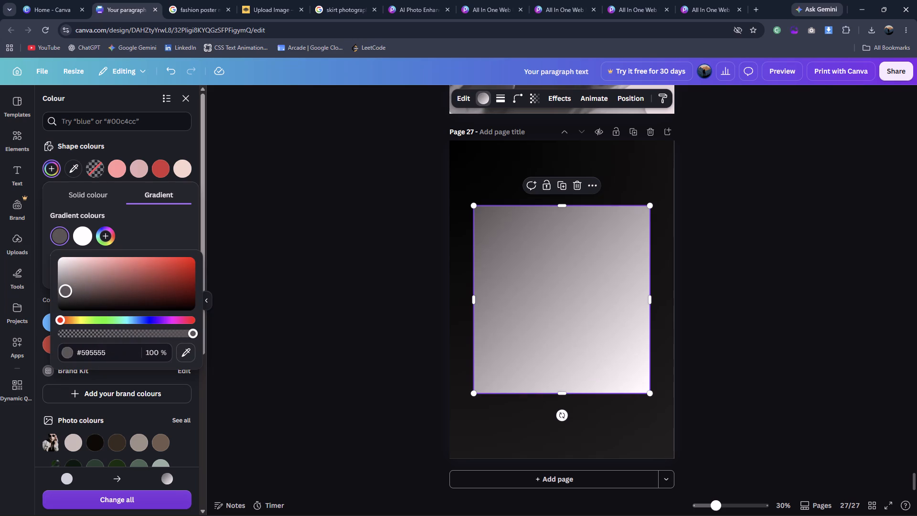
drag(63, 294, 62, 301)
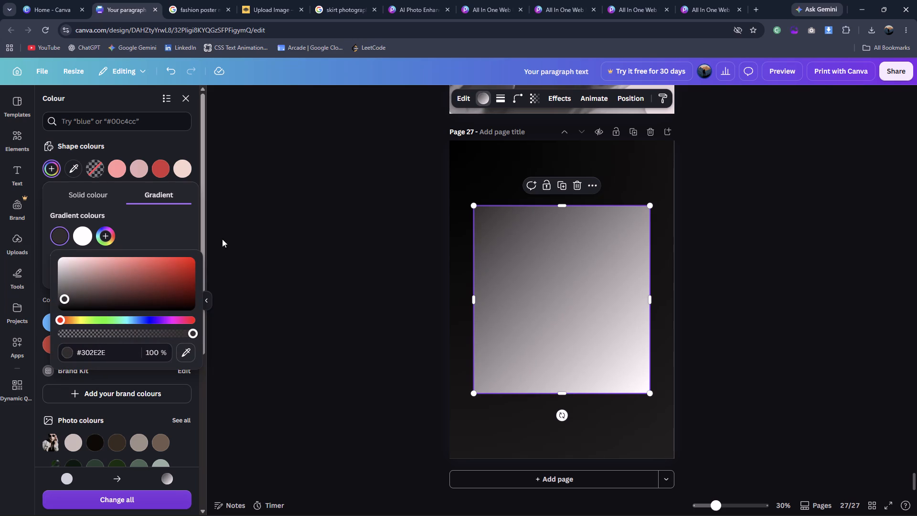
click(235, 233)
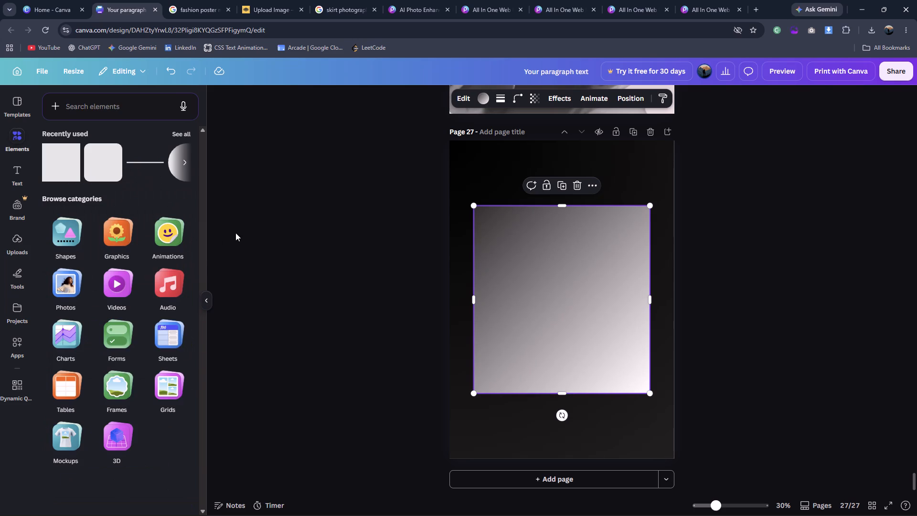
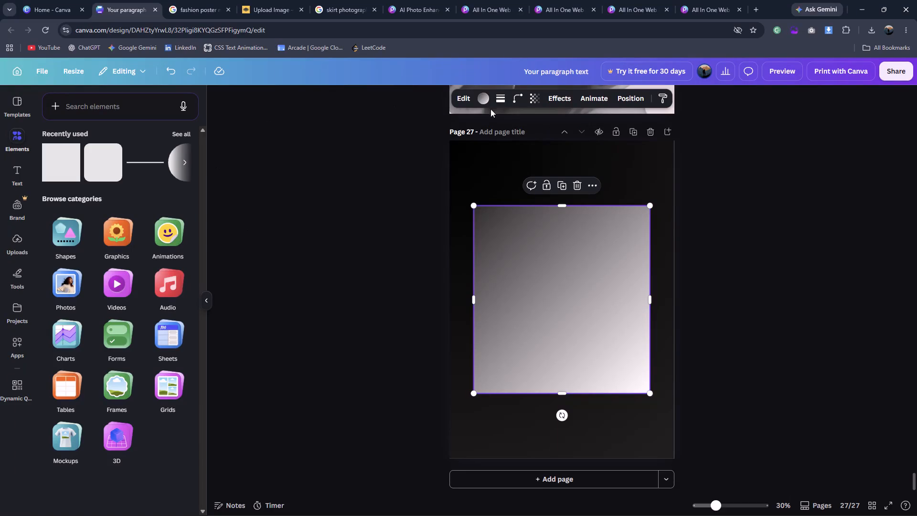
Add a third colour of about #443737 to the gradient of page 27's central panel.
click(479, 100)
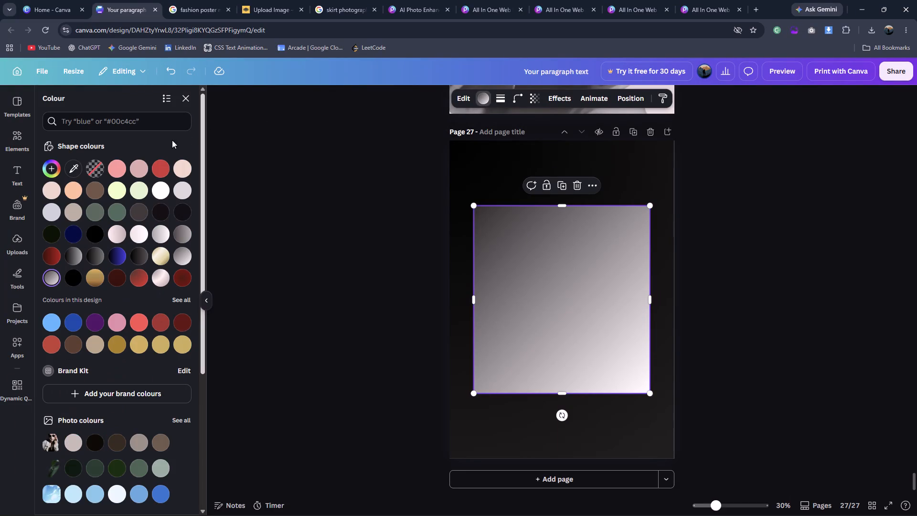
click(50, 170)
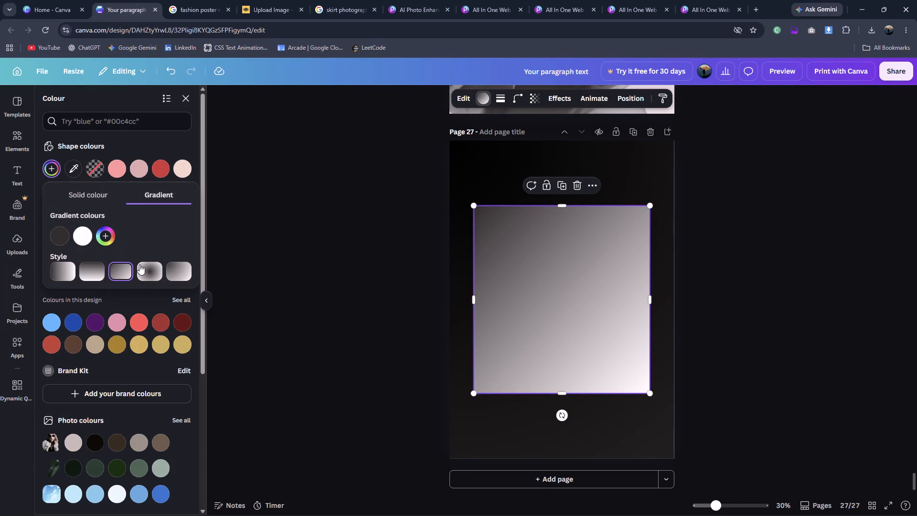
click(96, 241)
click(105, 238)
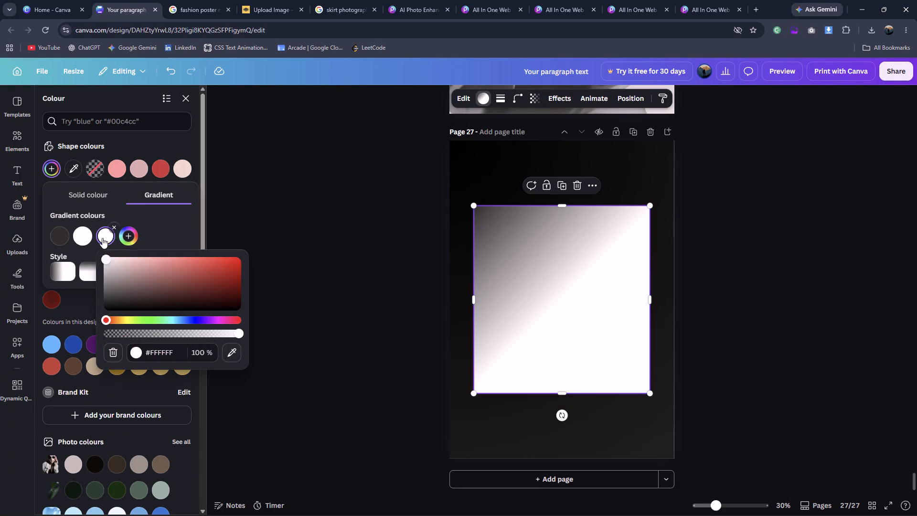
click(134, 298)
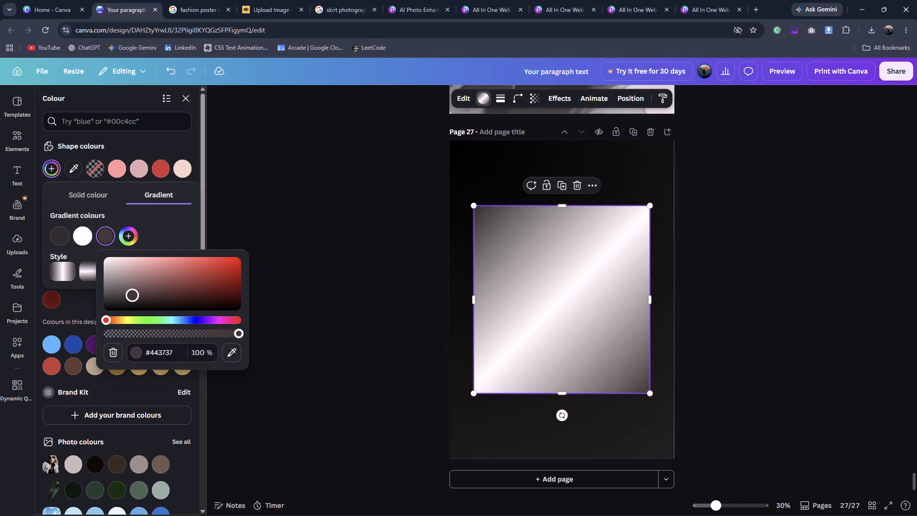
Add a fourth colour to the panel's gradient, trying #AD9F9F and #CB9090 before settling on a dark brown-grey of about #574A4A.
click(126, 243)
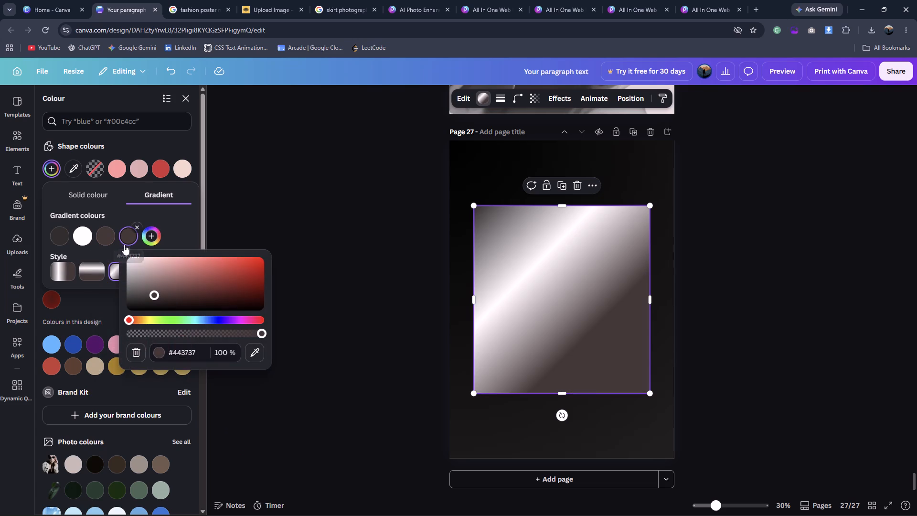
drag(154, 293, 139, 274)
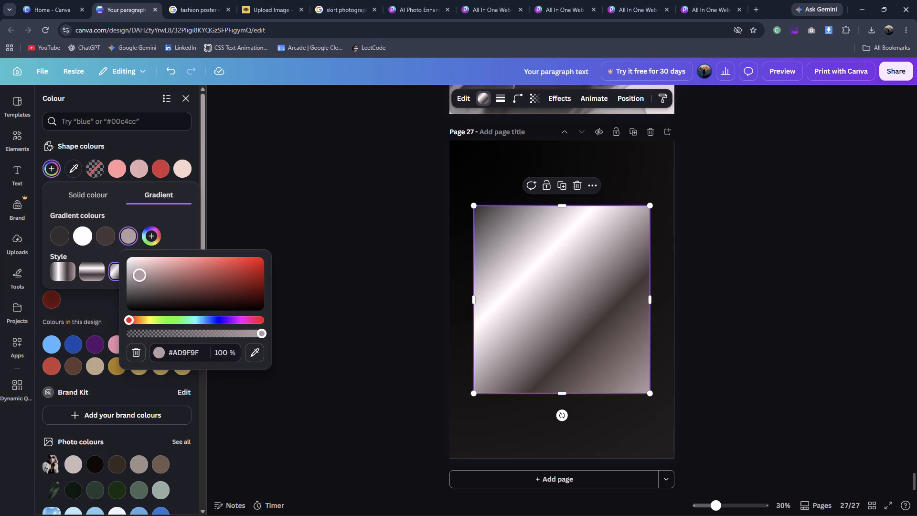
drag(139, 274, 171, 268)
drag(171, 268, 146, 292)
Lighten the third colour of the central panel's gradient to about #8B7474.
click(101, 239)
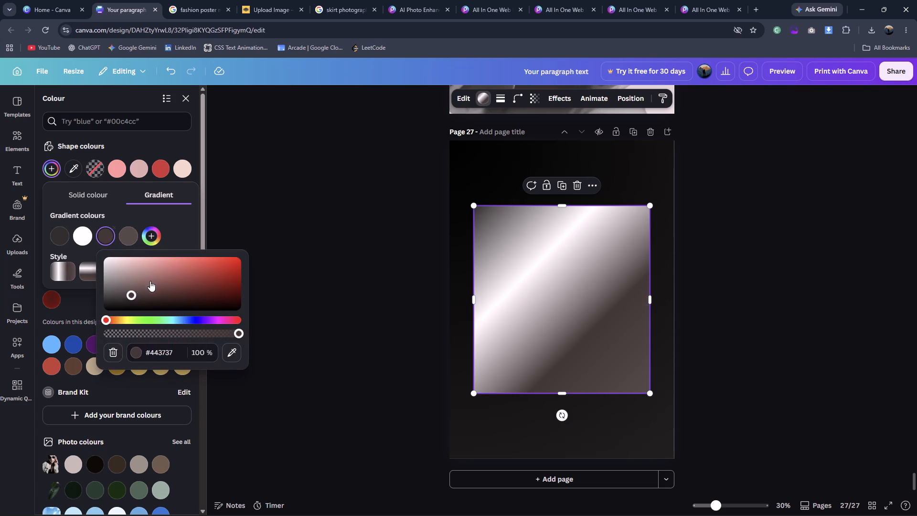
drag(132, 292, 129, 281)
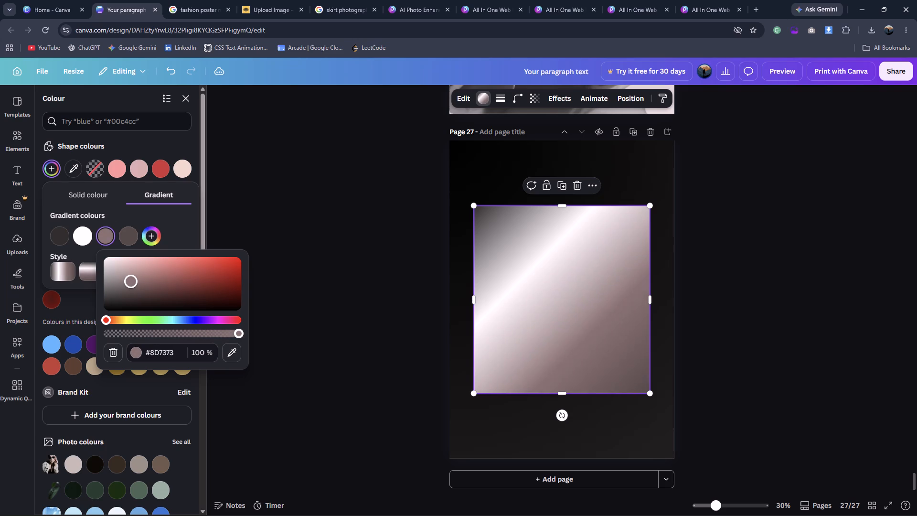
drag(129, 281, 127, 281)
Try a tint of about #B8A8A8 for the gradient's second colour, and bring it back to near-white #FFFDFD.
click(85, 241)
drag(88, 267, 93, 272)
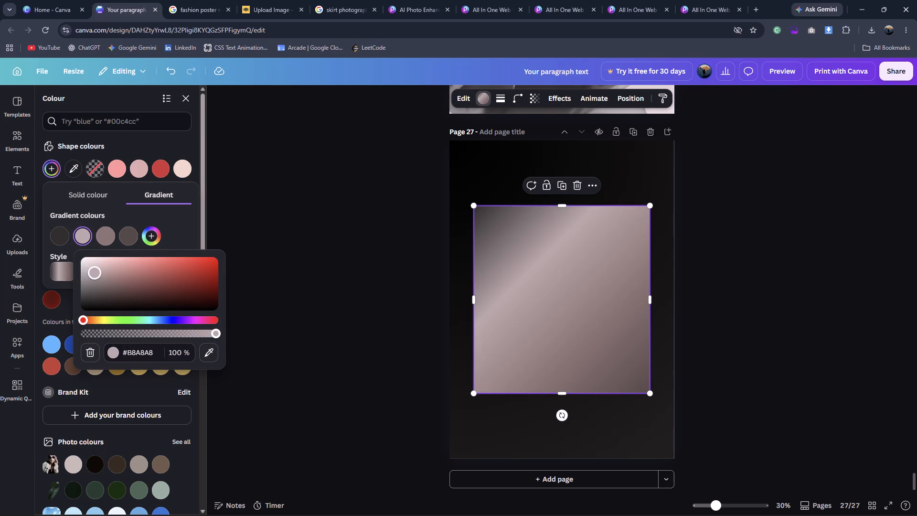
drag(93, 272, 82, 257)
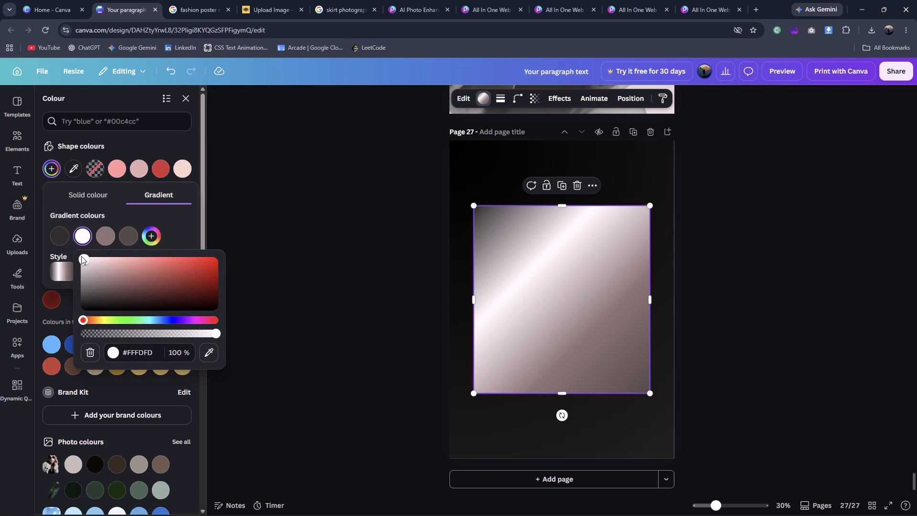
Adjust the third colour of the central panel's gradient to a lighter grey of about #A89A9A.
click(100, 240)
drag(126, 277, 121, 280)
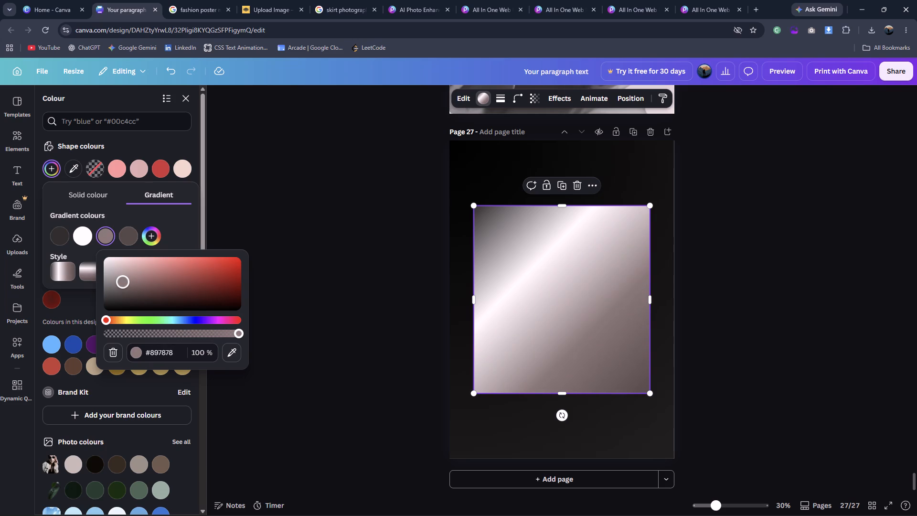
drag(121, 280, 113, 275)
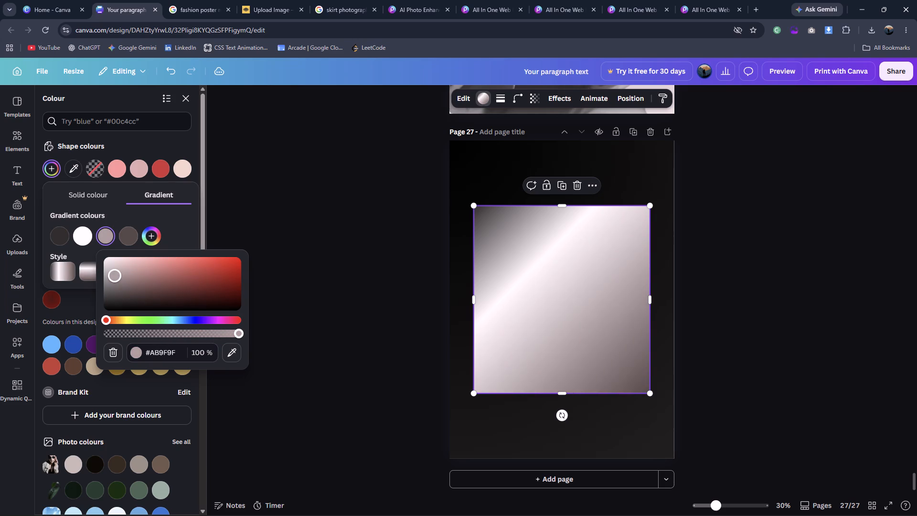
drag(113, 275, 116, 275)
Lighten the first colour of the central panel's gradient to about #5B4F4F.
click(63, 237)
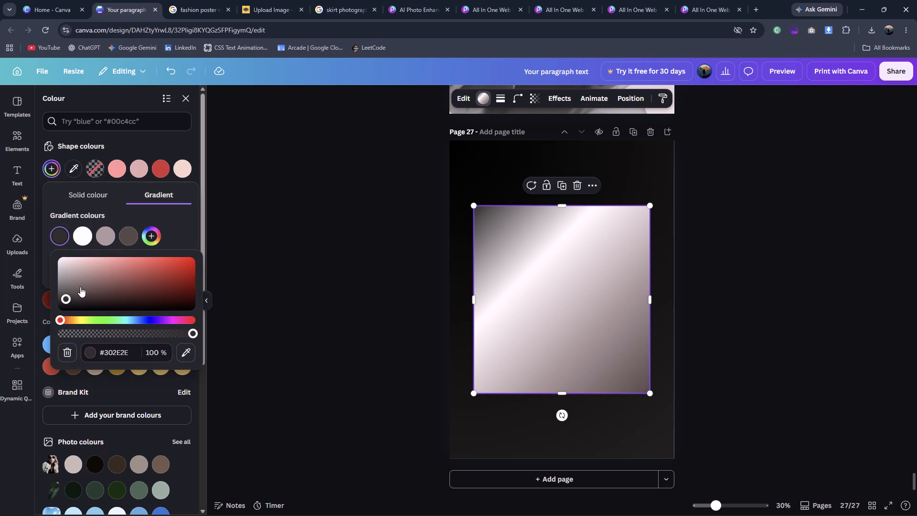
drag(70, 296, 76, 291)
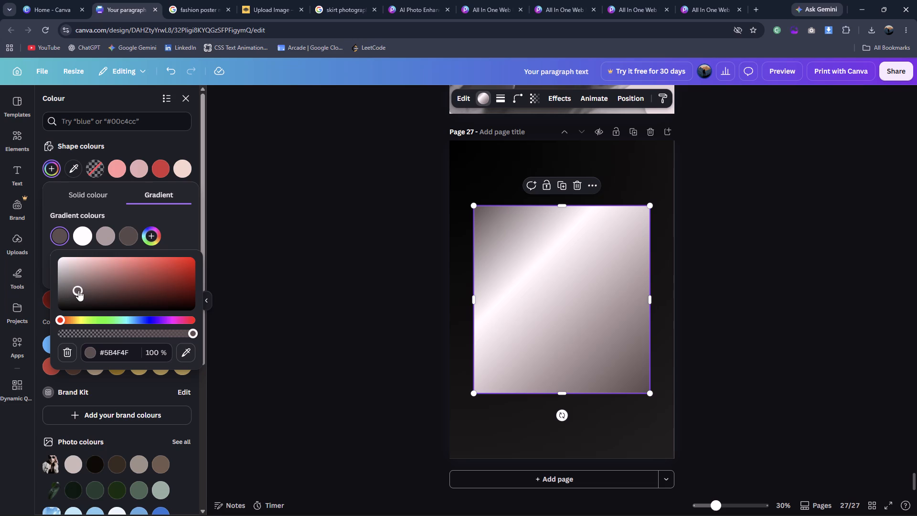
Add a fifth colour of about #372B2B to the central panel's gradient and deselect the panel.
click(150, 242)
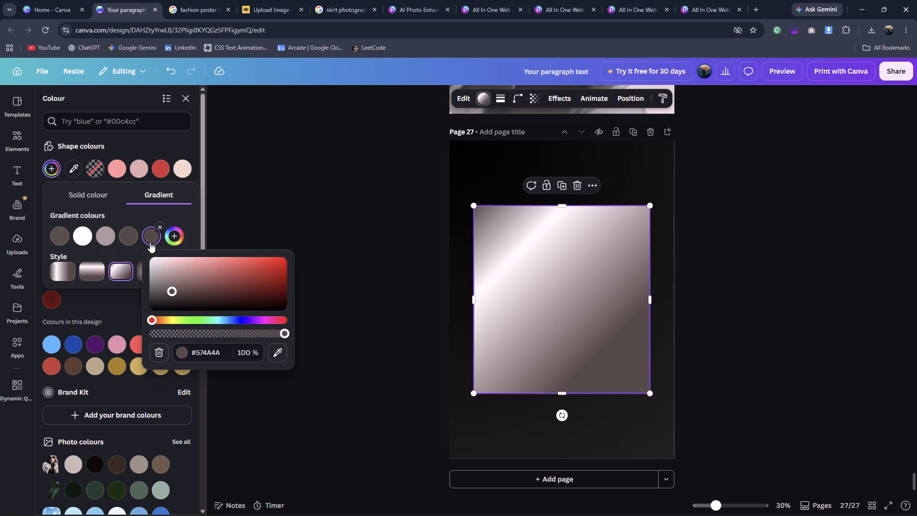
drag(170, 289, 174, 305)
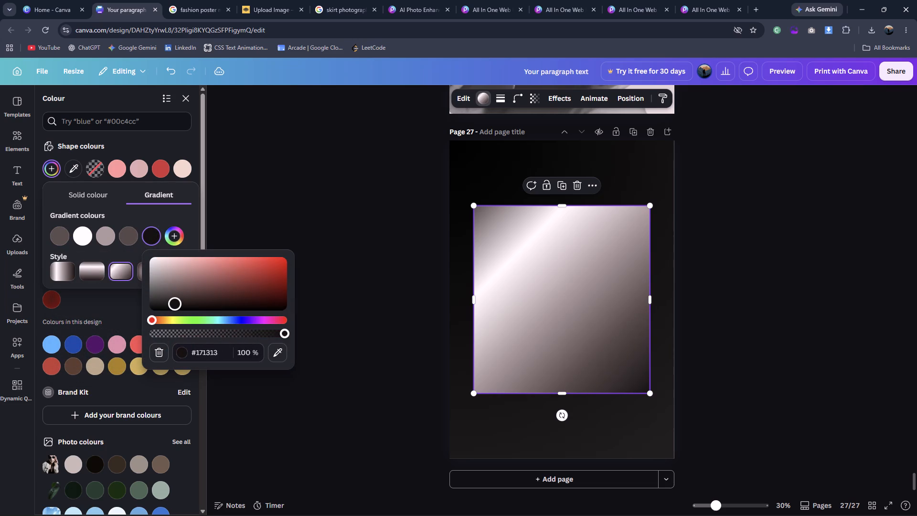
drag(174, 305, 180, 299)
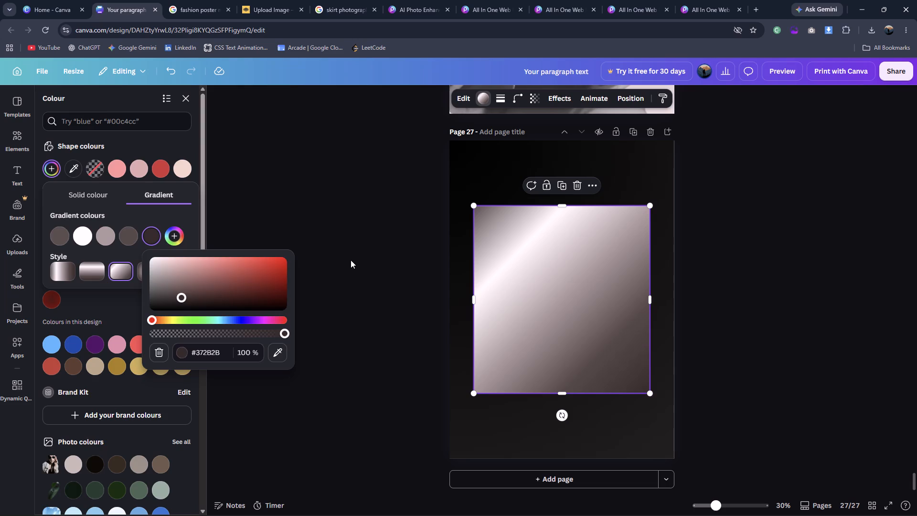
double_click(354, 259)
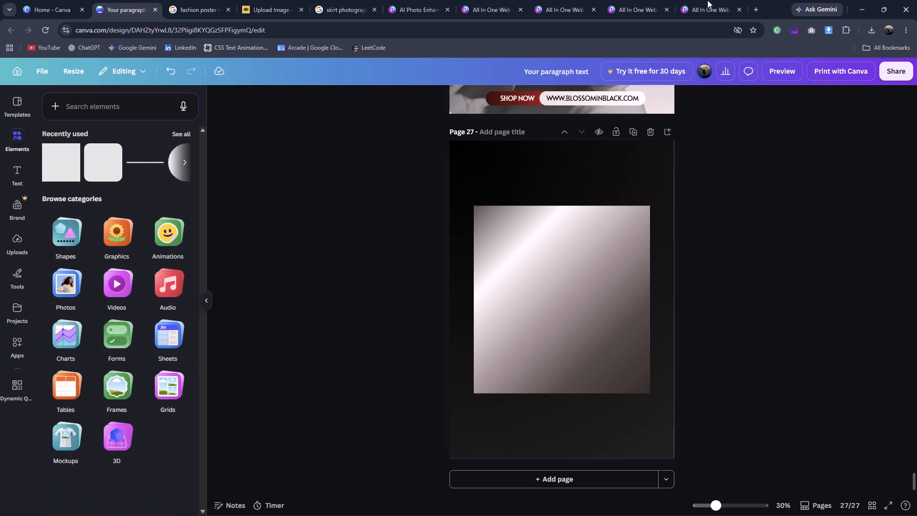
Check the reference poster's model and go back to the image results for "photography poses women model poses model hd sunglasses".
click(190, 9)
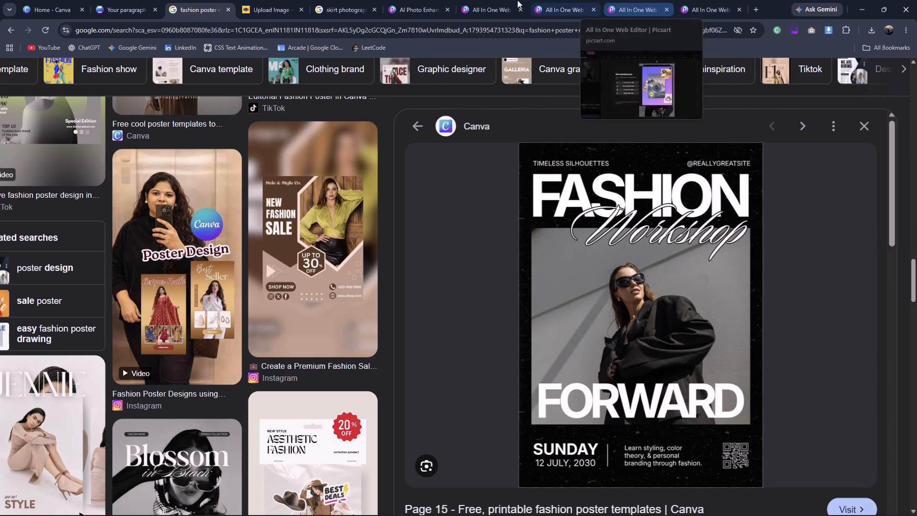
click(324, 2)
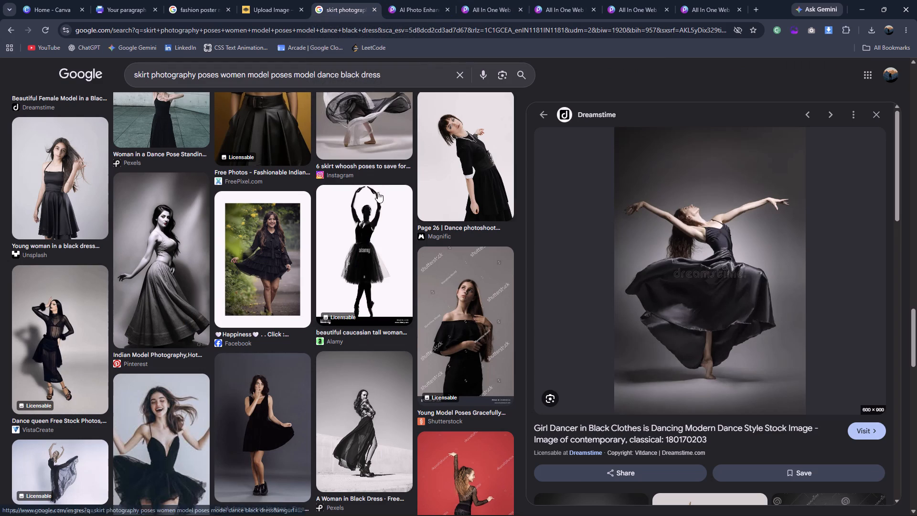
drag(380, 77, 357, 77)
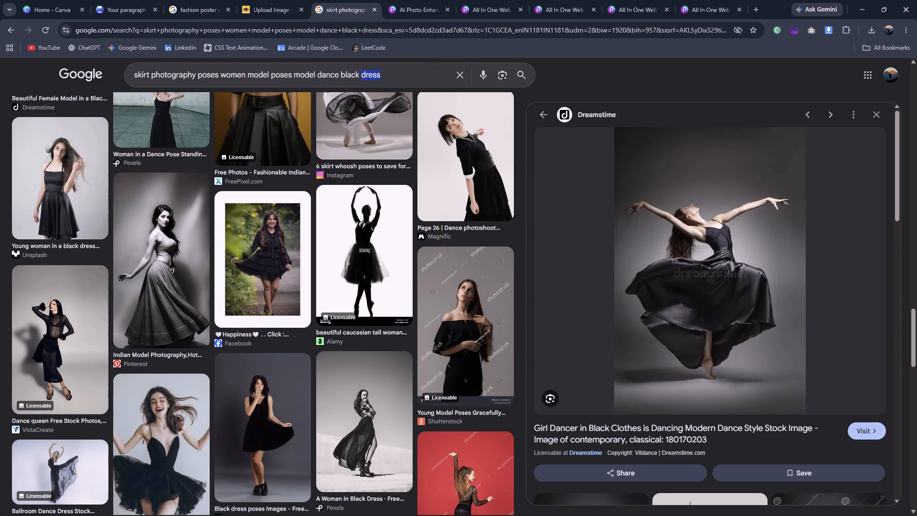
drag(357, 77, 324, 80)
click(7, 37)
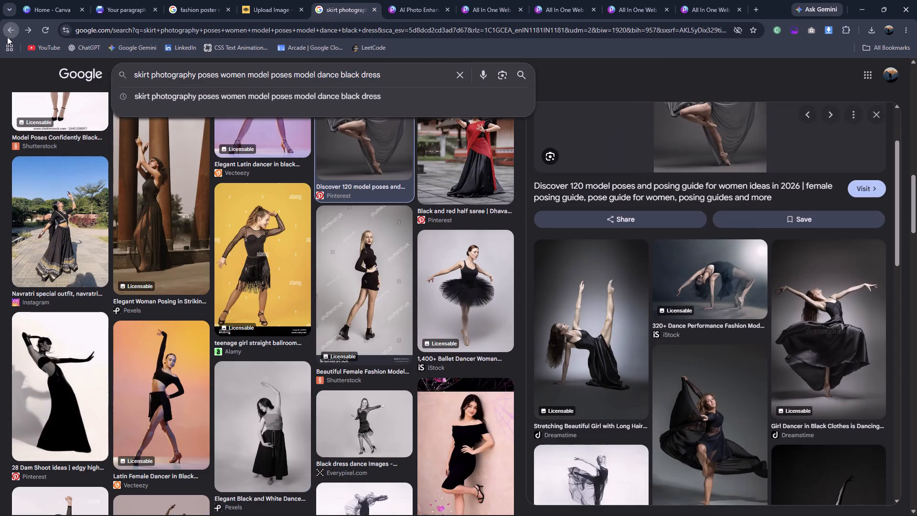
click(7, 37)
click(7, 37)
click(7, 37)
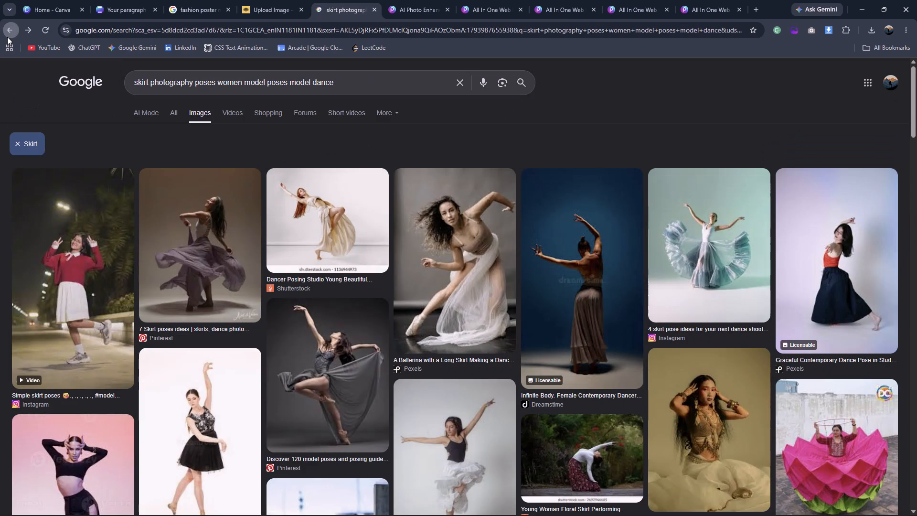
click(7, 37)
scroll(255, 179, up, 1)
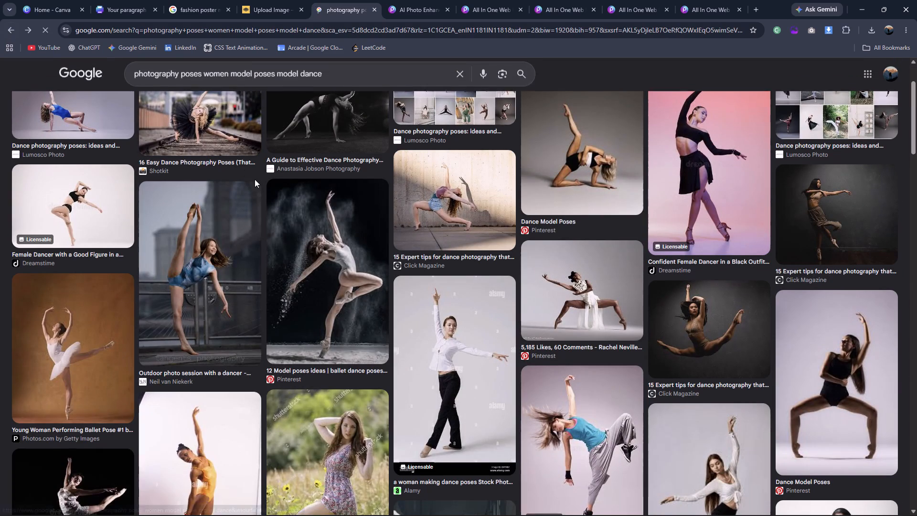
scroll(255, 179, up, 2)
click(16, 25)
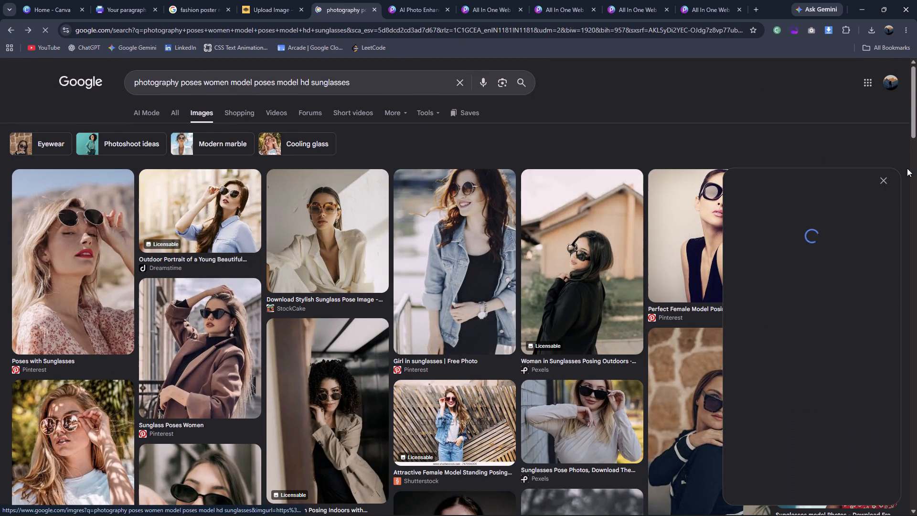
click(879, 182)
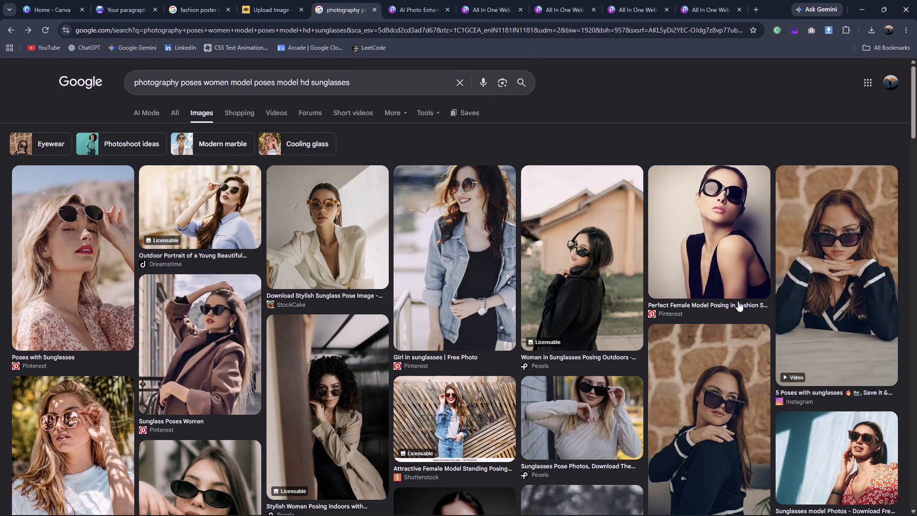
scroll(612, 364, down, 2)
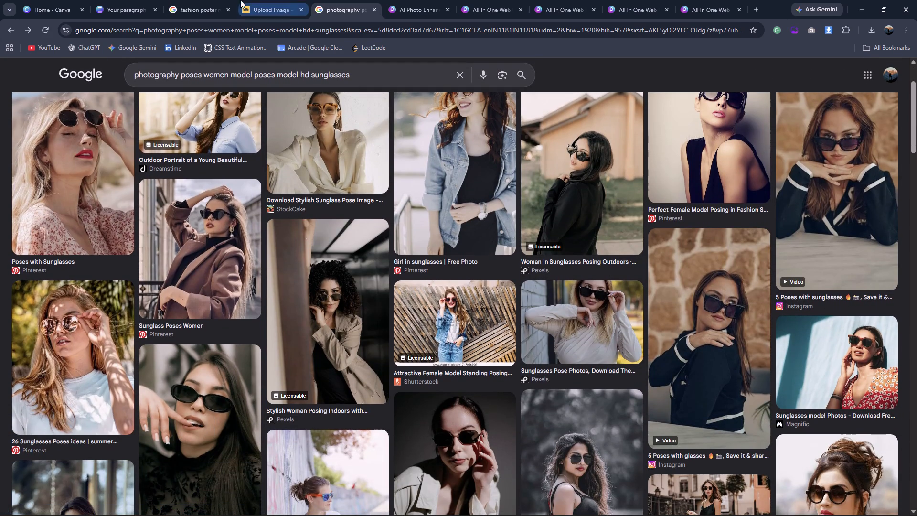
click(202, 0)
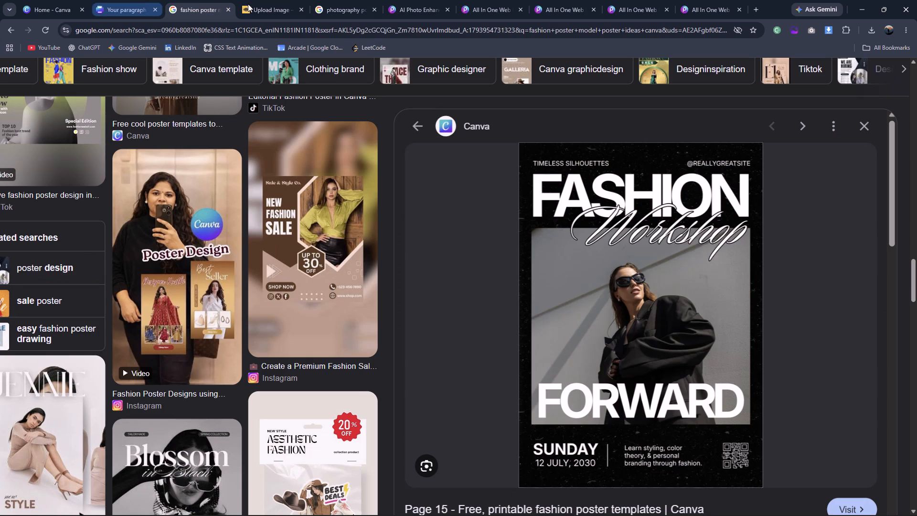
click(333, 7)
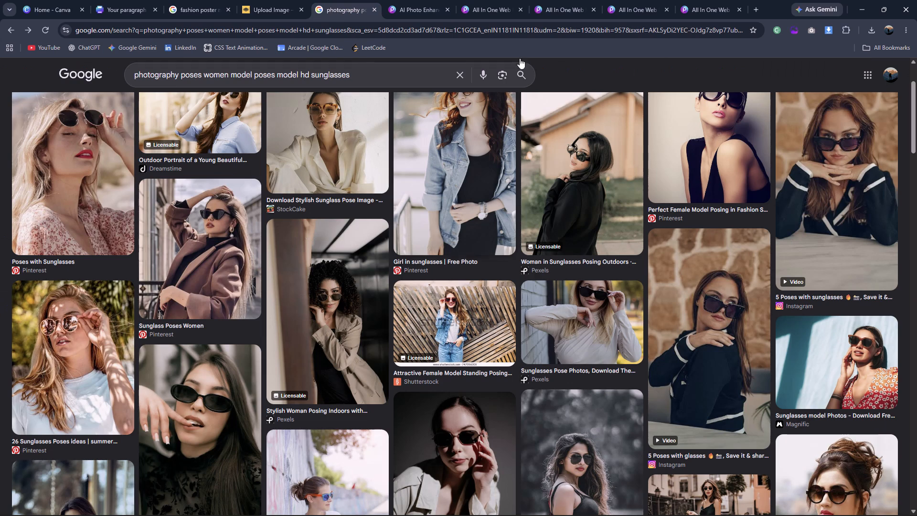
Close the browser tabs holding the Picsart editors and the Picsart photo enhancer.
click(695, 0)
key(ctrl+w)
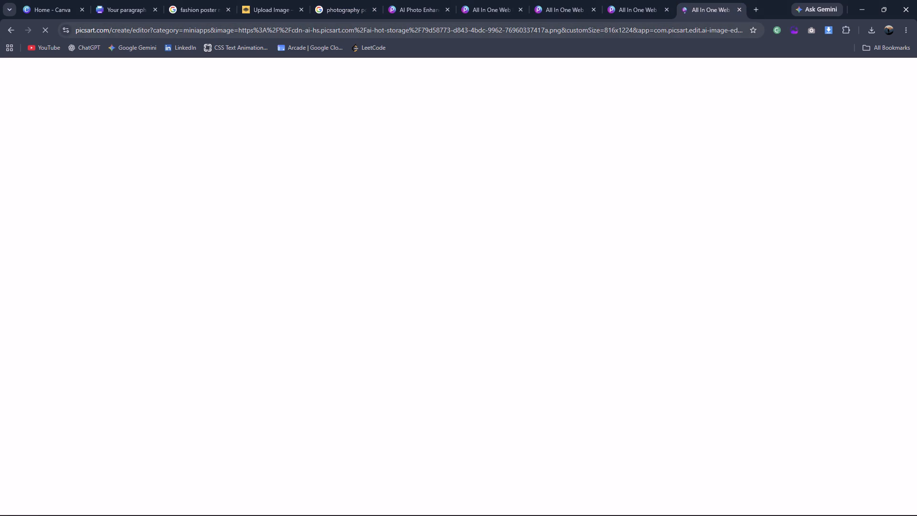
key(ctrl+w)
key(ctrl+w)
key(ctrl+w)
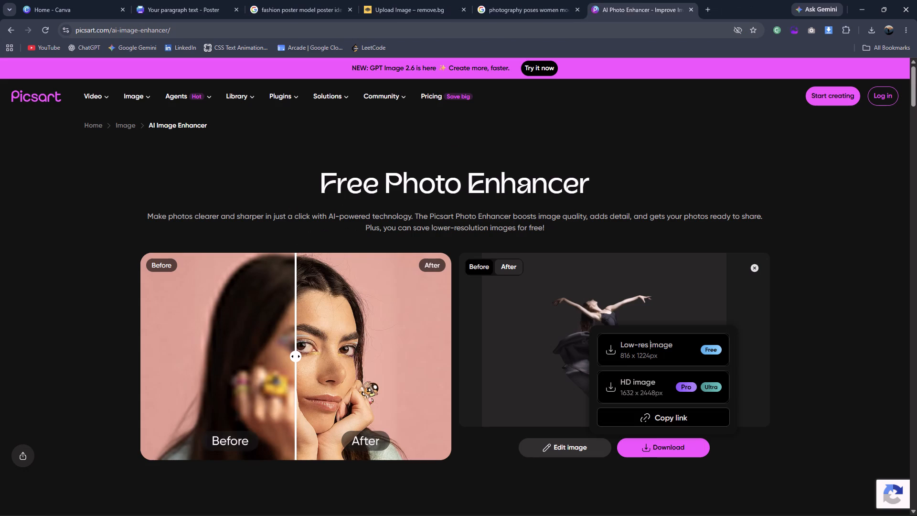
key(ctrl+w)
Browse the sunglasses pose image results and the related "aesthetic sunglasses girl" search for a suitable model photo.
scroll(673, 177, up, 1)
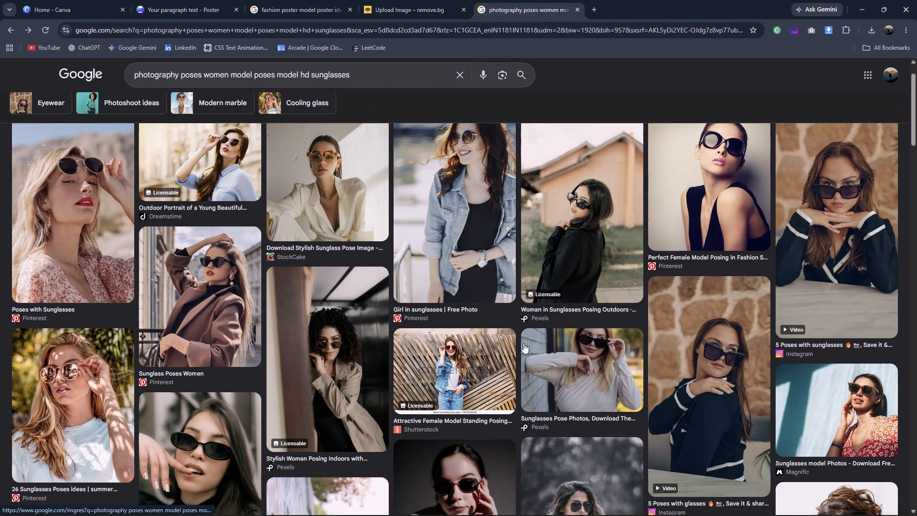
scroll(449, 371, down, 3)
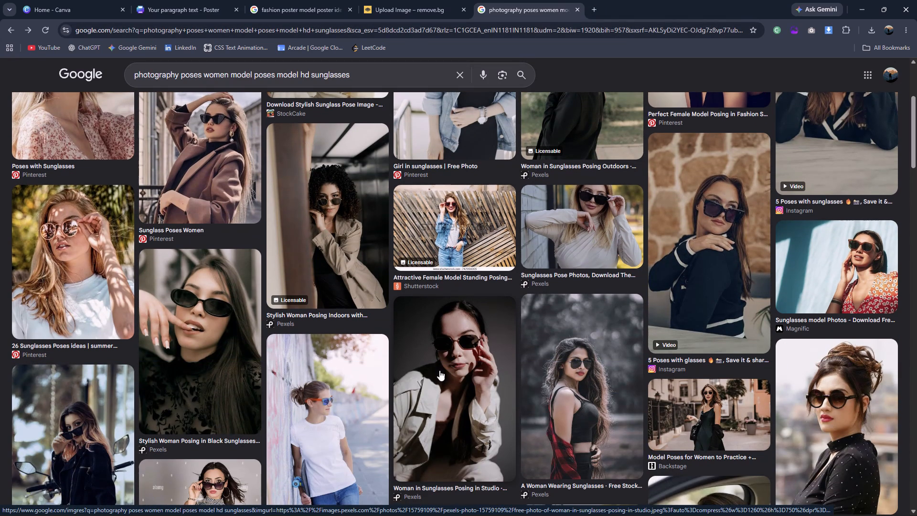
scroll(439, 370, down, 4)
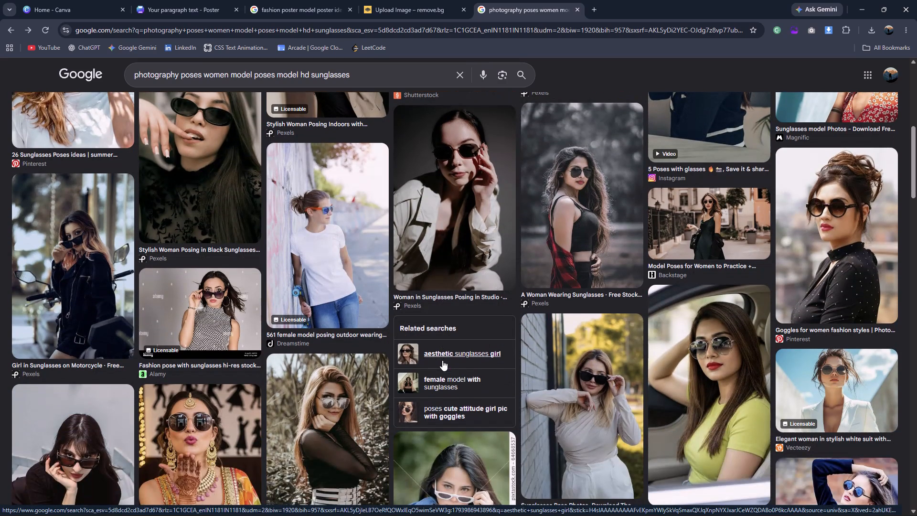
scroll(607, 245, down, 4)
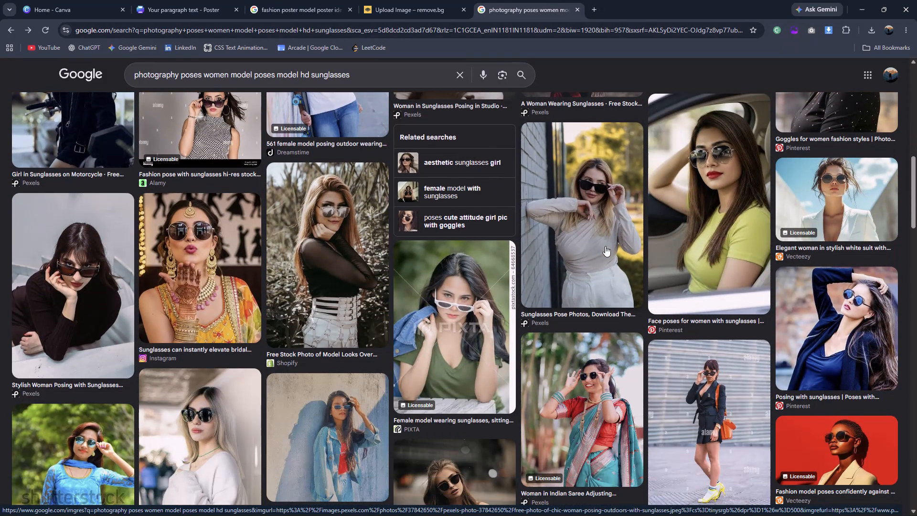
scroll(605, 246, down, 3)
scroll(605, 246, up, 3)
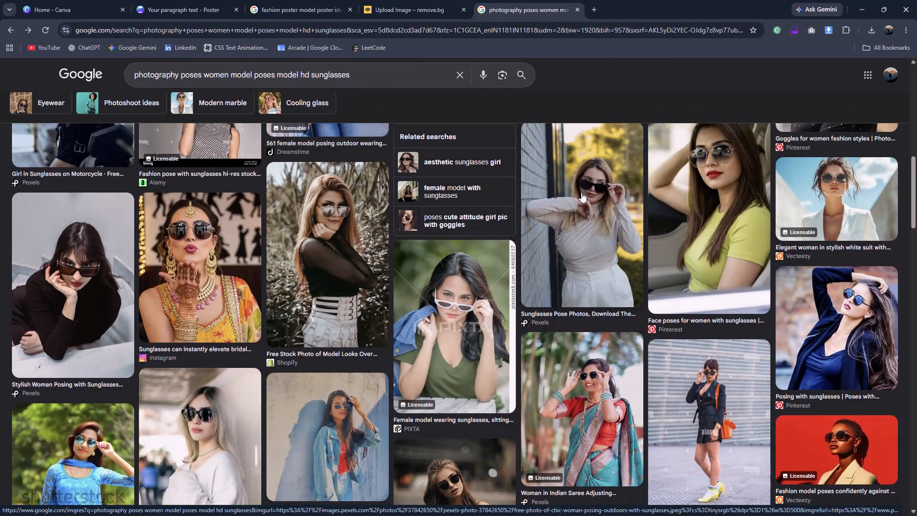
click(485, 166)
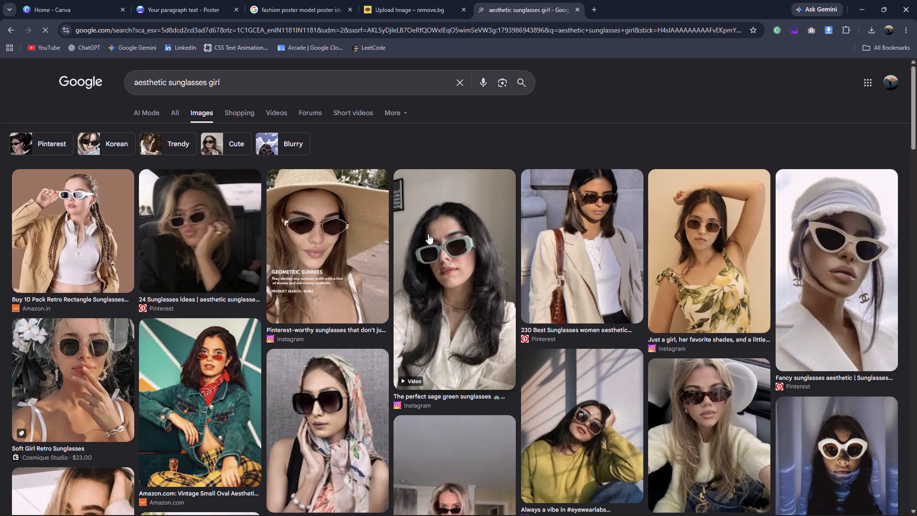
scroll(446, 278, right, 8)
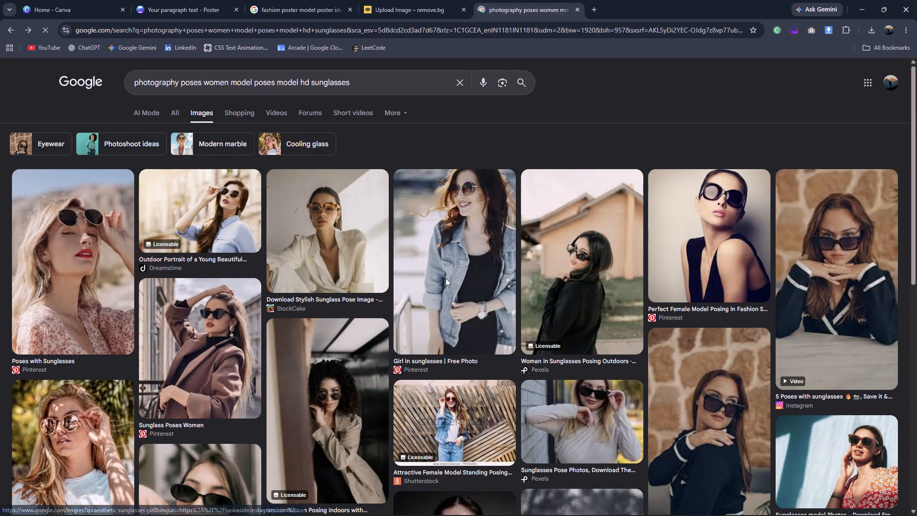
Preview the "Attitude photoshoot poses" photo of the woman in a brown top and the related "Woman Wearing Black Top" photo.
scroll(442, 278, down, 10)
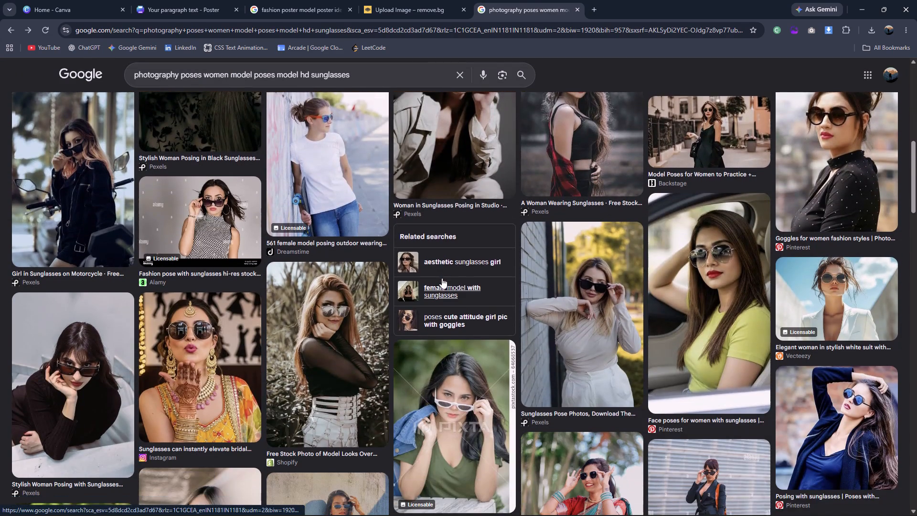
scroll(442, 278, down, 4)
scroll(450, 346, down, 2)
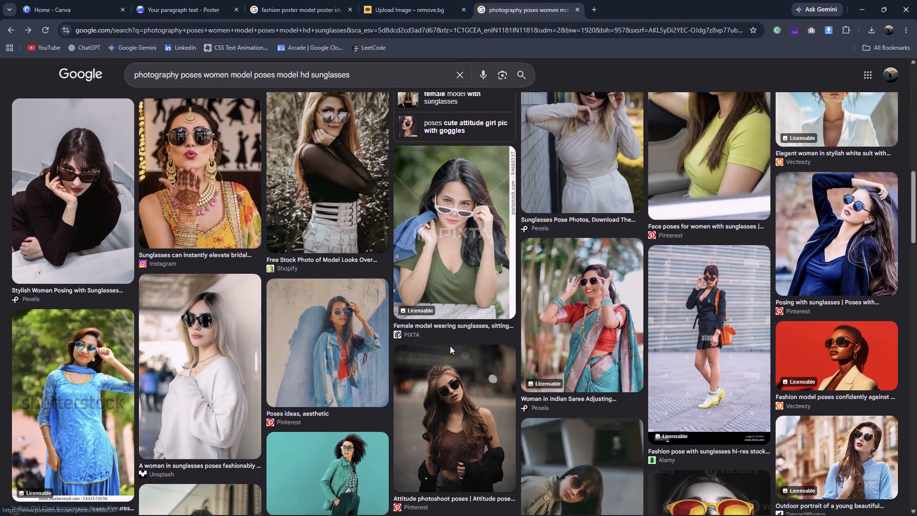
click(450, 346)
scroll(630, 278, down, 3)
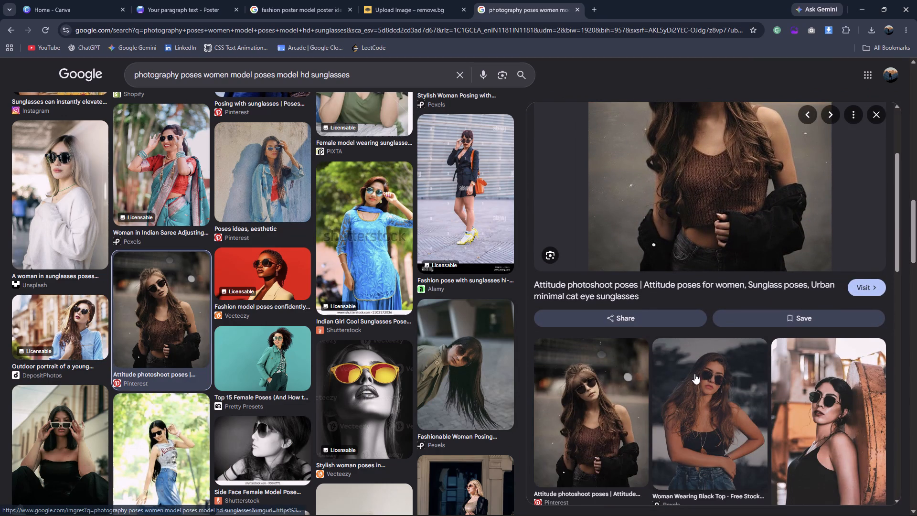
click(694, 374)
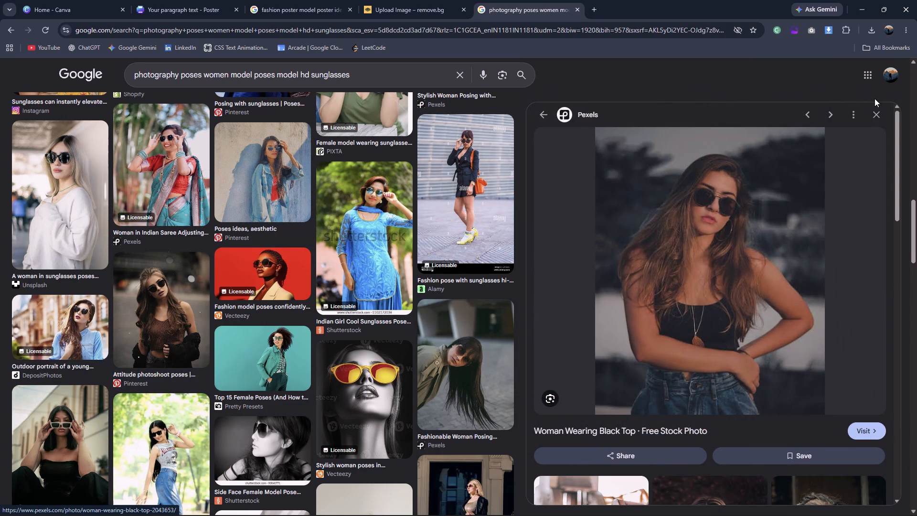
Return to the Pinterest "Attitude photoshoot poses" photo of the woman in a brown top and save it as PNG.
click(876, 118)
click(471, 347)
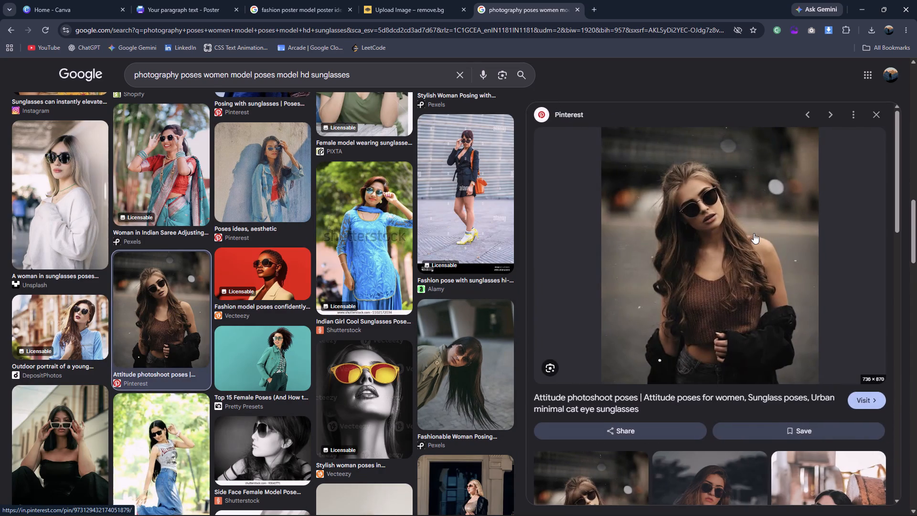
right_click(754, 233)
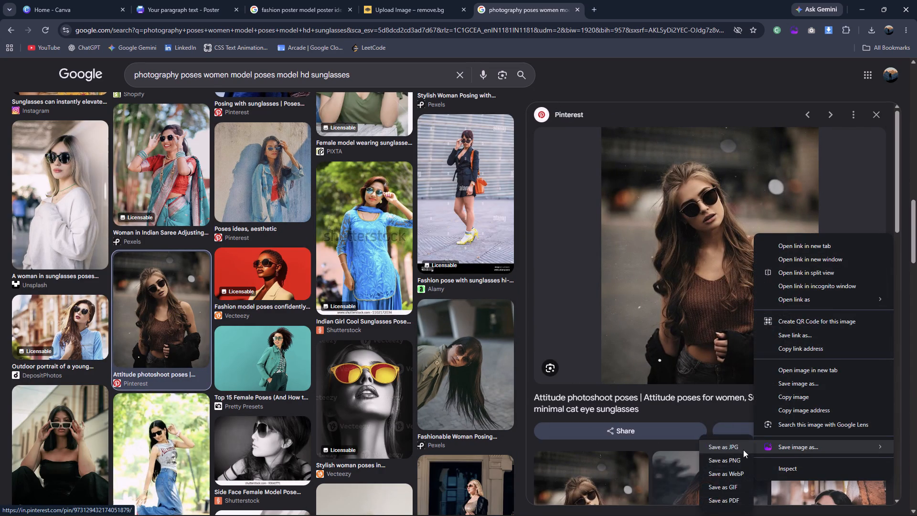
click(739, 458)
Switch back to the Canva poster design and open its uploaded files.
click(176, 18)
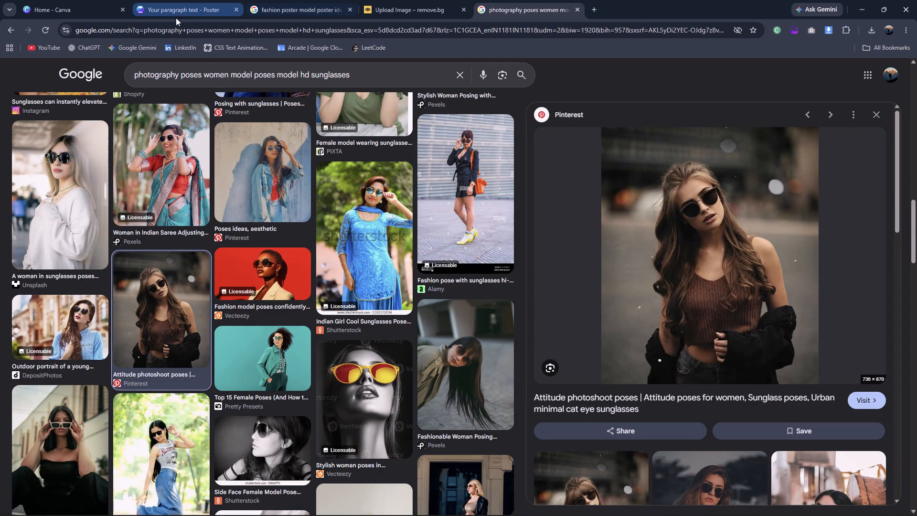
click(50, 227)
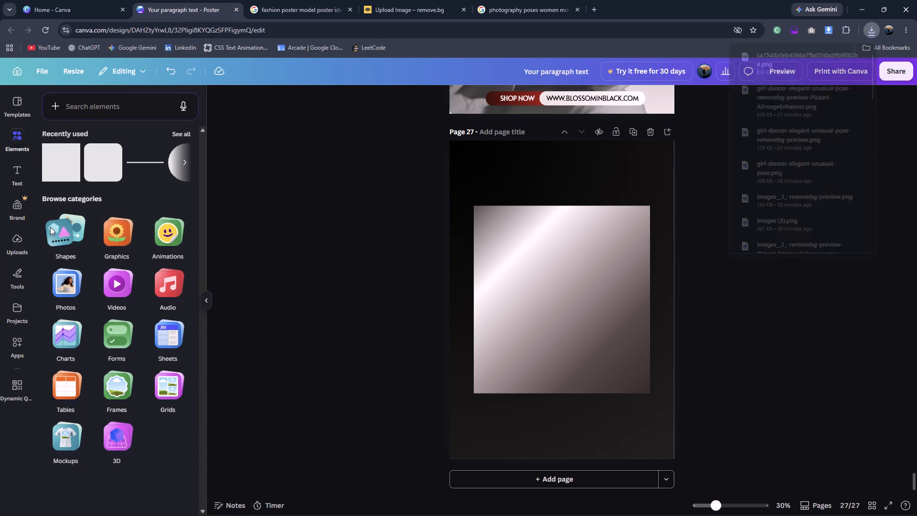
click(53, 96)
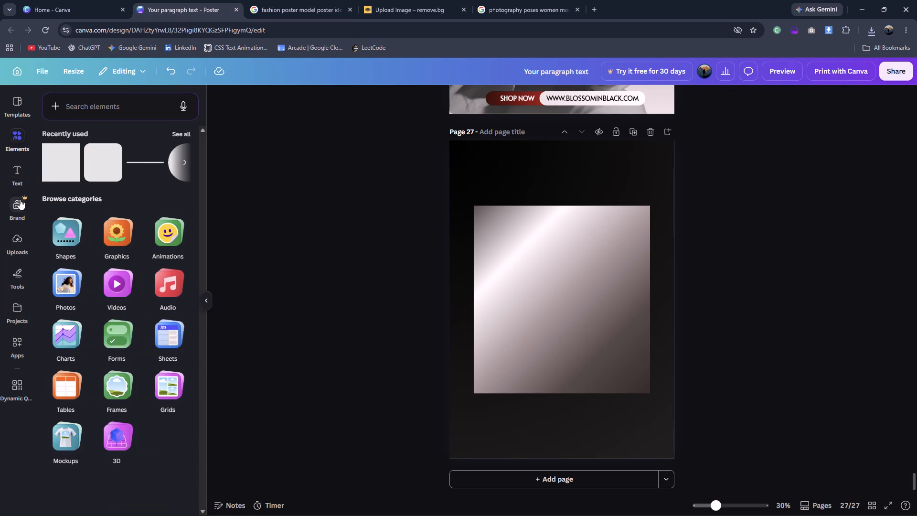
click(18, 247)
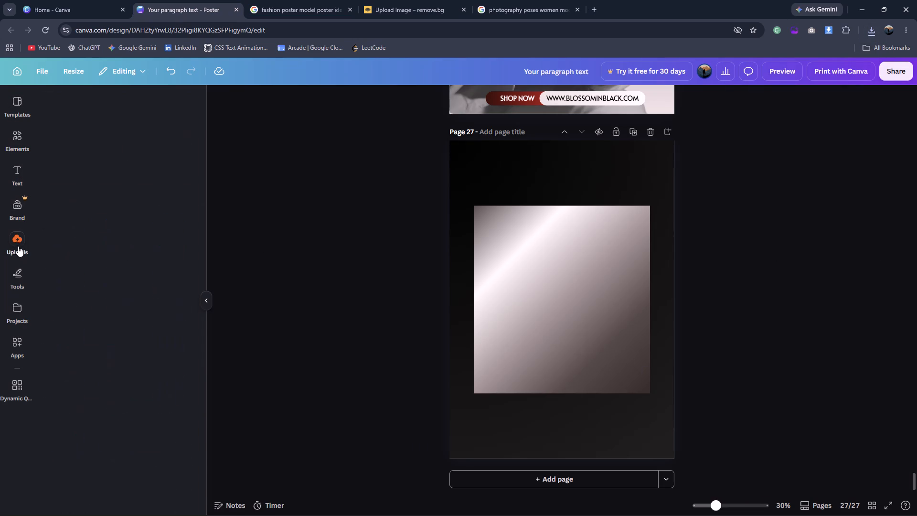
Reopen the closed Picsart AI photo enhancer page in the browser.
click(528, 0)
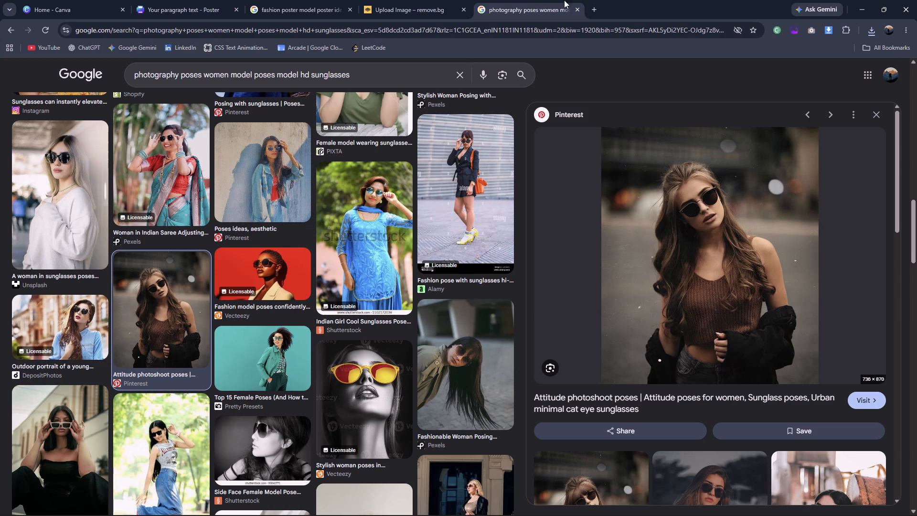
click(591, 4)
click(509, 32)
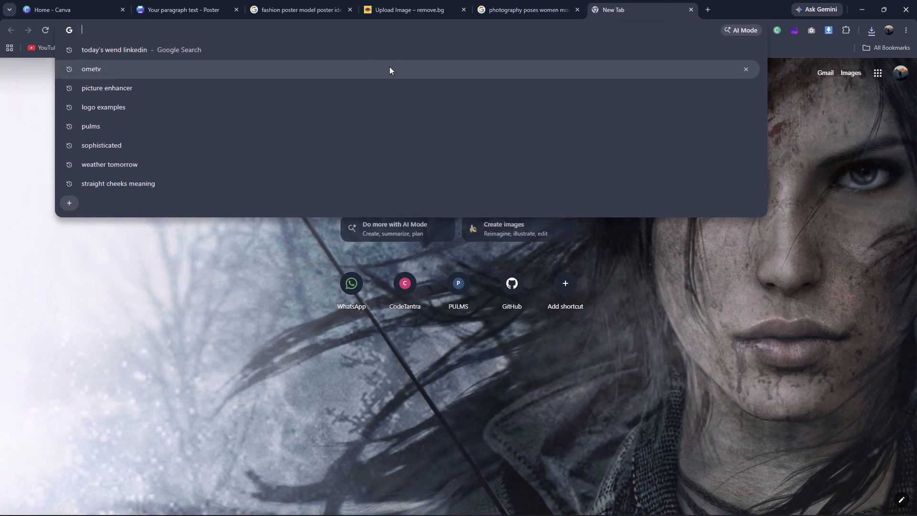
click(235, 275)
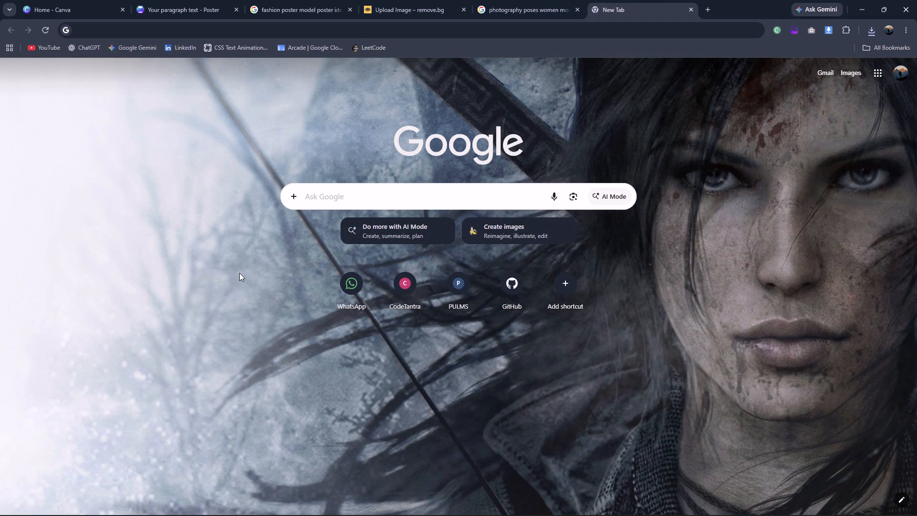
key(ctrl+shift+t)
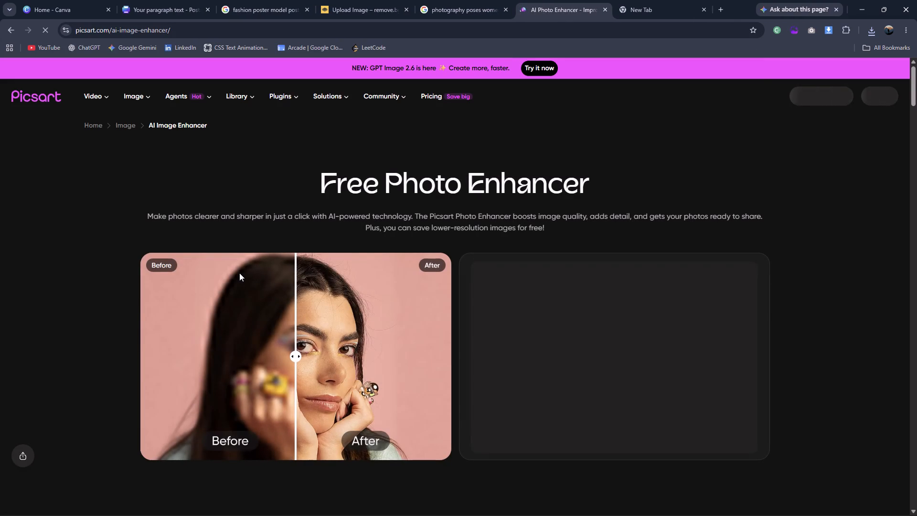
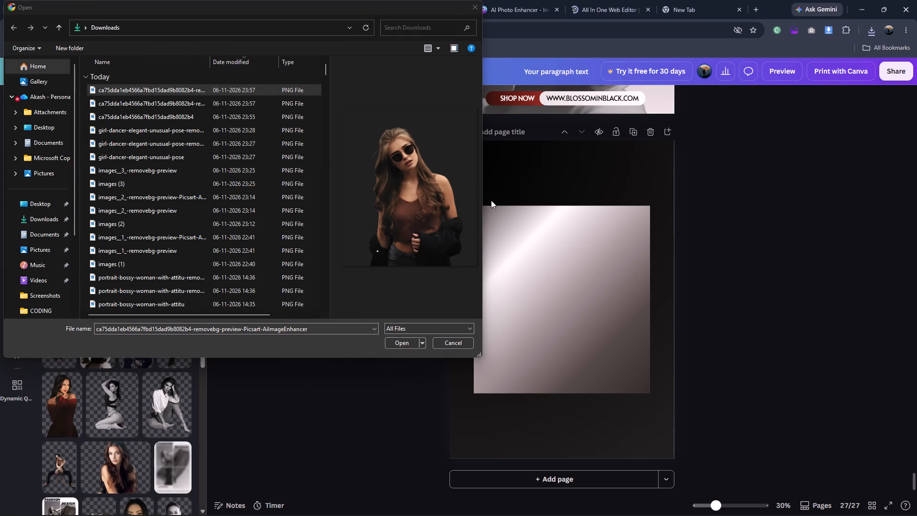
click(469, 12)
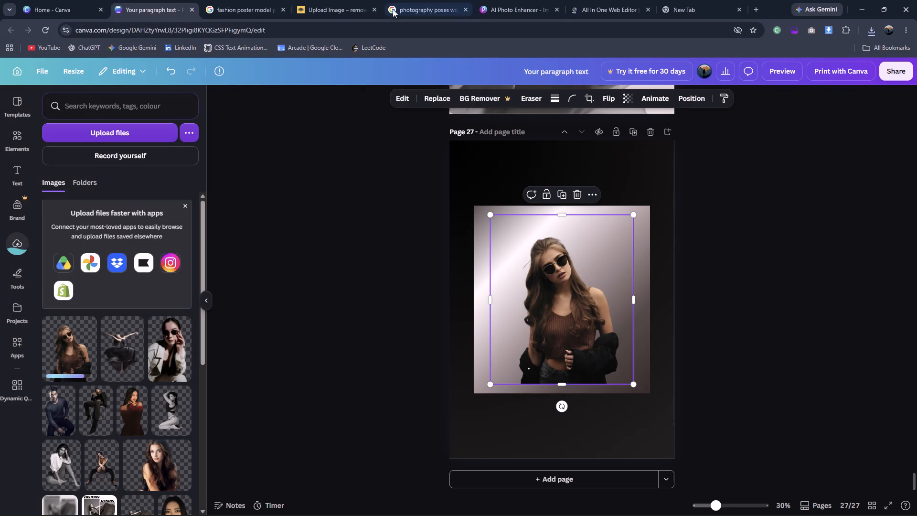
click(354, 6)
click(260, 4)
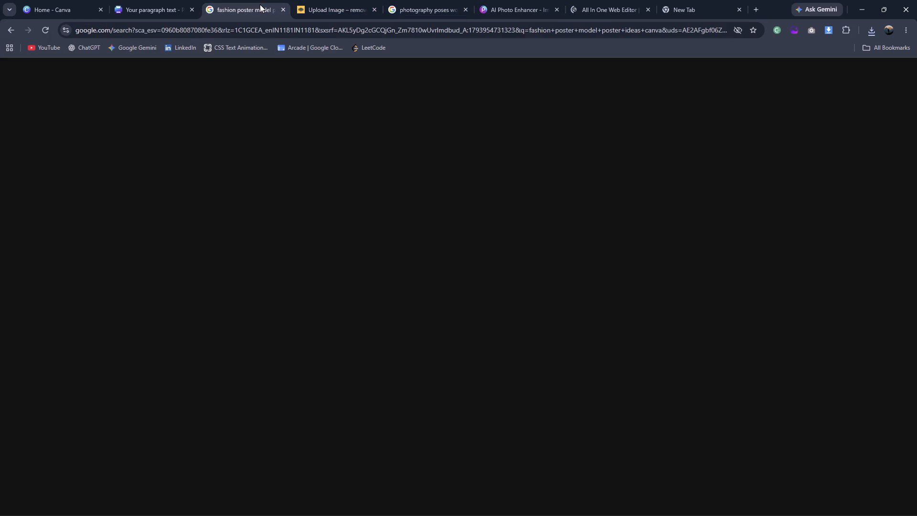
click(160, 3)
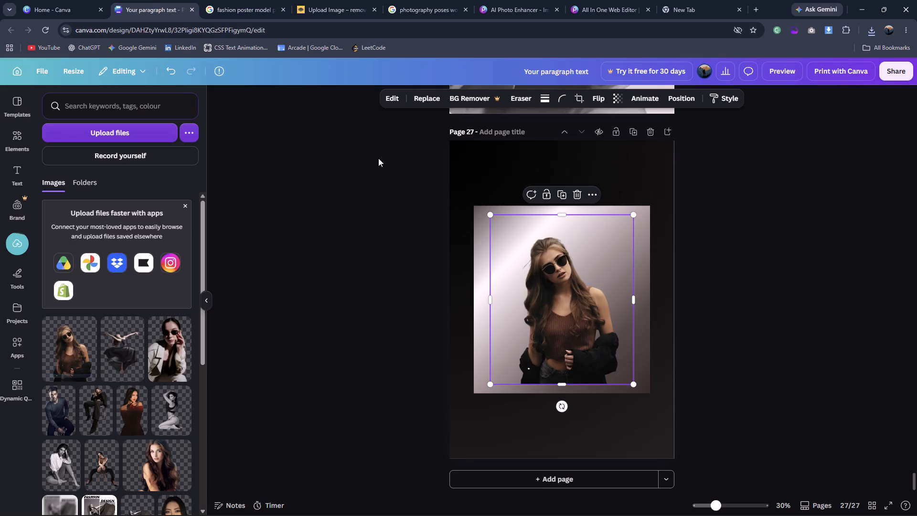
Enlarge the model cutout slightly and crop the empty margins above her and on both sides.
drag(489, 387, 477, 394)
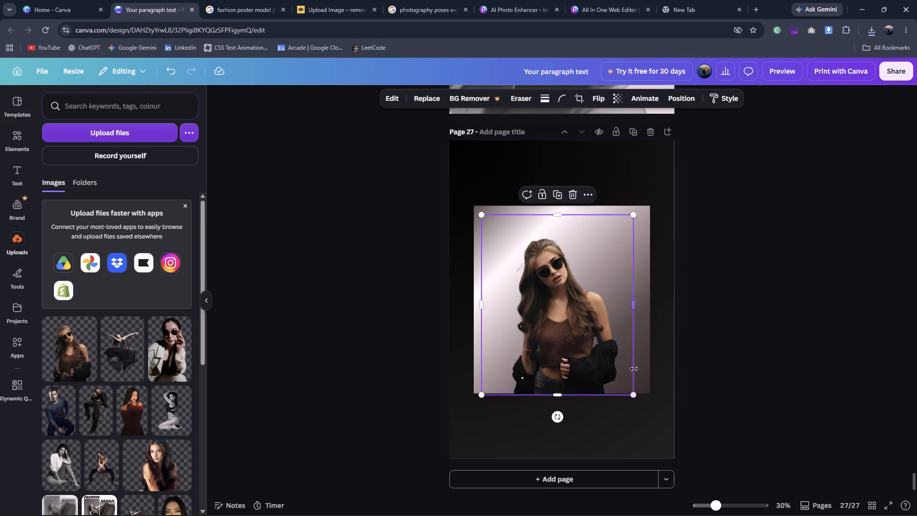
drag(558, 216, 557, 233)
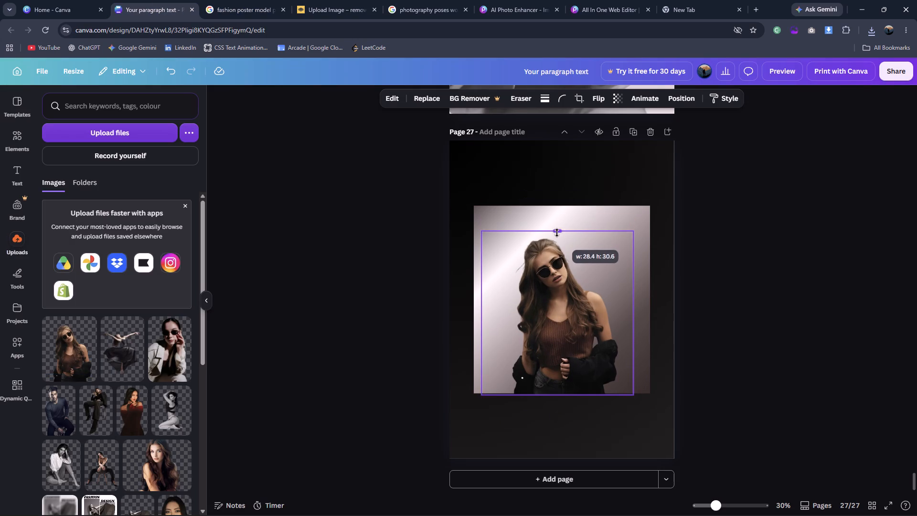
drag(632, 315, 619, 315)
drag(482, 314, 501, 312)
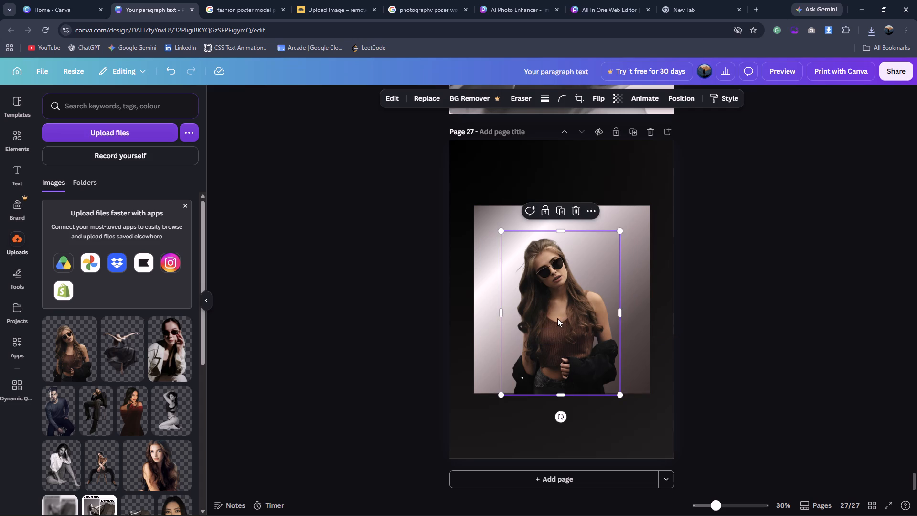
Reposition and enlarge the model cutout to span the gradient panel's full height, with its base on the panel's bottom edge.
drag(557, 318, 557, 299)
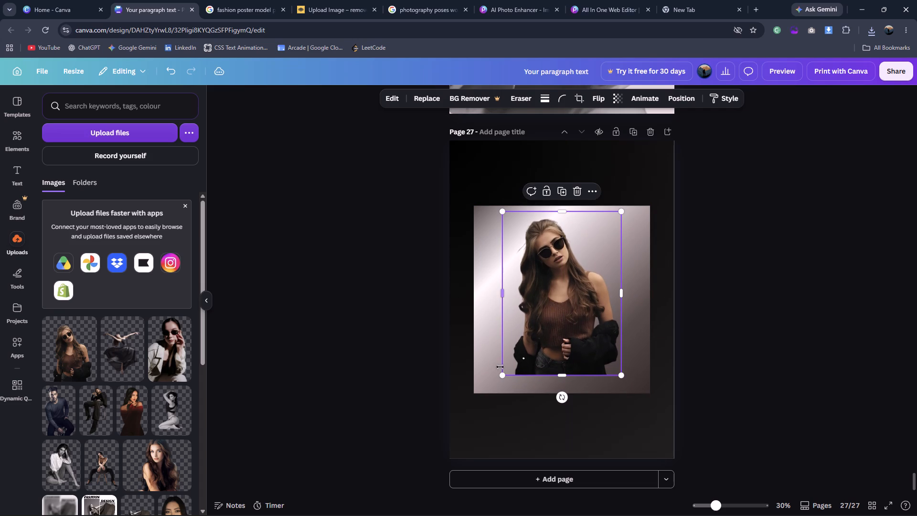
drag(502, 376, 483, 389)
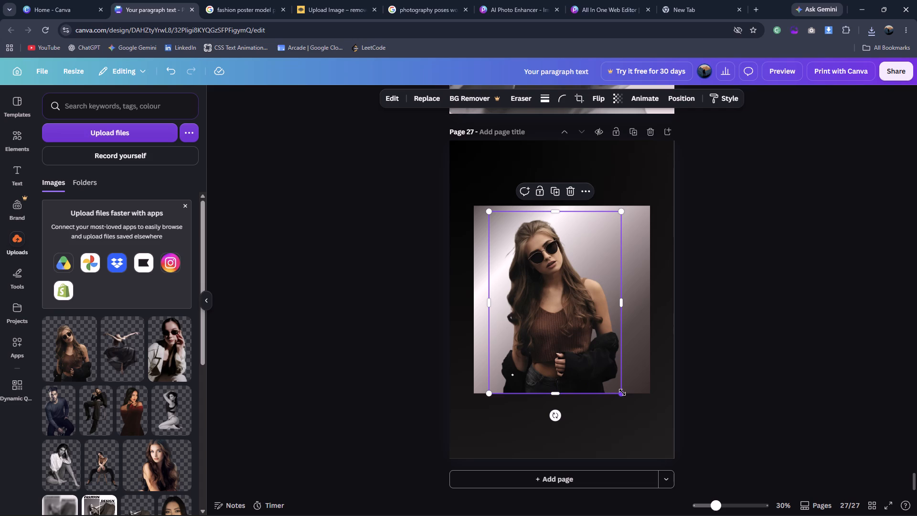
click(622, 392)
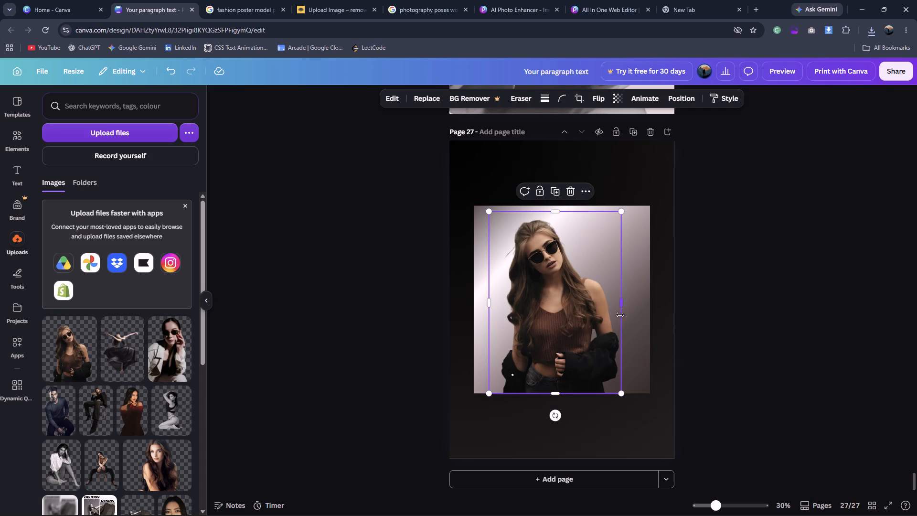
click(620, 315)
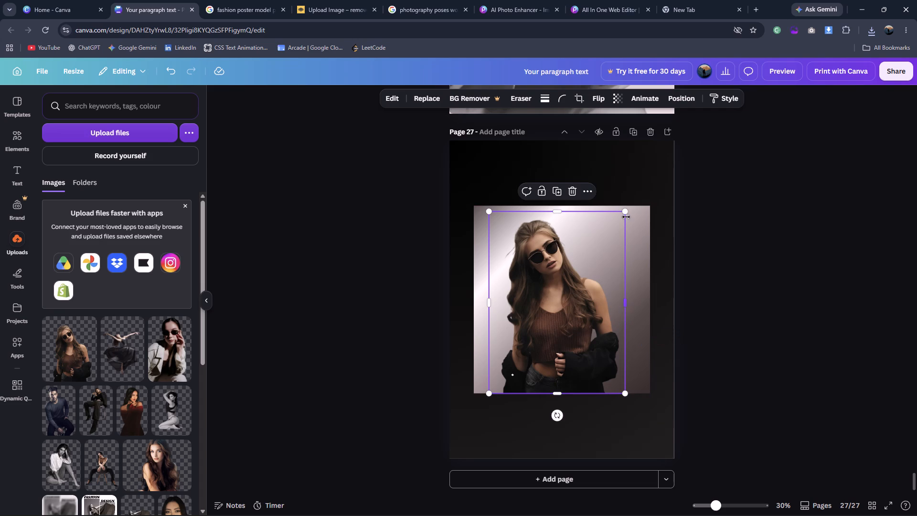
drag(626, 212, 631, 203)
Compare with the Fashion Workshop Forward reference and centre the model cutout horizontally on the gradient panel of page 27.
click(244, 0)
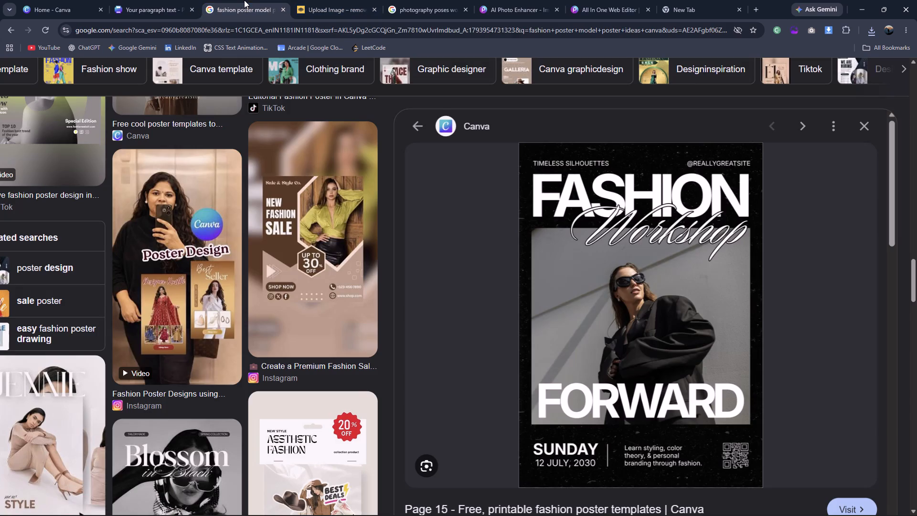
click(164, 6)
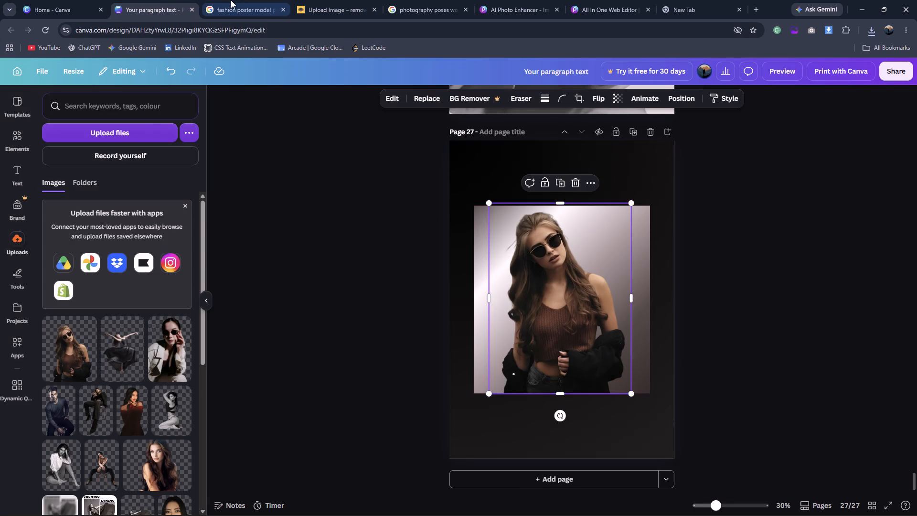
click(228, 0)
click(197, 0)
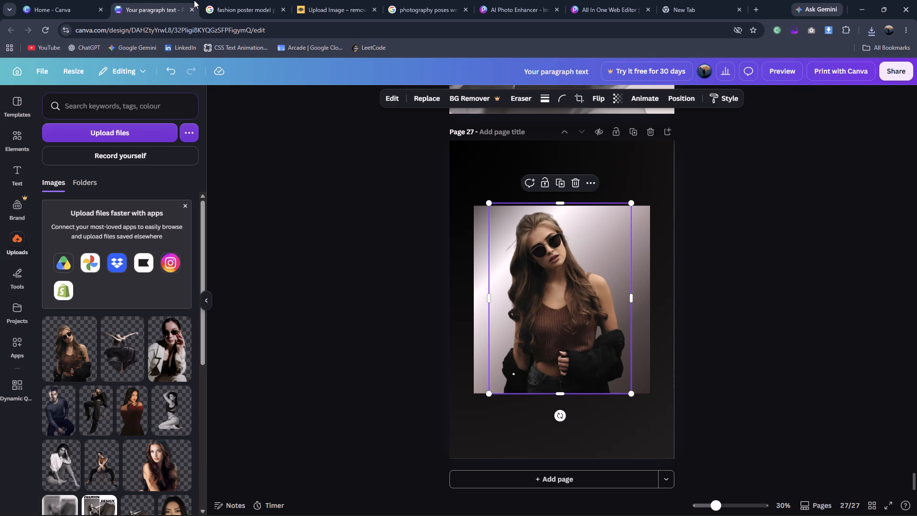
click(750, 235)
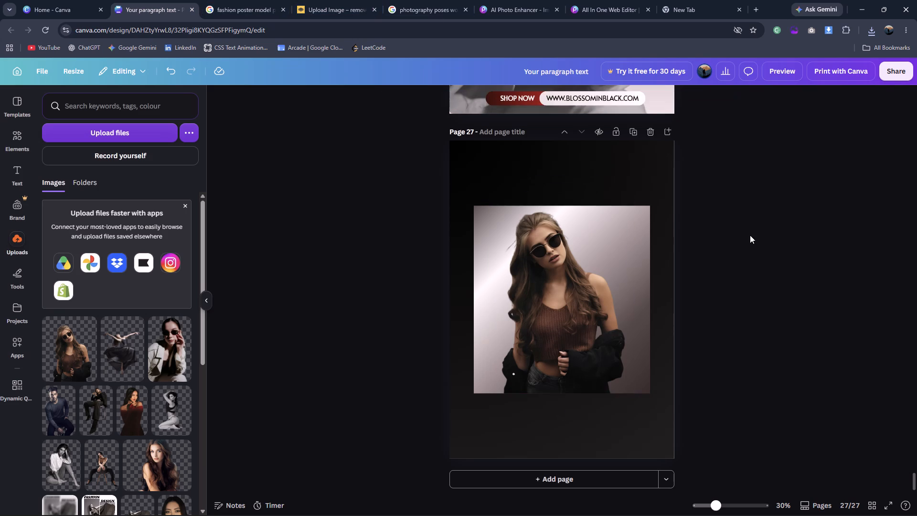
click(566, 311)
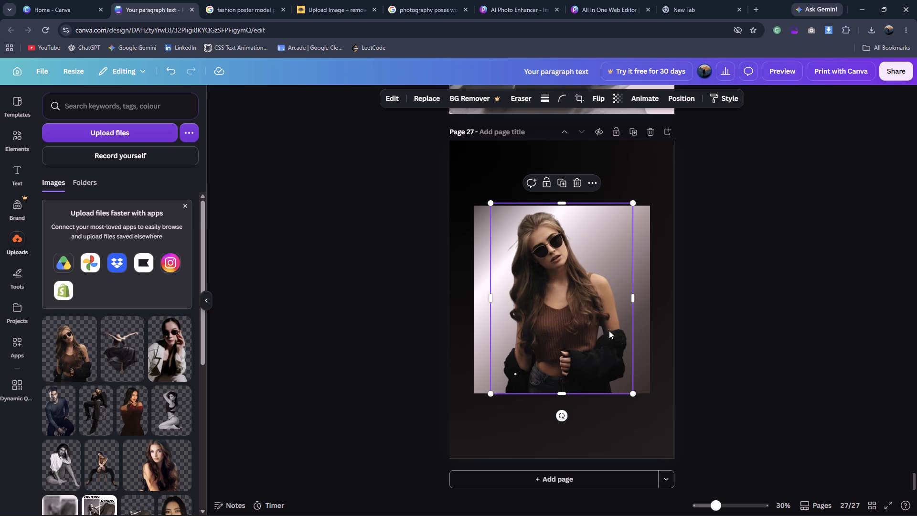
click(691, 315)
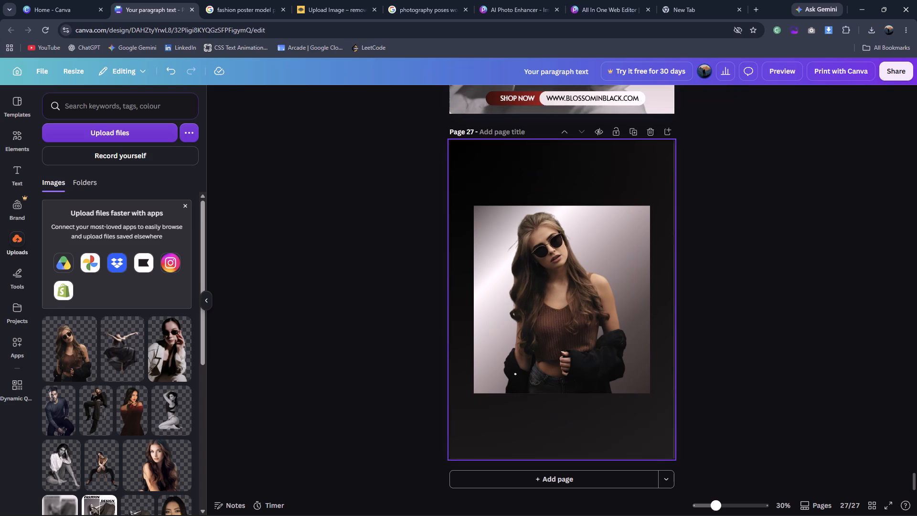
Compare page 27's composition with the Fashion Workshop Forward reference poster.
click(256, 0)
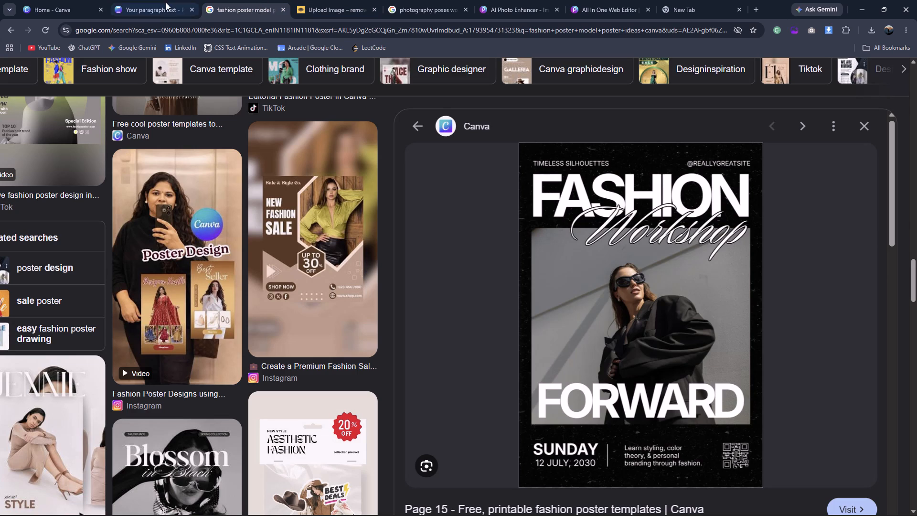
click(147, 0)
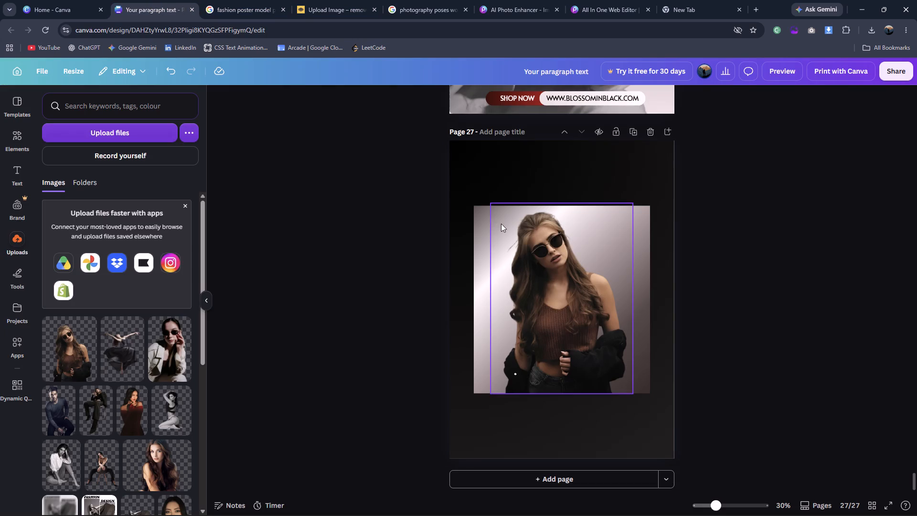
click(217, 1)
click(195, 0)
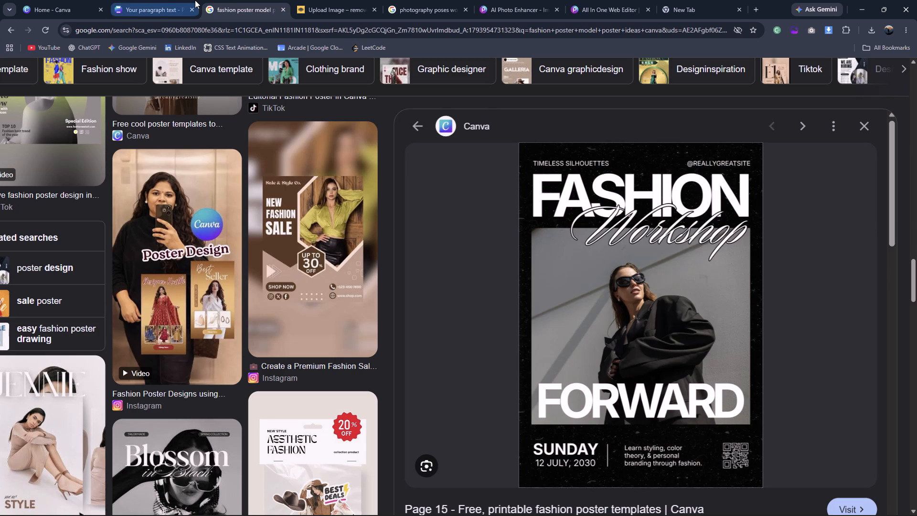
Slightly reduce the opacity of the gradient panel behind the model on page 27.
click(211, 0)
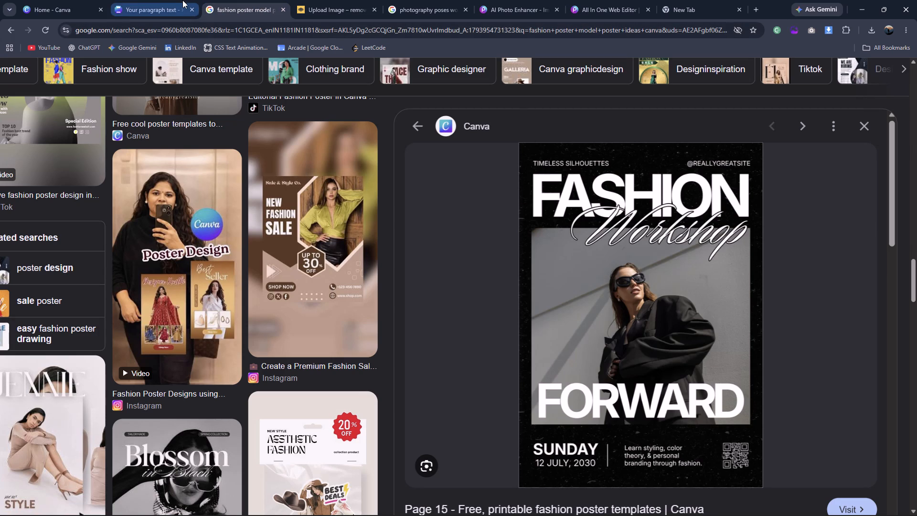
click(181, 0)
click(216, 6)
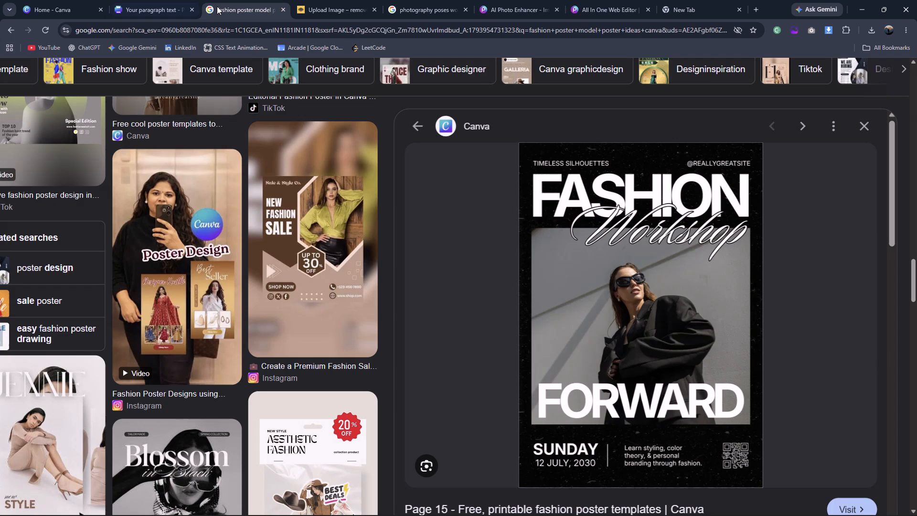
click(166, 10)
click(542, 253)
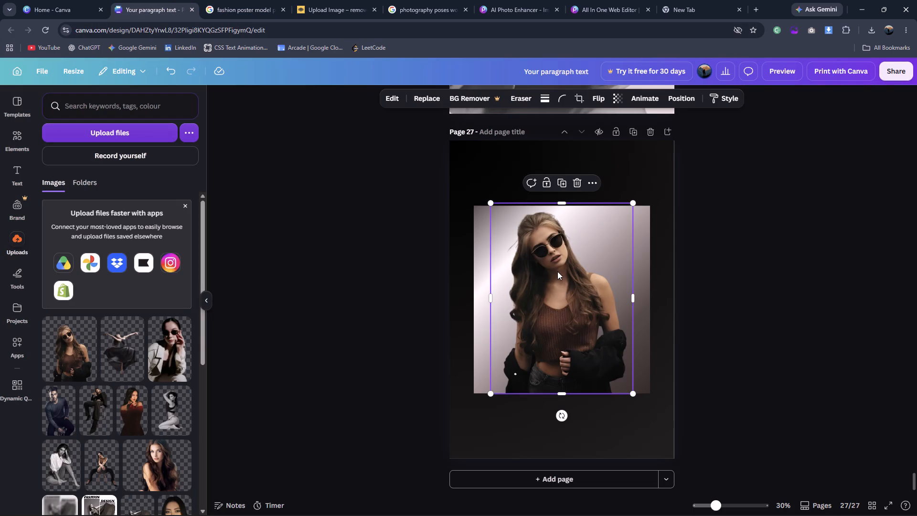
click(475, 251)
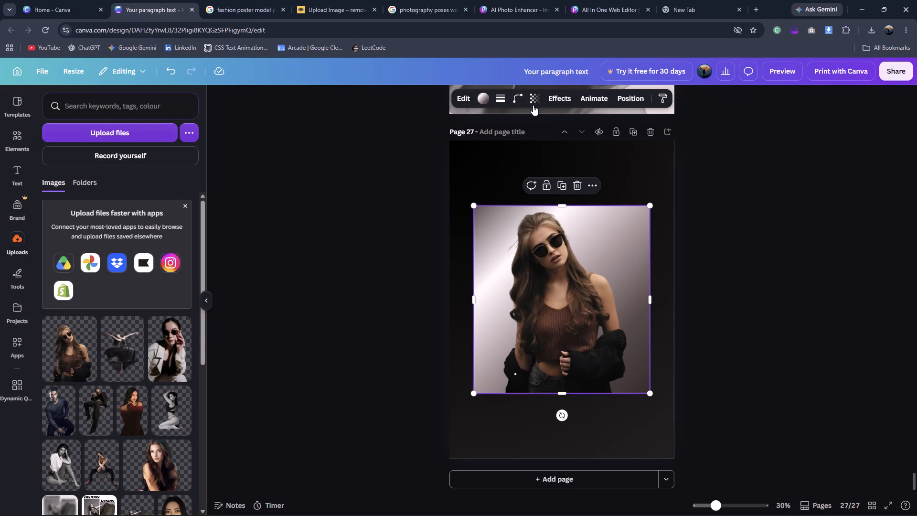
click(533, 103)
drag(554, 140, 543, 144)
double_click(762, 184)
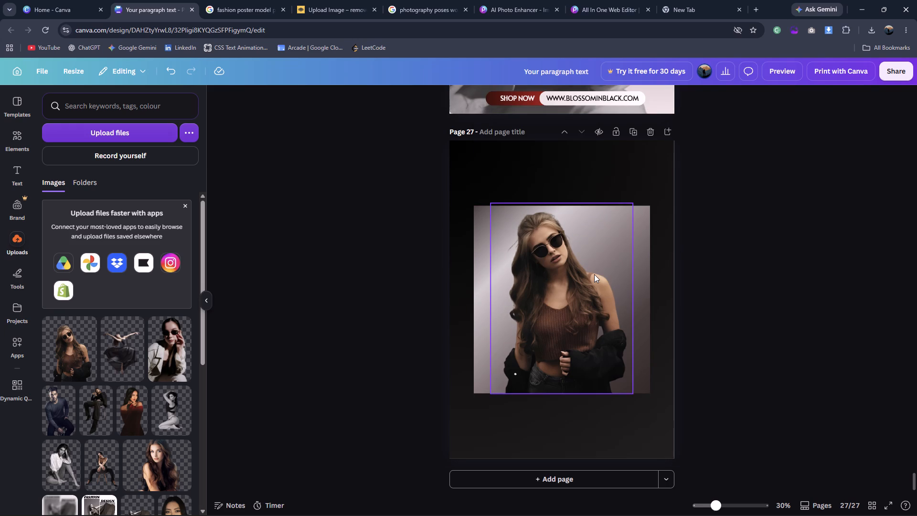
Slightly round the corners of the gradient panel behind the model.
click(483, 244)
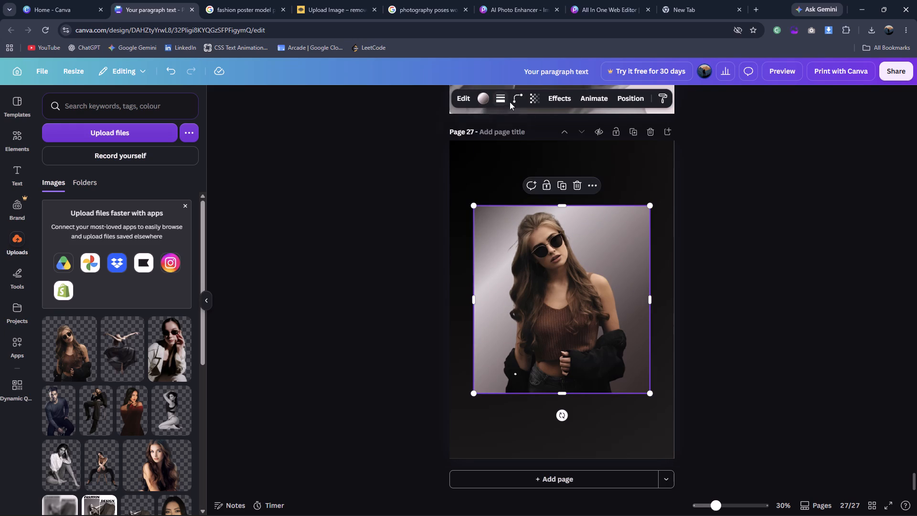
click(511, 102)
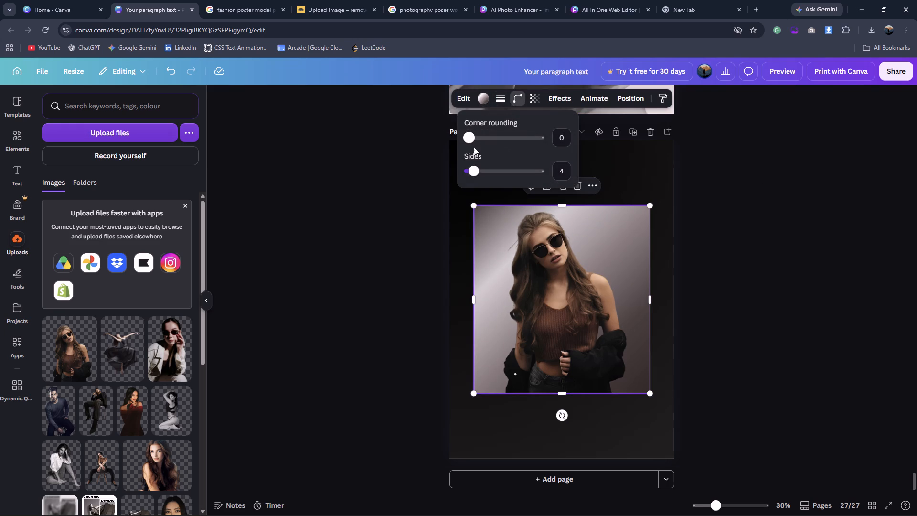
drag(466, 140, 485, 140)
click(755, 212)
Apply a Drop shadow to the model cutout with angle 27 and distance 63.
click(595, 261)
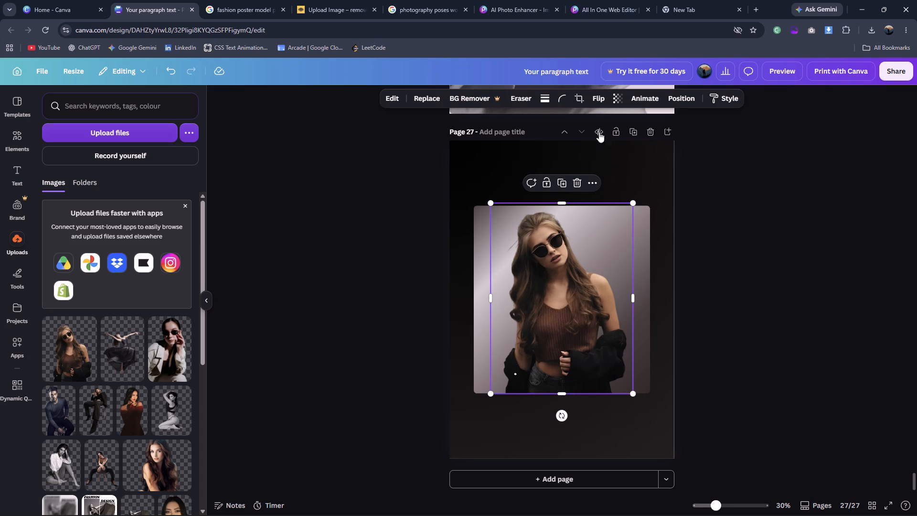
click(392, 98)
scroll(211, 313, down, 2)
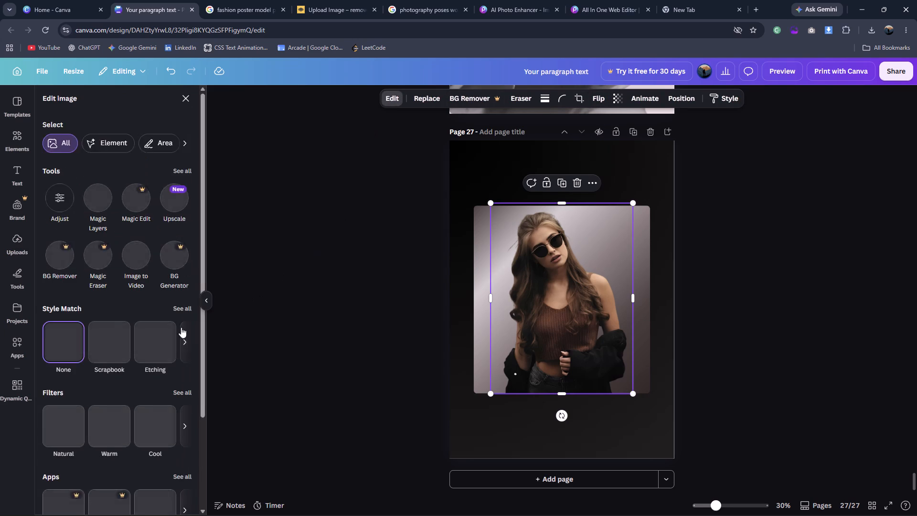
scroll(181, 327, down, 6)
click(154, 472)
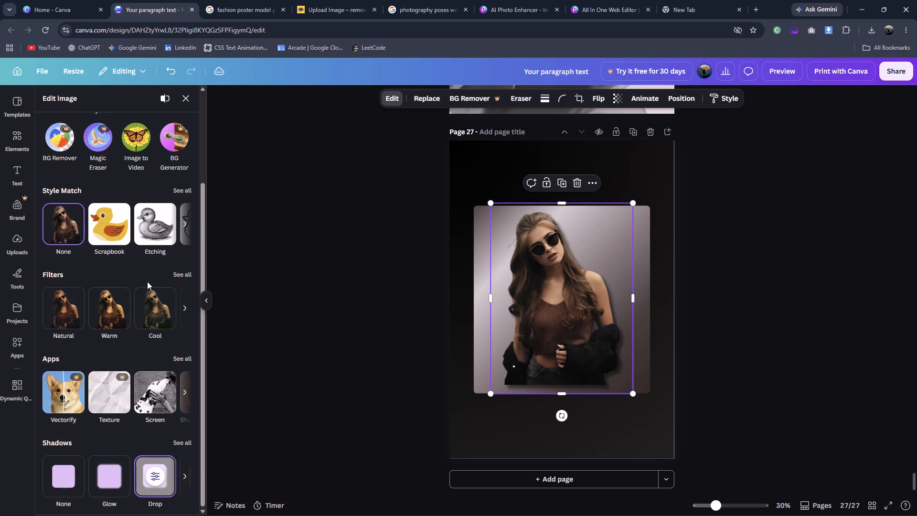
click(154, 480)
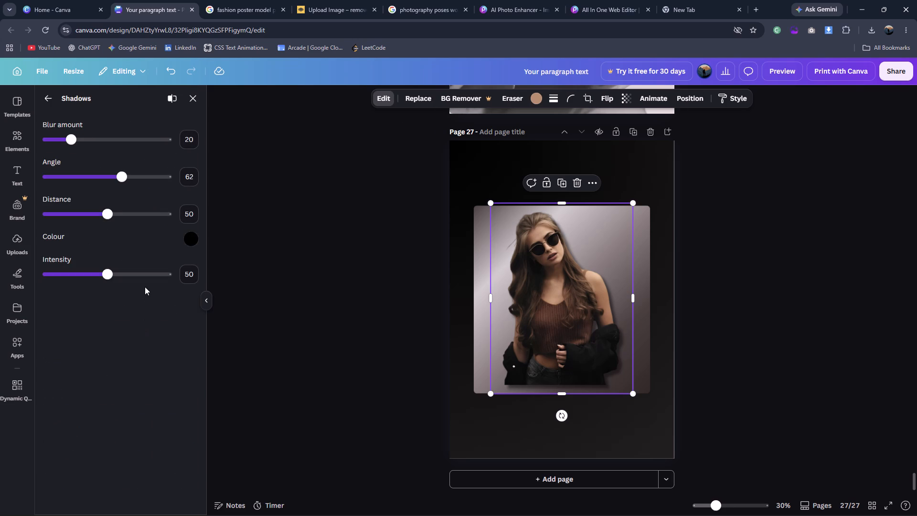
drag(120, 182, 85, 183)
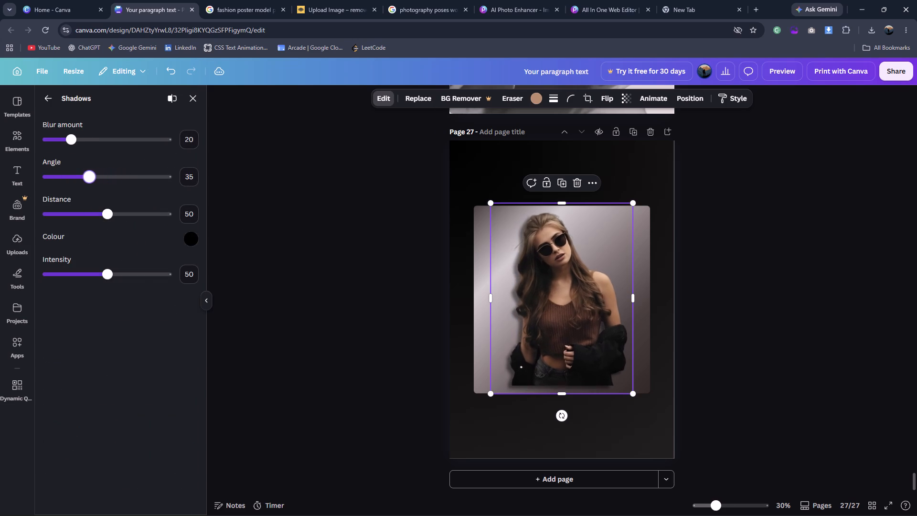
drag(85, 183, 80, 183)
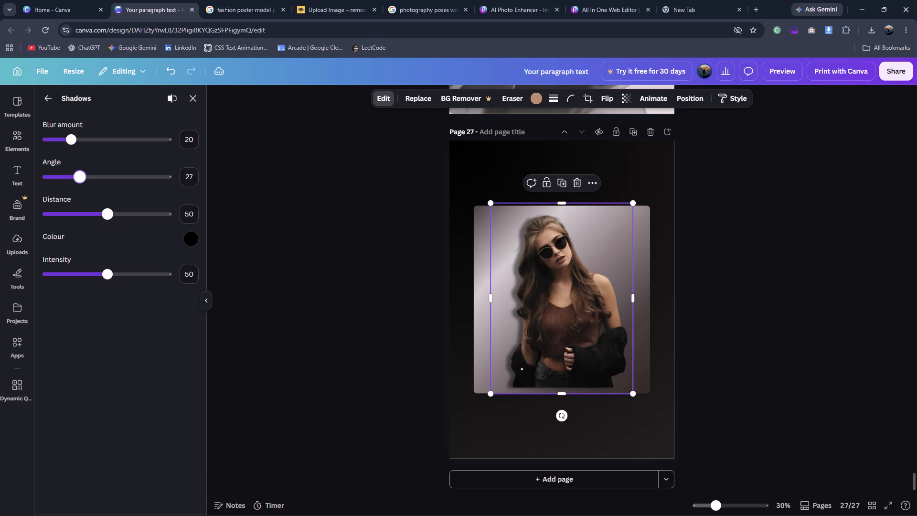
drag(105, 217, 123, 214)
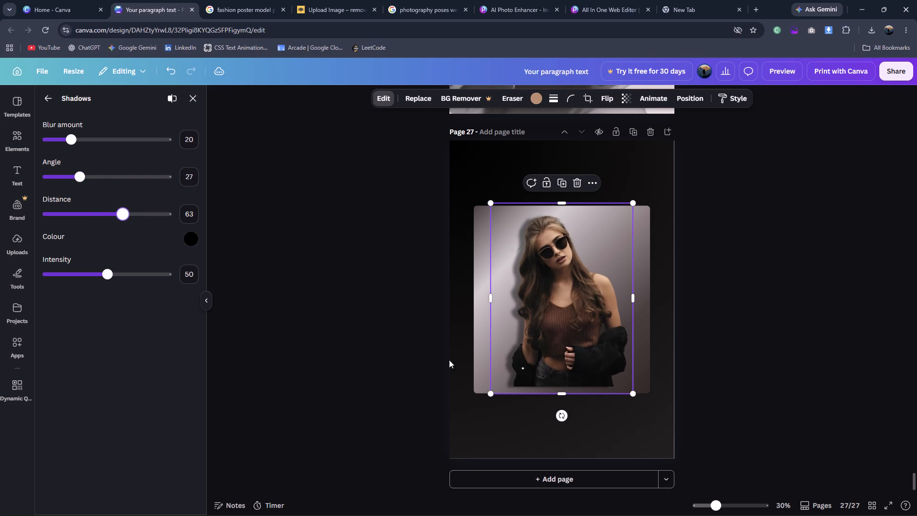
Enlarge the shadowed model cutout slightly so she again reaches the gradient panel's bottom edge and fills its height.
drag(489, 396, 484, 402)
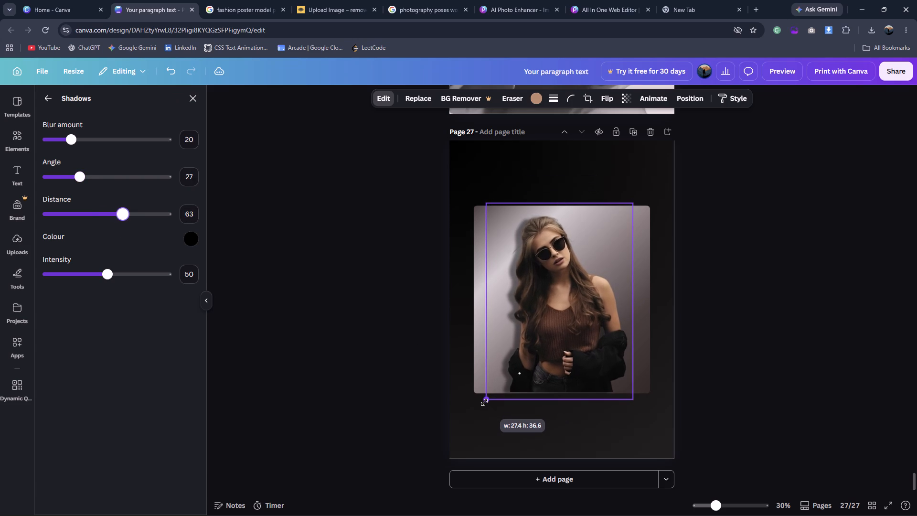
drag(484, 402, 484, 403)
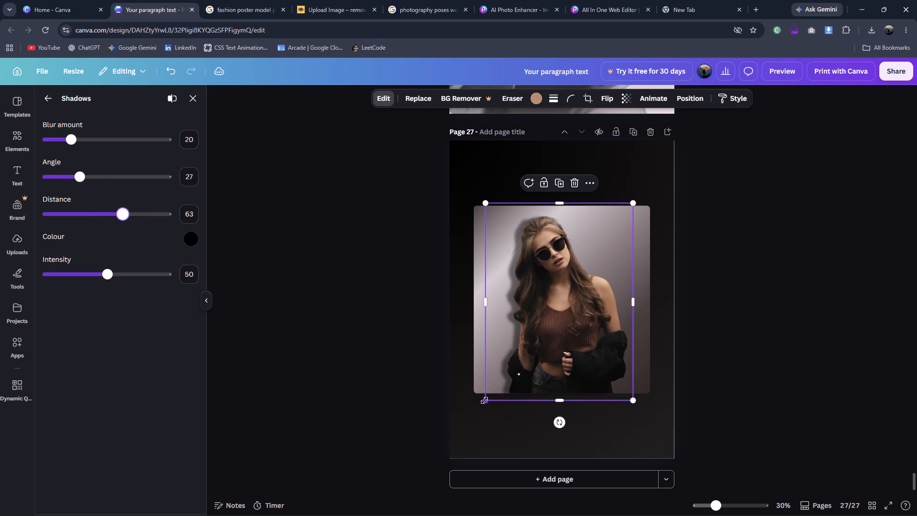
drag(631, 204, 638, 199)
click(766, 265)
click(766, 265)
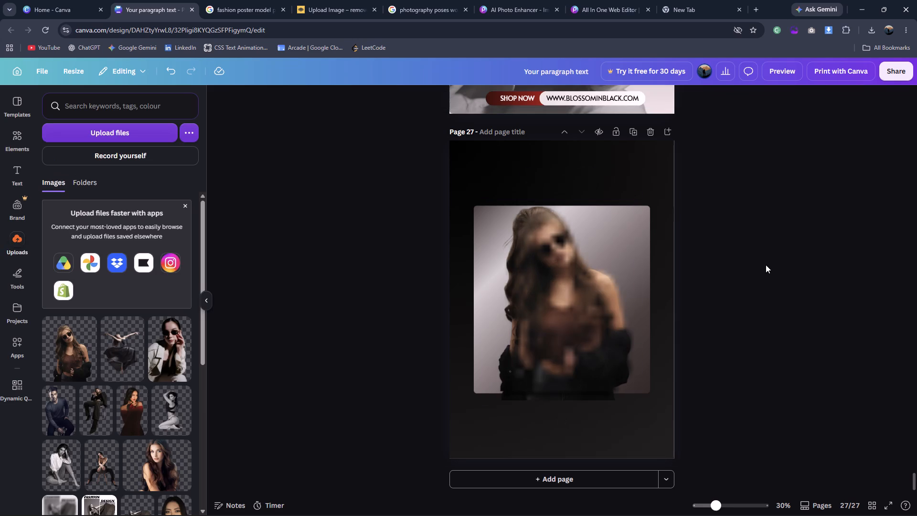
click(607, 344)
click(707, 335)
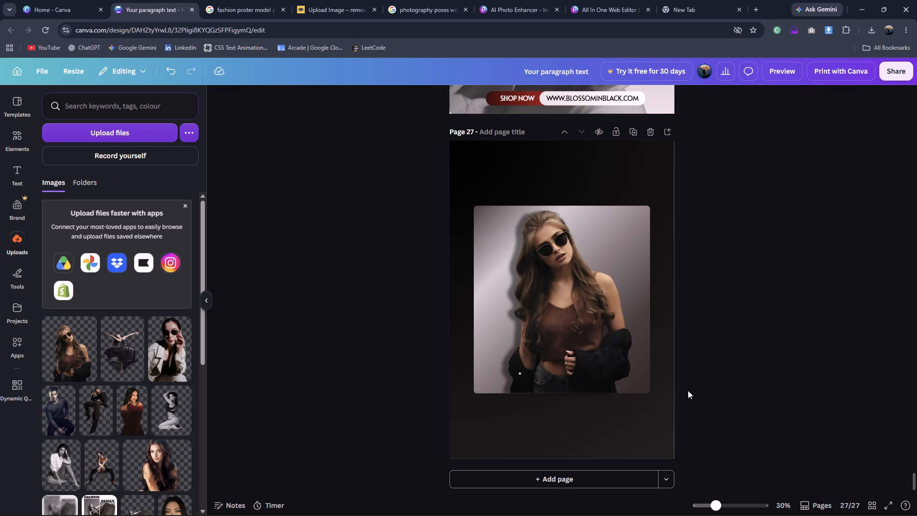
Following the reference poster, add a text box, enlarge it to font size 58.2 and place it above the gradient panel.
click(226, 2)
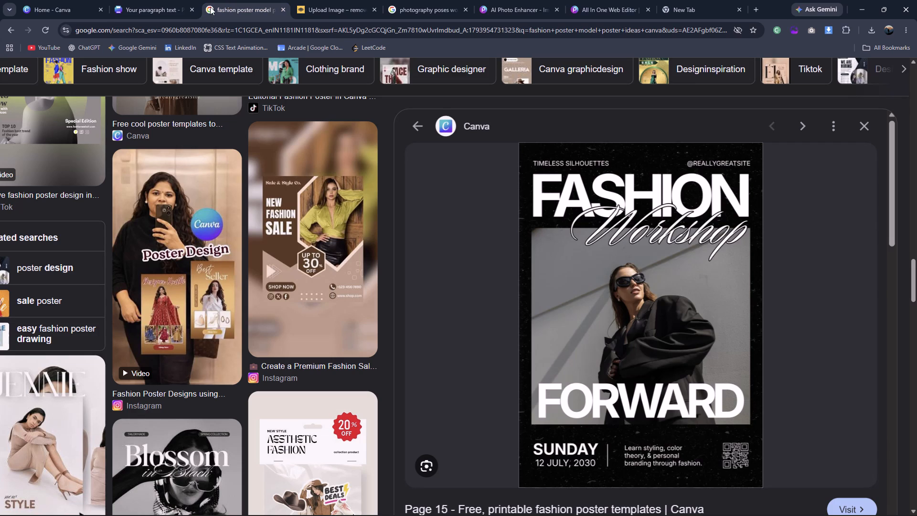
click(166, 11)
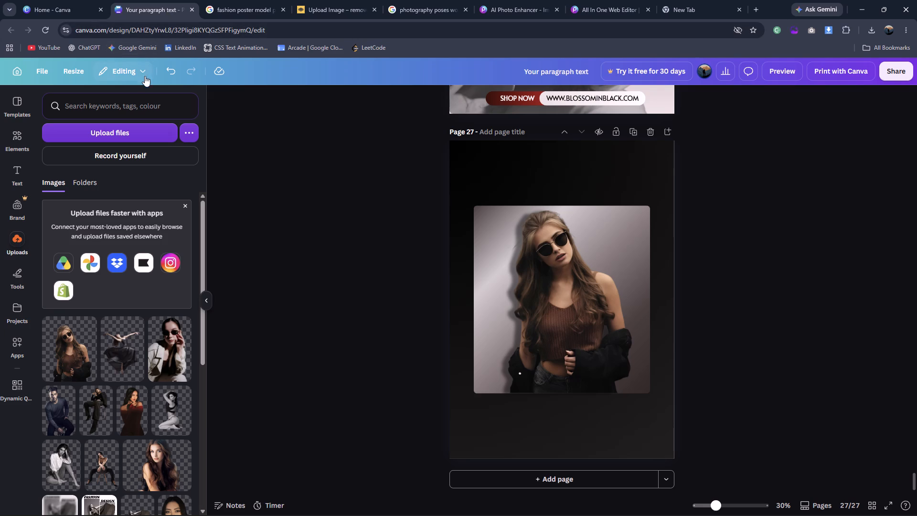
click(219, 18)
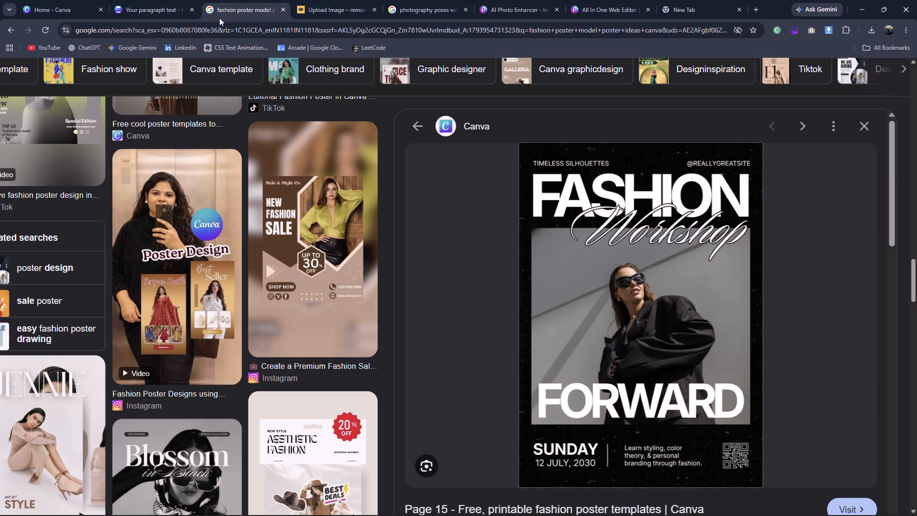
click(148, 4)
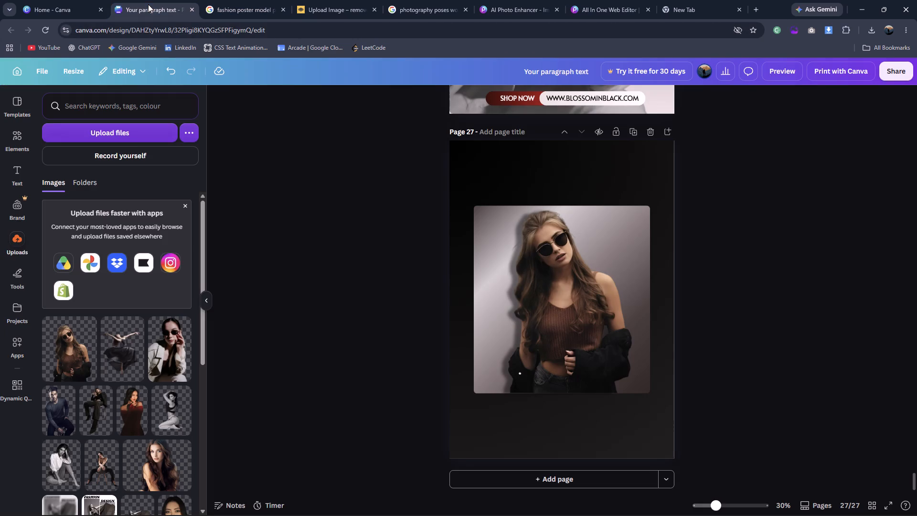
click(14, 168)
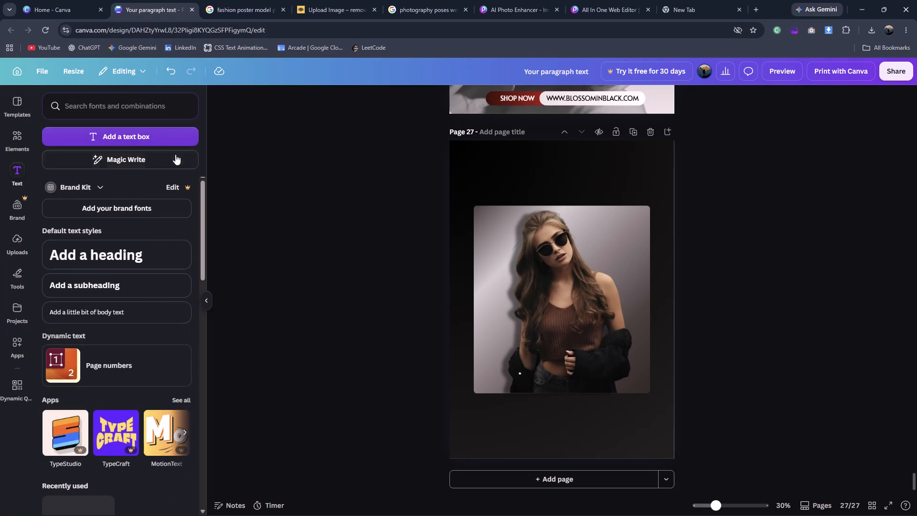
click(162, 144)
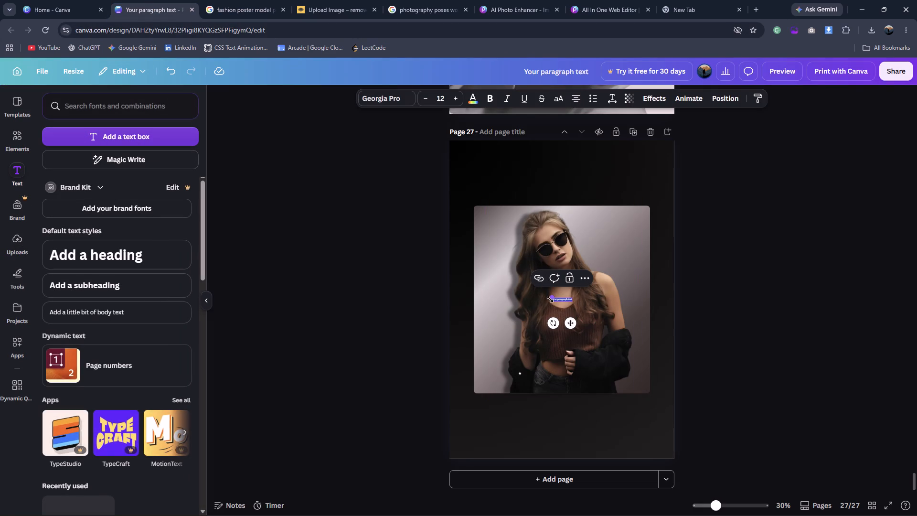
drag(550, 299, 480, 239)
drag(530, 328, 543, 258)
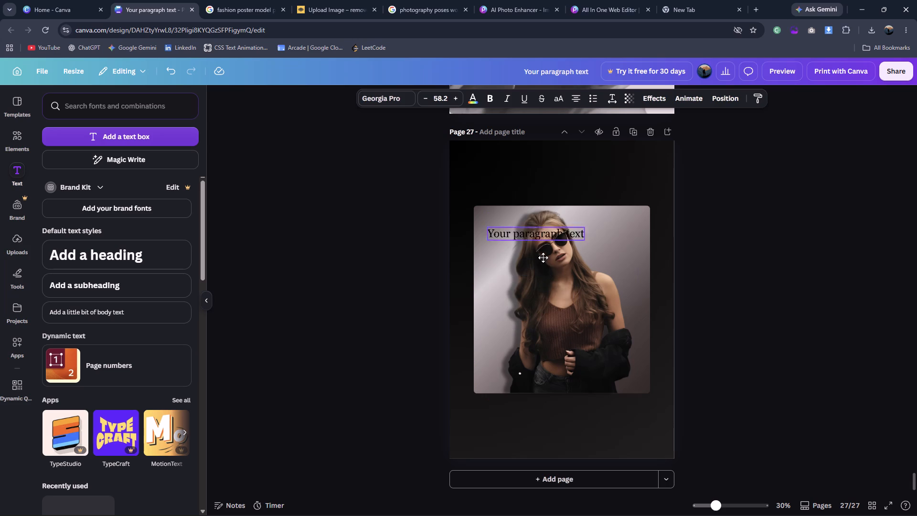
drag(543, 258, 527, 204)
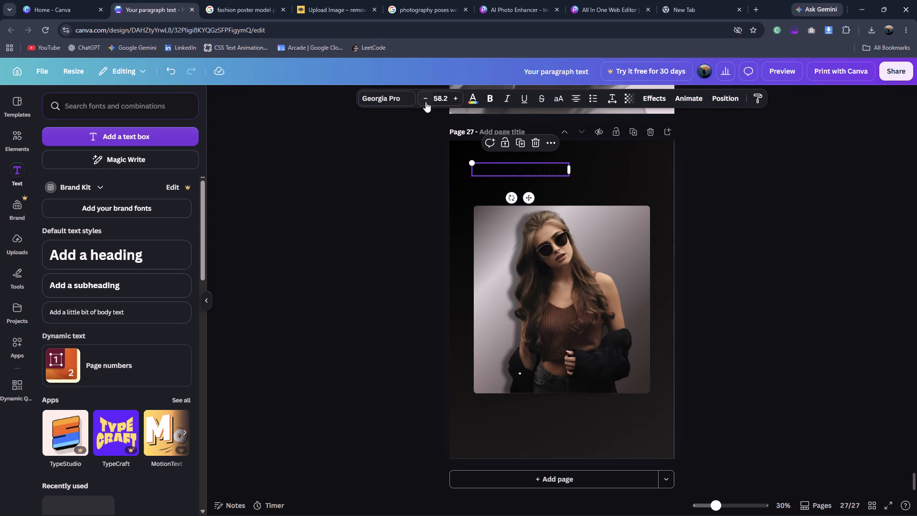
Make the new text white and set its font to Alfa Slab One.
click(477, 100)
click(45, 213)
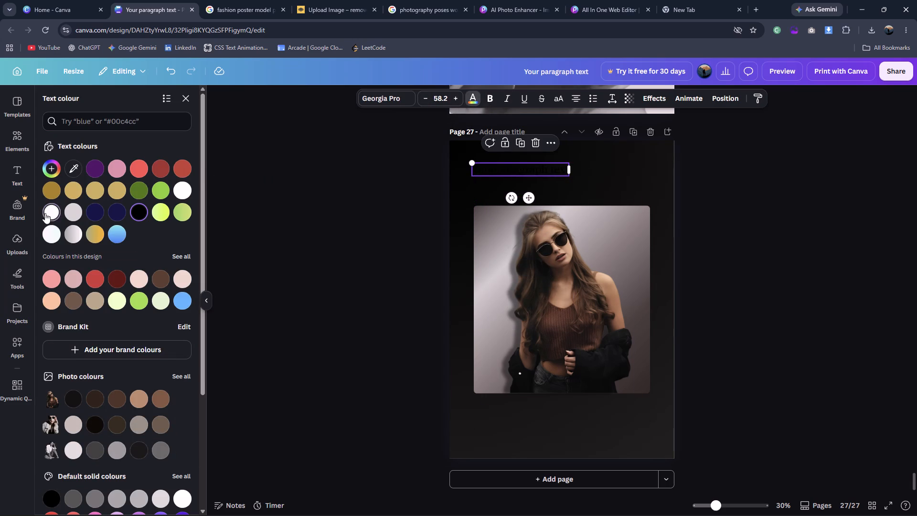
click(389, 98)
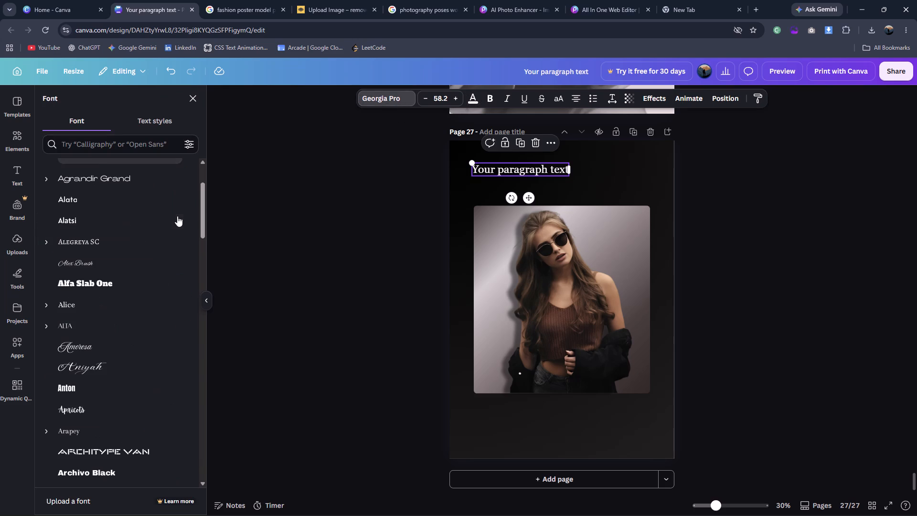
click(132, 279)
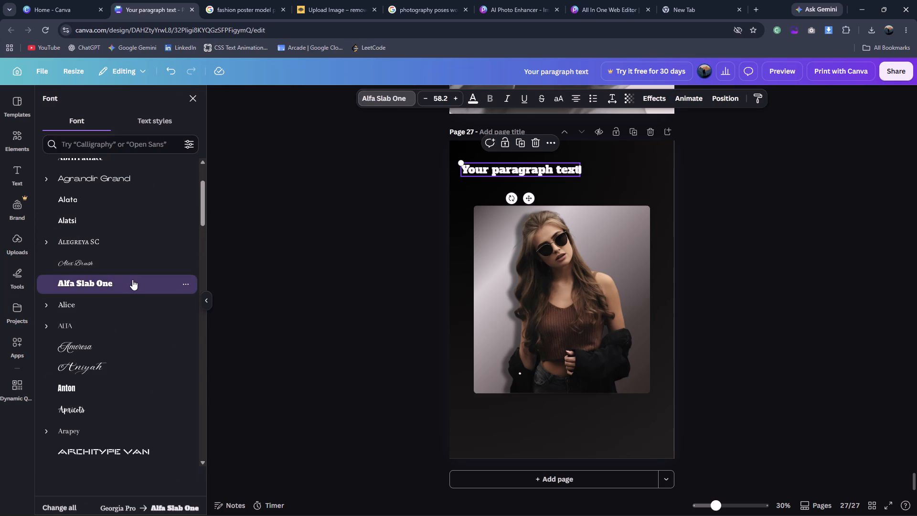
Replace the placeholder text above the gradient panel with "FASHION".
double_click(495, 171)
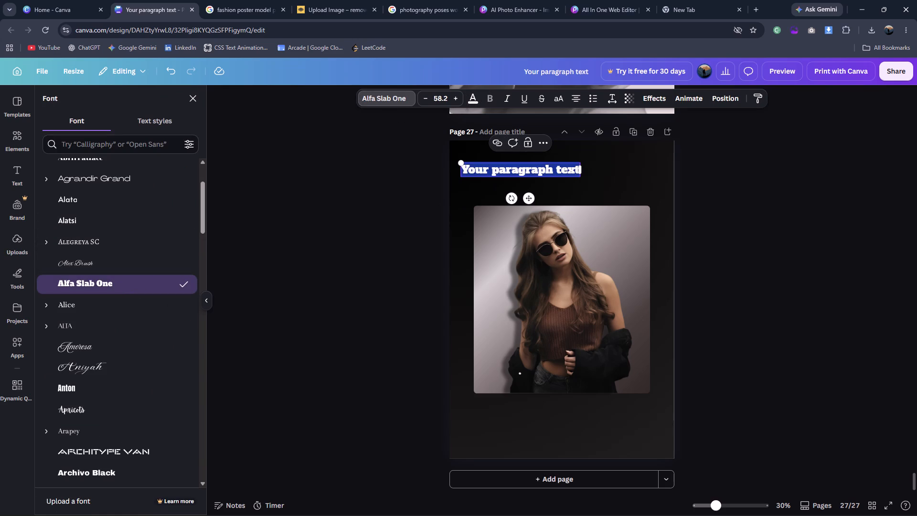
text(FASION)
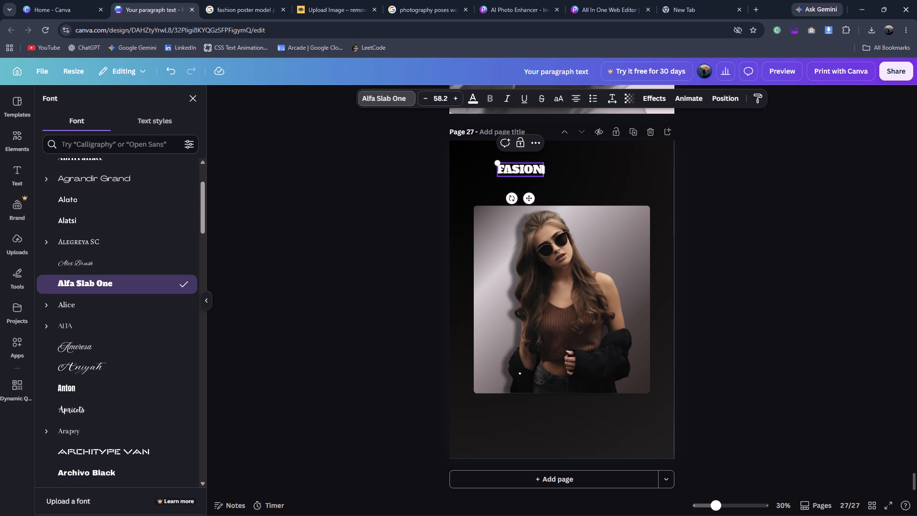
key(BackSpace)
key(BackSpace)
key(BackSpace)
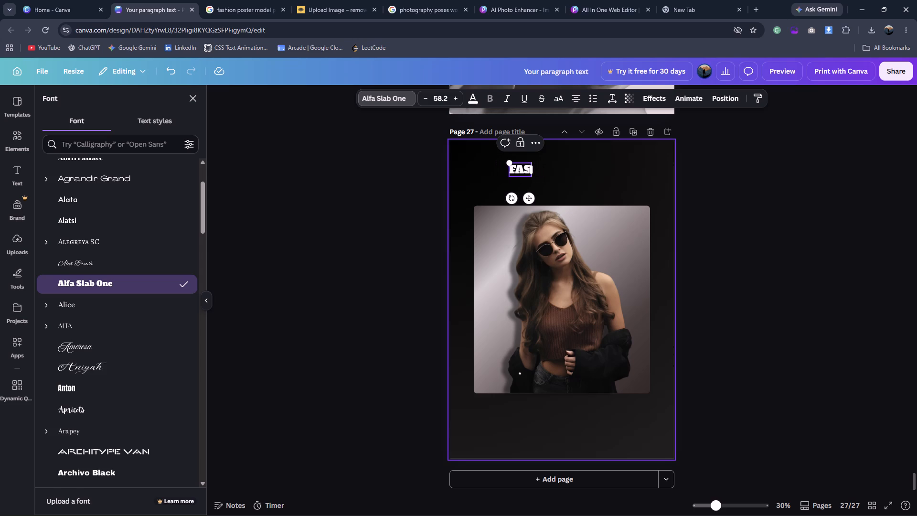
text(HION)
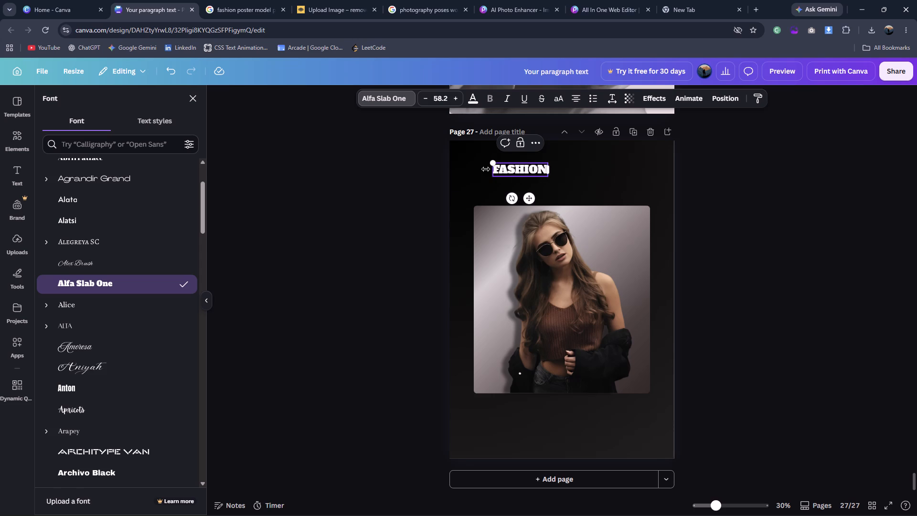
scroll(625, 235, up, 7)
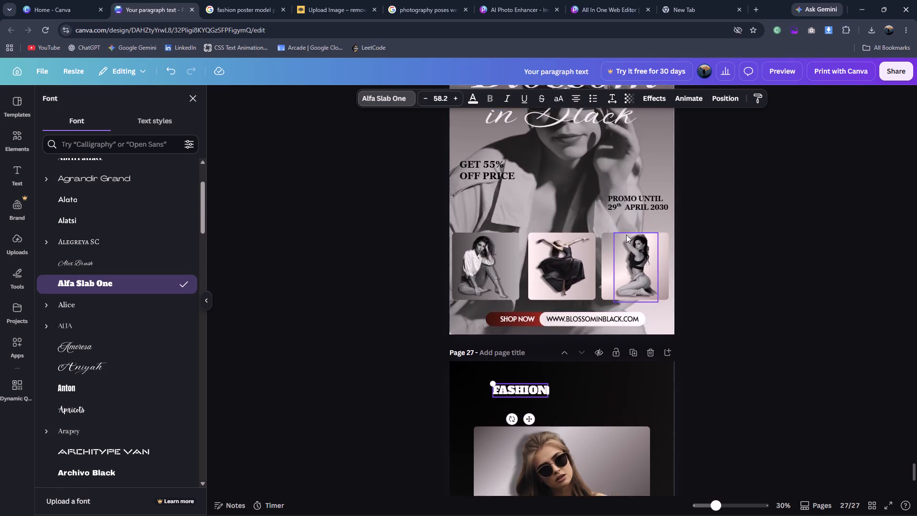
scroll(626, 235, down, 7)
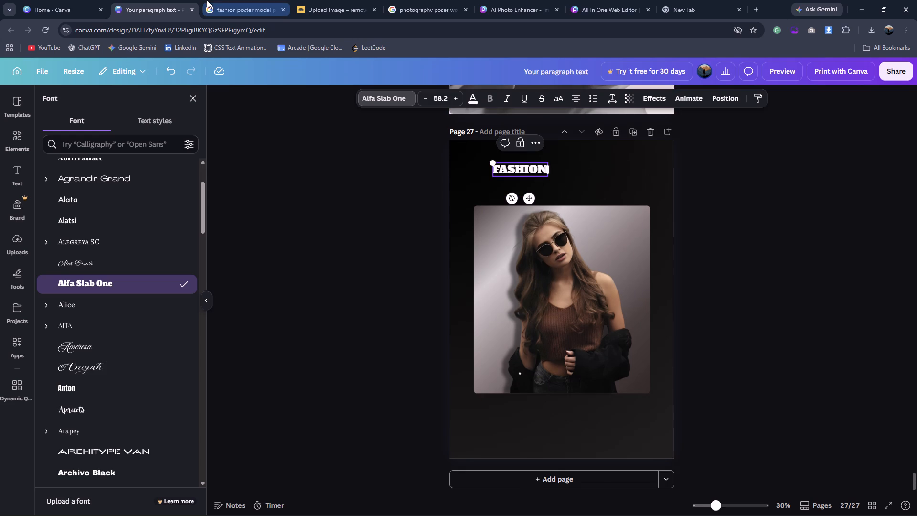
Check the reference poster and change the "FASHION" headline's font to Archivo Black.
click(207, 0)
click(171, 0)
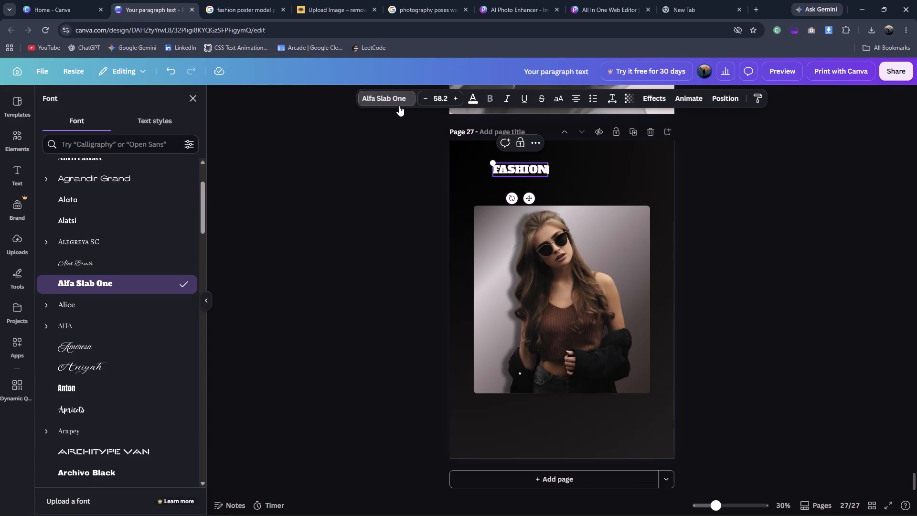
click(395, 101)
click(395, 101)
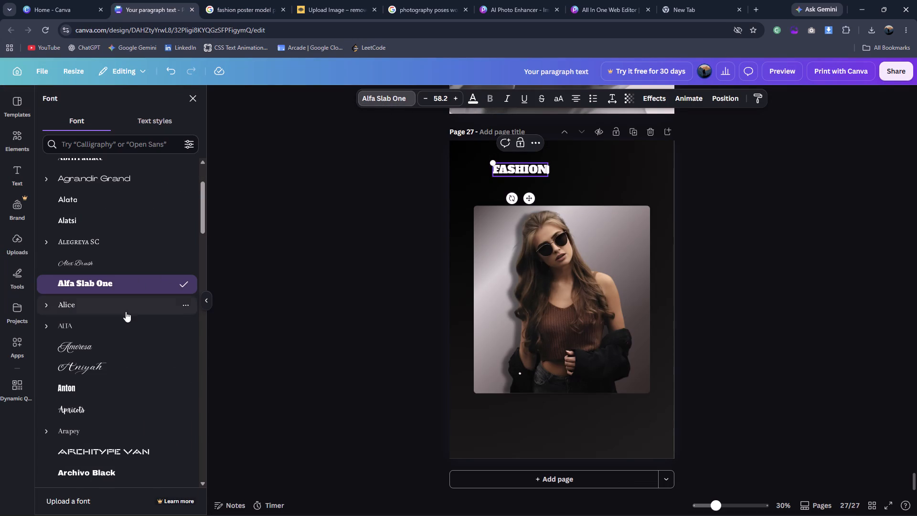
scroll(123, 361, down, 2)
click(119, 370)
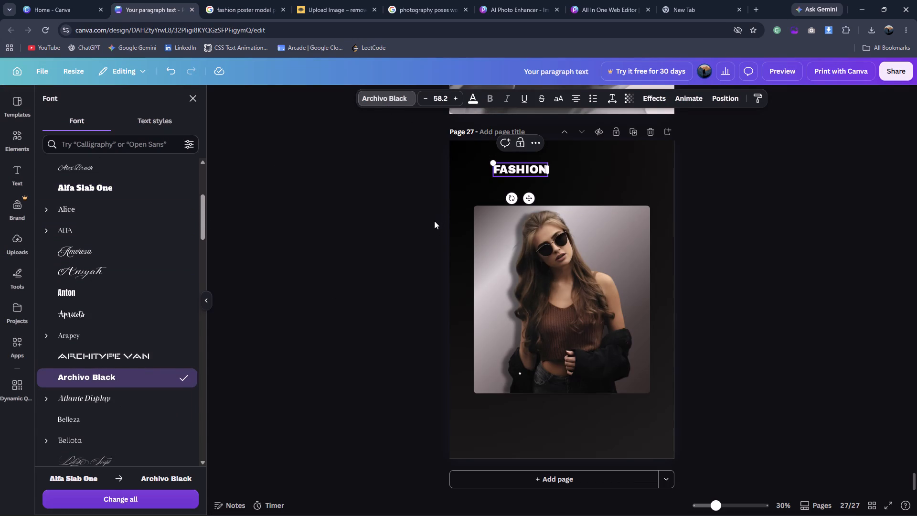
Enlarge the "FASHION" headline to font size 189 and place it directly above the gradient panel, spanning the panel's width.
drag(491, 158, 441, 133)
drag(548, 179, 589, 201)
click(375, 211)
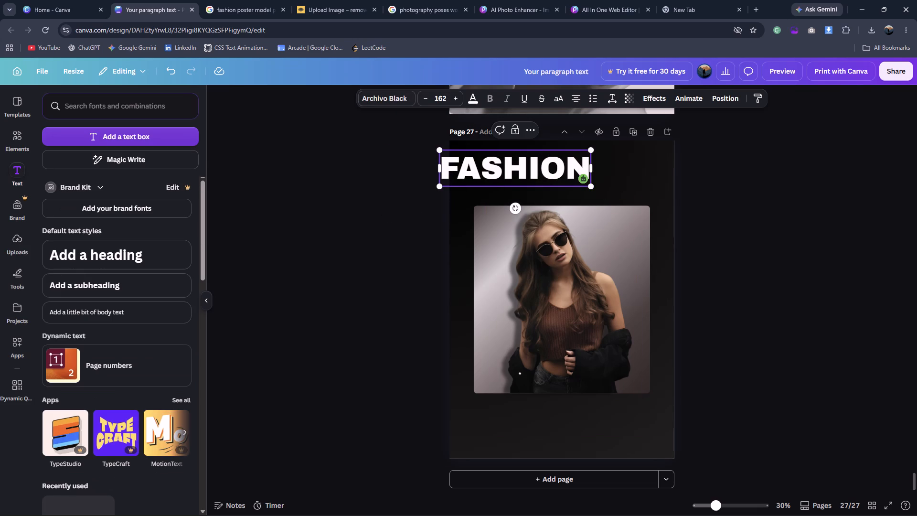
click(384, 203)
drag(497, 165, 538, 183)
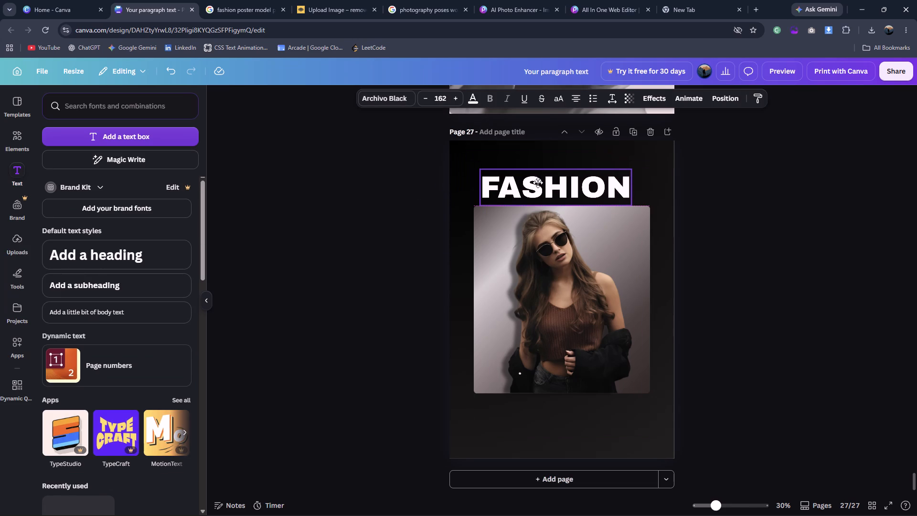
drag(538, 183, 537, 183)
drag(481, 172, 473, 168)
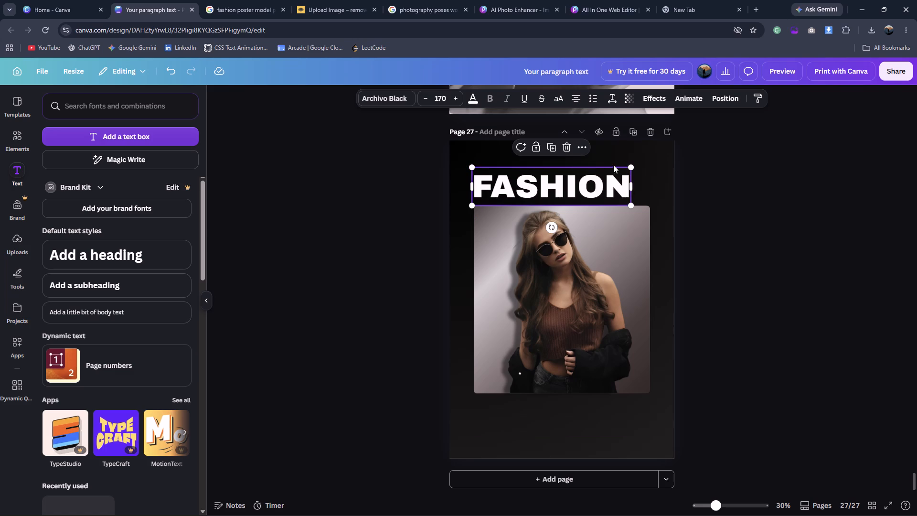
drag(628, 165, 643, 161)
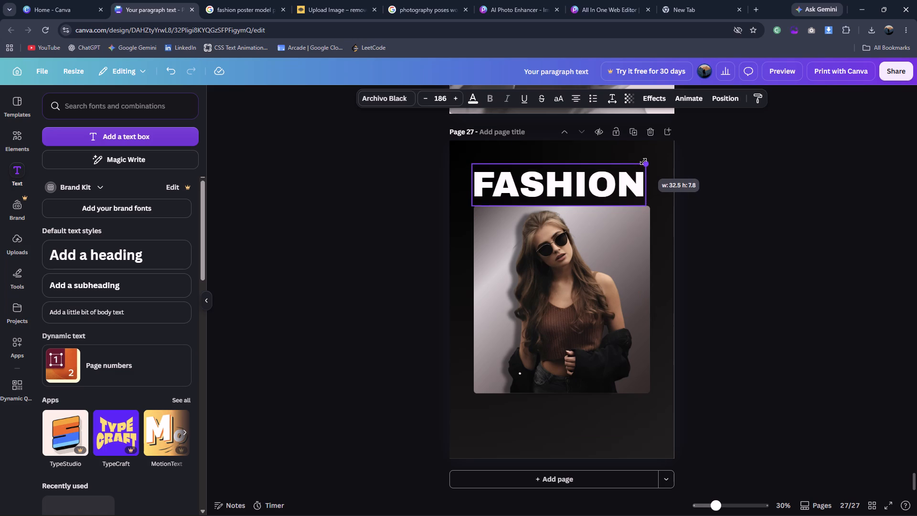
drag(643, 161, 646, 159)
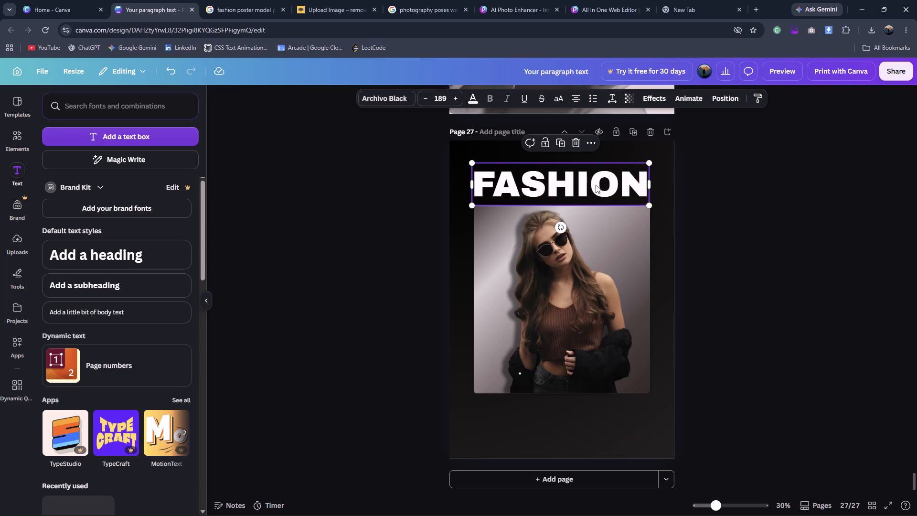
Compare the "FASHION" headline's lettering and placement with the "Fashion Workshop Forward" reference poster.
click(239, 0)
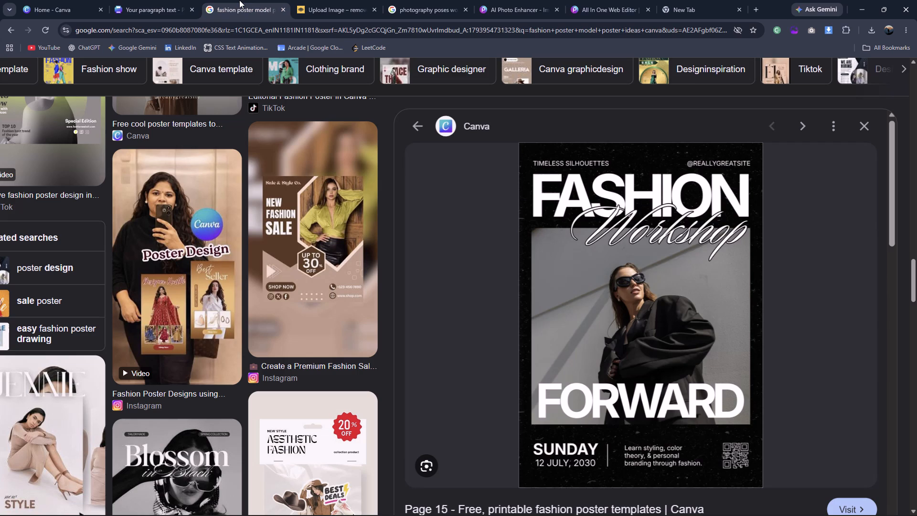
click(132, 0)
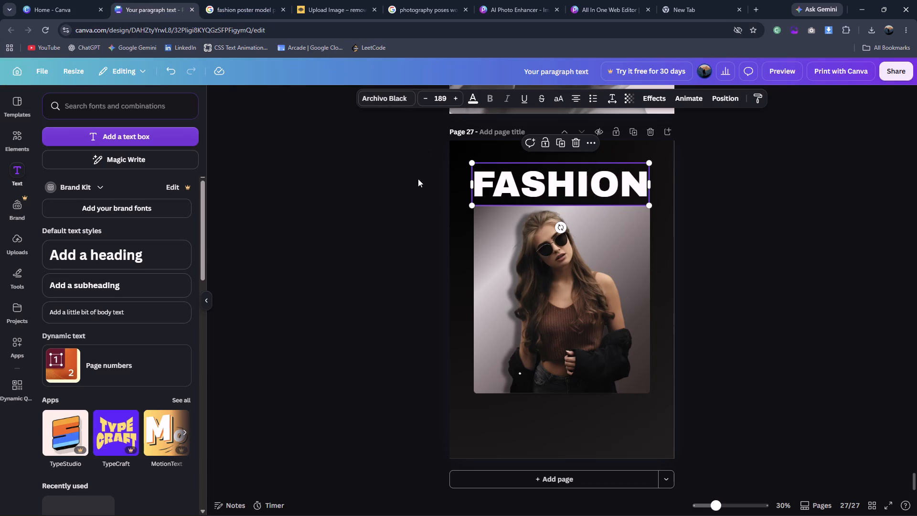
click(391, 179)
click(512, 183)
click(243, 4)
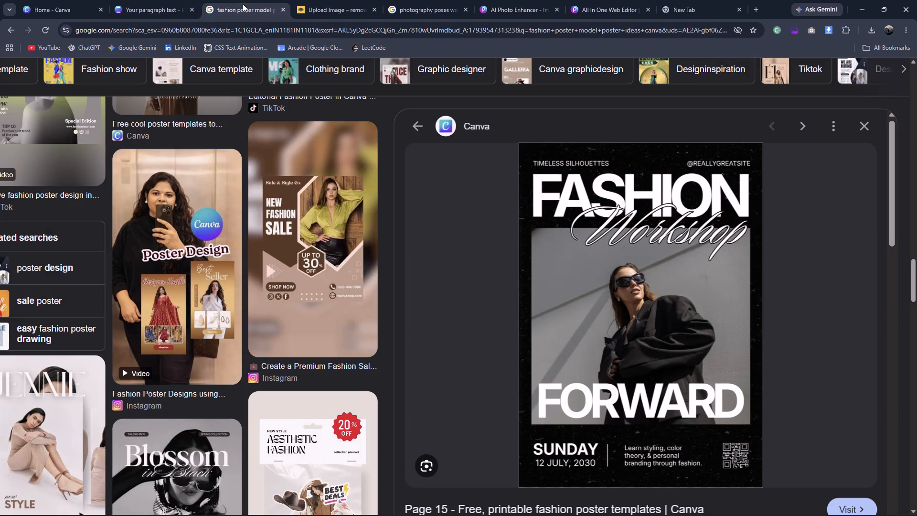
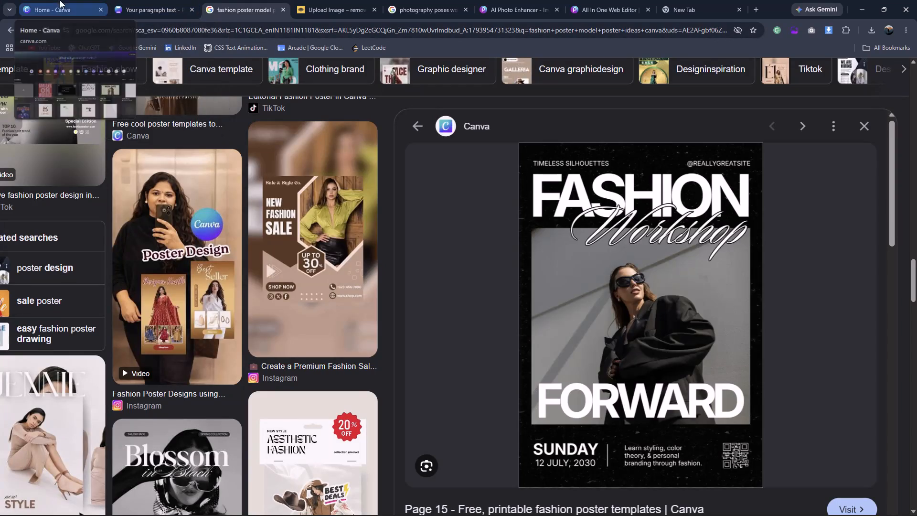
Recheck the reference poster and add a text box reading "Workshop" over the gradient panel.
click(152, 2)
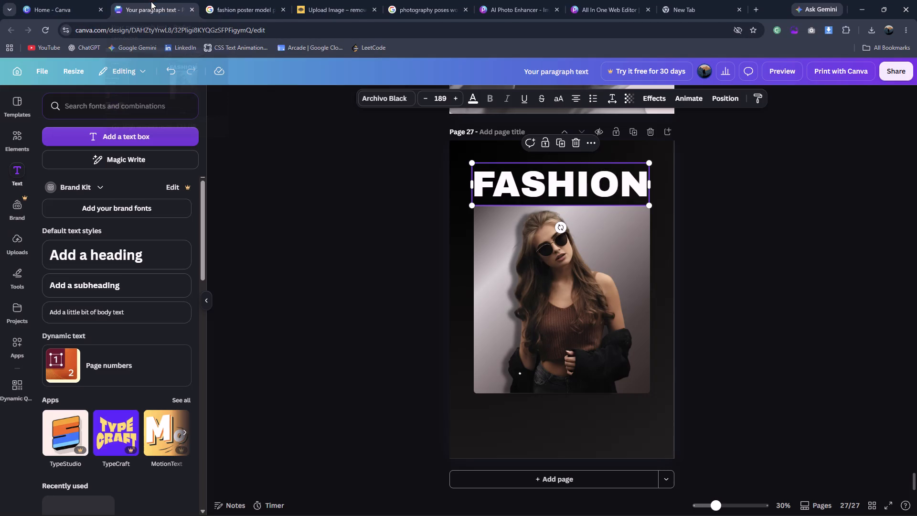
click(233, 0)
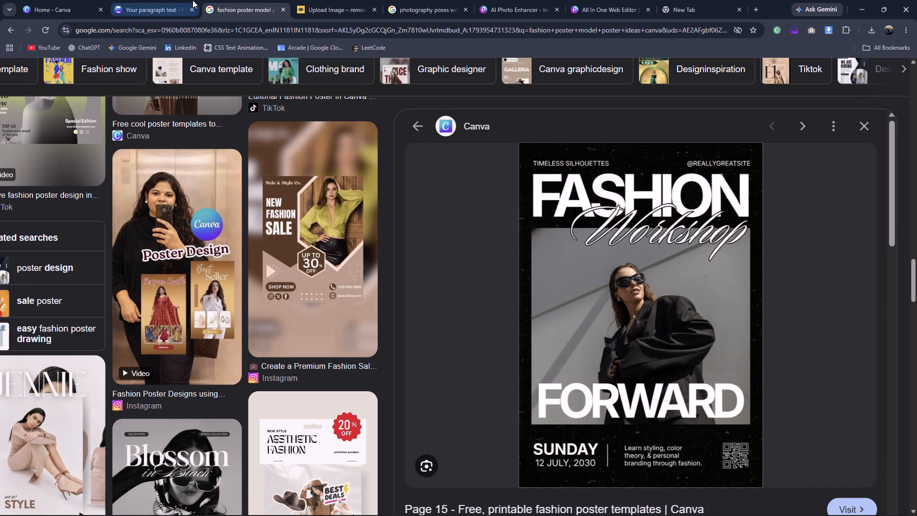
click(179, 0)
click(118, 141)
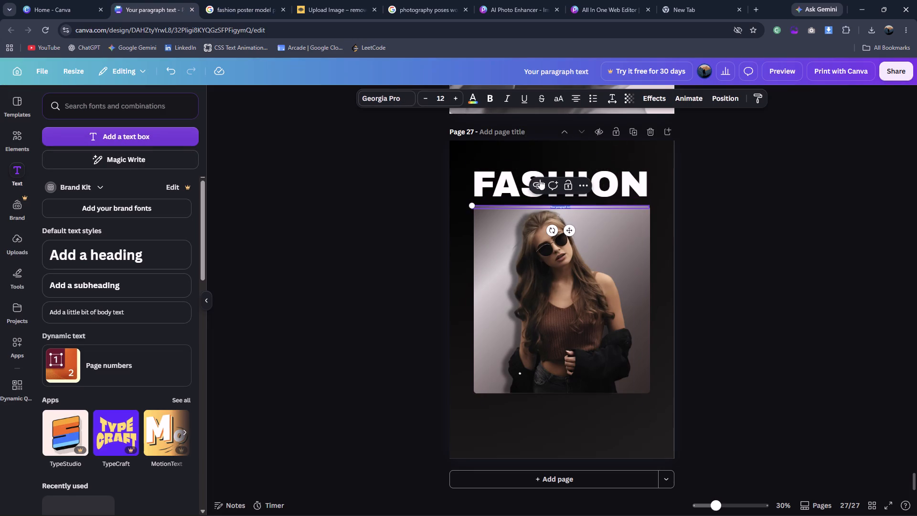
key(ctrl+z)
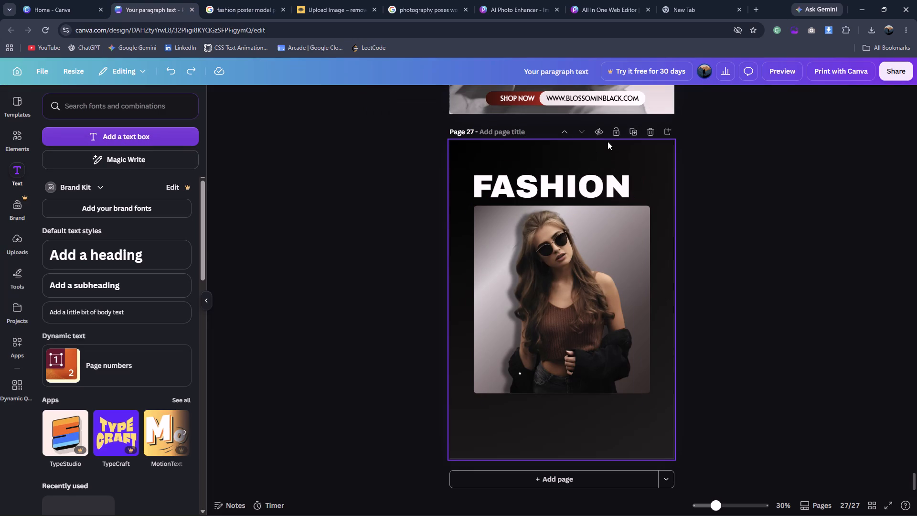
click(122, 133)
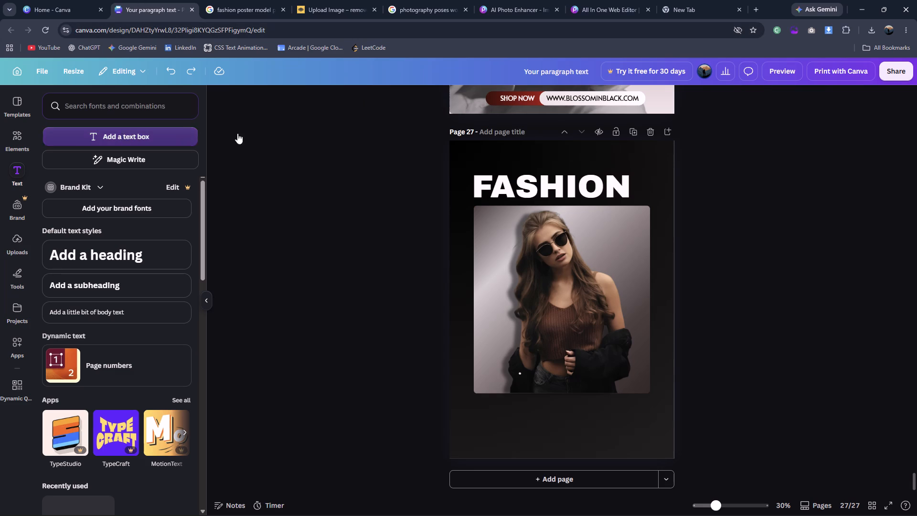
drag(552, 297, 483, 252)
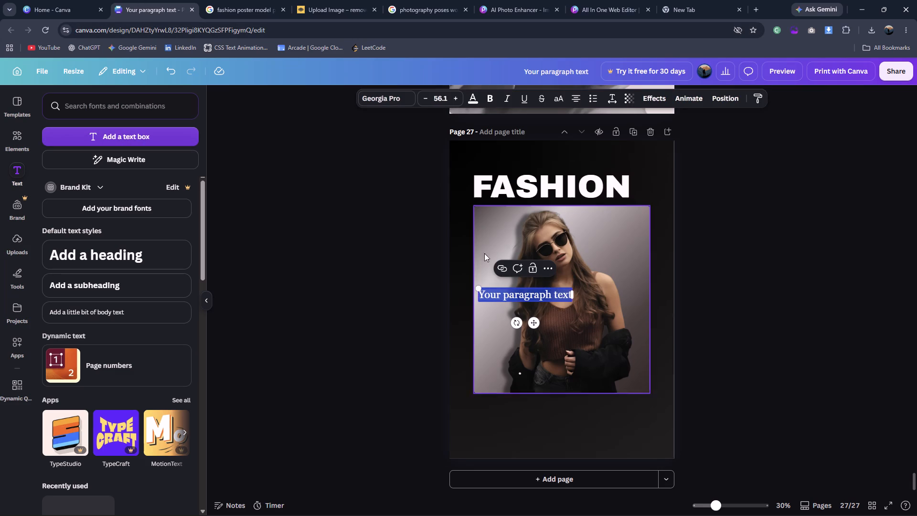
key(shift+w)
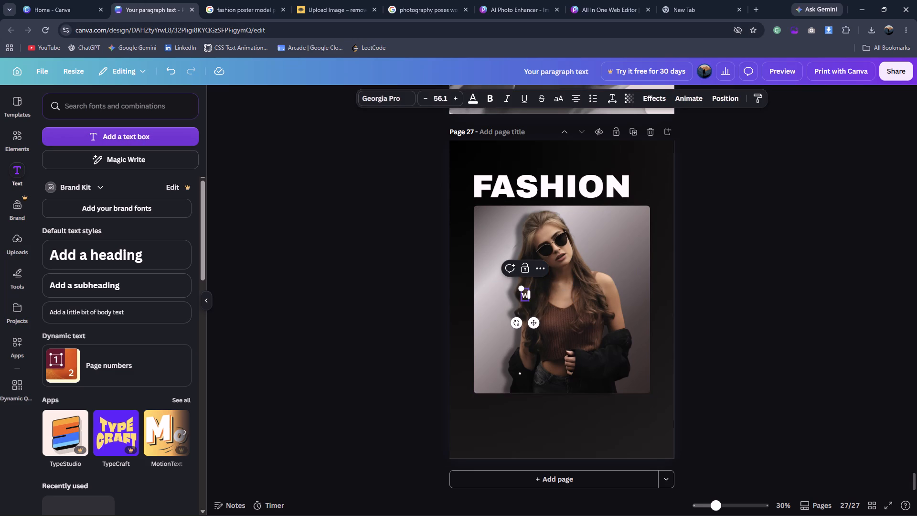
key(o)
key(BackSpace)
key(BackSpace)
text(Workshop)
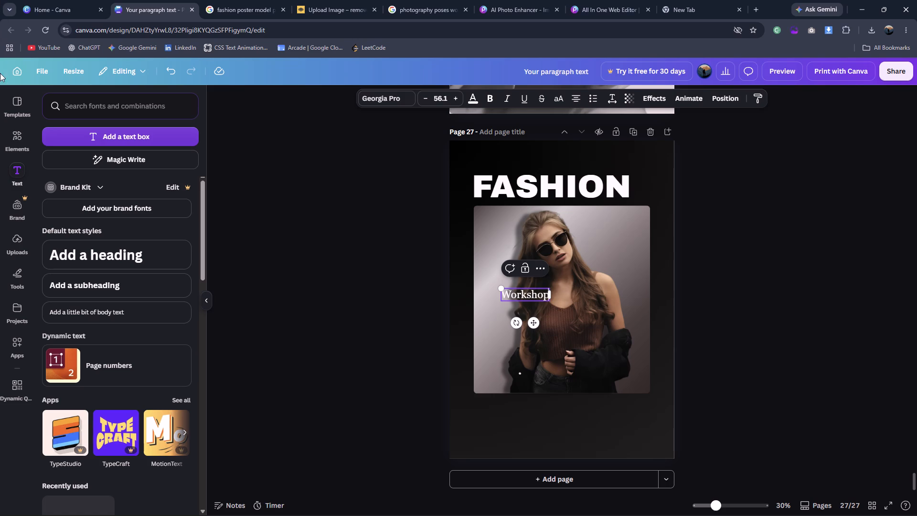
Enlarge the "Workshop" text to font size 125 and place it overlapping the lower right of "FASHION" and the panel's upper edge.
click(209, 0)
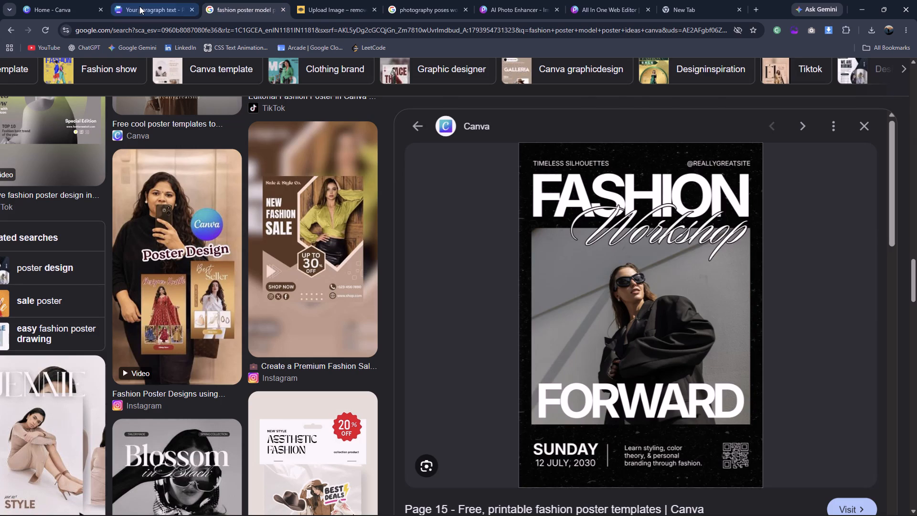
click(139, 6)
drag(499, 291, 473, 265)
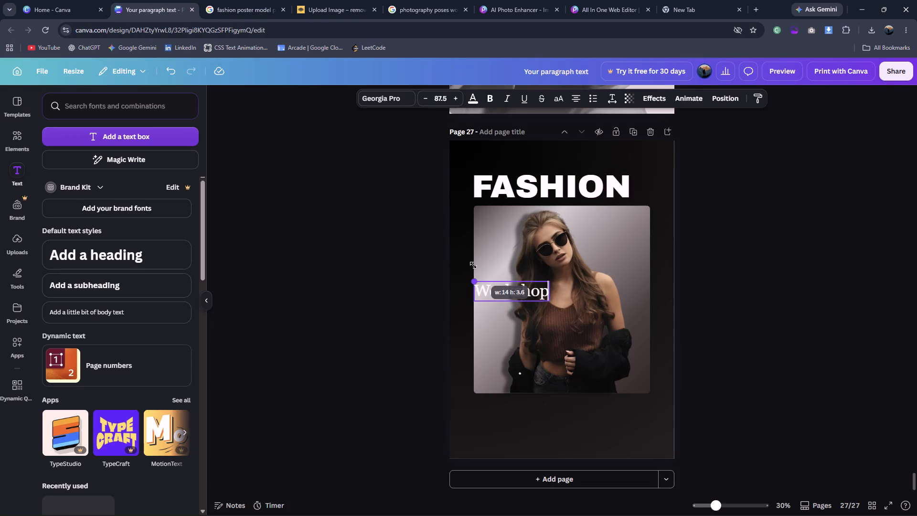
drag(473, 265, 447, 247)
drag(508, 323, 581, 255)
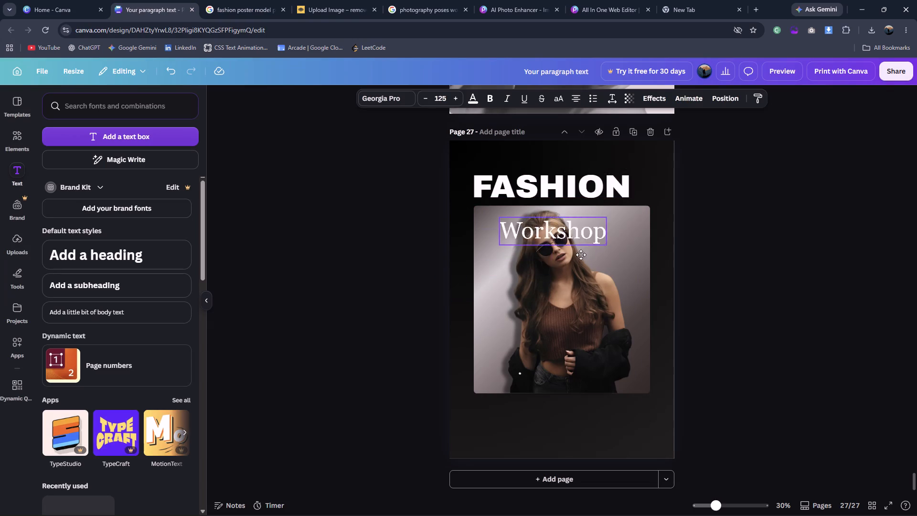
drag(581, 255, 608, 243)
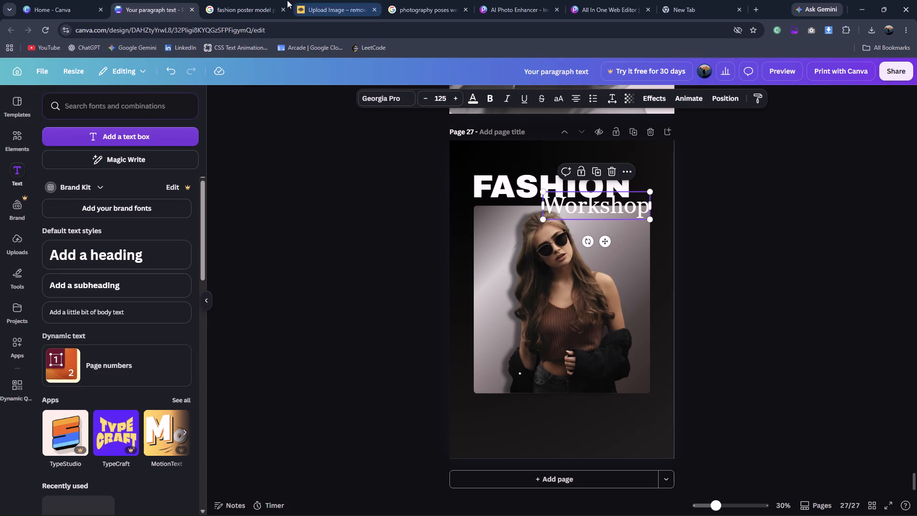
Check the reference poster and change the "Workshop" text's font to Aniyah.
click(255, 0)
click(160, 0)
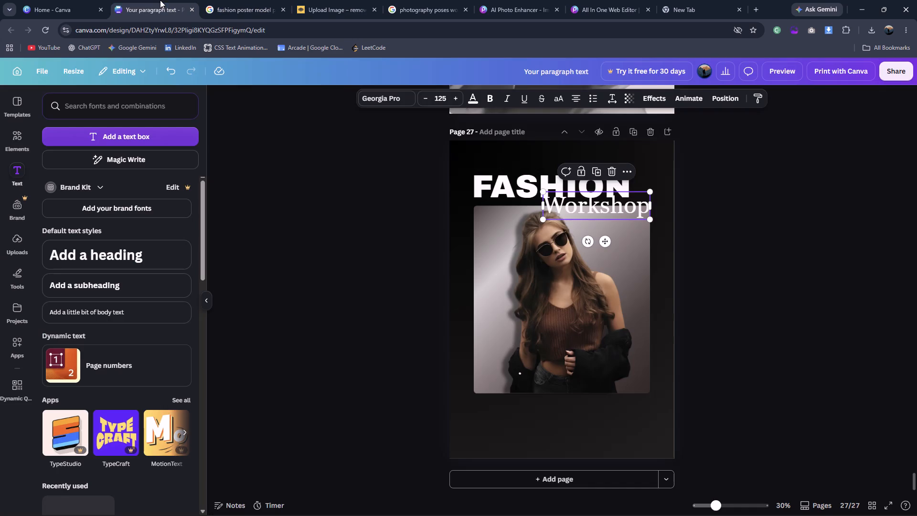
click(383, 105)
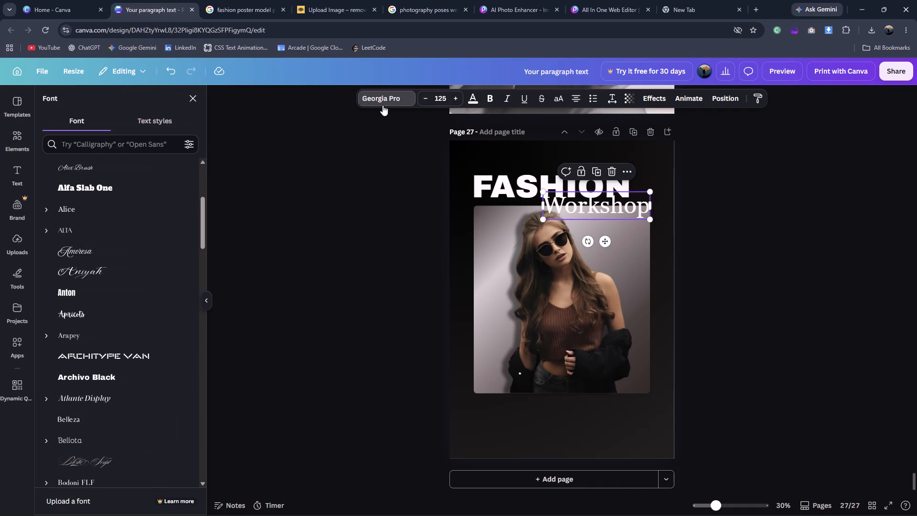
click(137, 267)
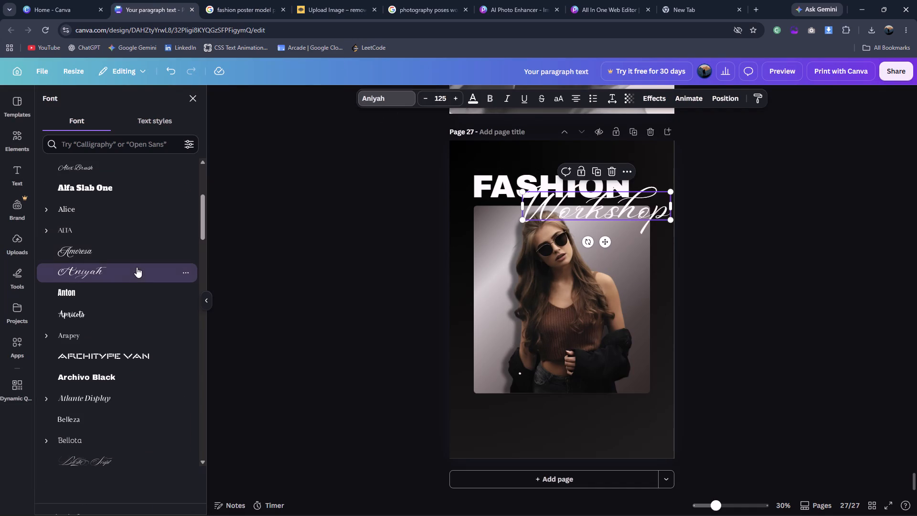
Compare with the reference poster and shift the "Workshop" script slightly left across the headline.
click(235, 0)
click(146, 4)
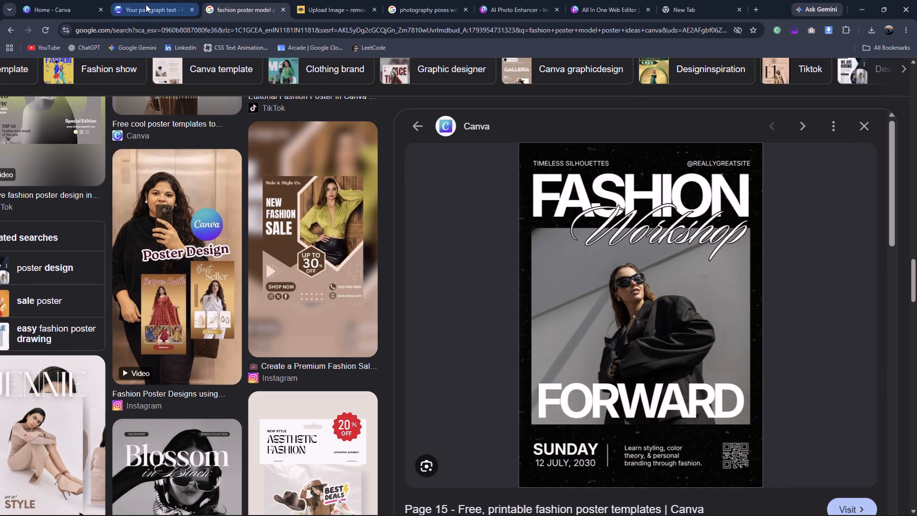
click(722, 259)
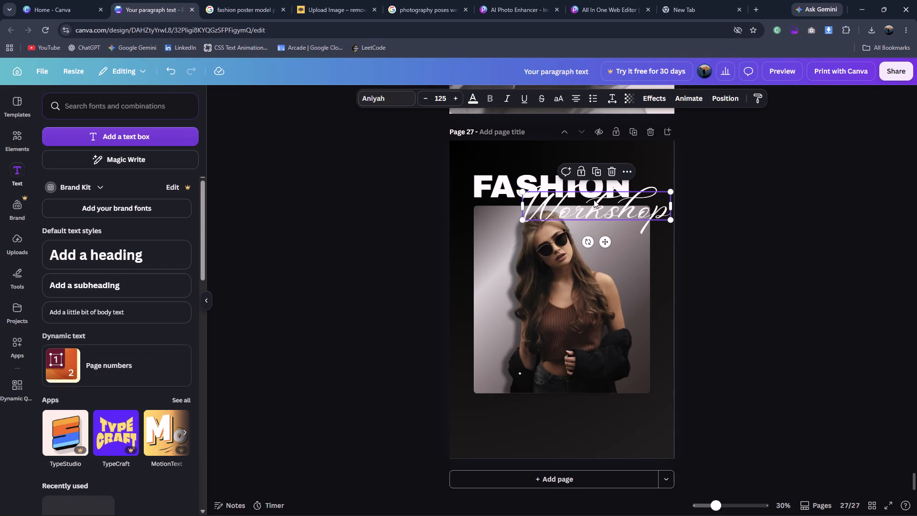
click(707, 247)
drag(625, 211, 614, 209)
Apply a black Outline effect to the "Workshop" text, following the reference poster.
click(251, 12)
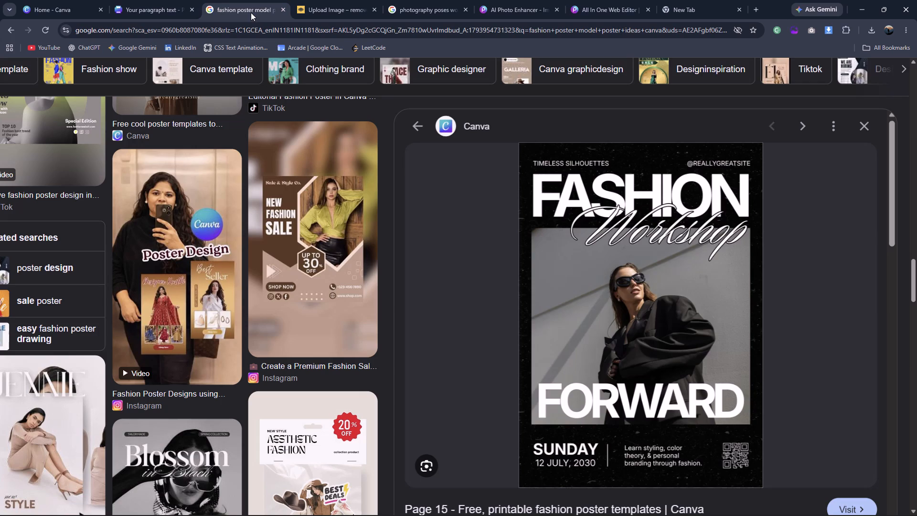
click(121, 0)
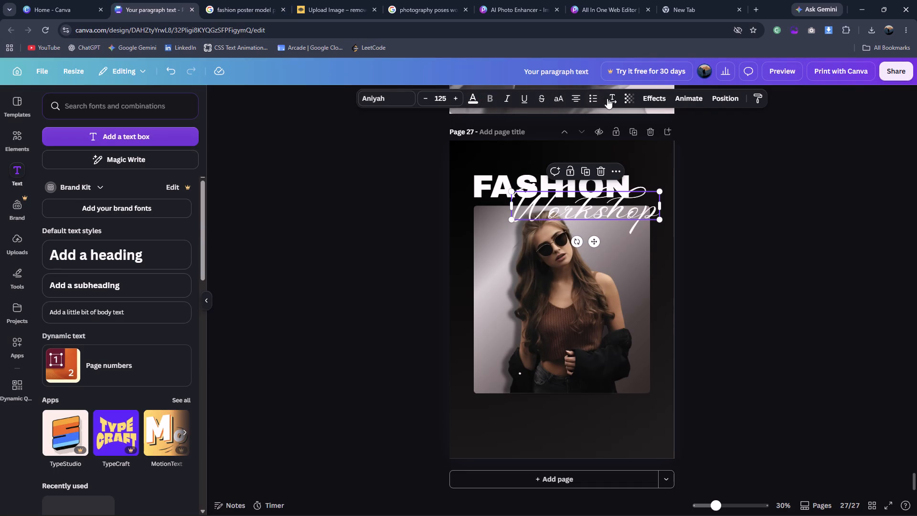
click(643, 101)
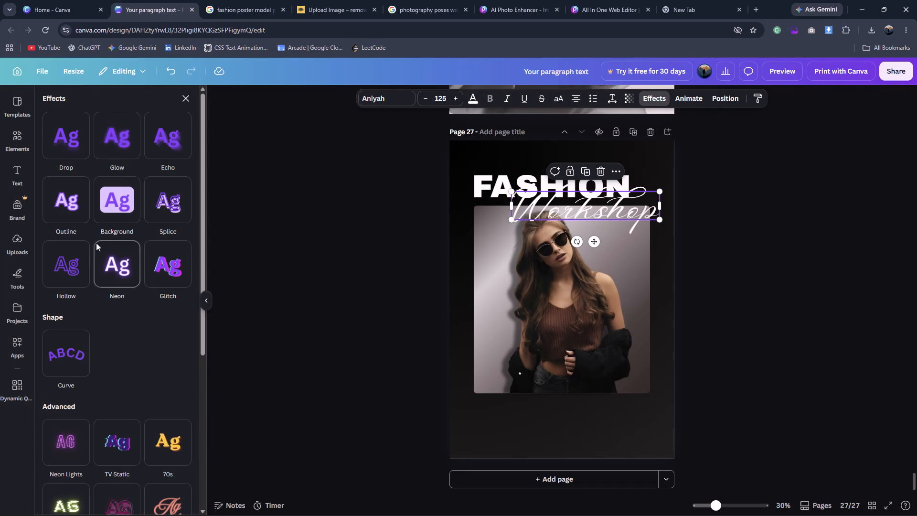
click(66, 203)
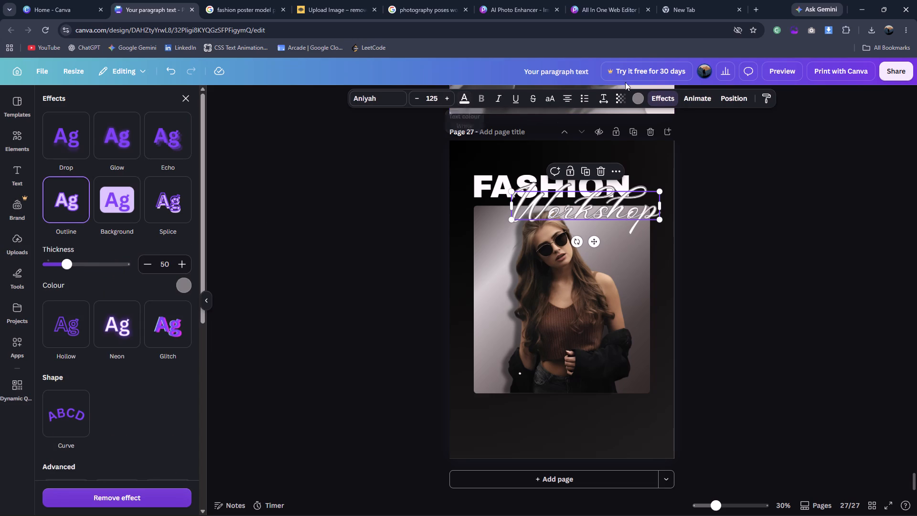
click(640, 100)
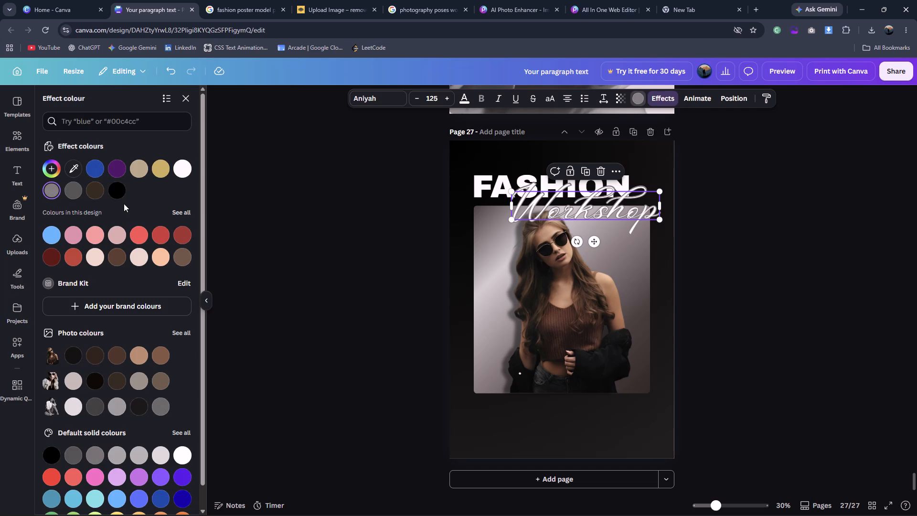
click(118, 194)
double_click(314, 224)
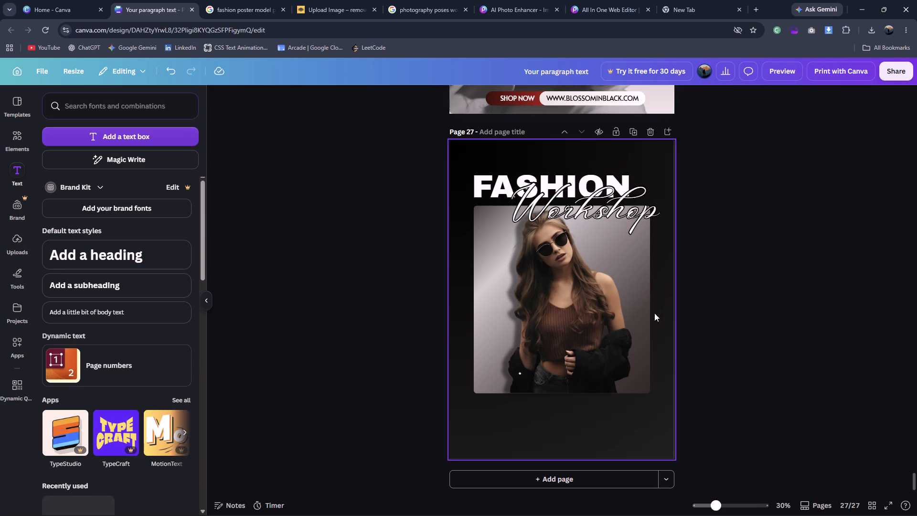
Check the reference poster and enlarge the "FASHION" headline to font size 189, nearly matching the gradient panel's width.
click(229, 6)
click(123, 3)
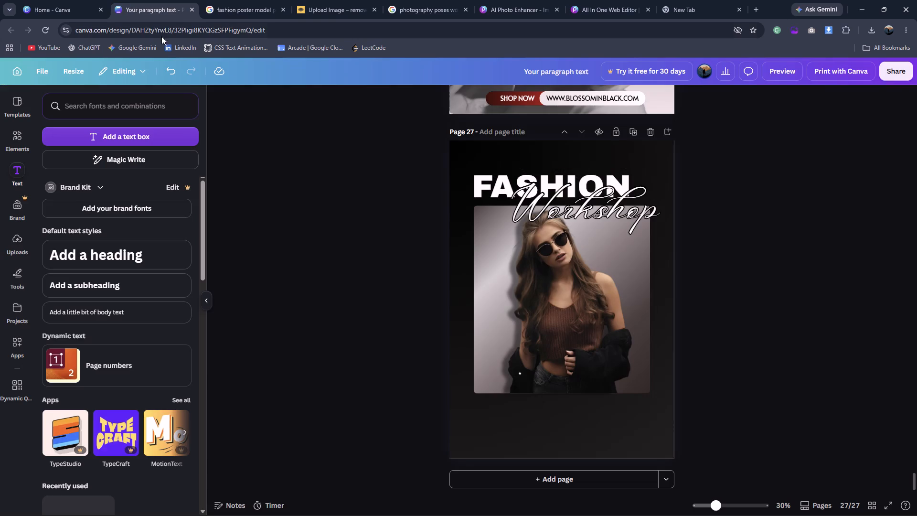
click(565, 172)
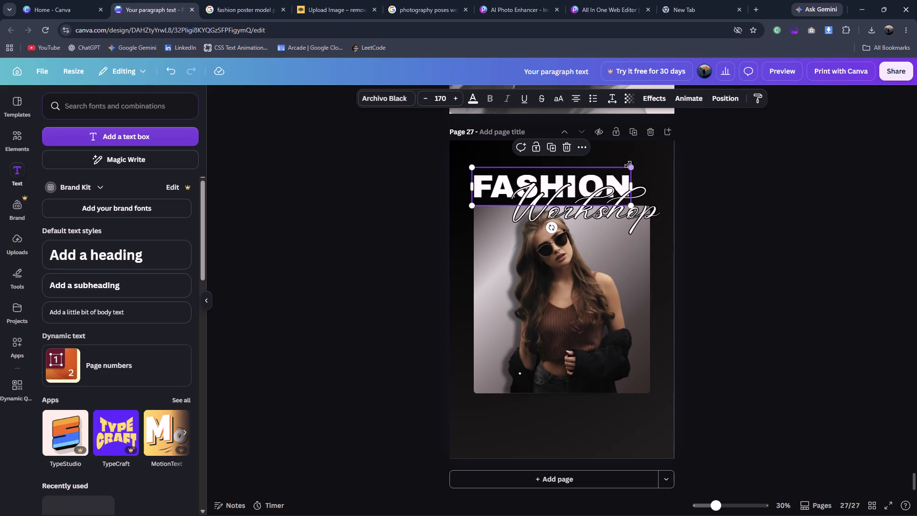
drag(630, 165, 644, 161)
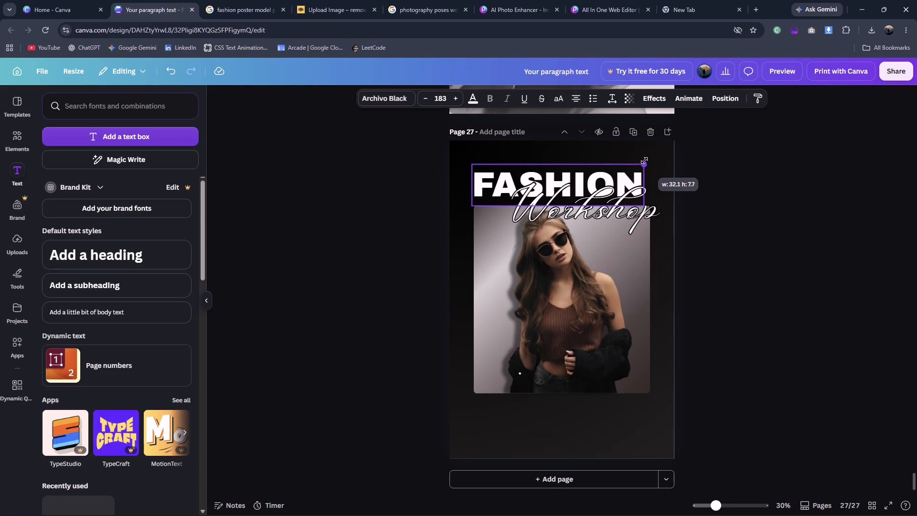
drag(644, 161, 646, 161)
click(686, 175)
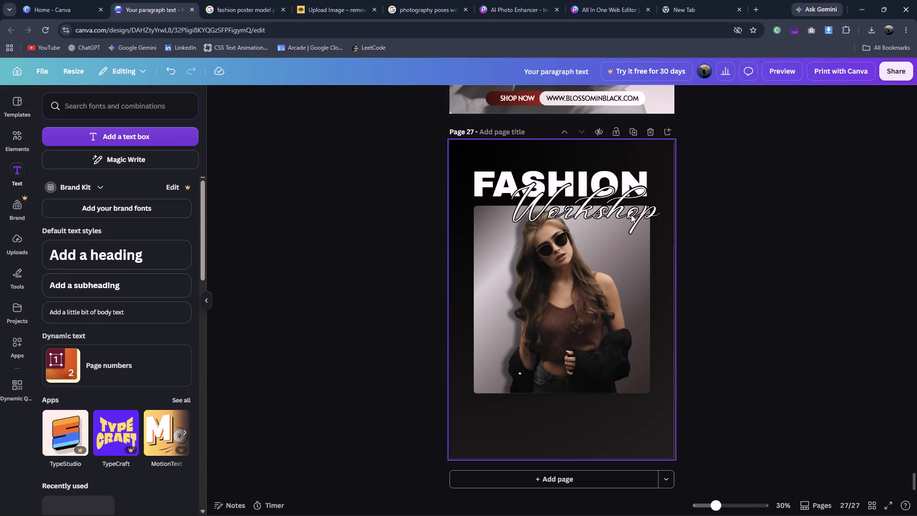
Move the "Workshop" script slightly down over the top of the gradient panel.
drag(631, 215, 630, 219)
click(693, 229)
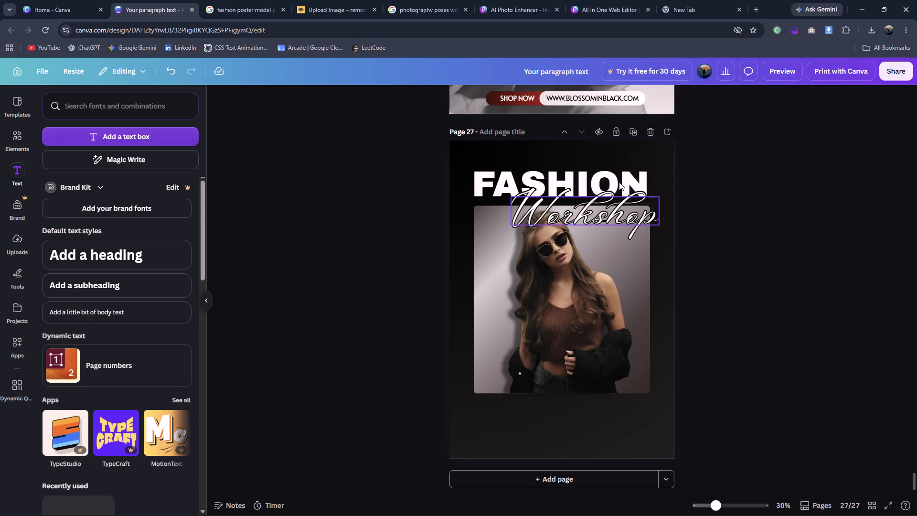
Enlarge the "FASHION" headline to font size 192 and lower it slightly, closer to the gradient panel's upper edge.
click(614, 174)
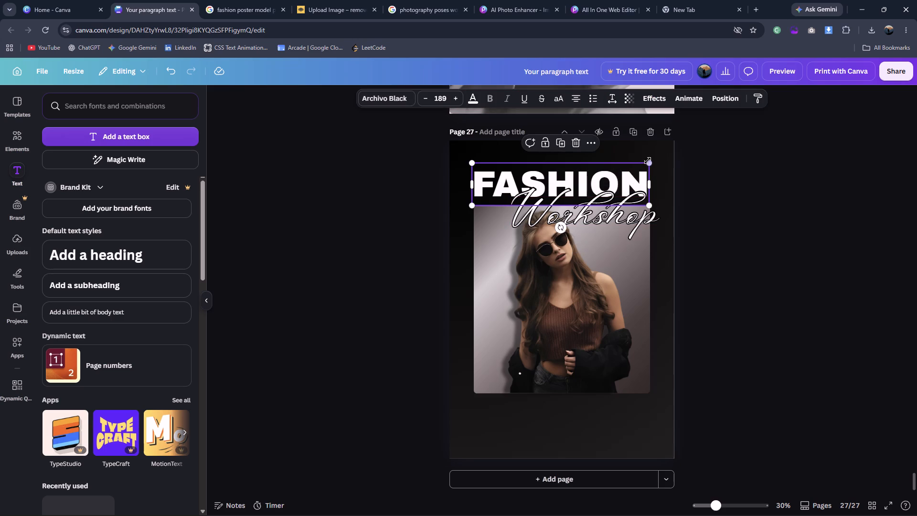
drag(648, 161, 650, 155)
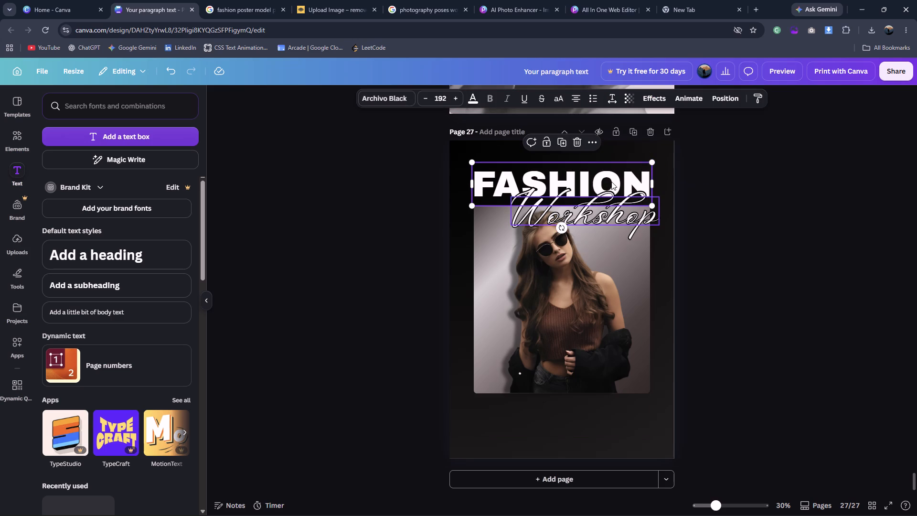
drag(615, 175, 616, 180)
click(715, 172)
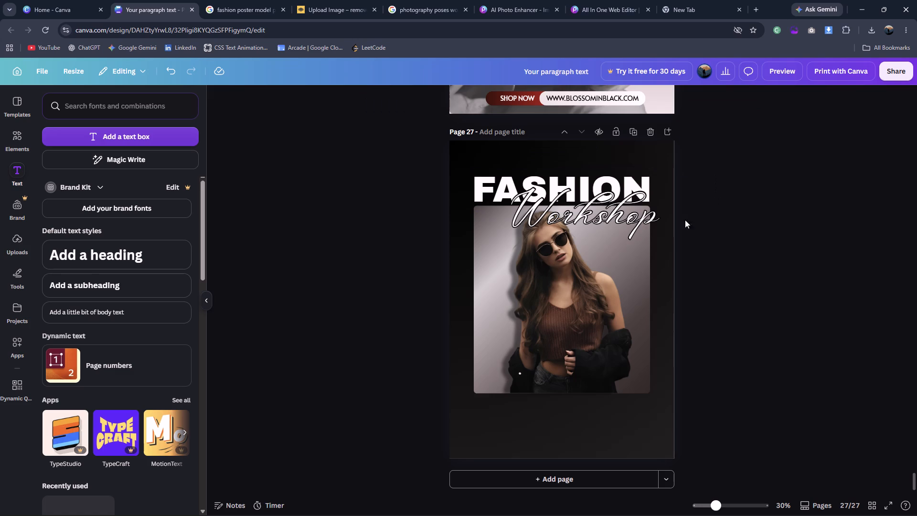
Check the reference poster and widen the gradient panel behind the model on both sides, leaving narrow, even side margins.
click(227, 0)
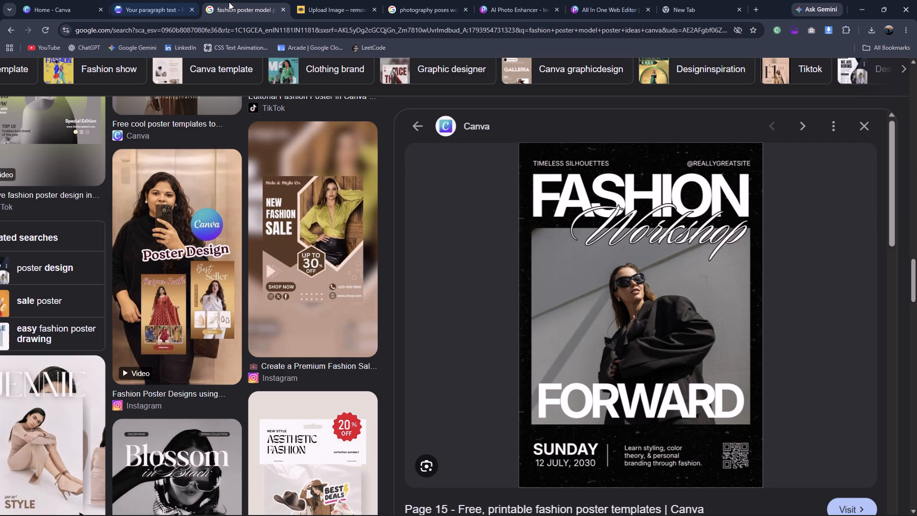
click(155, 8)
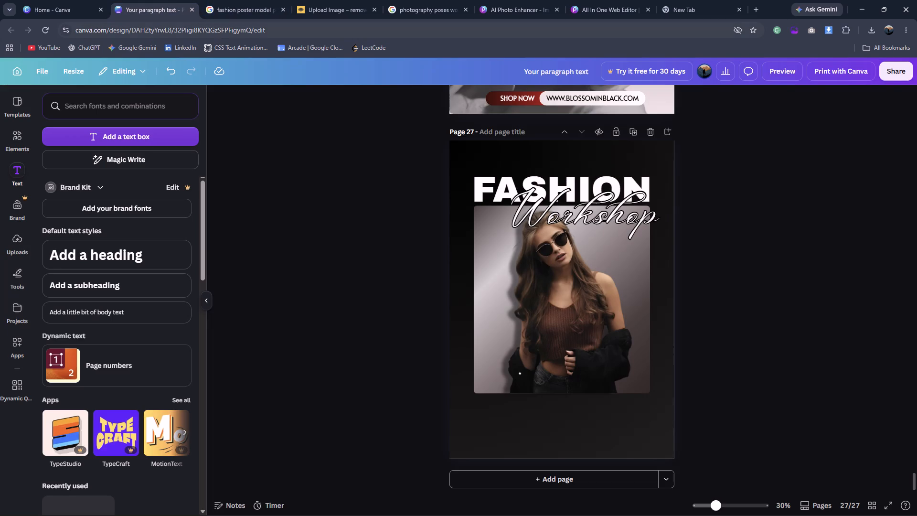
click(507, 265)
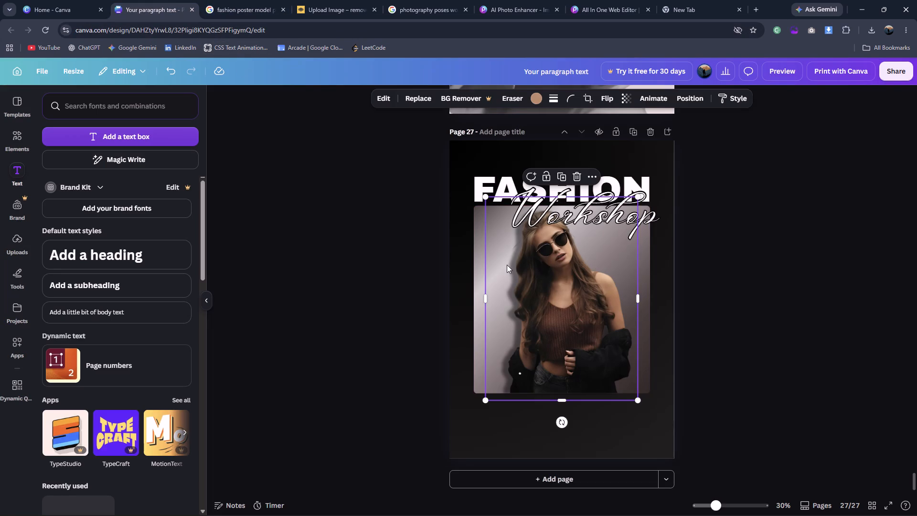
click(479, 277)
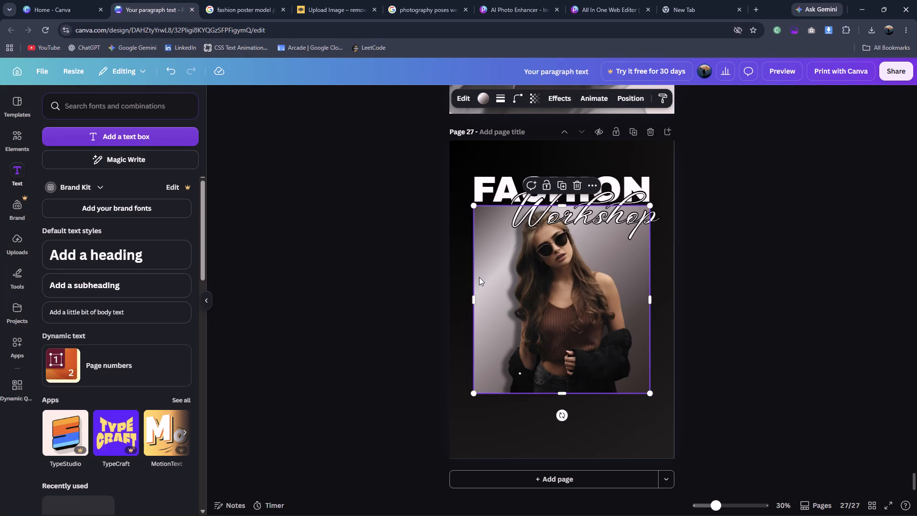
drag(474, 297, 461, 300)
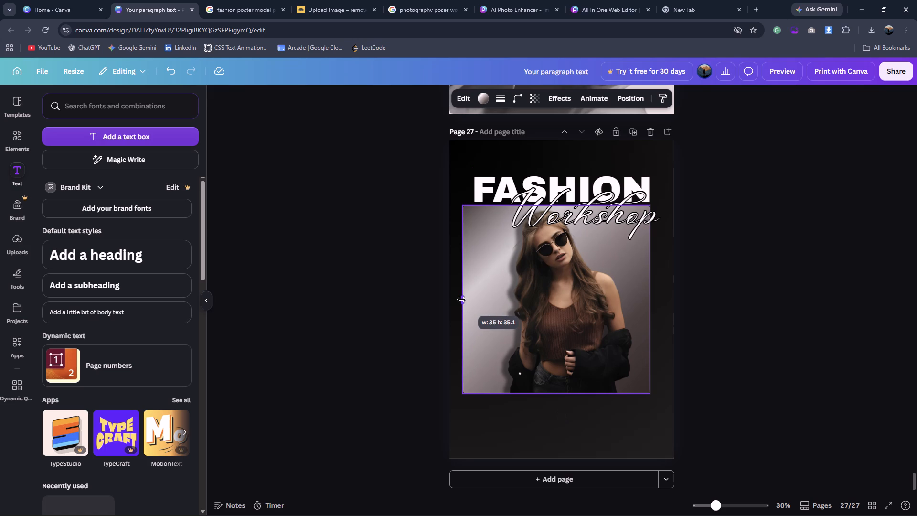
drag(461, 300, 467, 301)
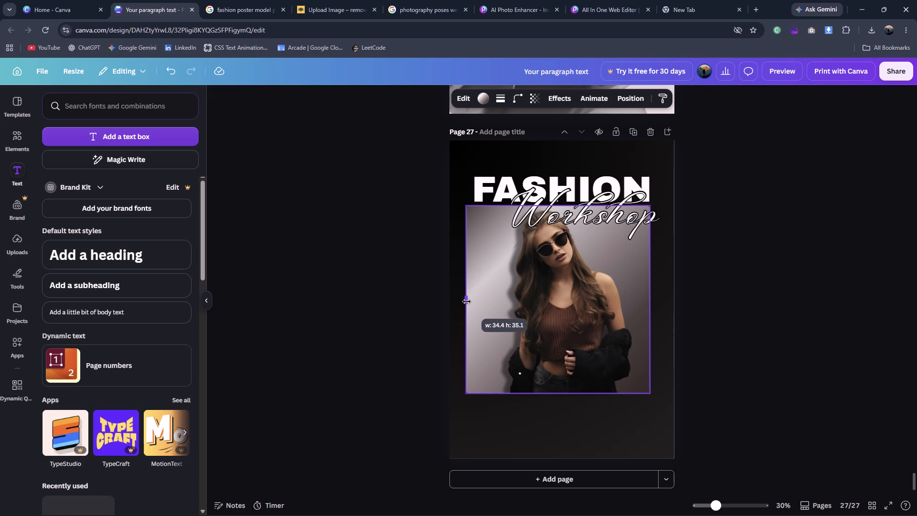
drag(467, 301, 464, 301)
drag(650, 295, 653, 295)
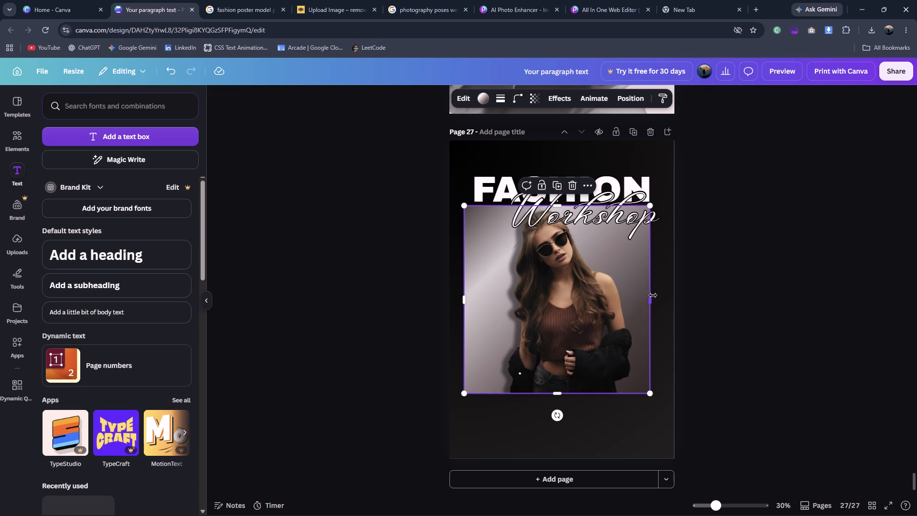
drag(653, 295, 660, 295)
Enlarge the "FASHION" headline to font size 208 so it spans the widened gradient panel.
click(501, 182)
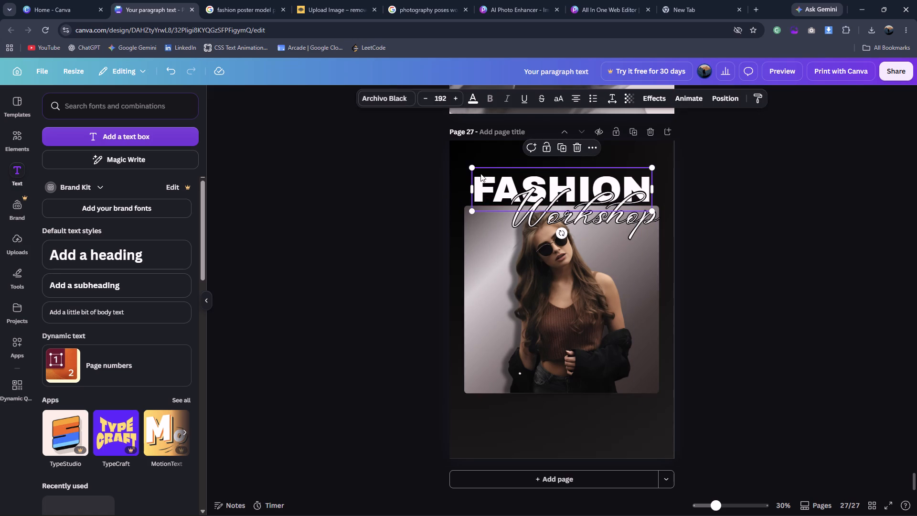
drag(472, 165, 462, 157)
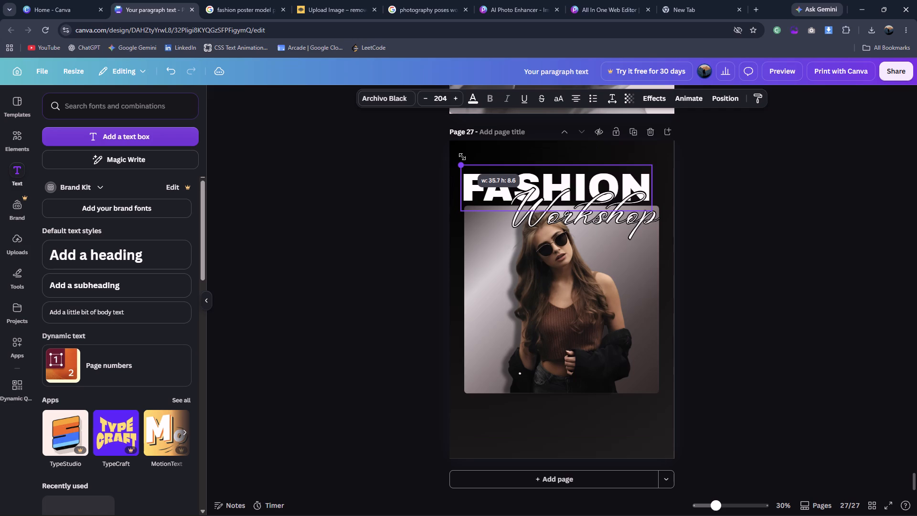
drag(462, 157, 464, 156)
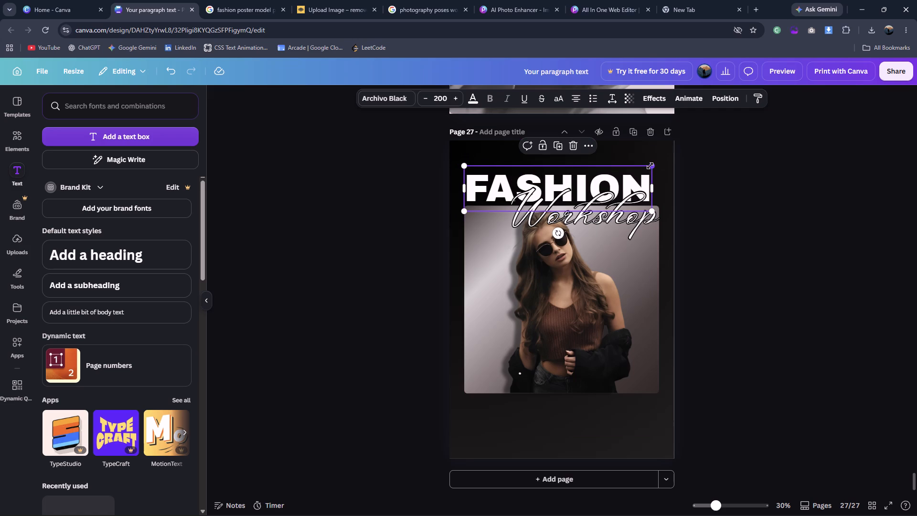
drag(650, 166, 657, 161)
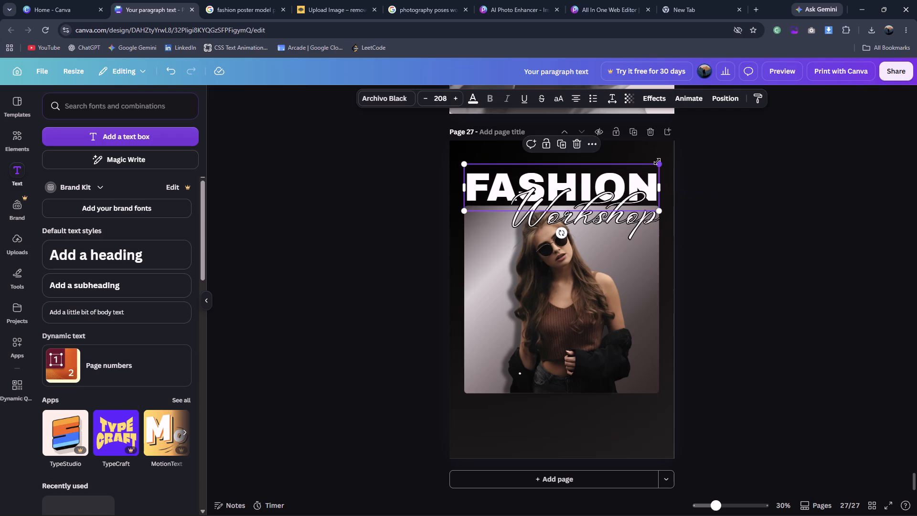
click(735, 196)
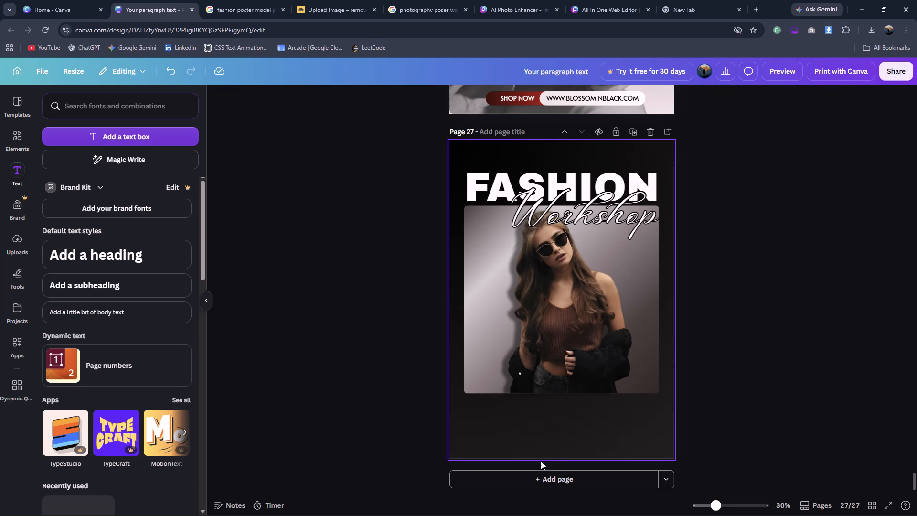
Compare with the reference poster and tighten the "FASHION" headline's letter spacing to -62.
click(206, 0)
click(163, 0)
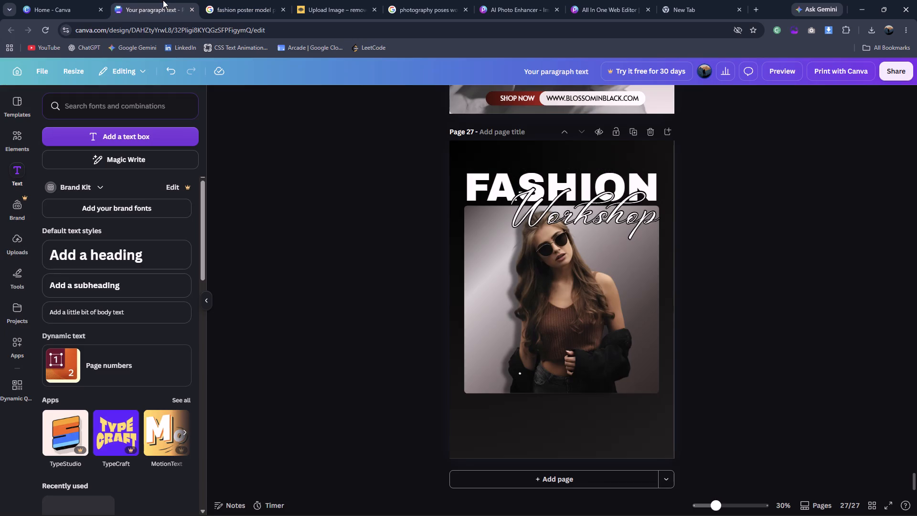
click(248, 0)
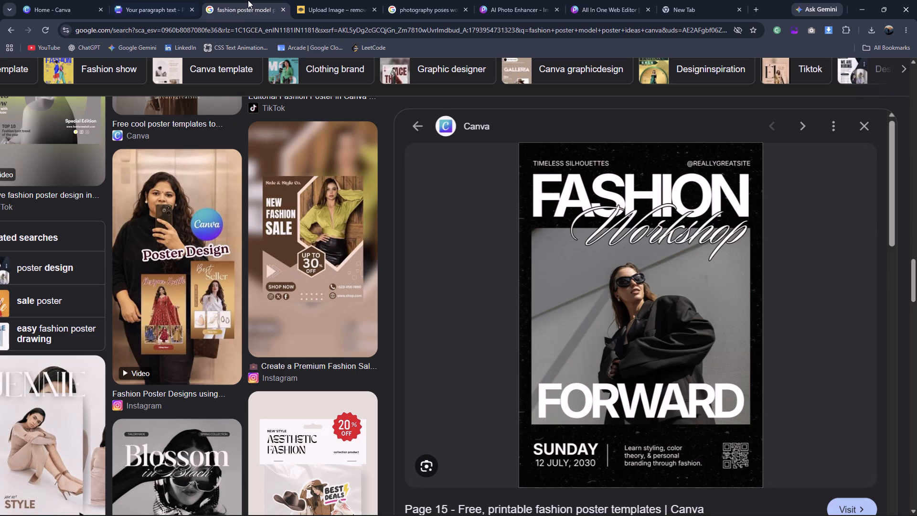
click(173, 2)
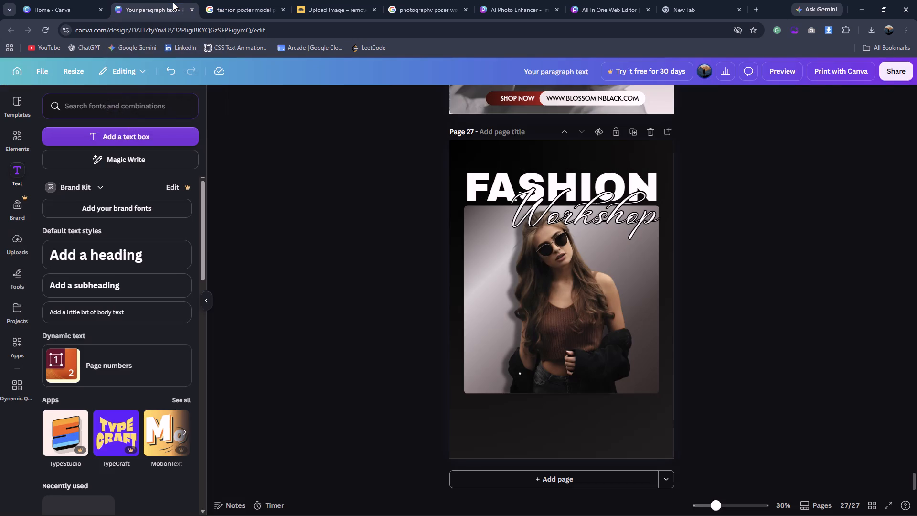
click(257, 7)
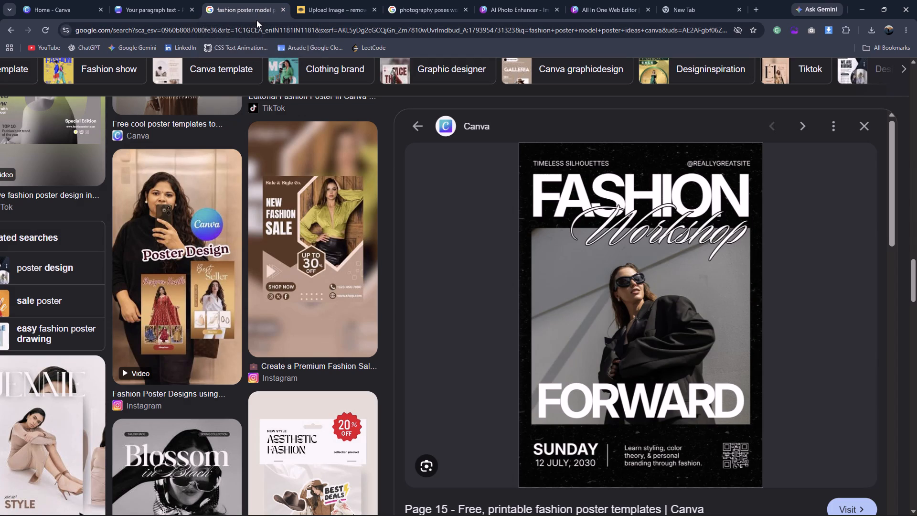
click(158, 11)
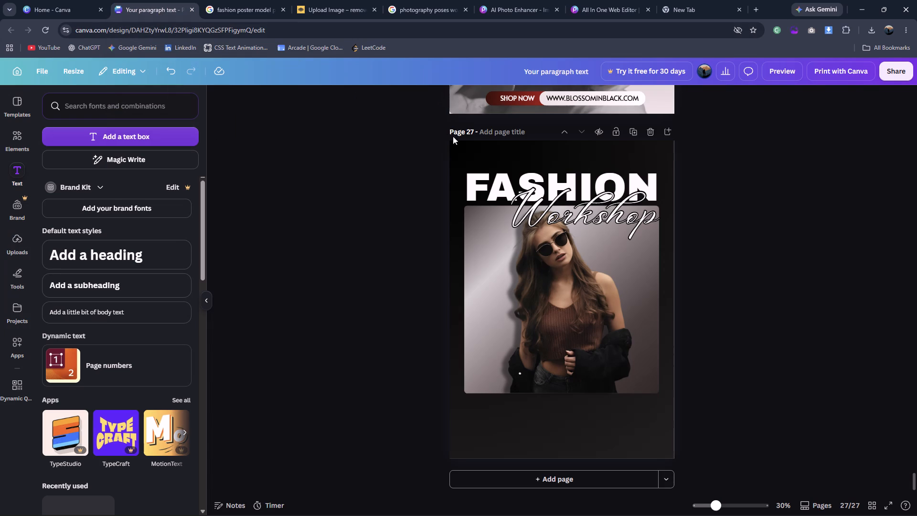
click(483, 171)
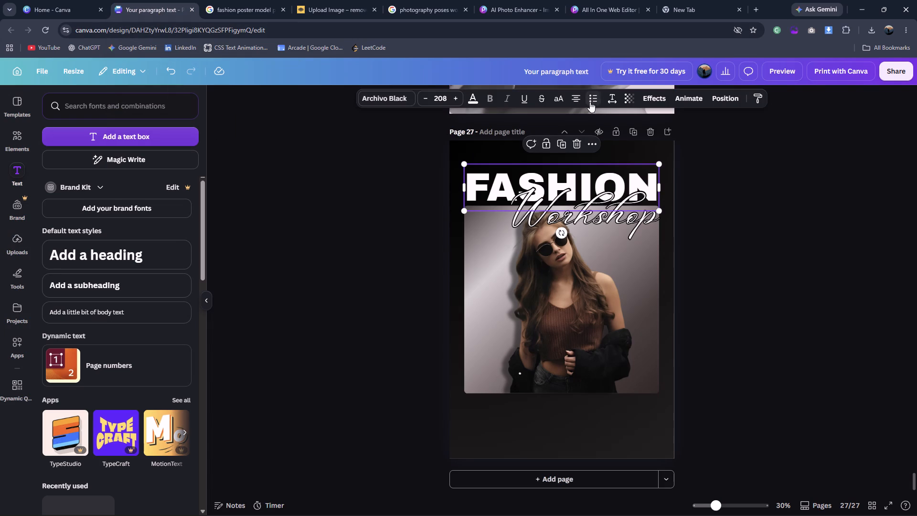
click(614, 104)
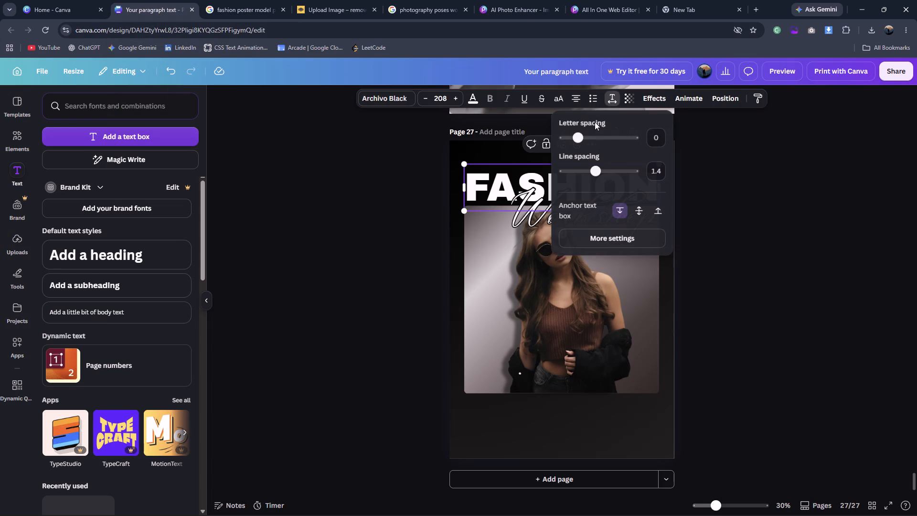
drag(581, 138, 569, 140)
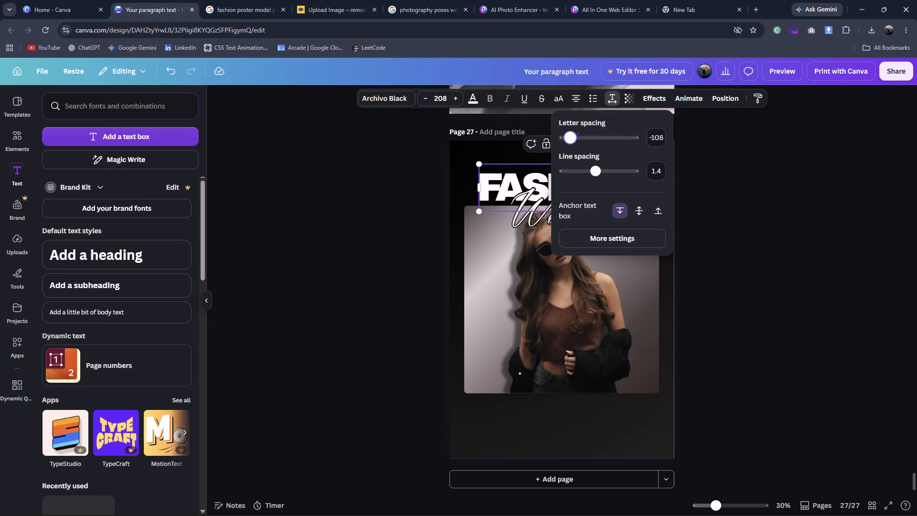
drag(569, 140, 573, 140)
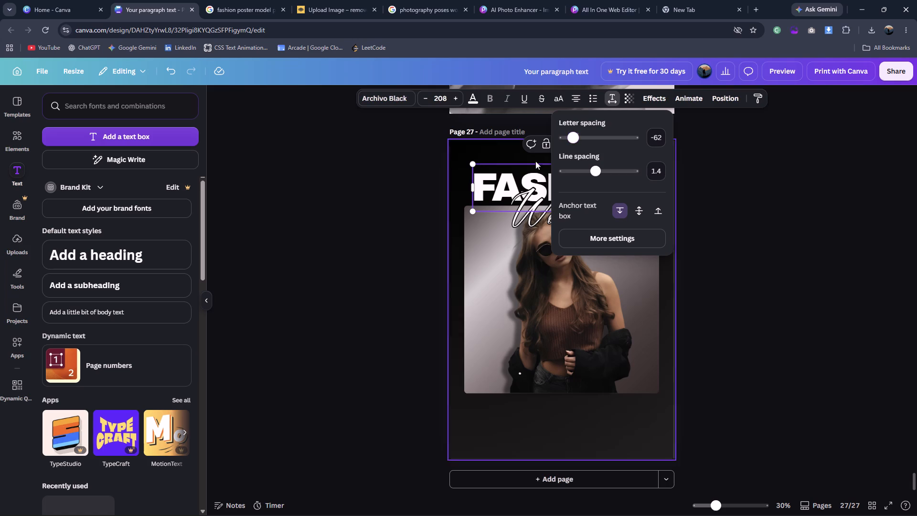
click(398, 200)
Enlarge the tightened "FASHION" headline on both sides until it matches the gradient panel's full width again.
click(475, 164)
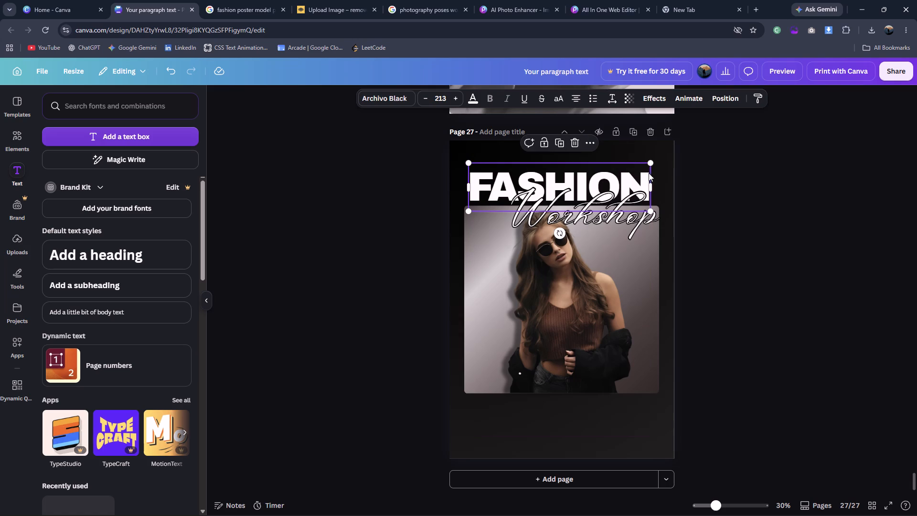
drag(652, 162, 660, 159)
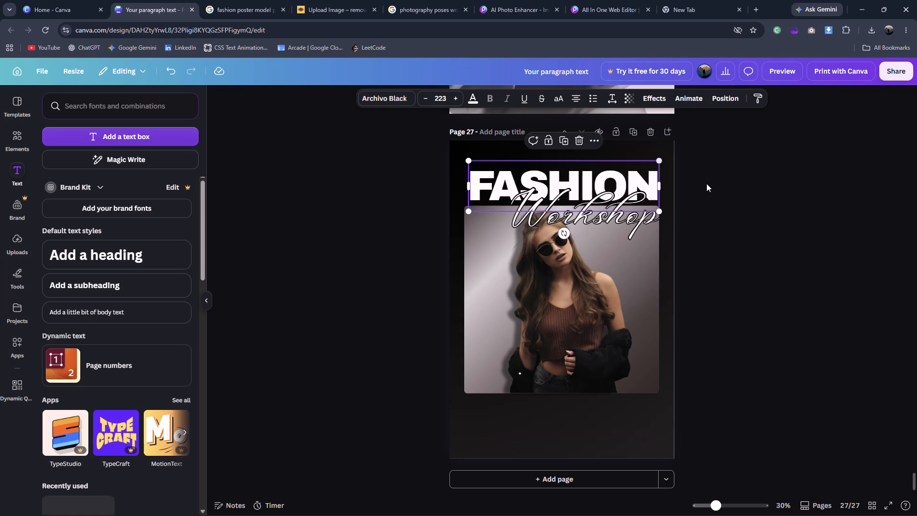
click(707, 183)
click(552, 172)
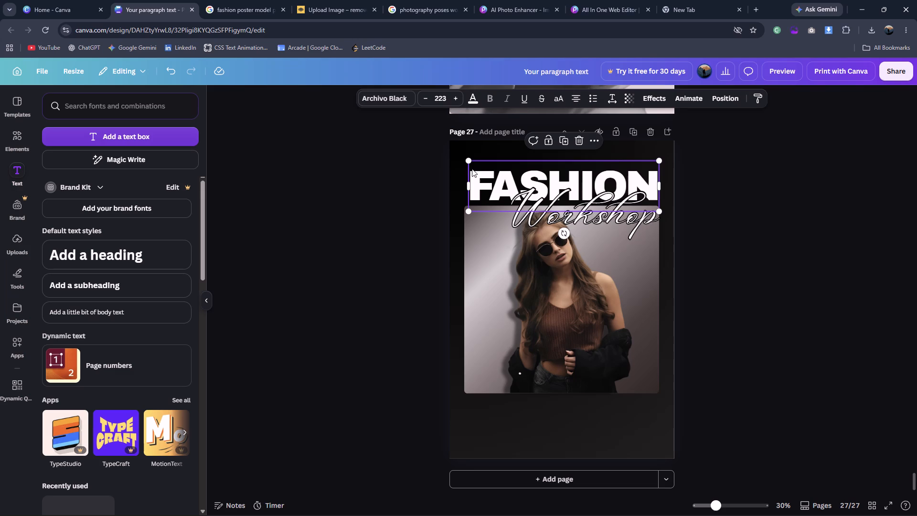
click(467, 161)
click(430, 182)
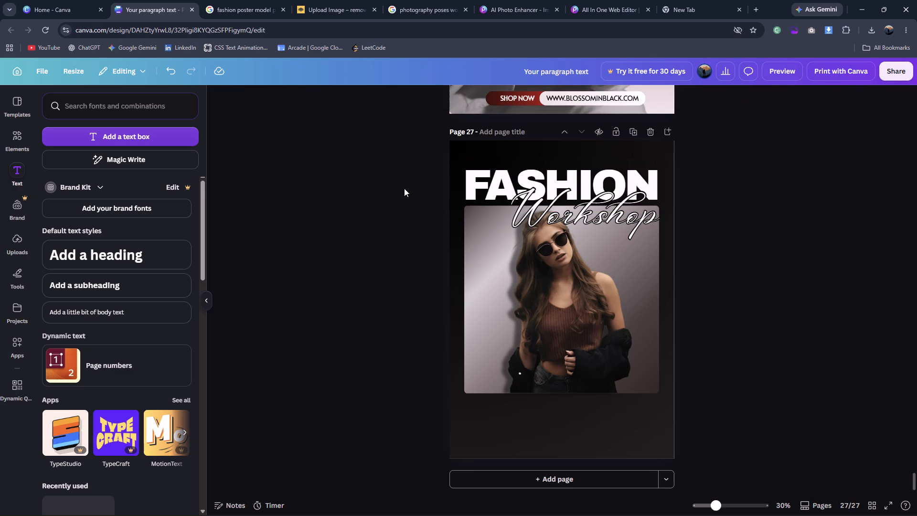
Following the reference poster, add a "FORWARD" text box and place it centred near the bottom of the gradient panel.
click(174, 8)
click(245, 0)
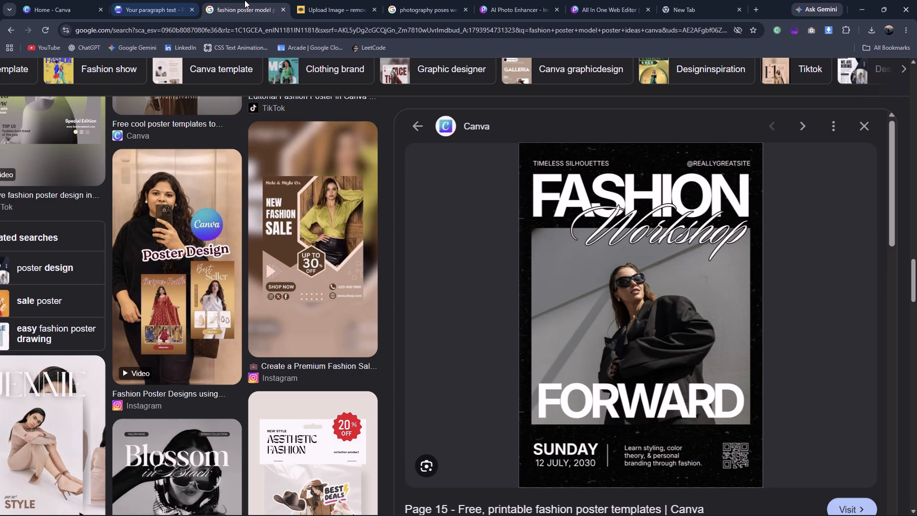
click(175, 1)
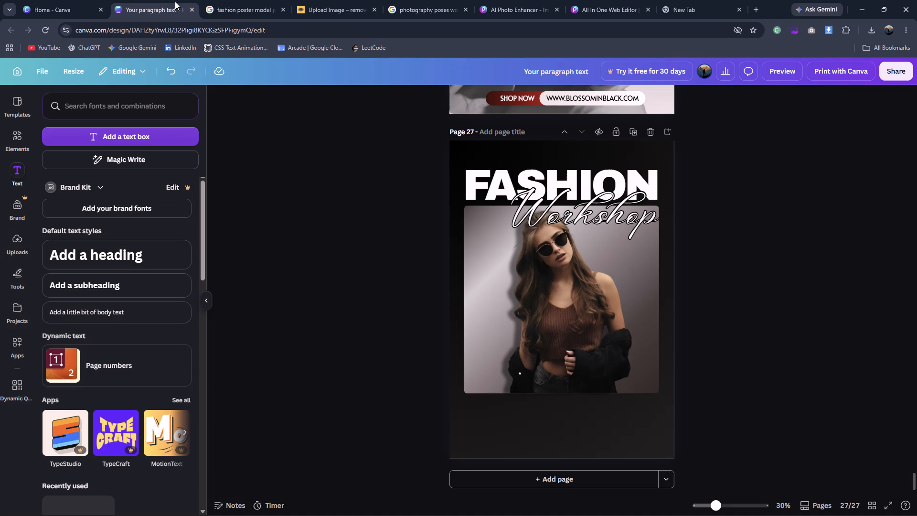
click(132, 140)
drag(550, 299, 478, 256)
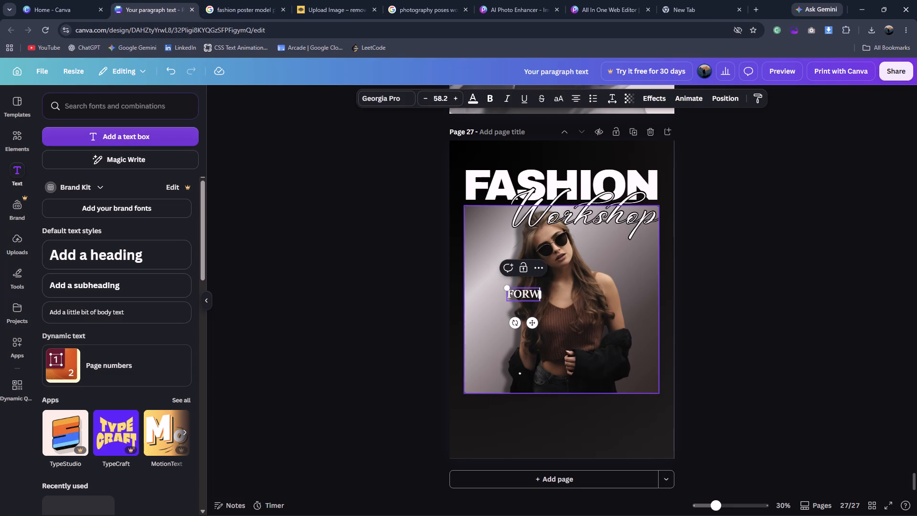
text(ARD)
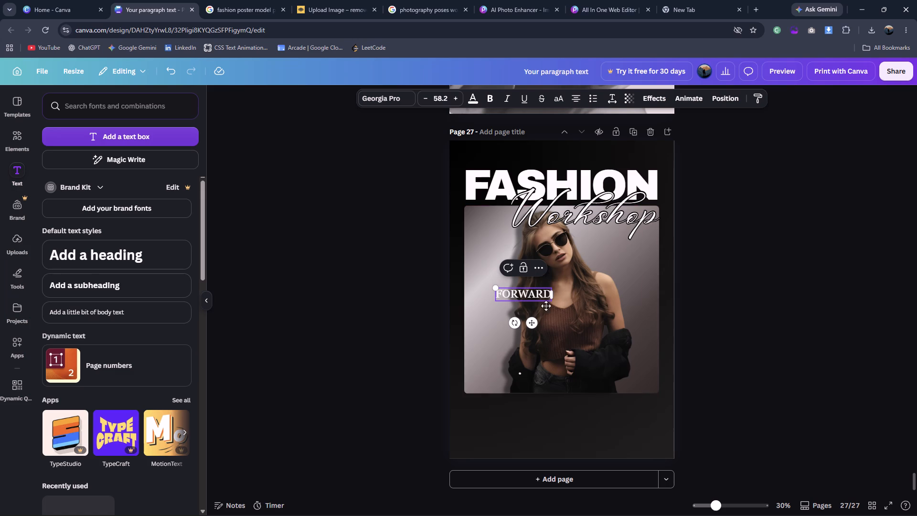
drag(528, 325, 559, 408)
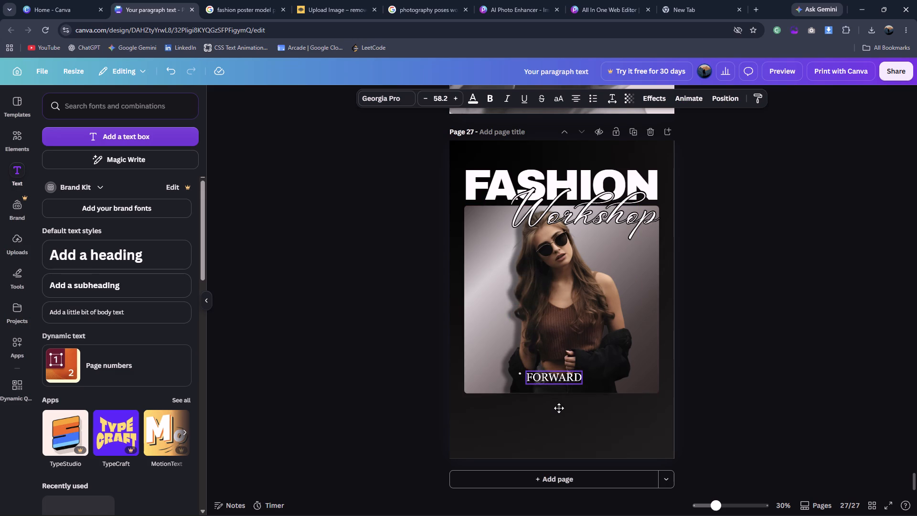
drag(559, 408, 568, 410)
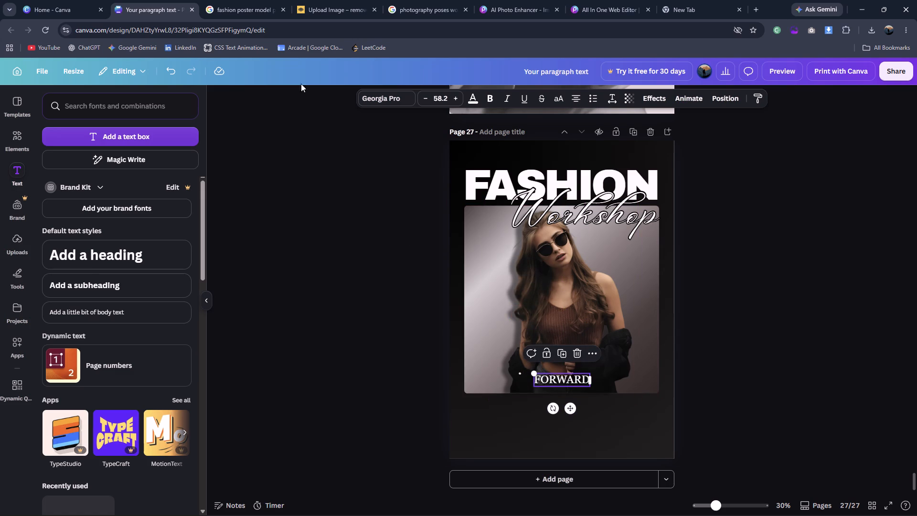
Change the "FORWARD" text's font to Bodoni FLF and compare it with the reference poster's lettering.
click(231, 0)
click(169, 0)
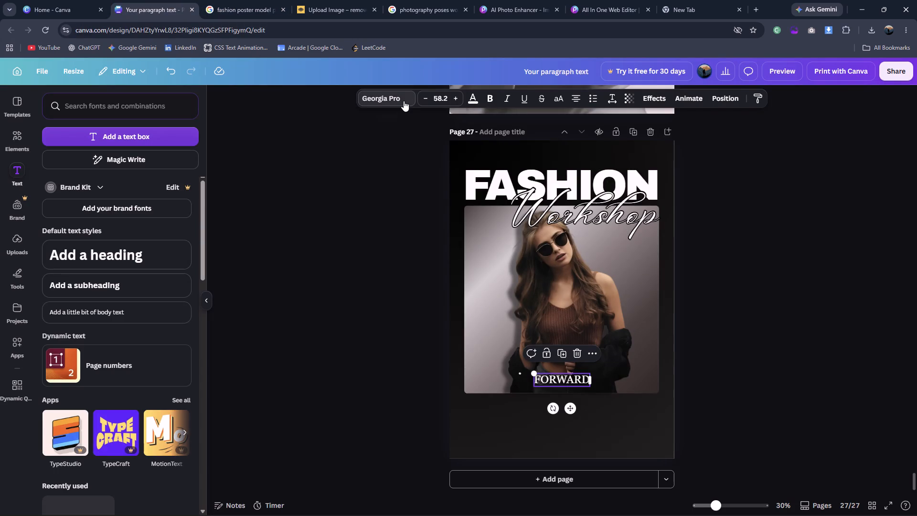
click(404, 101)
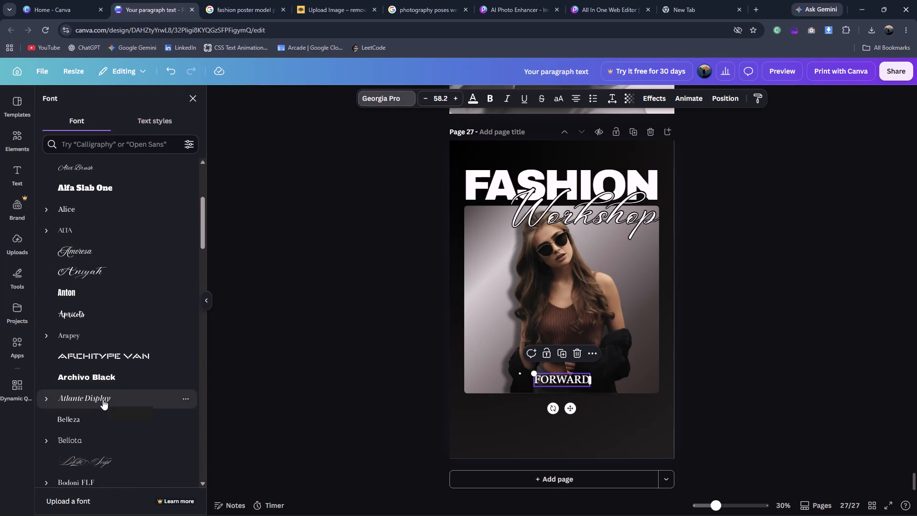
scroll(110, 406, down, 1)
click(110, 432)
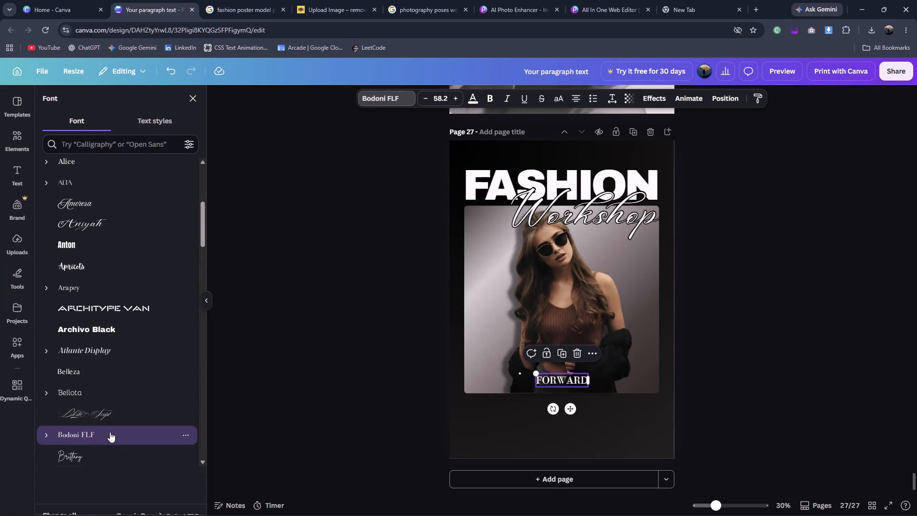
click(208, 0)
click(160, 14)
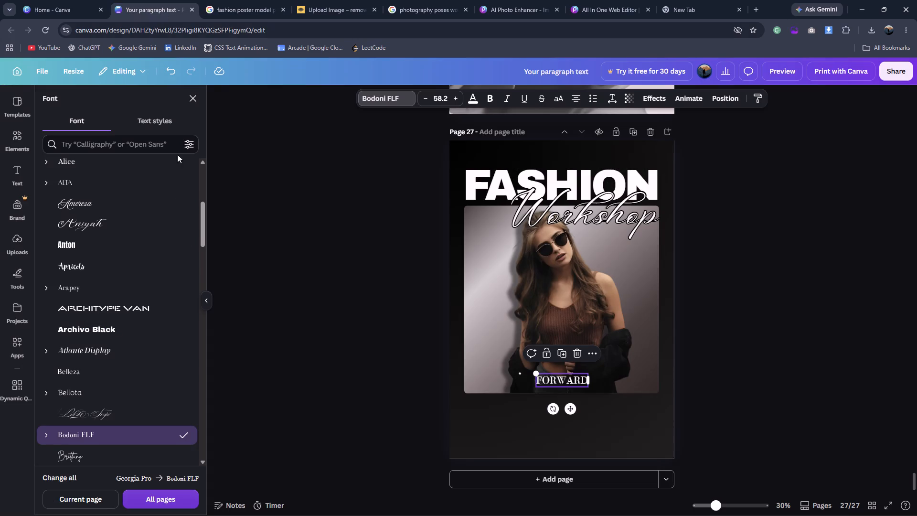
Try Canva Sans on the "FORWARD" text, compare with the reference poster, and settle on bold Century Gothic.
scroll(131, 376, down, 2)
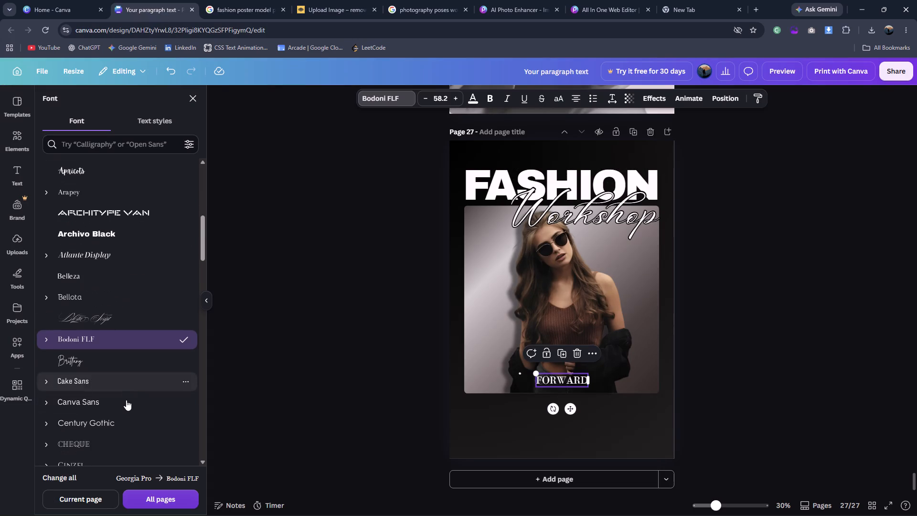
click(126, 403)
click(247, 0)
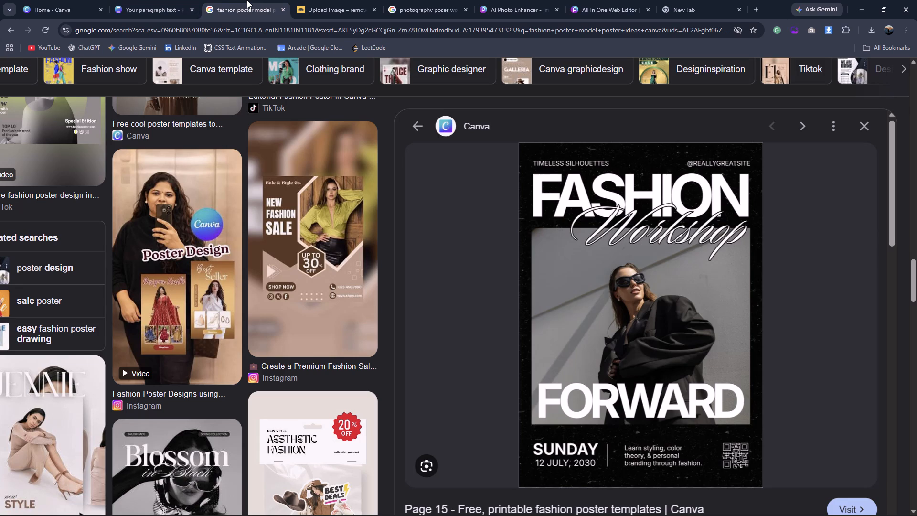
click(130, 10)
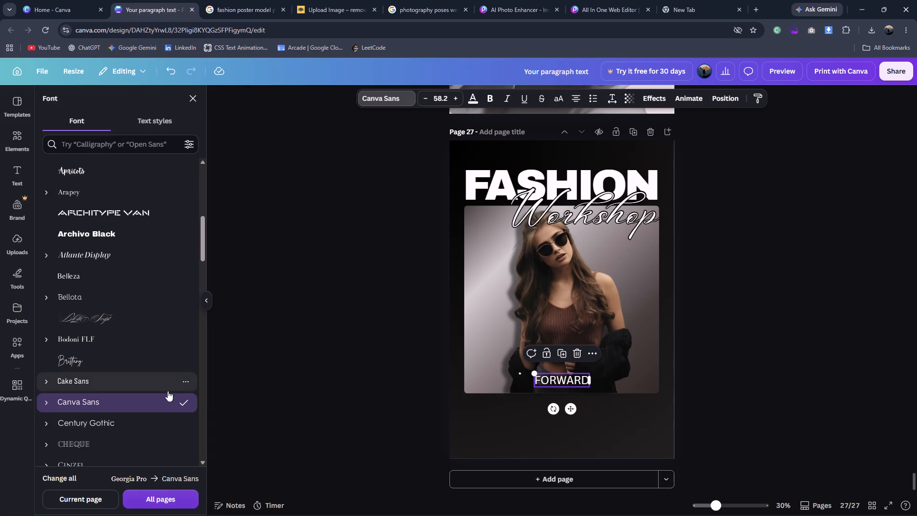
click(129, 423)
click(206, 0)
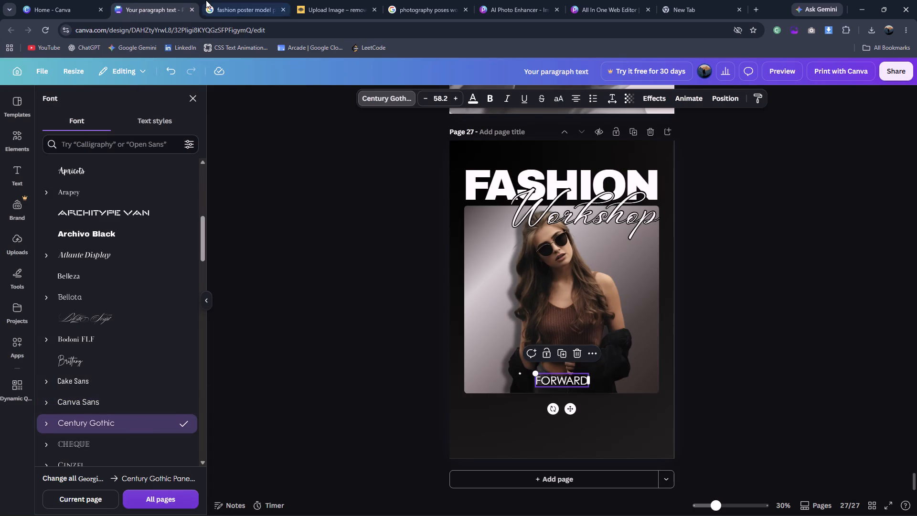
click(176, 2)
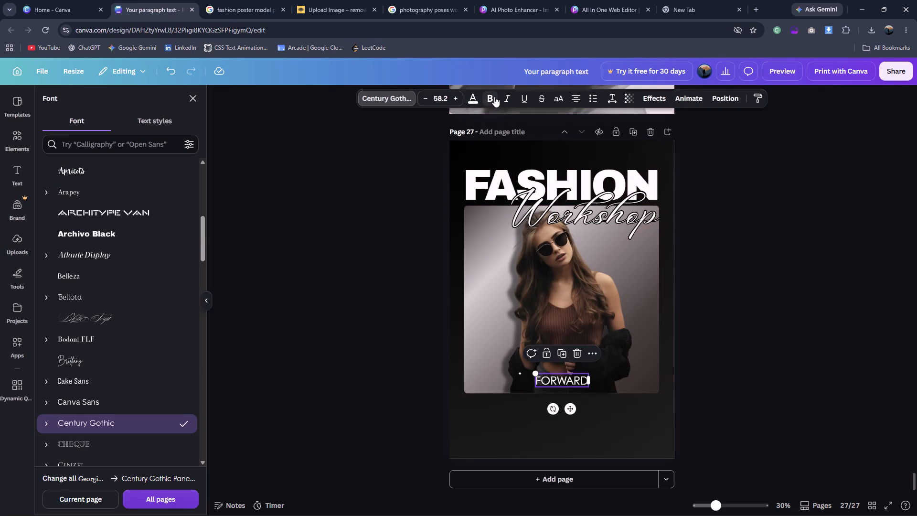
click(494, 97)
Enlarge the "FORWARD" text to size 220, spanning the gradient panel's full width, and lower it to the panel's bottom edge.
drag(533, 374, 509, 369)
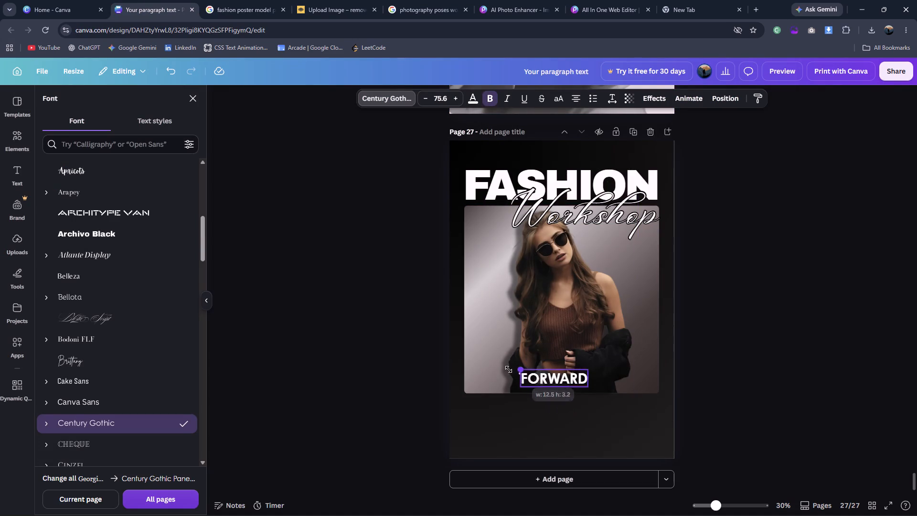
drag(509, 369, 466, 362)
click(236, 0)
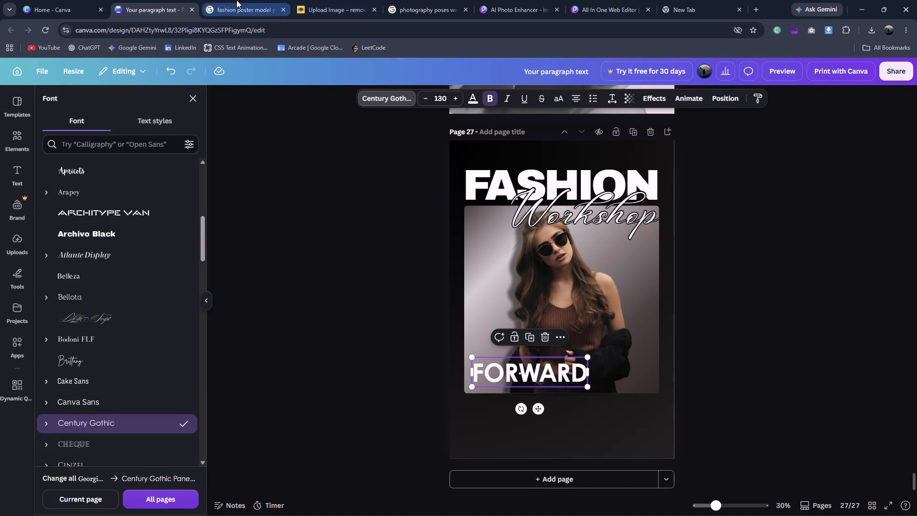
click(162, 0)
drag(590, 356, 661, 342)
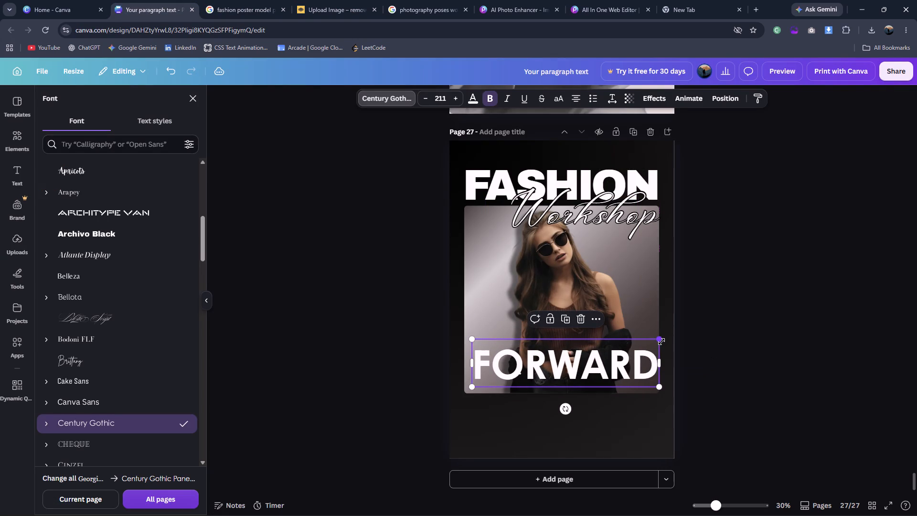
drag(471, 389, 468, 391)
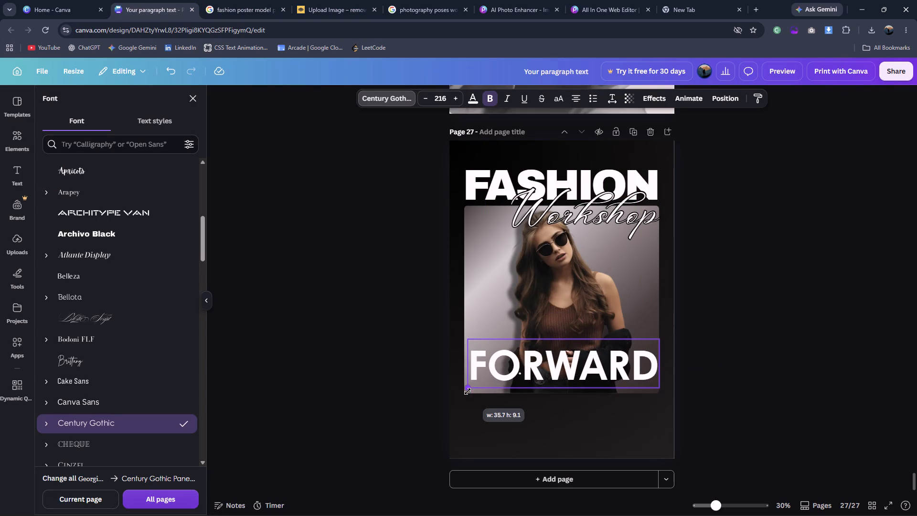
drag(468, 391, 466, 392)
click(728, 350)
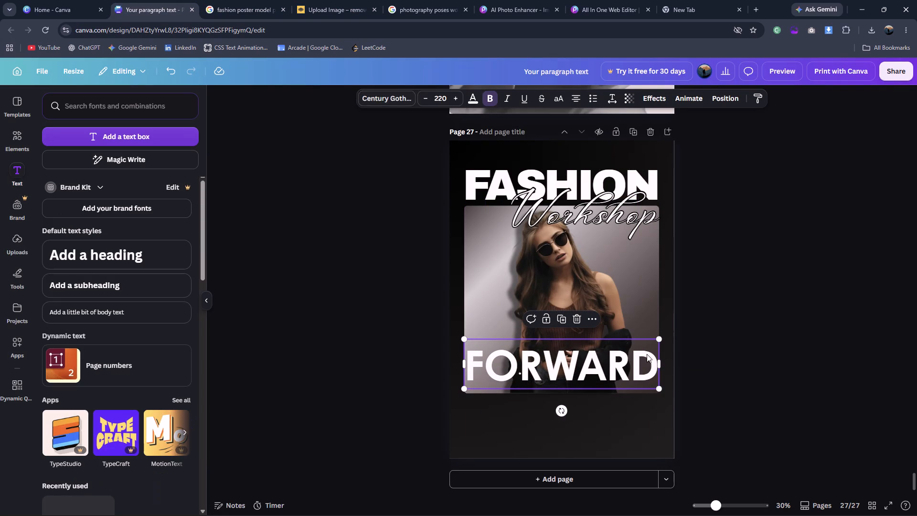
click(731, 343)
drag(606, 362, 605, 366)
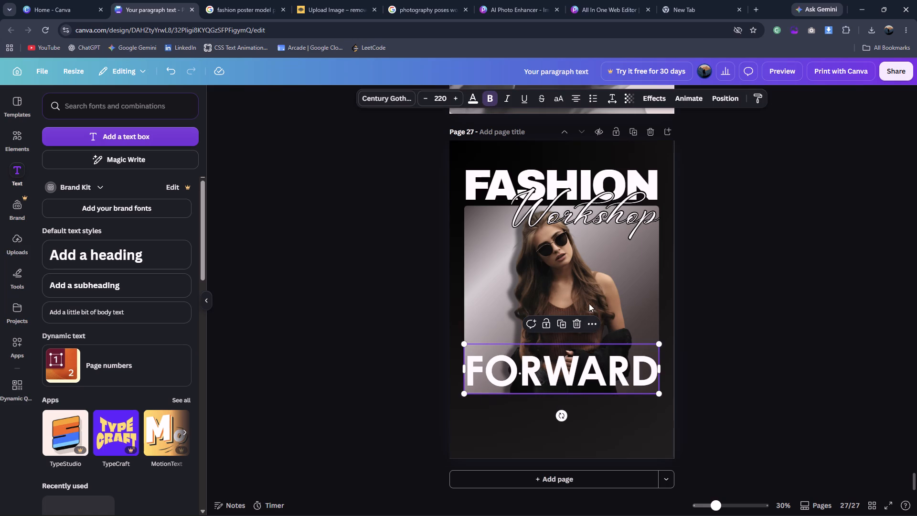
Tighten the "FORWARD" text's letter spacing to a negative value so the letters sit closer together.
click(613, 98)
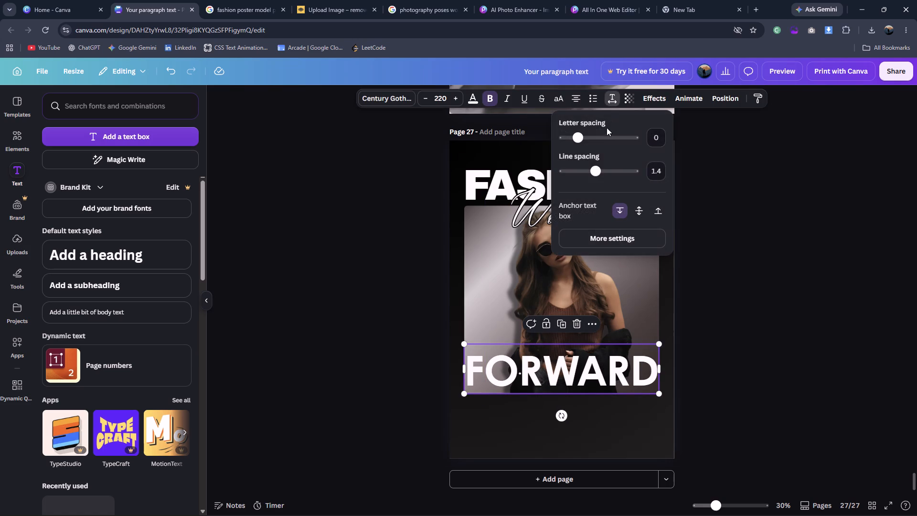
drag(585, 136, 568, 138)
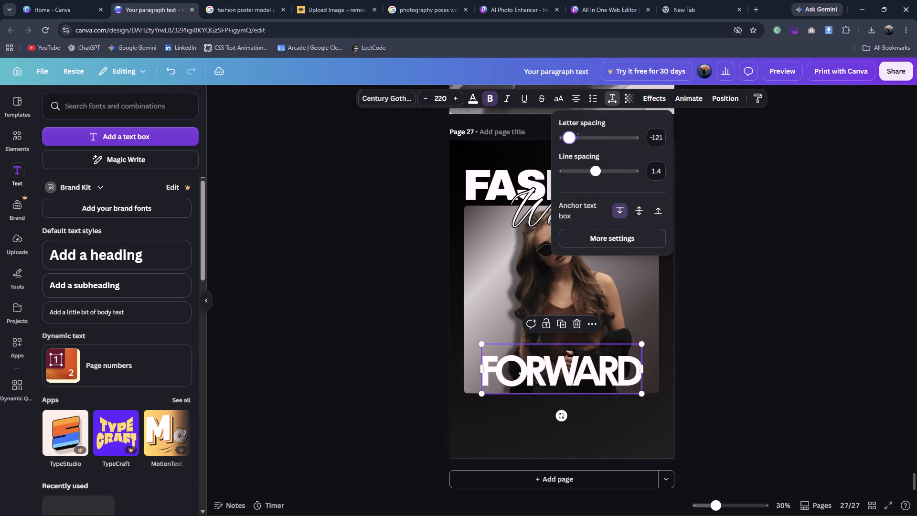
drag(568, 138, 571, 139)
click(678, 347)
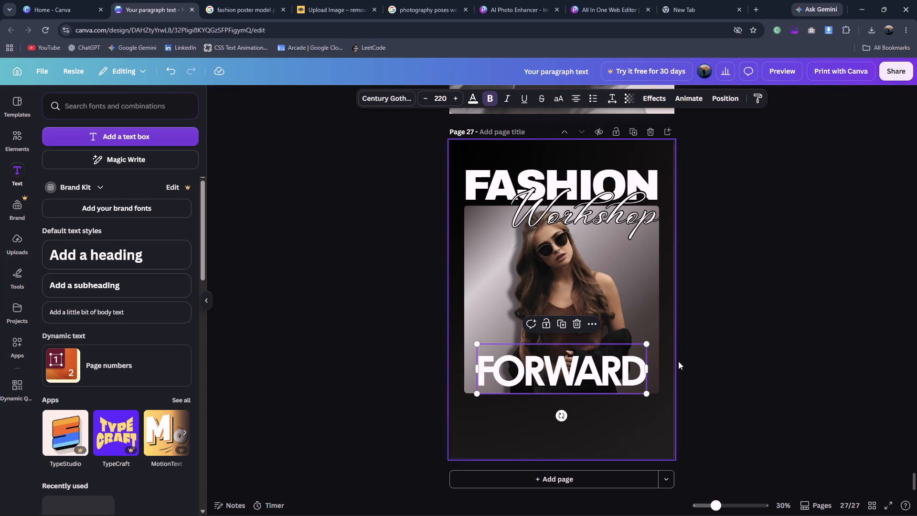
click(690, 361)
Enlarge the tightened "FORWARD" text on both sides to size 253, matching the gradient panel's full width again.
click(635, 369)
drag(649, 343, 655, 339)
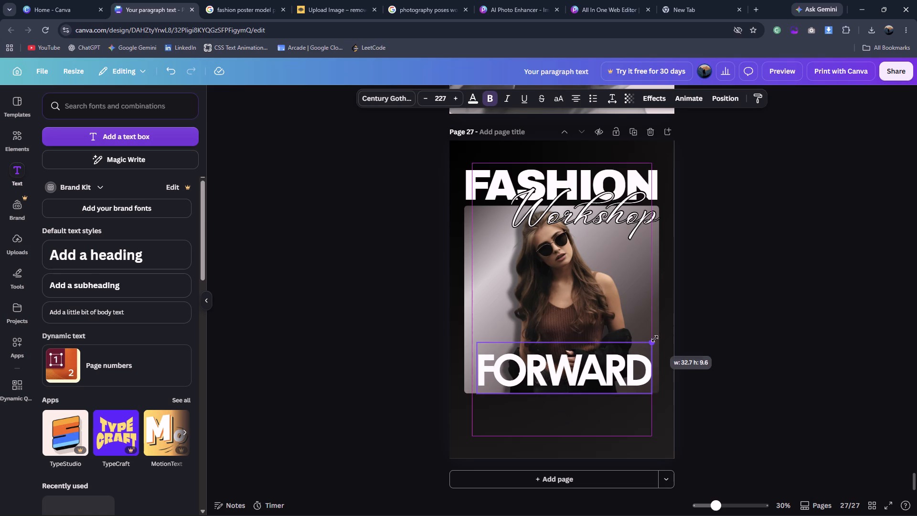
drag(655, 339, 661, 336)
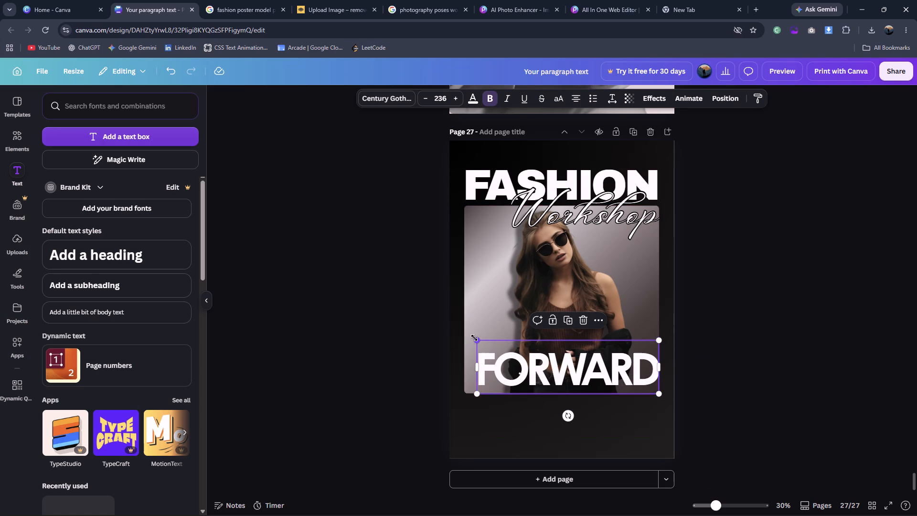
drag(474, 338, 464, 333)
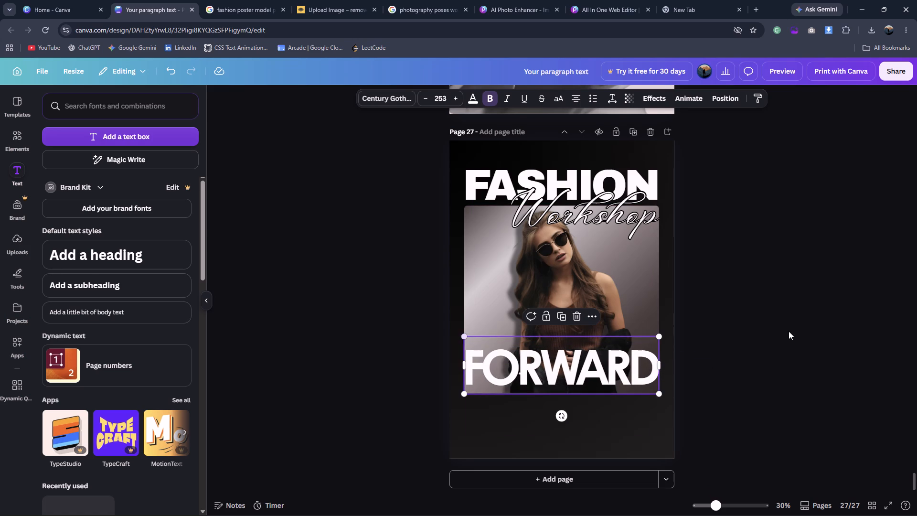
click(789, 331)
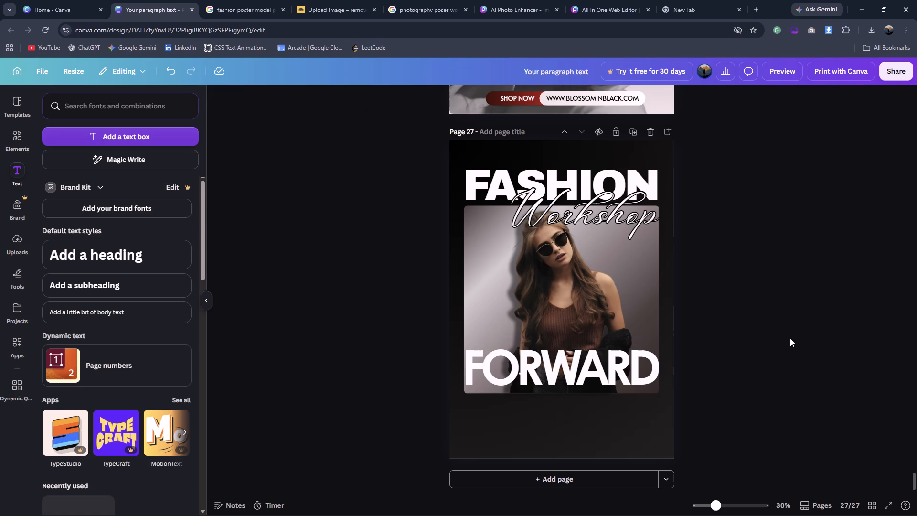
Compare the page 27 poster with the "Fashion Workshop Forward" reference, examining the lettering and the remaining small text.
click(266, 10)
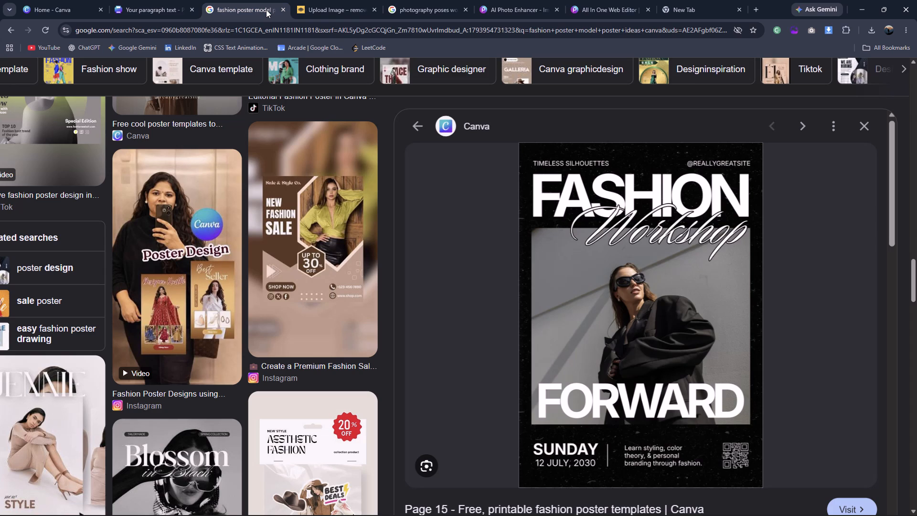
click(146, 0)
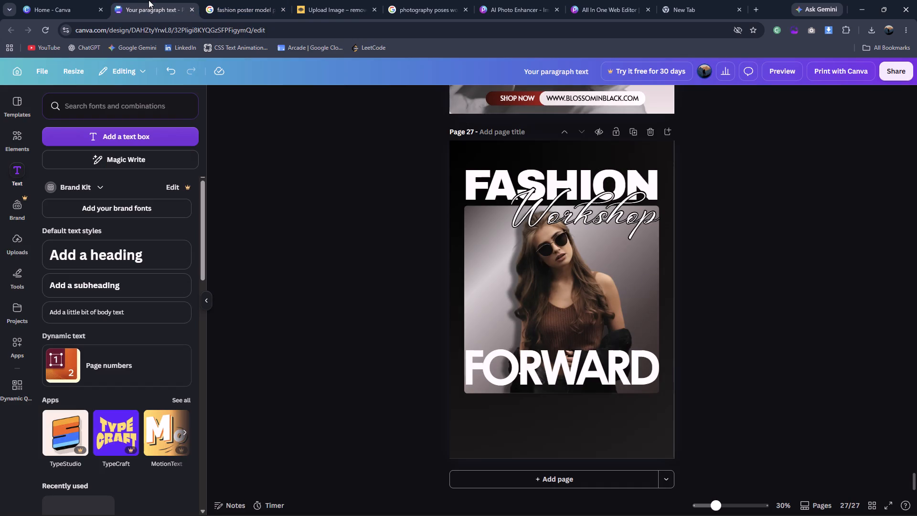
click(215, 9)
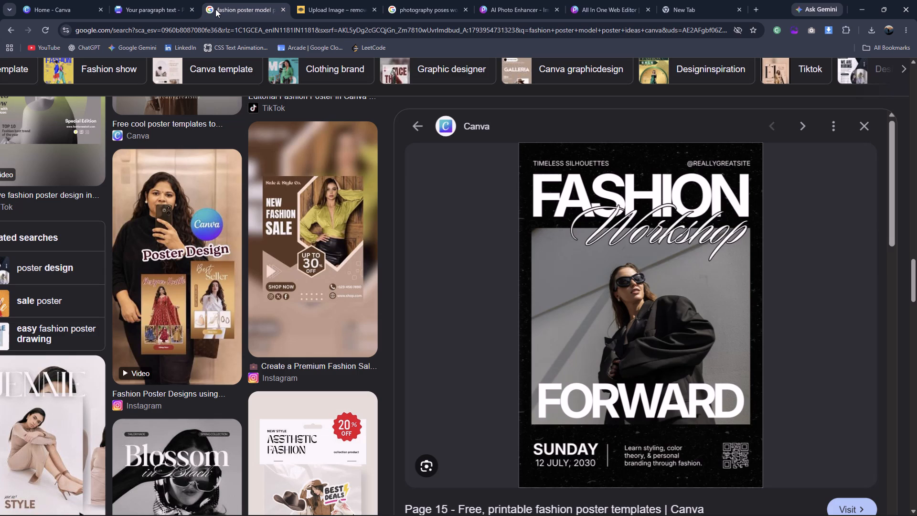
click(163, 5)
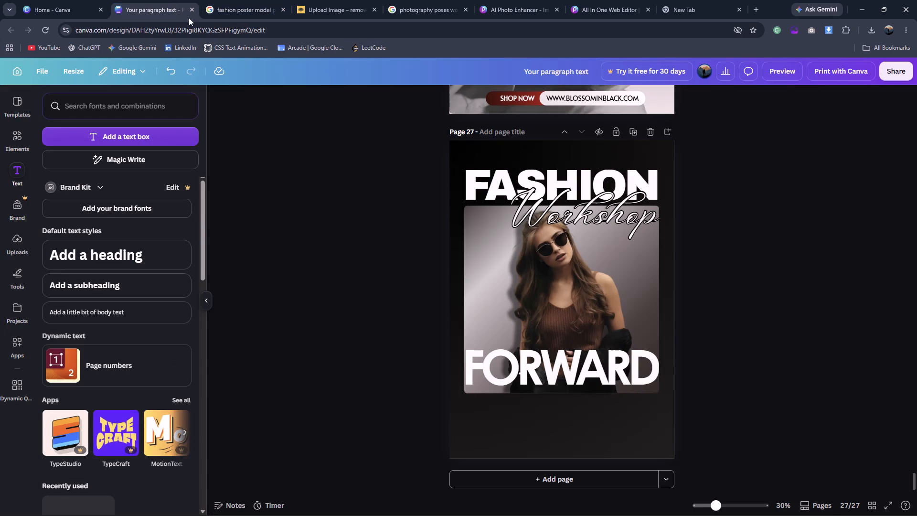
click(257, 1)
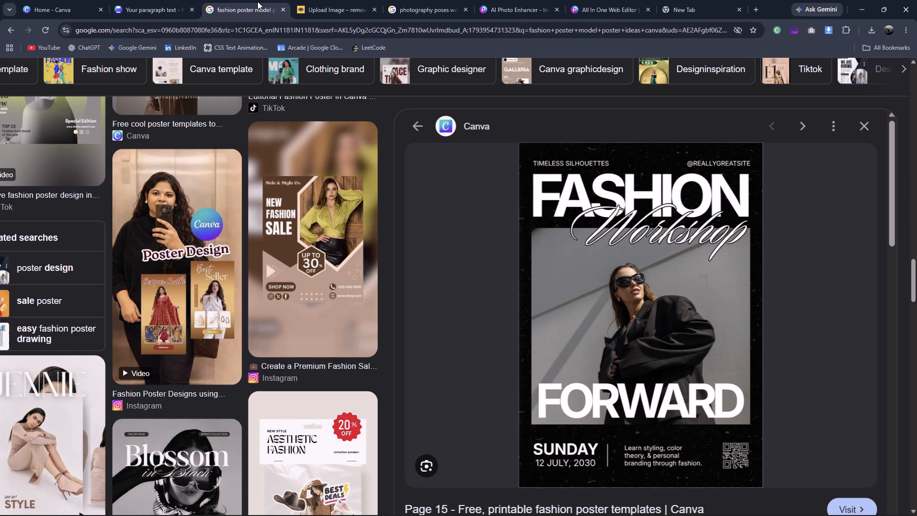
click(160, 2)
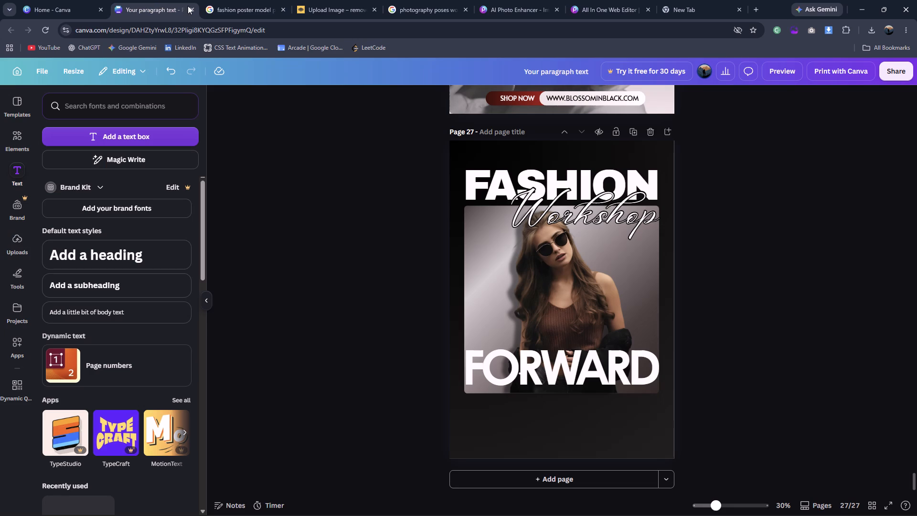
click(221, 3)
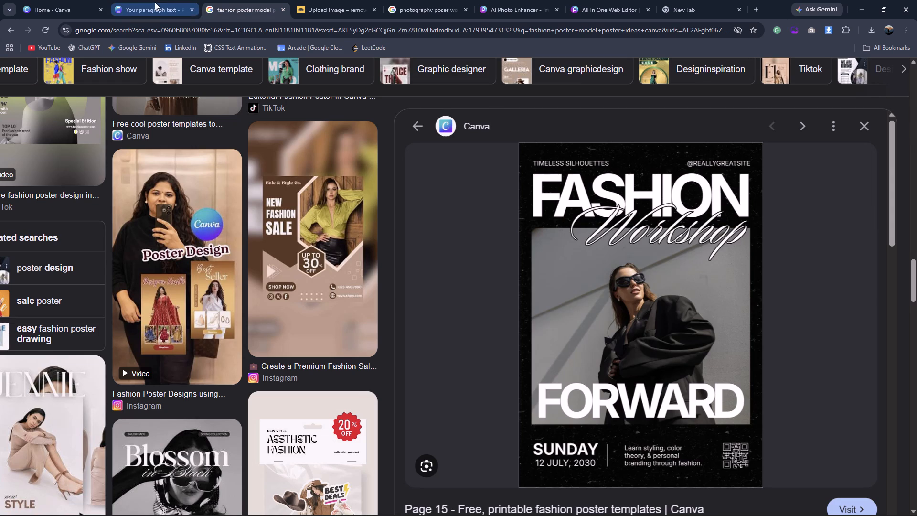
click(155, 2)
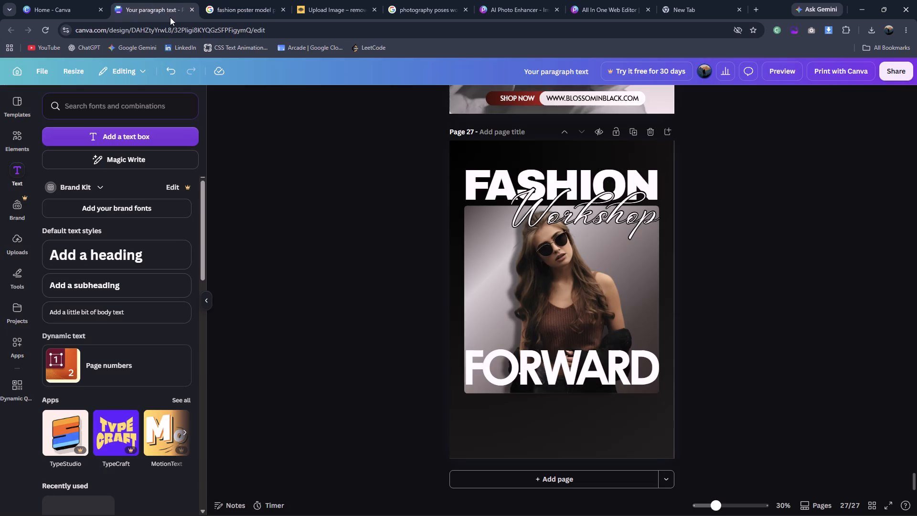
click(233, 8)
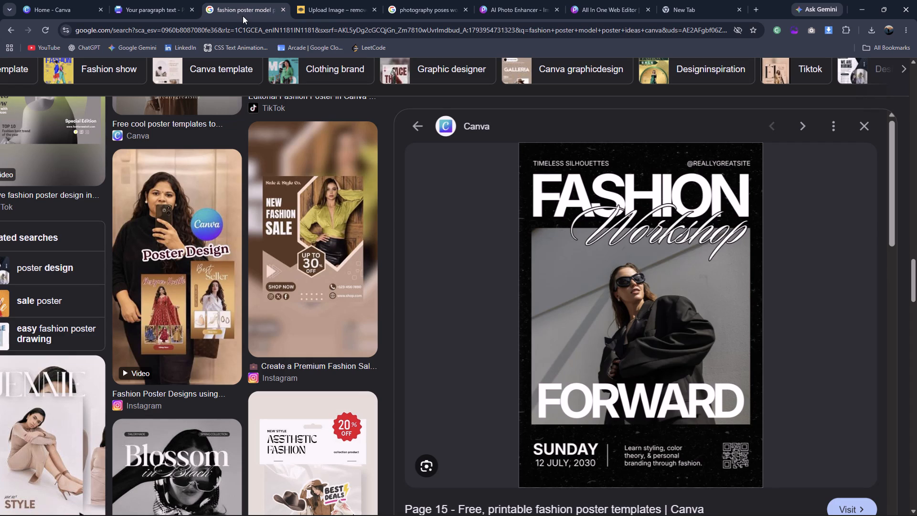
click(154, 4)
Add a text box reading "TIMELESS" to the poster and set its font to Alata.
click(129, 138)
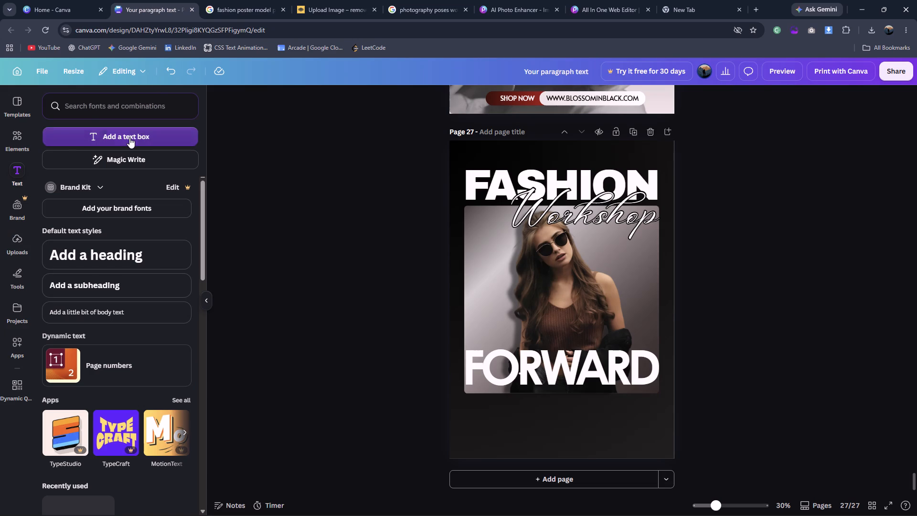
drag(551, 298, 493, 278)
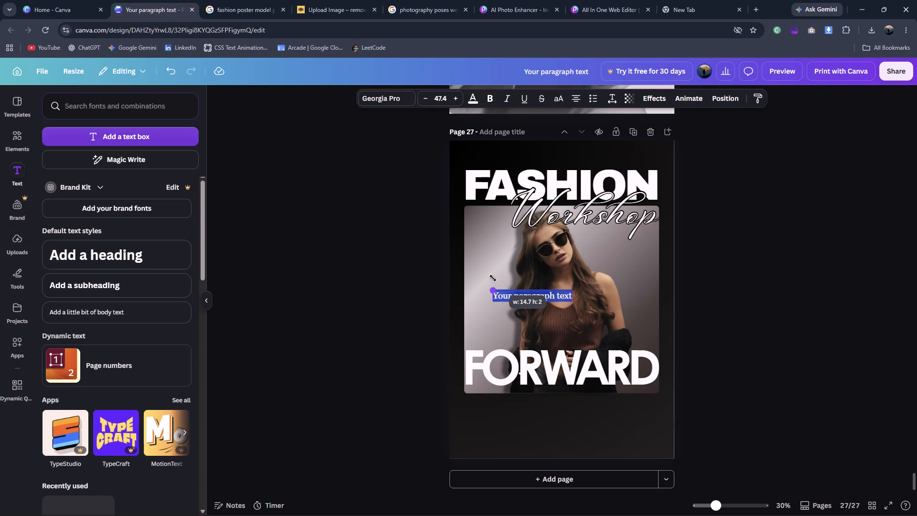
drag(493, 278, 482, 276)
text(TIMELESS)
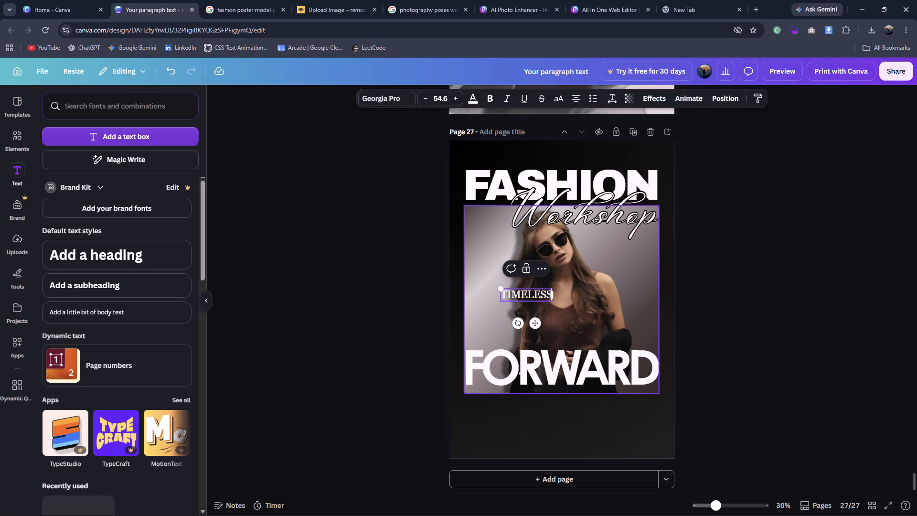
click(374, 100)
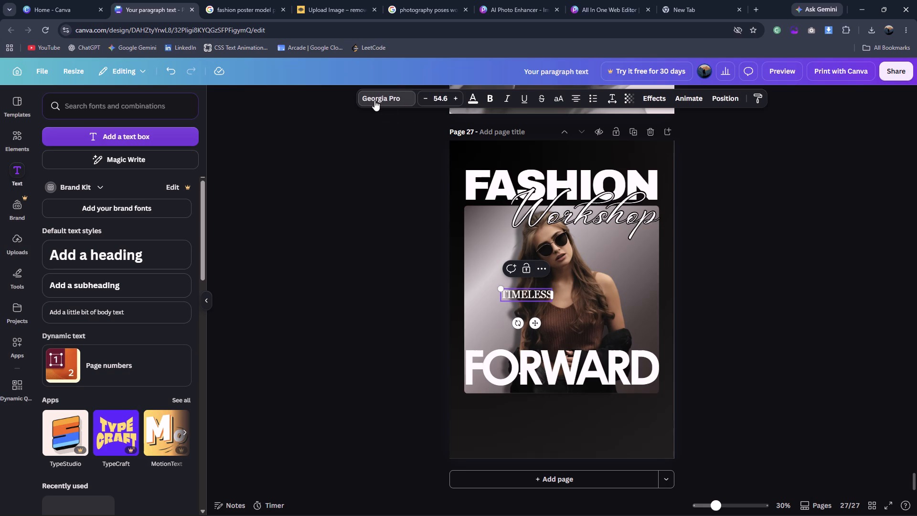
scroll(87, 221, up, 12)
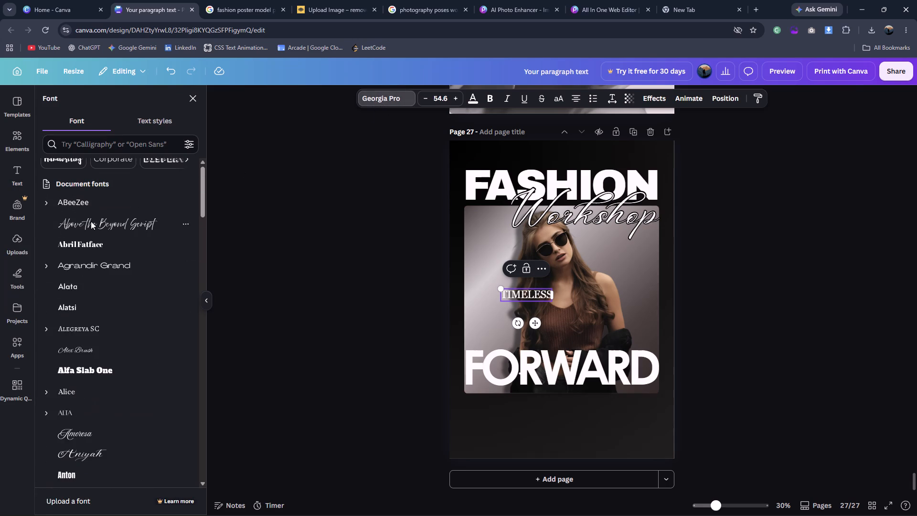
click(94, 298)
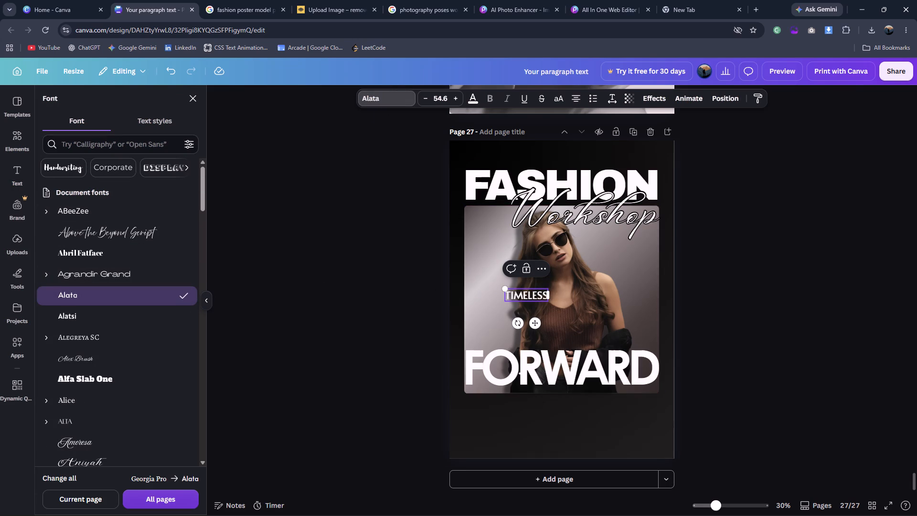
Shrink the "TIMELESS" text to size 32.8, move it above the start of the "FASHION" headline, and check the reference poster.
drag(500, 287, 516, 295)
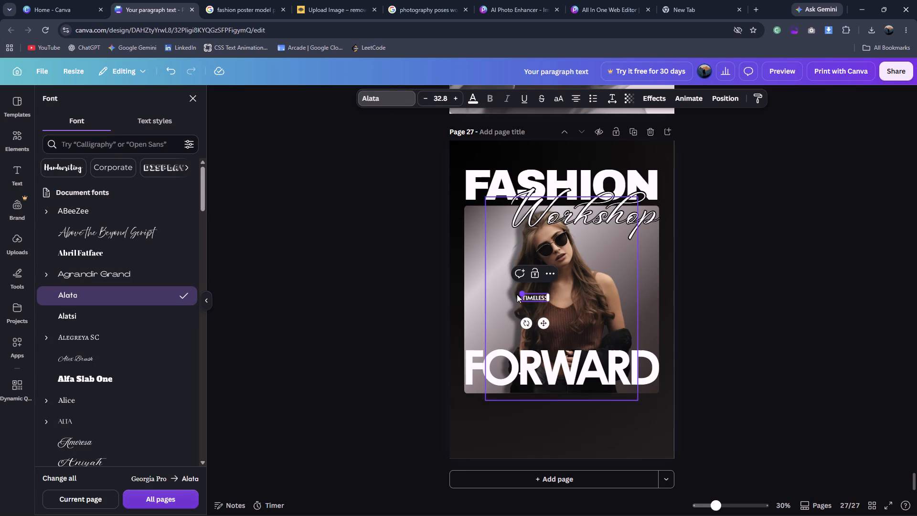
drag(543, 322, 483, 178)
click(235, 0)
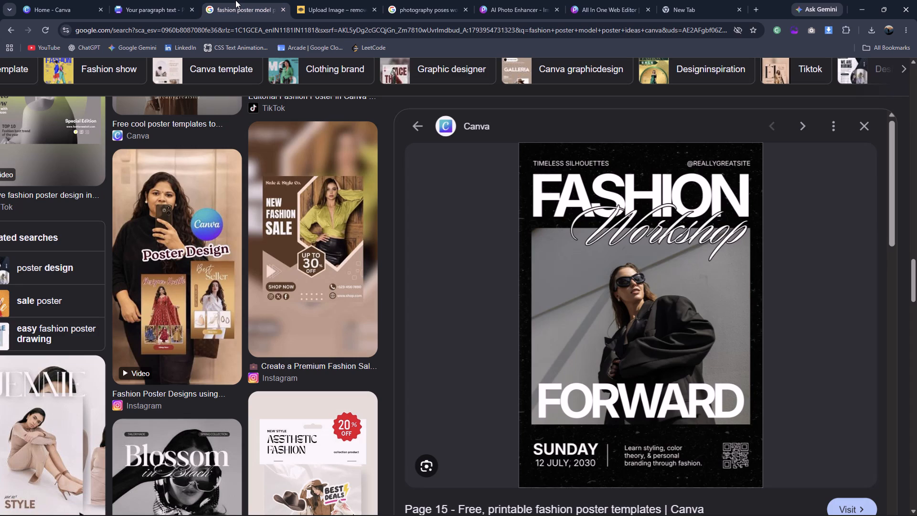
Move the "TIMELESS" caption slightly down, closer to the "FASHION" headline.
click(186, 11)
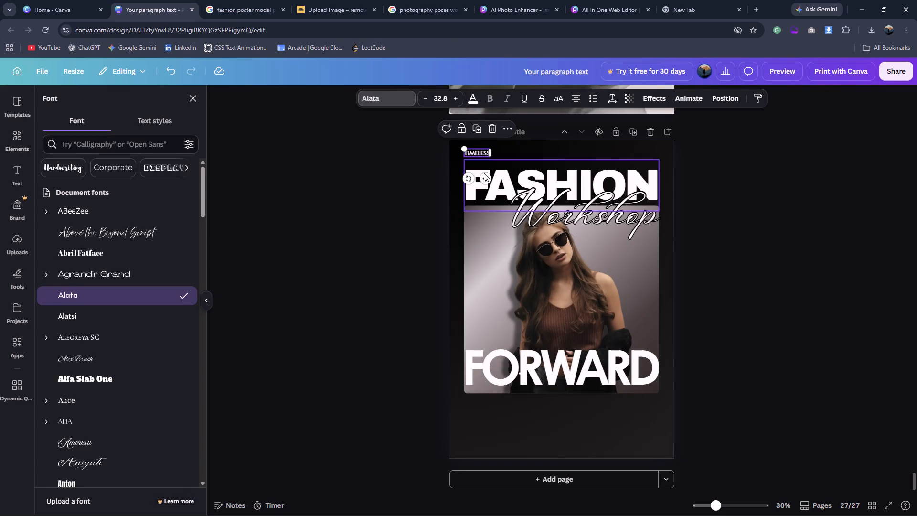
drag(485, 178, 485, 184)
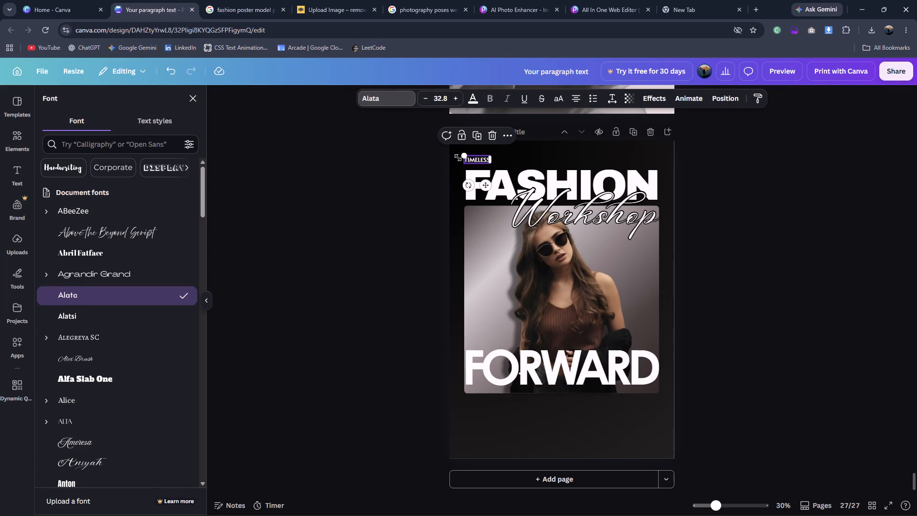
Extend the small caption above "FASHION" to read "TIMELESS SILHOUETTES", checking the spelling against the reference poster.
double_click(477, 157)
key(Right)
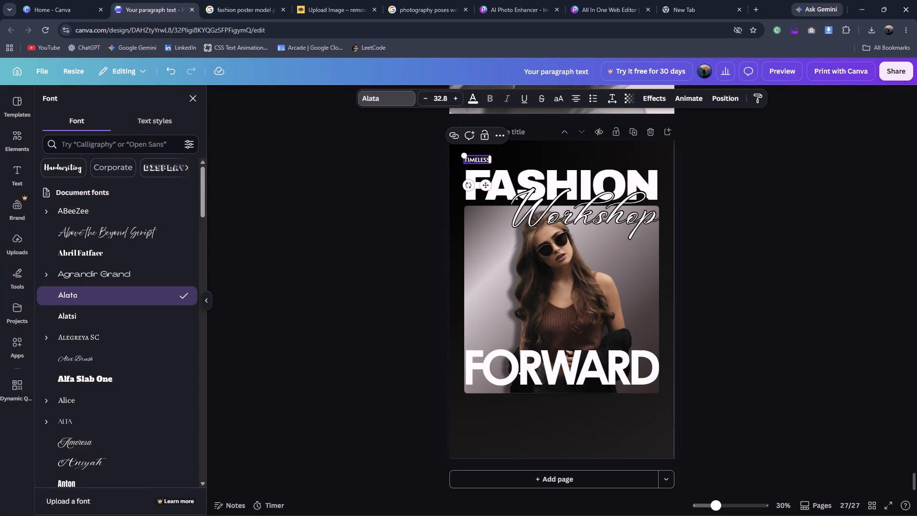
key(space)
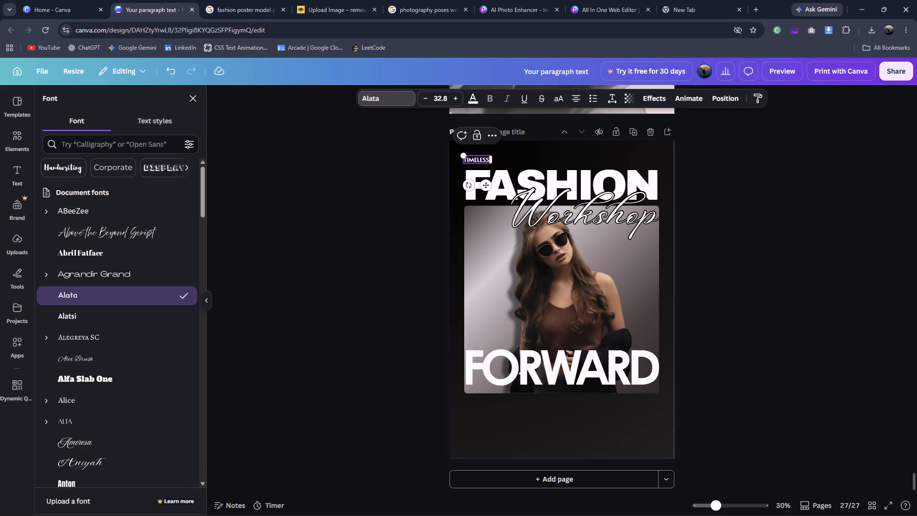
click(258, 8)
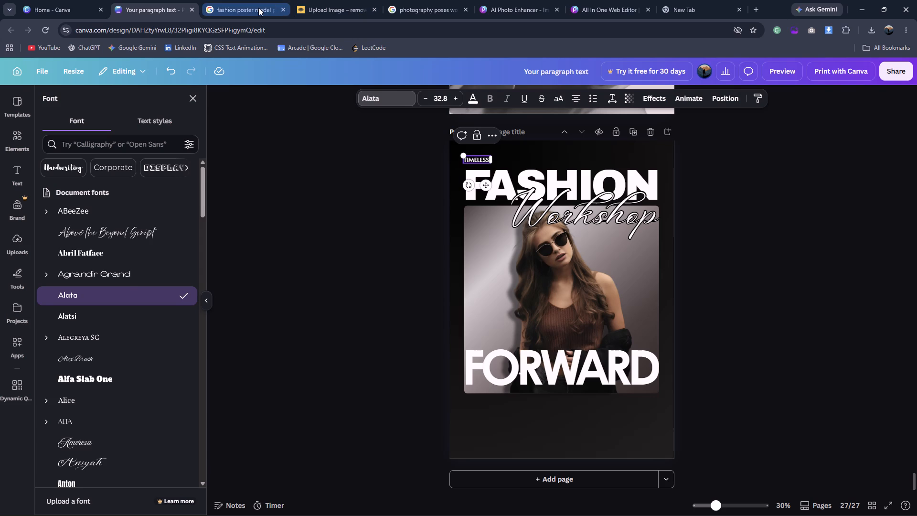
click(139, 0)
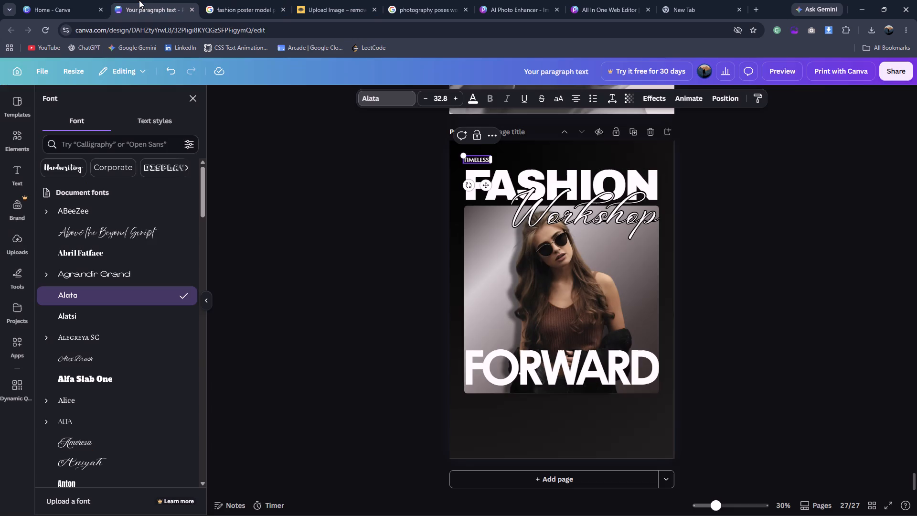
text(SIL)
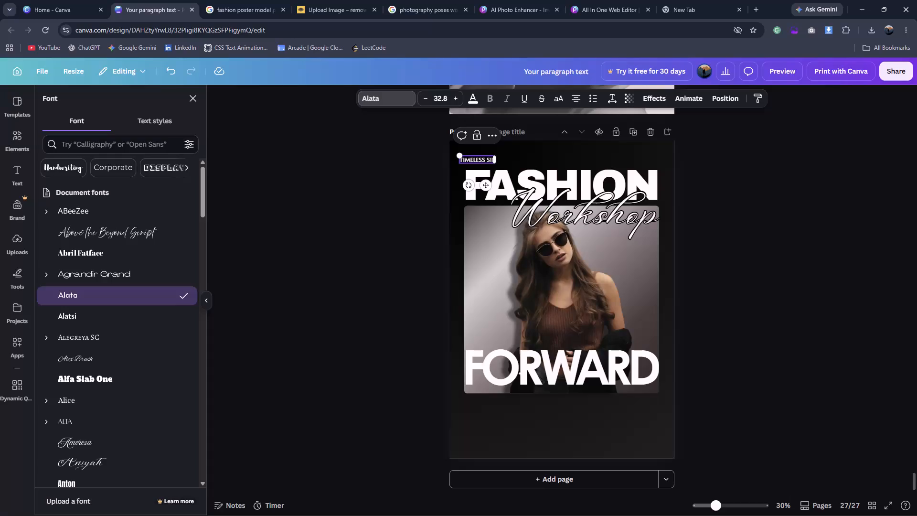
text(HOUTE)
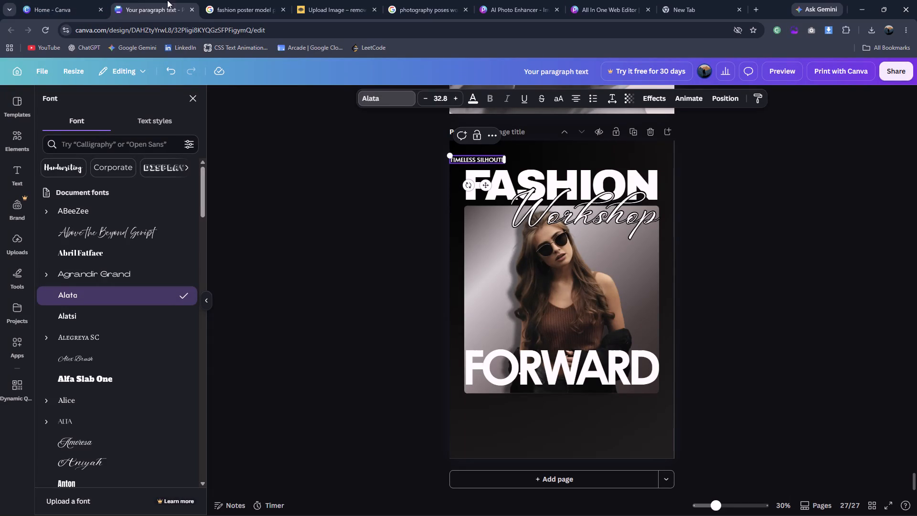
click(218, 4)
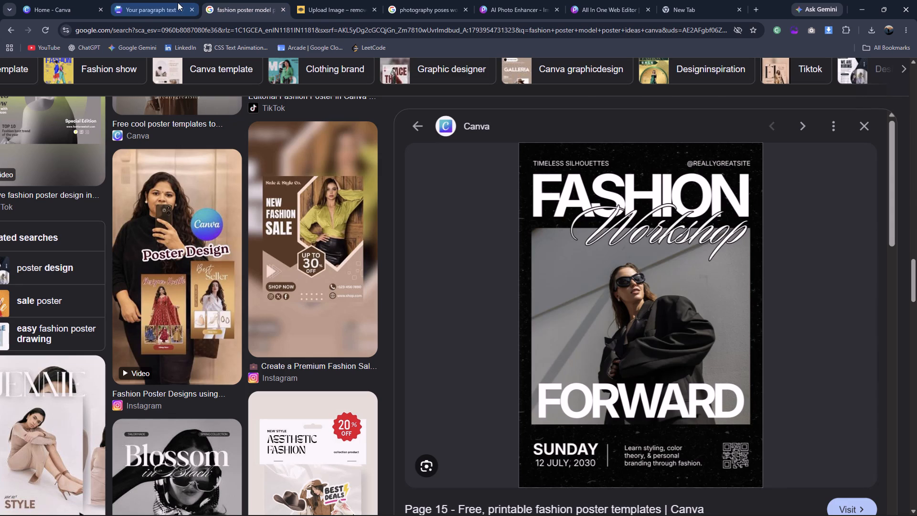
click(178, 2)
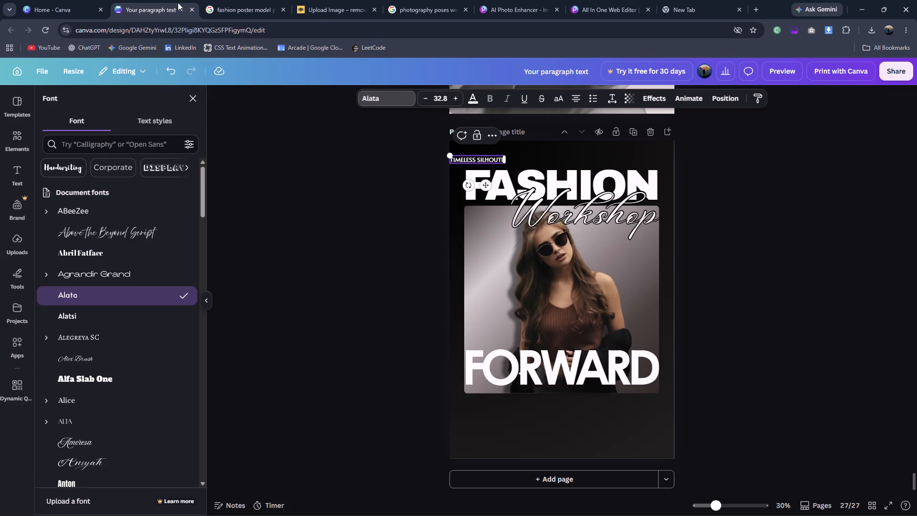
key(BackSpace)
key(BackSpace)
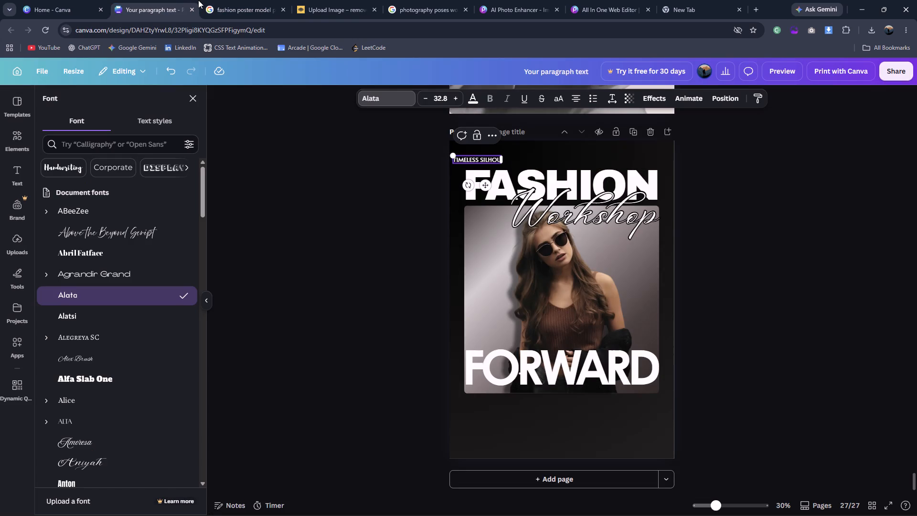
click(198, 0)
click(203, 0)
click(169, 0)
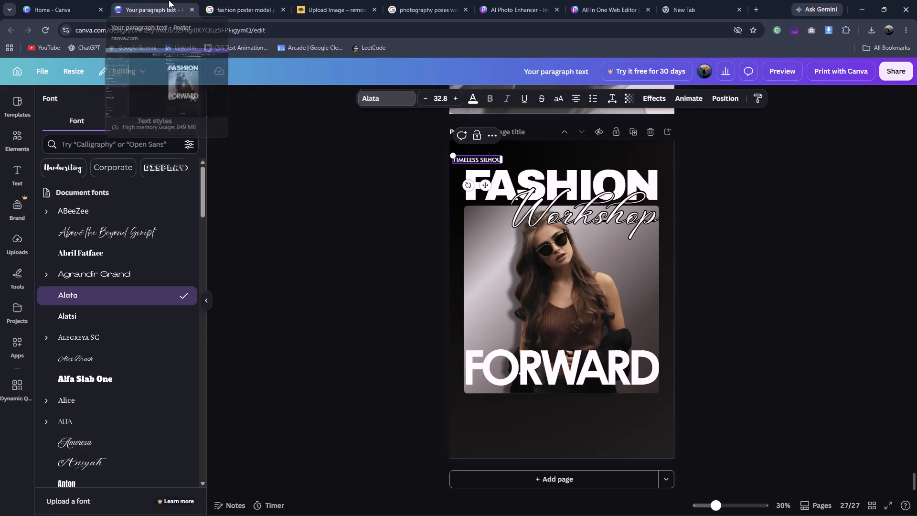
text(ET)
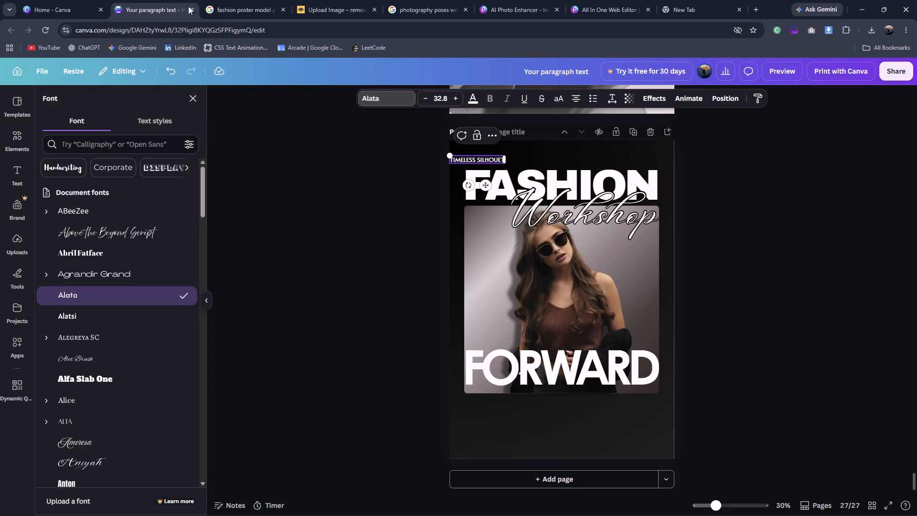
click(253, 0)
click(166, 0)
text(TES)
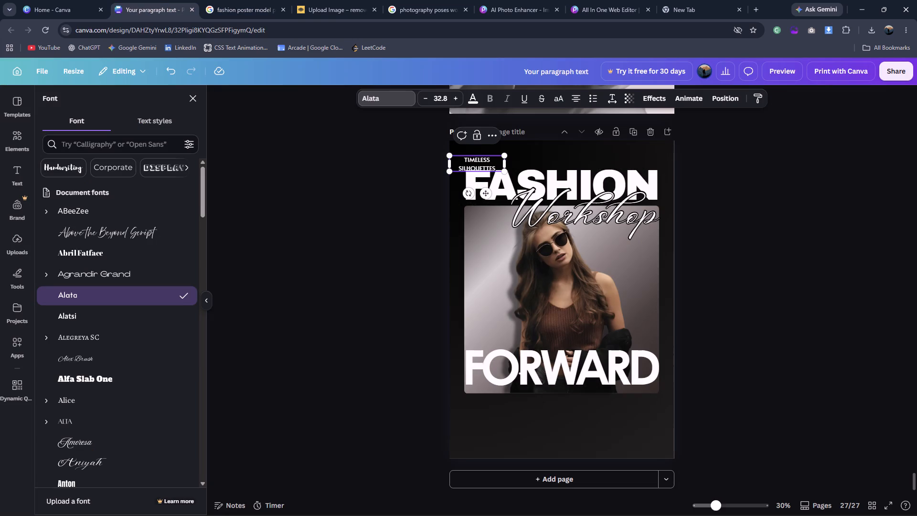
Widen the "TIMELESS SILHOUETTES" box to about 13.4 so it fits one line, and align its edge with the start of "FASHION".
drag(506, 164, 524, 167)
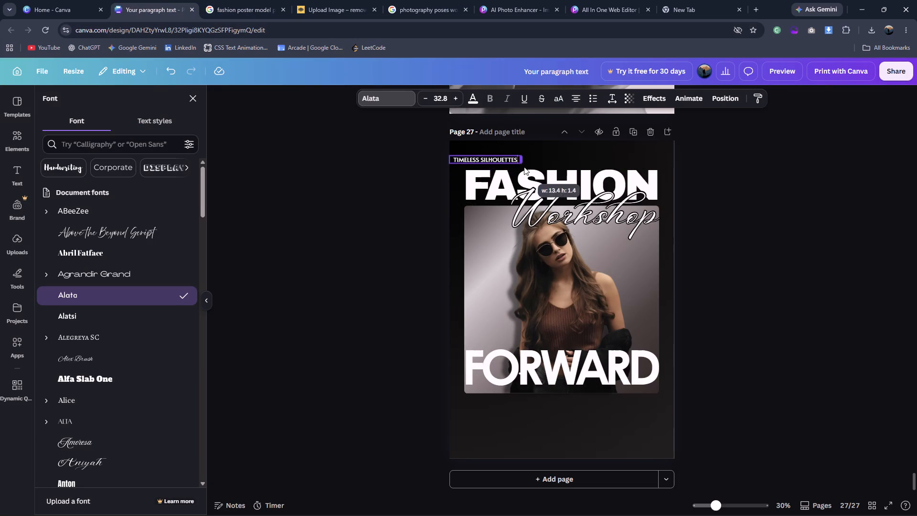
drag(524, 167, 525, 167)
drag(496, 187, 510, 186)
click(397, 169)
click(396, 169)
Compare with the reference and narrow the "TIMELESS SILHOUETTES" box to hug its single line, so the text starts flush with "FASHION".
click(248, 0)
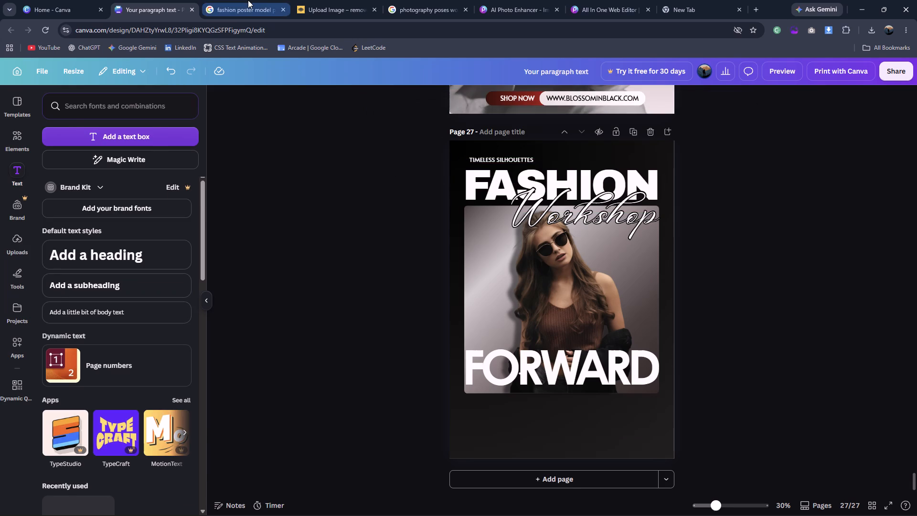
click(162, 17)
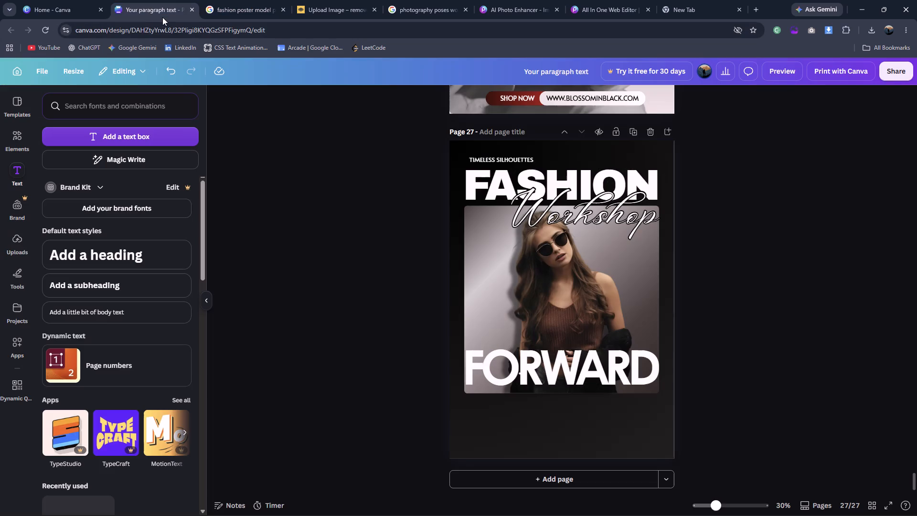
click(498, 156)
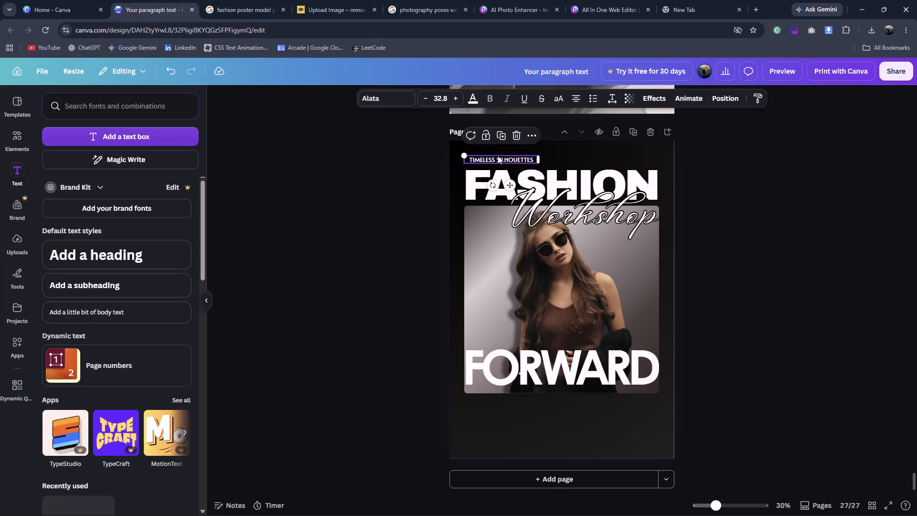
click(401, 170)
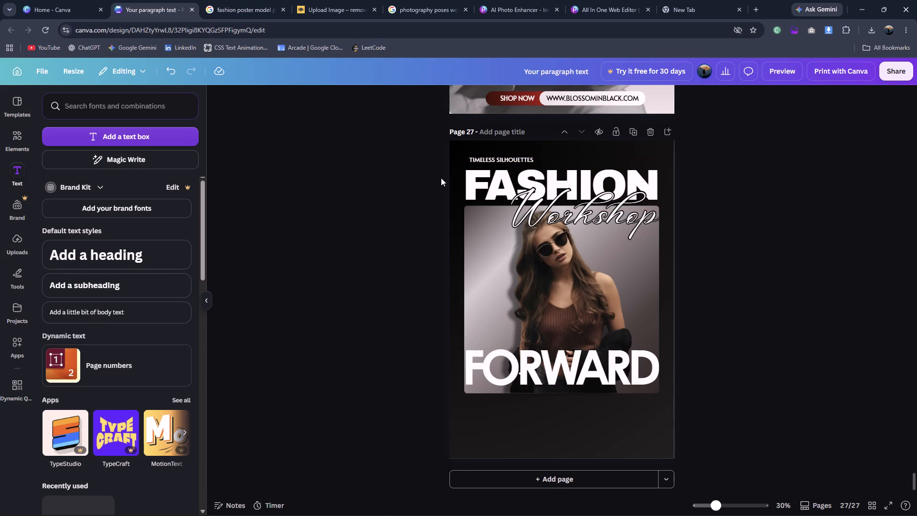
click(483, 162)
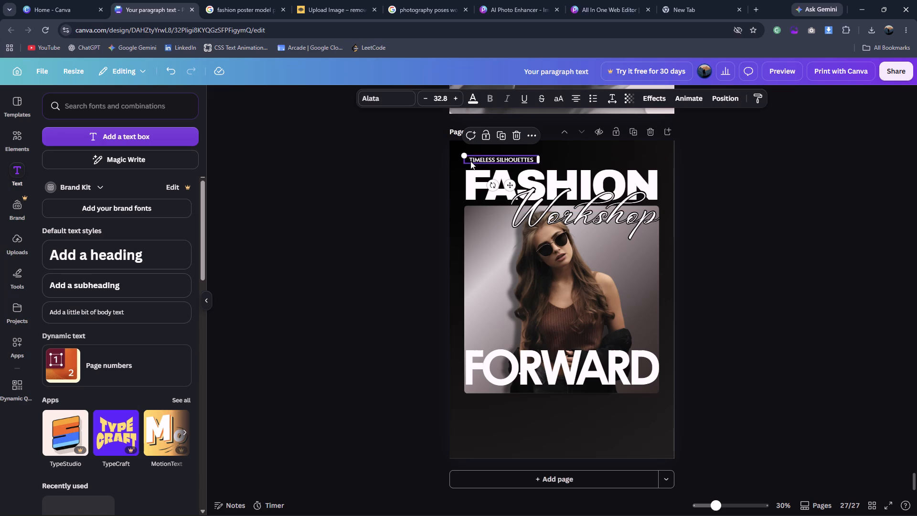
drag(540, 159, 529, 160)
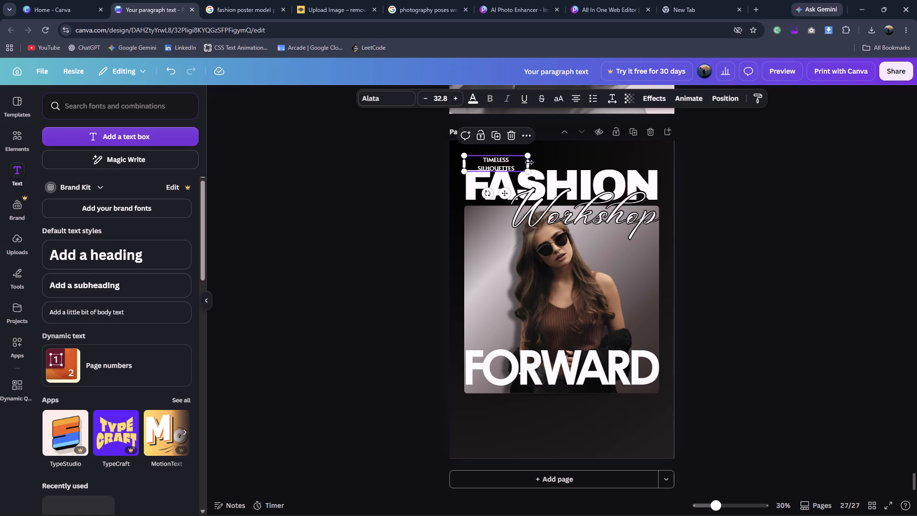
click(529, 162)
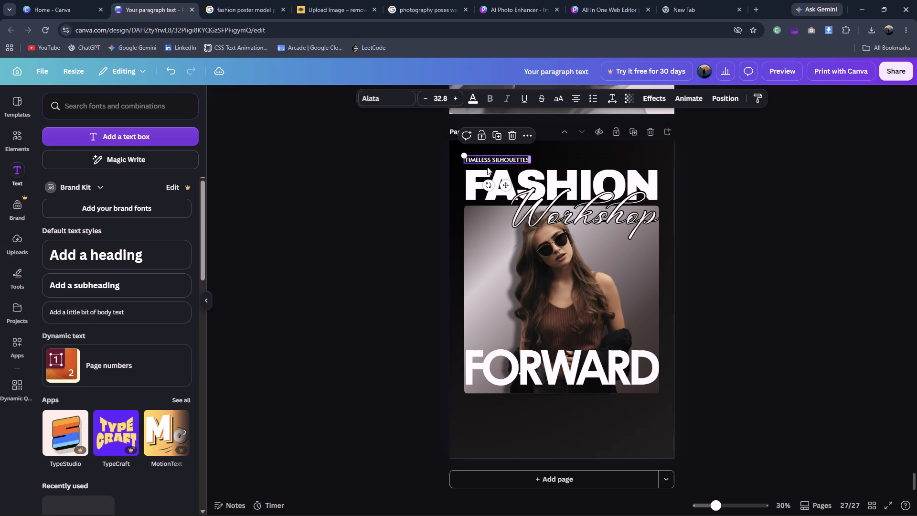
click(399, 190)
click(490, 160)
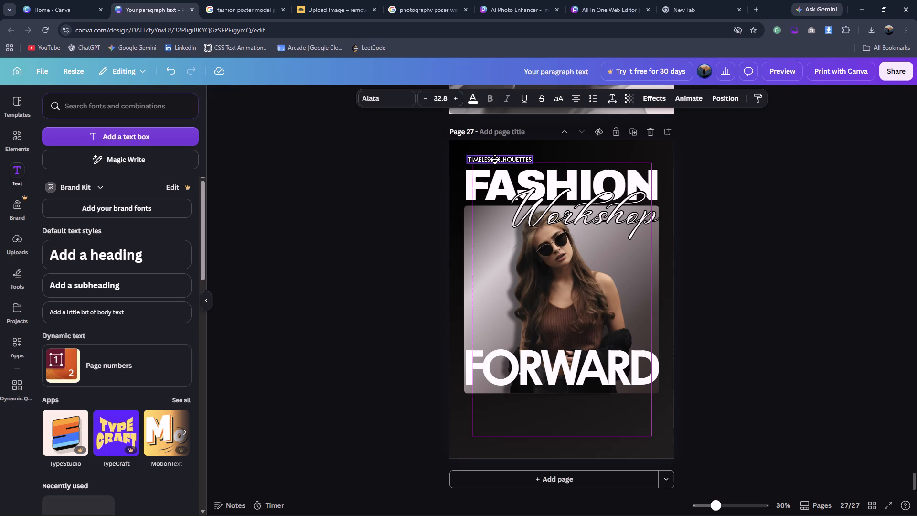
click(395, 172)
Duplicate the "TIMELESS SILHOUETTES" caption and place the copy level with the original, flush with the end of "FASHION".
click(475, 158)
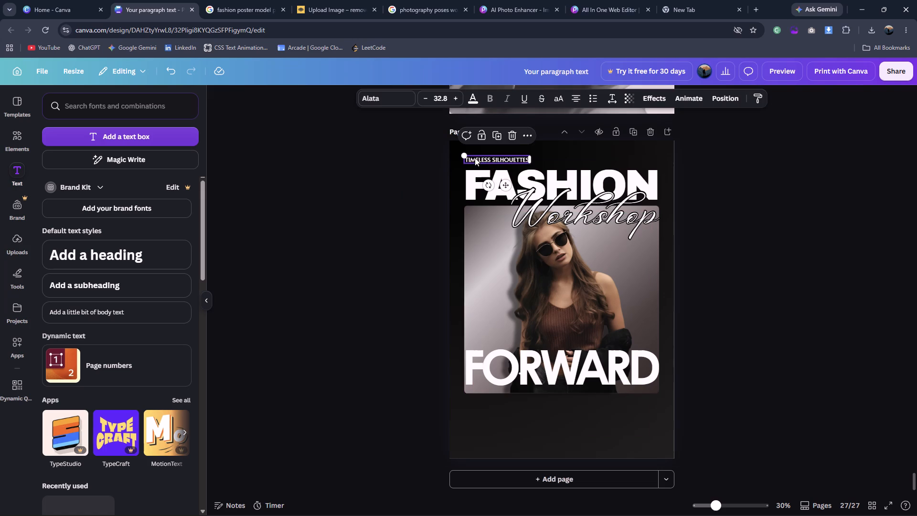
key(ctrl+s)
key(ctrl+d)
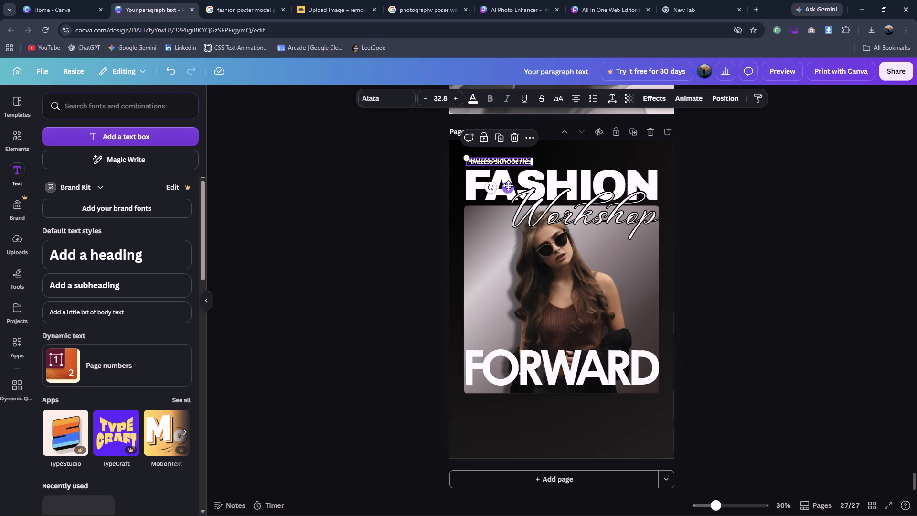
drag(508, 188, 625, 184)
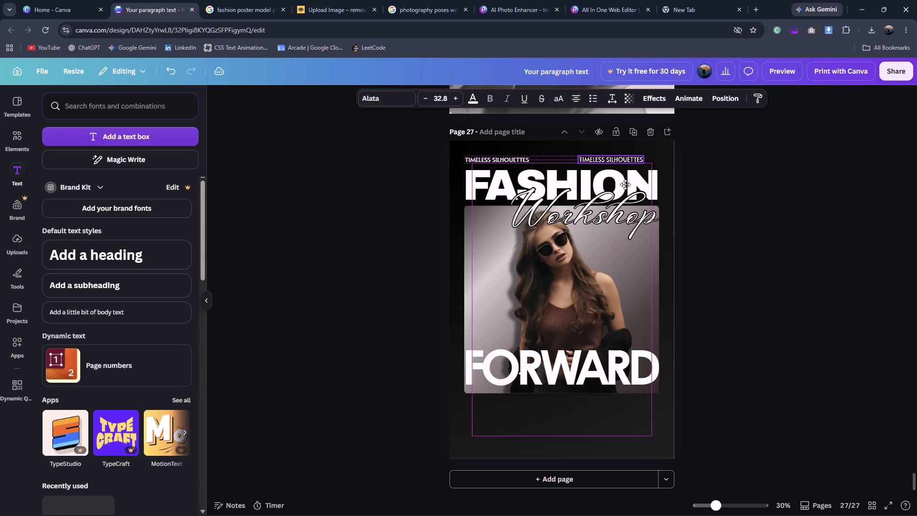
drag(625, 184, 635, 185)
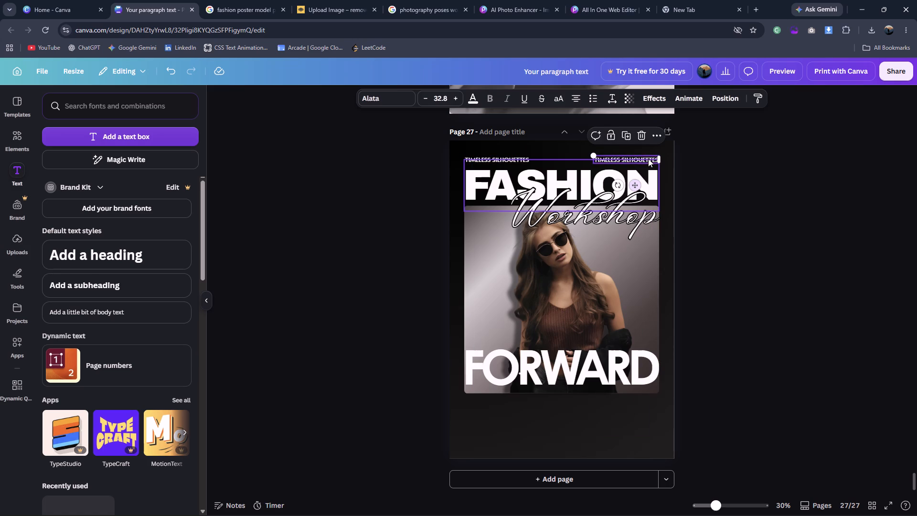
click(257, 1)
click(256, 0)
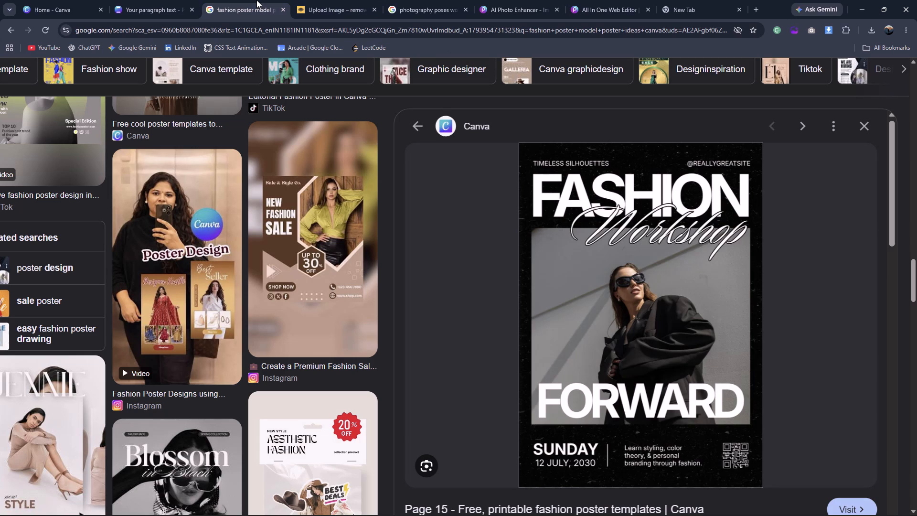
click(160, 0)
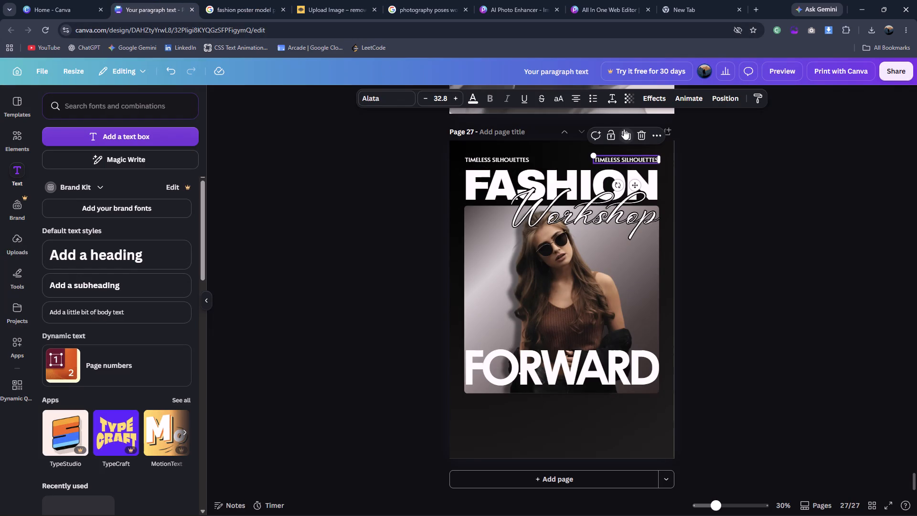
double_click(625, 157)
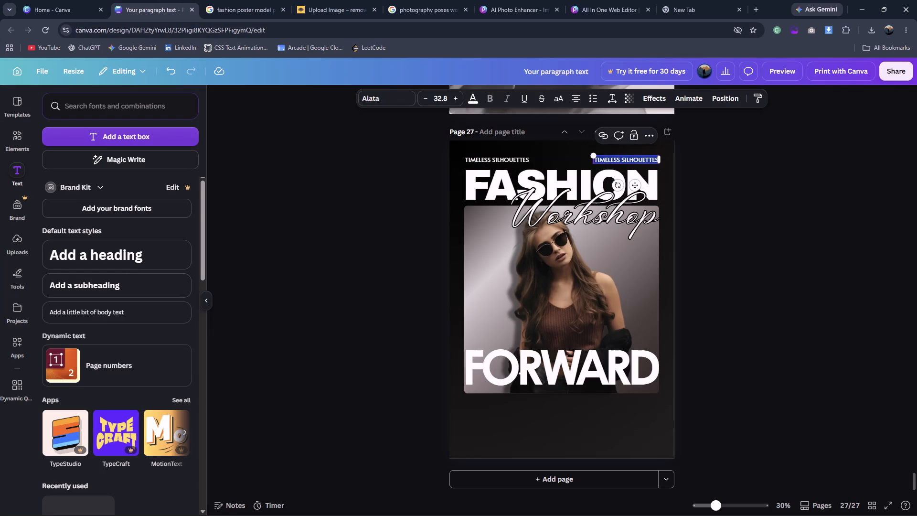
key(shift+at)
click(275, 0)
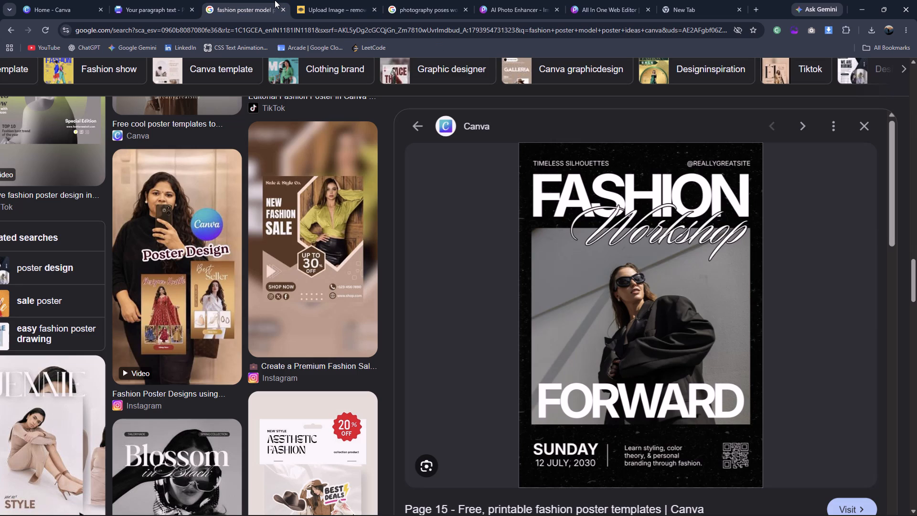
click(166, 0)
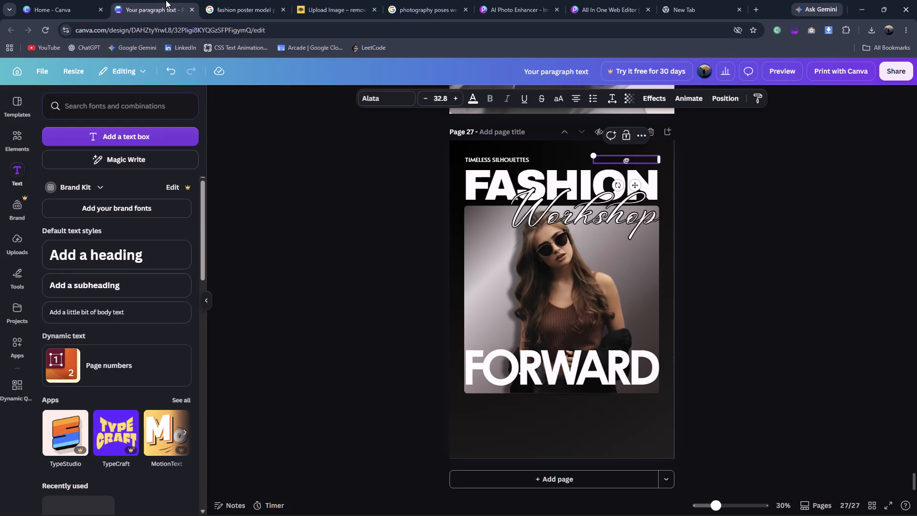
text(FAS)
key(w)
text(ORS)
key(BackSpace)
text(KSHOP)
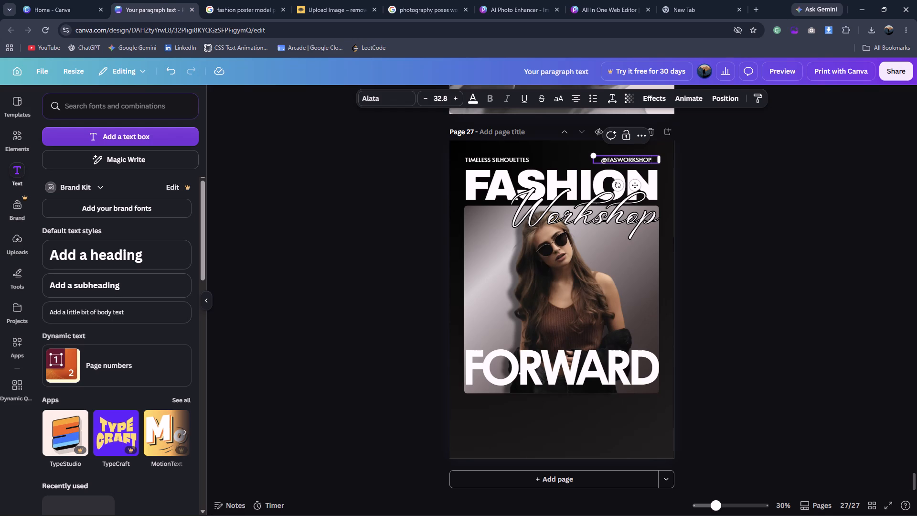
click(246, 0)
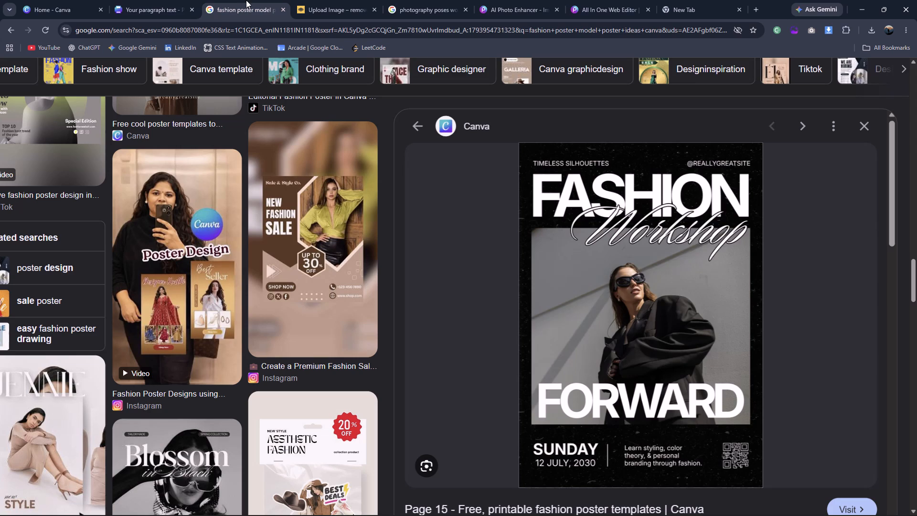
click(187, 2)
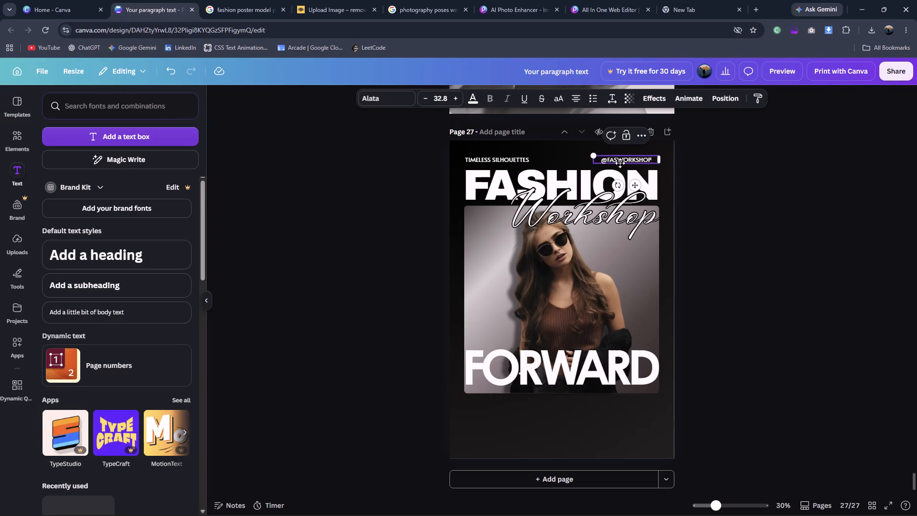
click(618, 158)
text(HION)
click(780, 171)
click(651, 161)
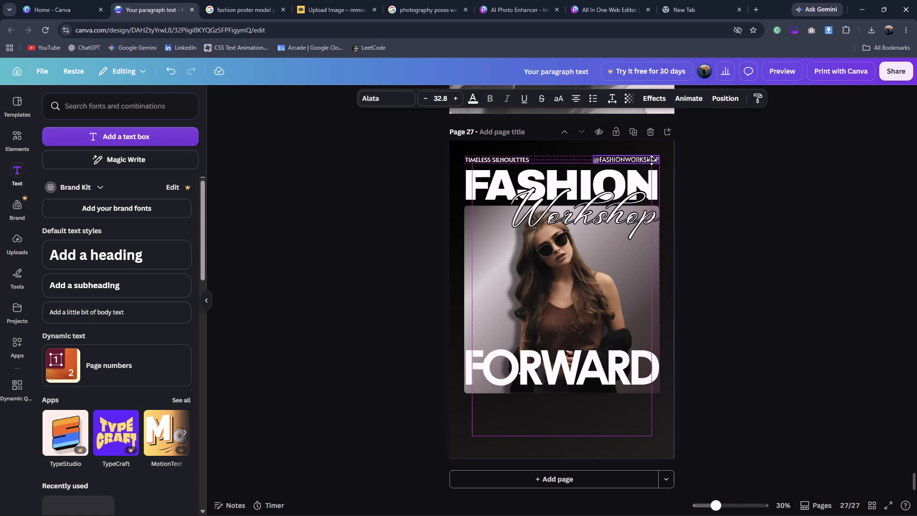
click(745, 159)
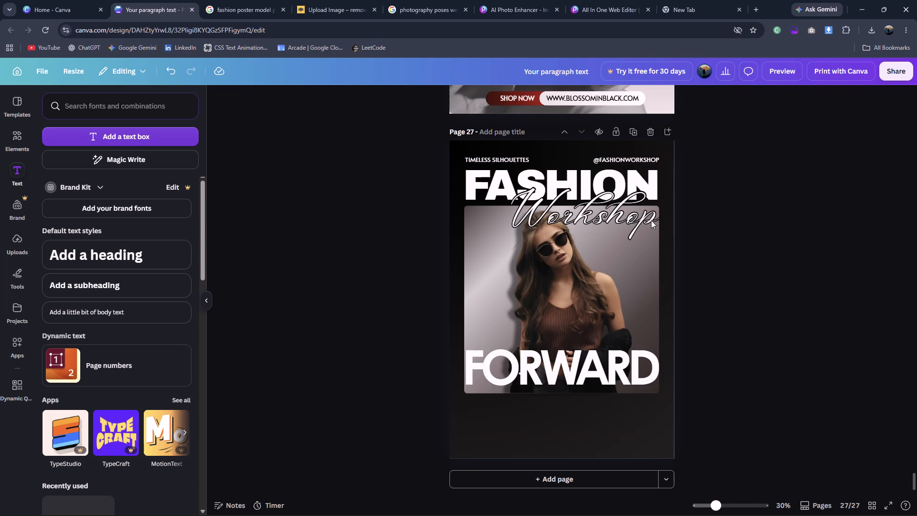
Add a text box, enlarge it to about size 58.5, and place it below the photo, flush with the photo's left edge.
click(227, 0)
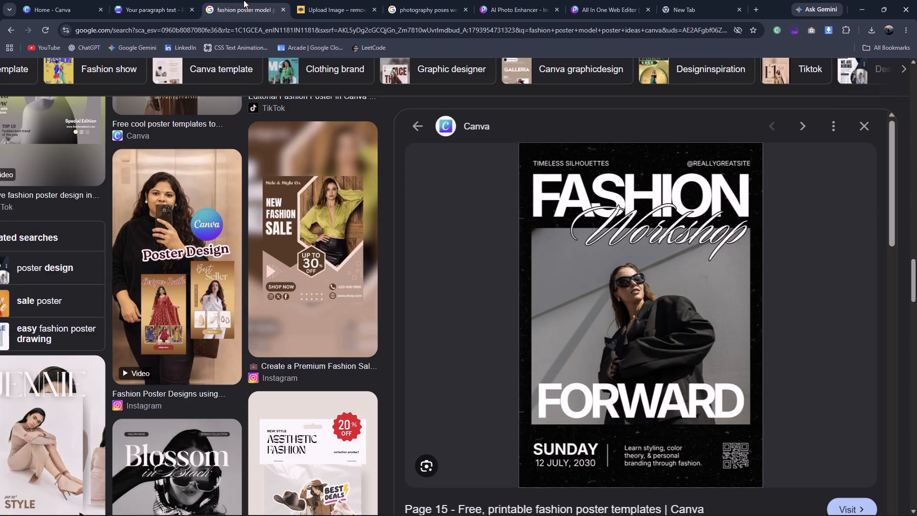
click(173, 0)
click(105, 129)
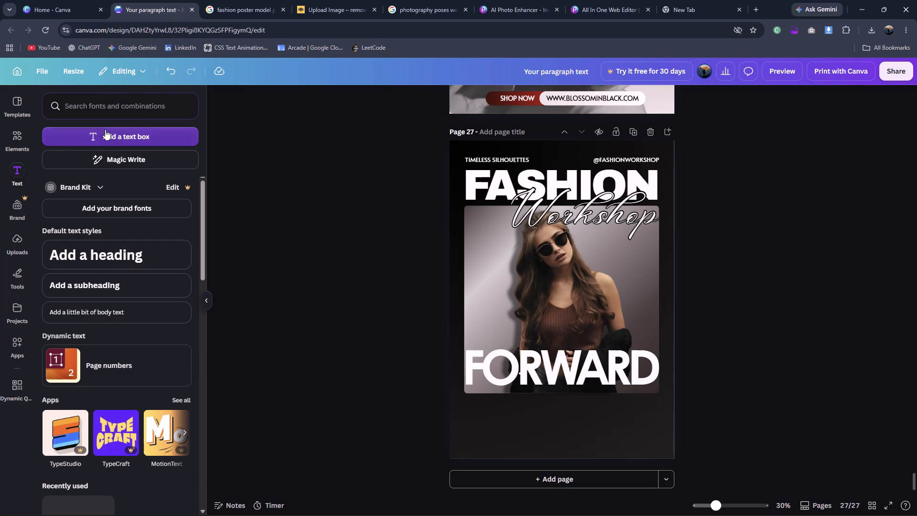
drag(551, 296, 493, 271)
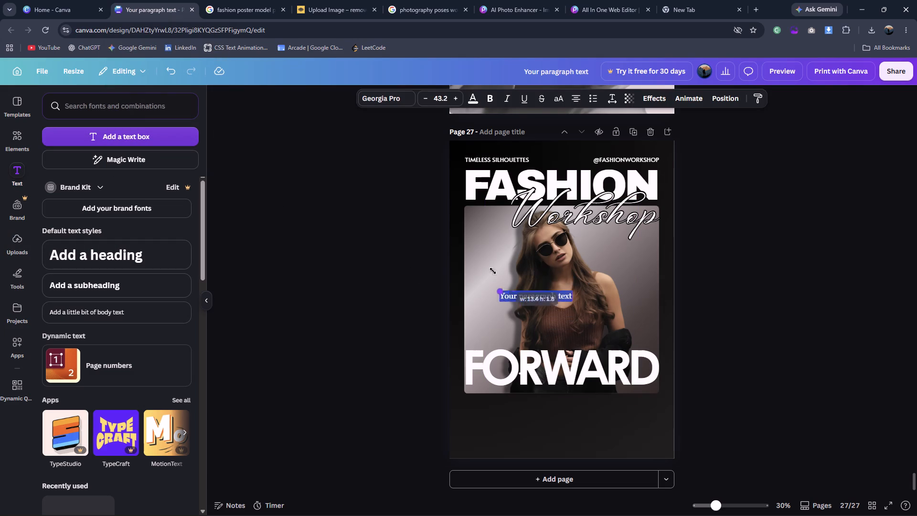
drag(493, 271, 477, 261)
drag(531, 323, 516, 464)
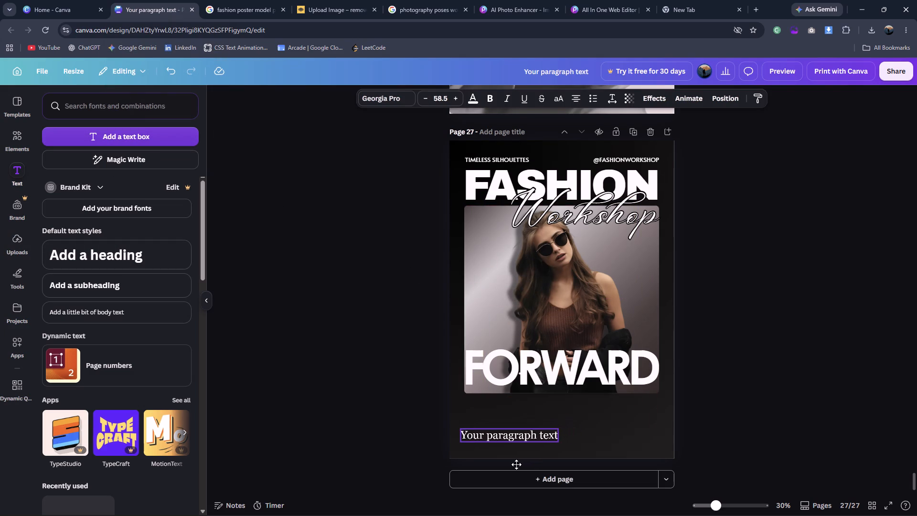
drag(516, 464, 522, 462)
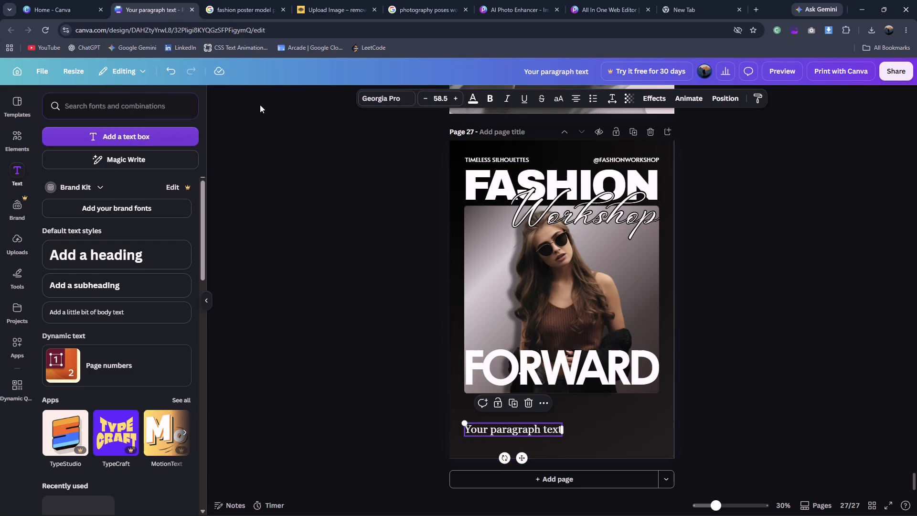
Replace the placeholder text below the photo with "SUNDAY", following the reference poster.
click(210, 13)
click(149, 1)
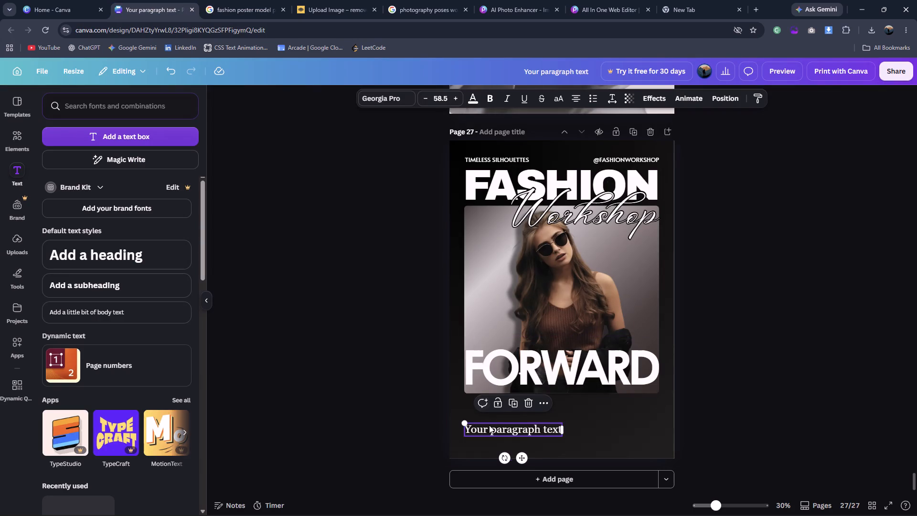
double_click(489, 425)
text(SU)
key(n)
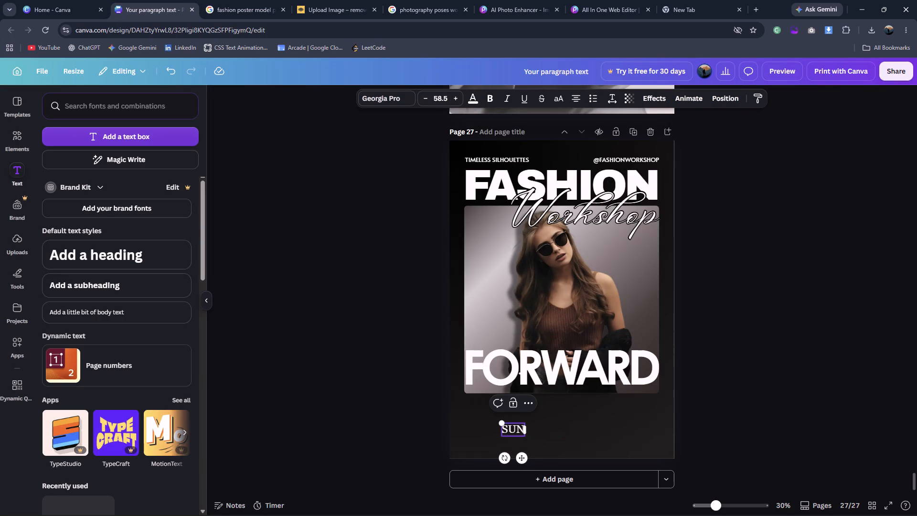
text(DAY)
Check the reference lettering and set the "SUNDAY" text to the Alegreya SC font.
click(245, 0)
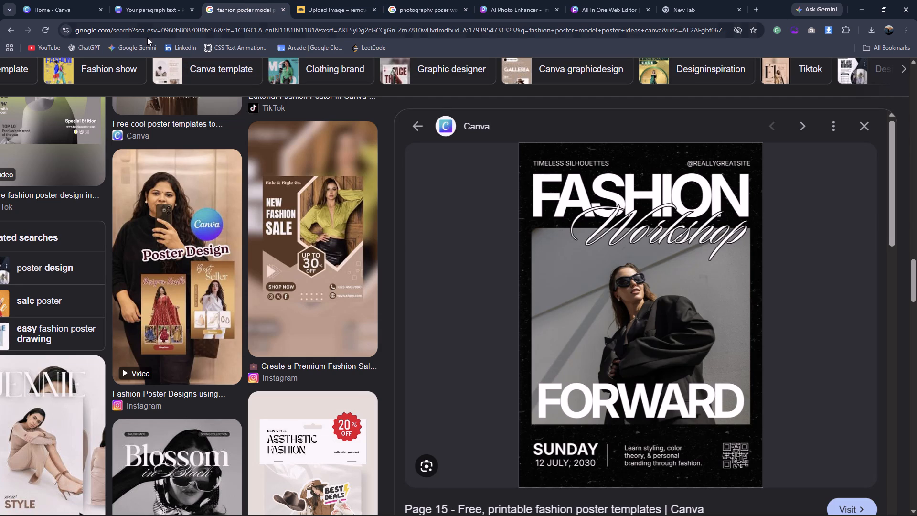
click(138, 13)
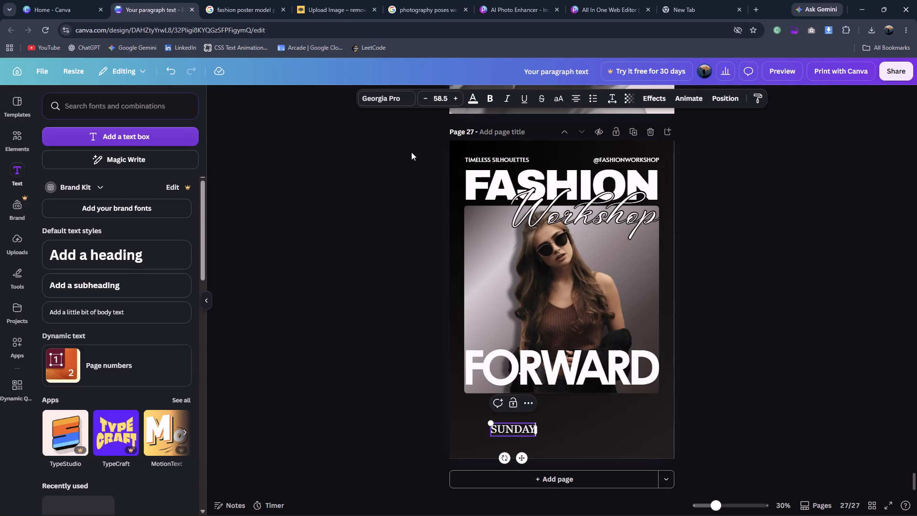
click(370, 106)
click(372, 101)
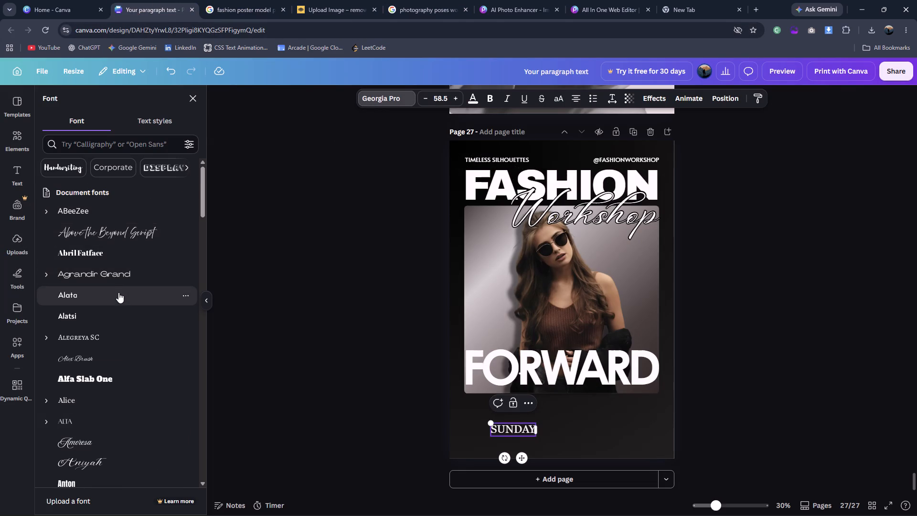
click(117, 344)
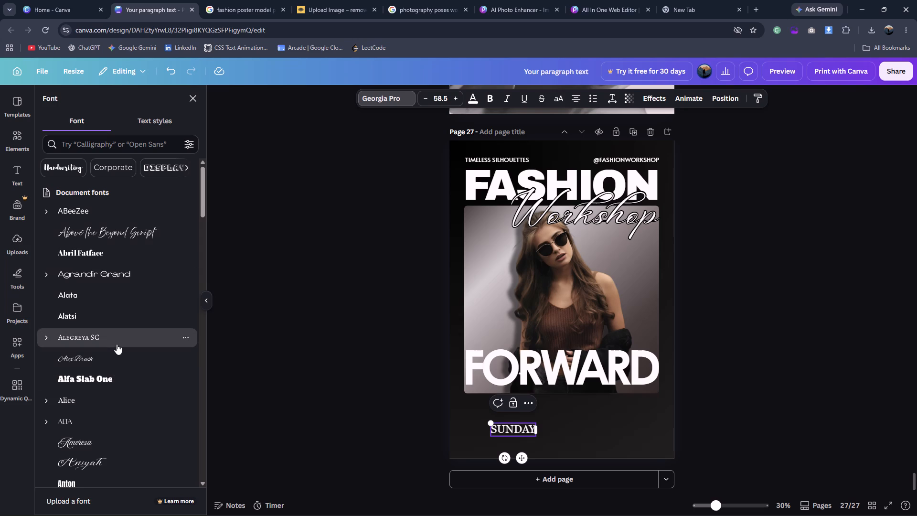
Enlarge "SUNDAY" to about size 88.2 and move it just below the photo, flush with the start of "FORWARD".
click(491, 418)
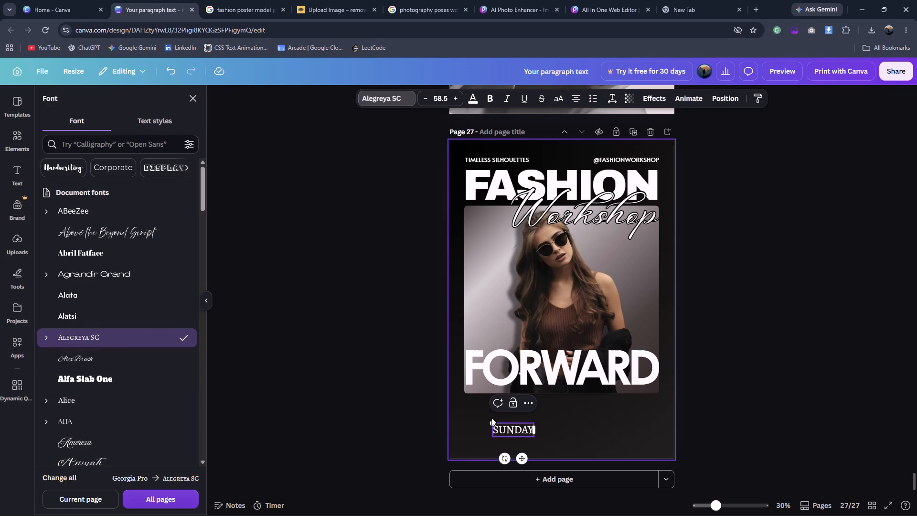
drag(491, 424, 482, 419)
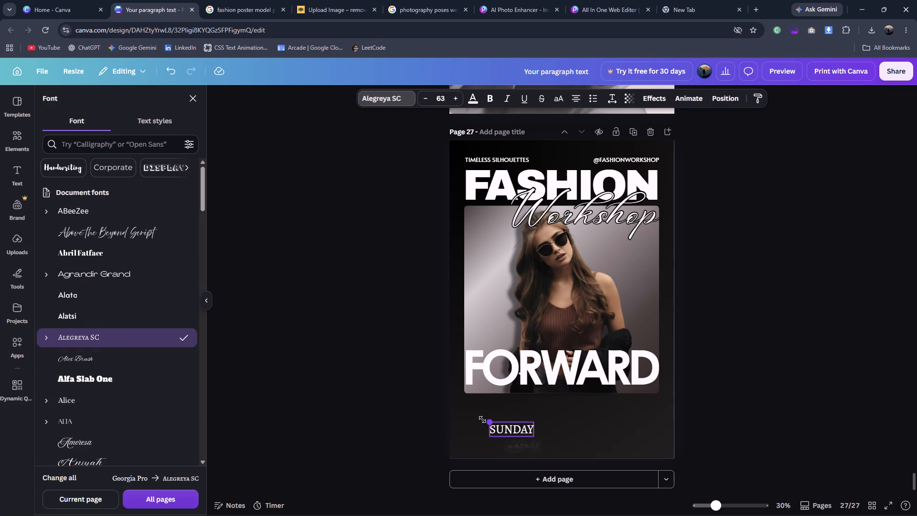
drag(482, 419, 472, 415)
click(406, 441)
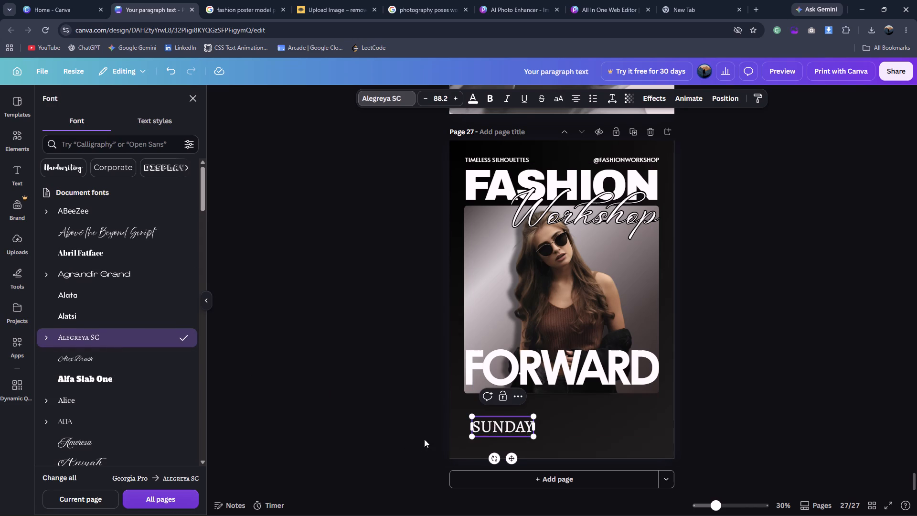
click(416, 432)
drag(499, 432, 493, 426)
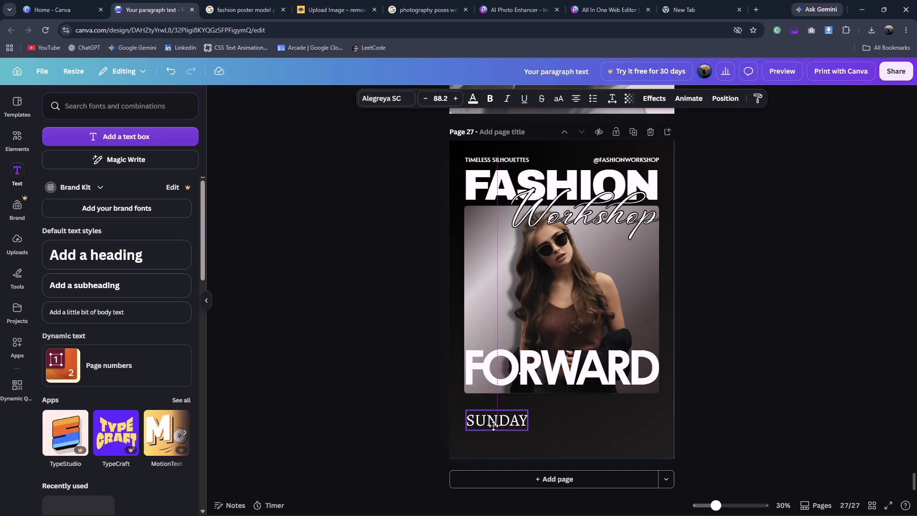
drag(493, 426, 490, 423)
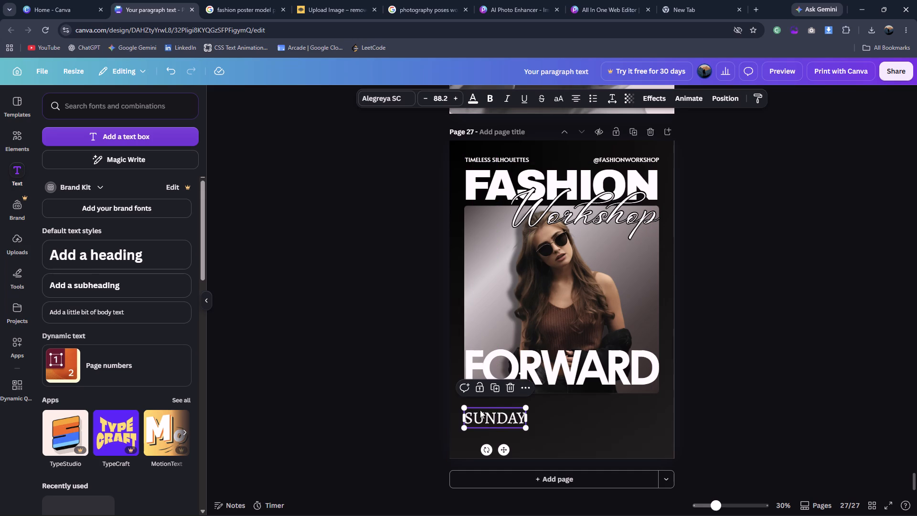
Compare with the reference poster and make the "SUNDAY" text bold.
click(237, 0)
click(159, 0)
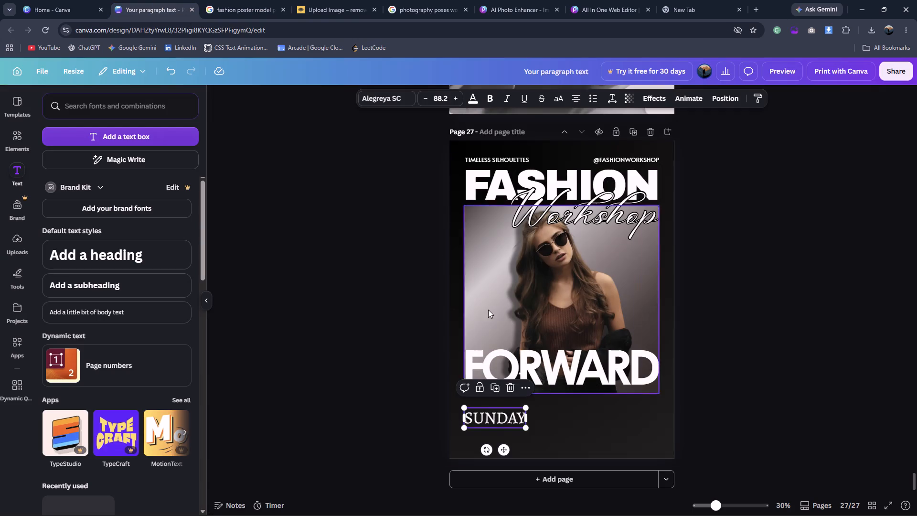
click(382, 381)
click(477, 428)
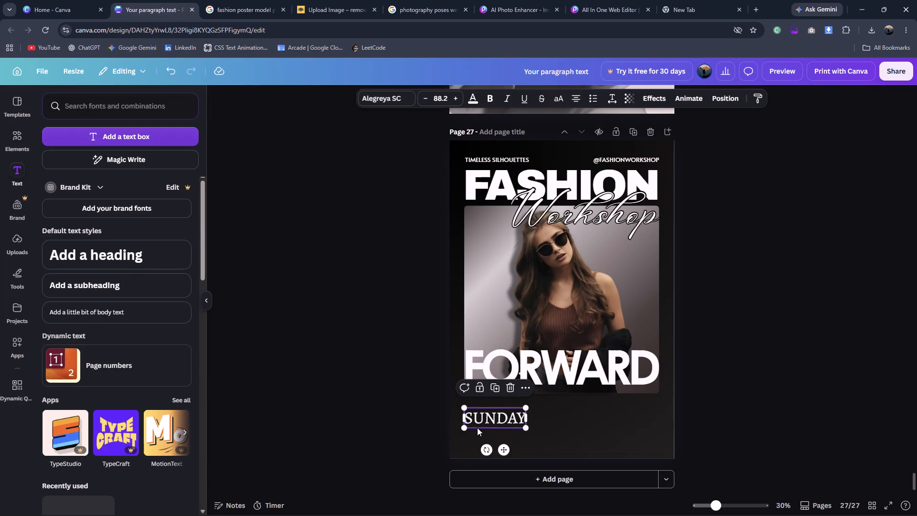
click(485, 97)
click(359, 281)
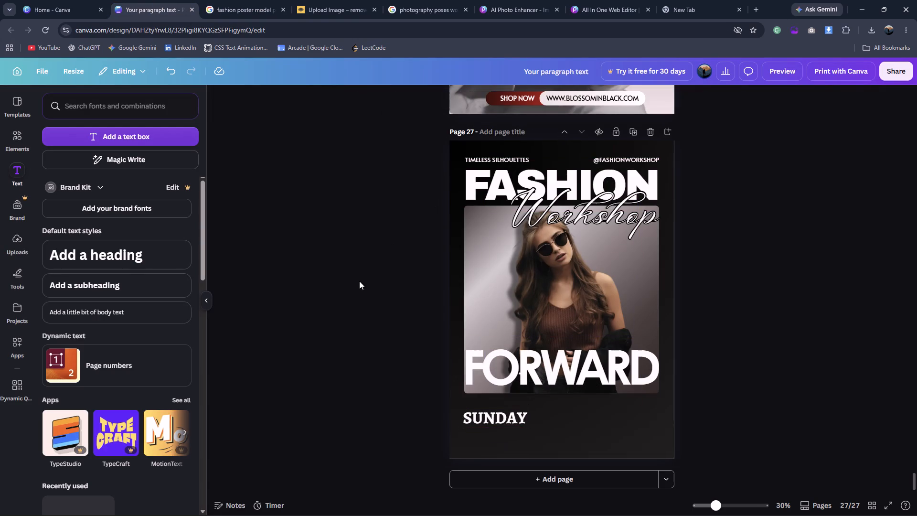
Compare the "SUNDAY" text with the event date lines below the photo in the reference poster.
click(487, 414)
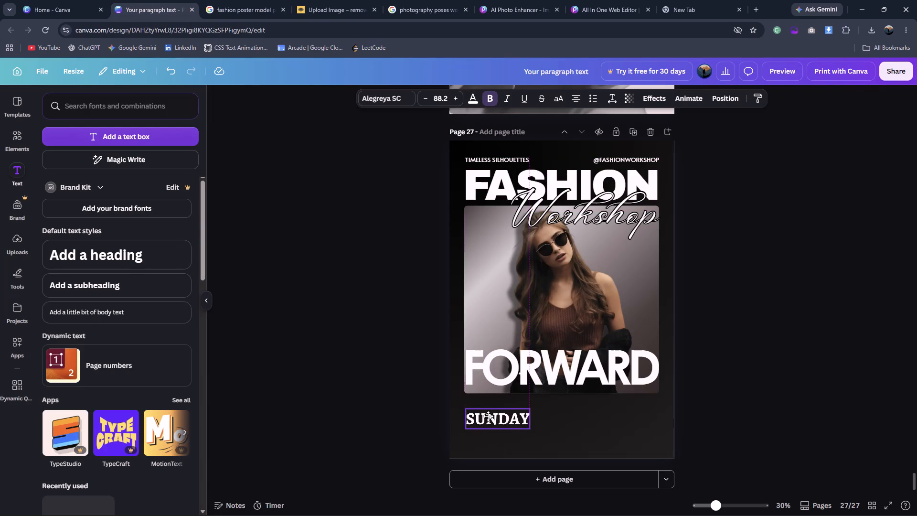
click(223, 0)
click(166, 0)
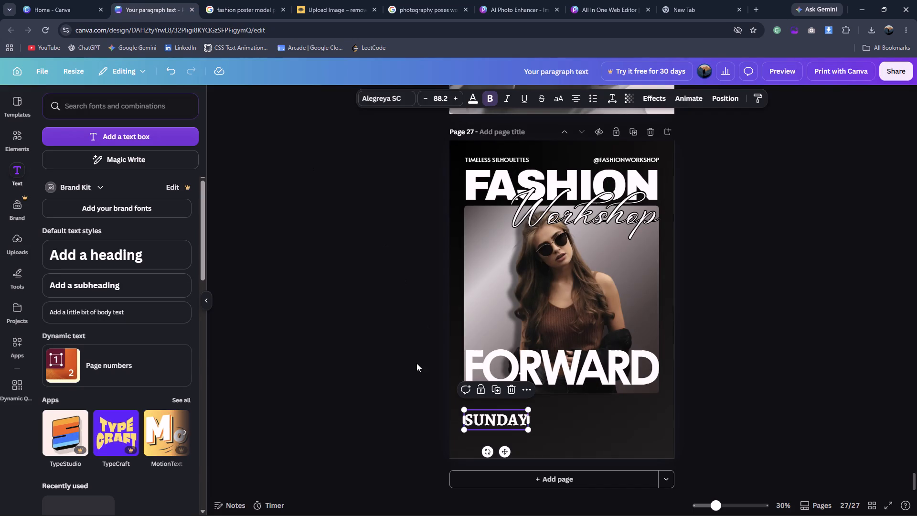
click(397, 377)
click(486, 419)
click(201, 0)
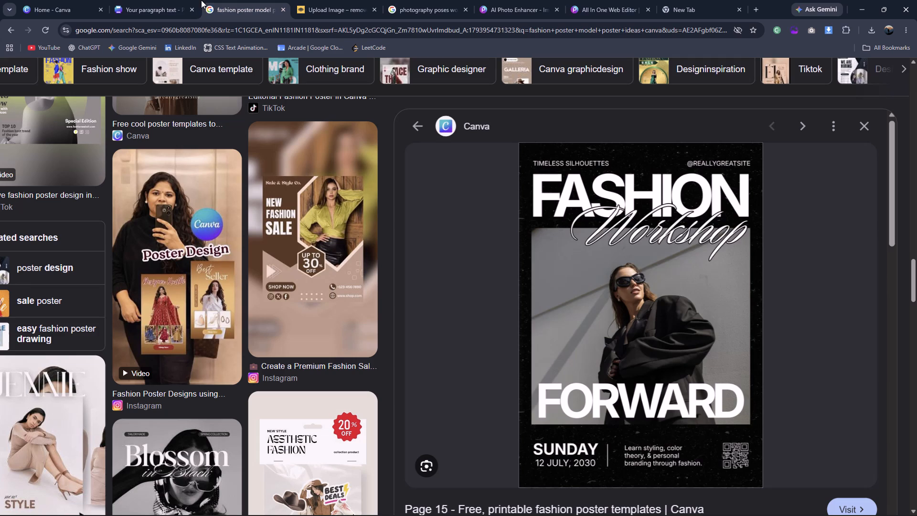
click(173, 2)
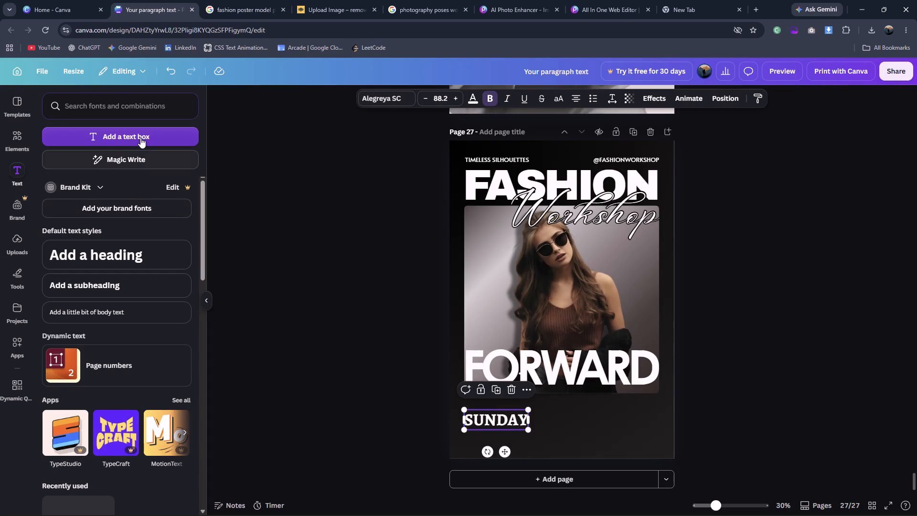
Add a separate text box over the photo reading "12 JULY", following the date in the reference poster.
click(140, 138)
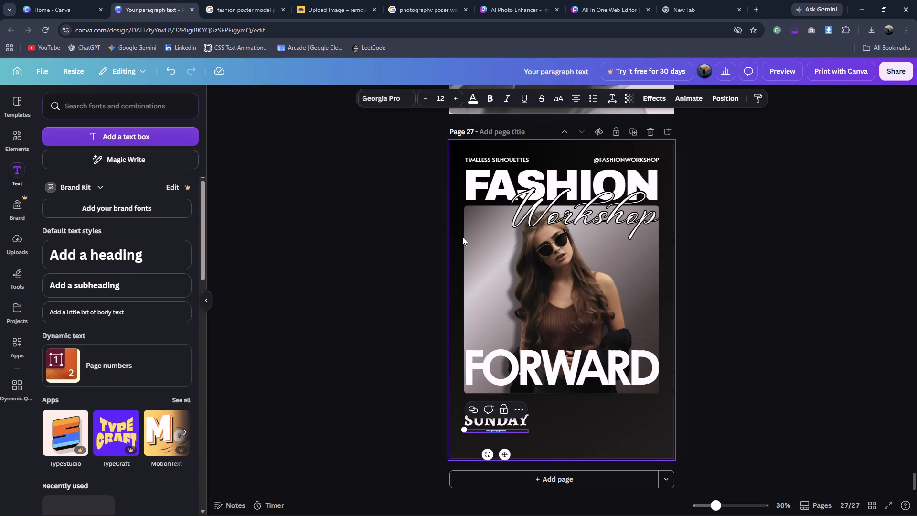
key(ctrl+z)
click(160, 135)
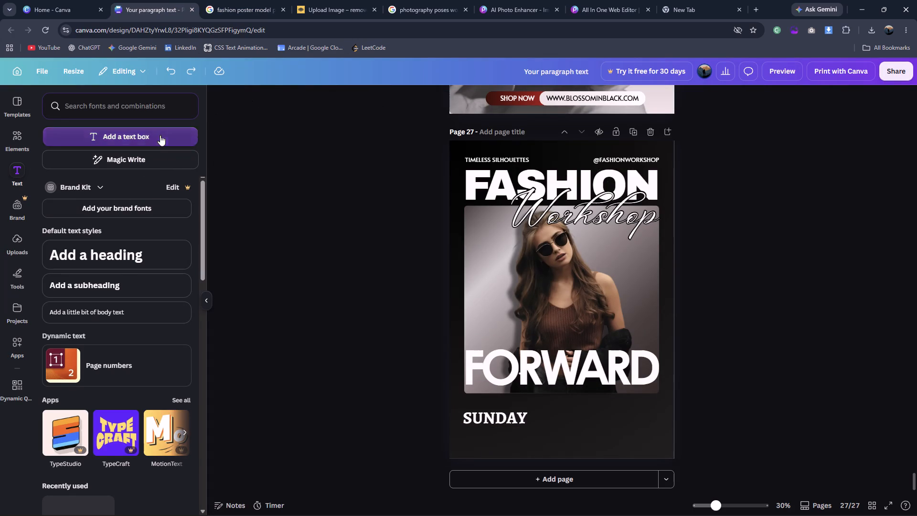
drag(550, 294, 503, 270)
drag(502, 292, 486, 281)
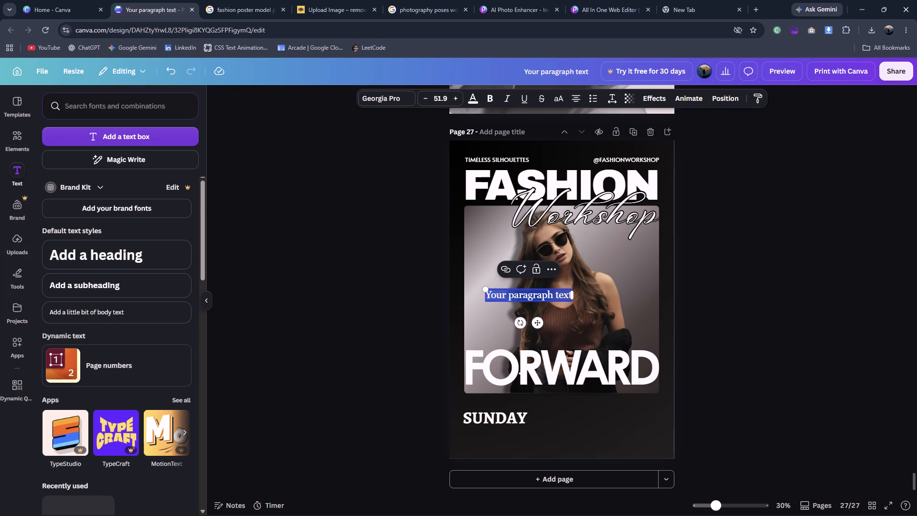
text(12)
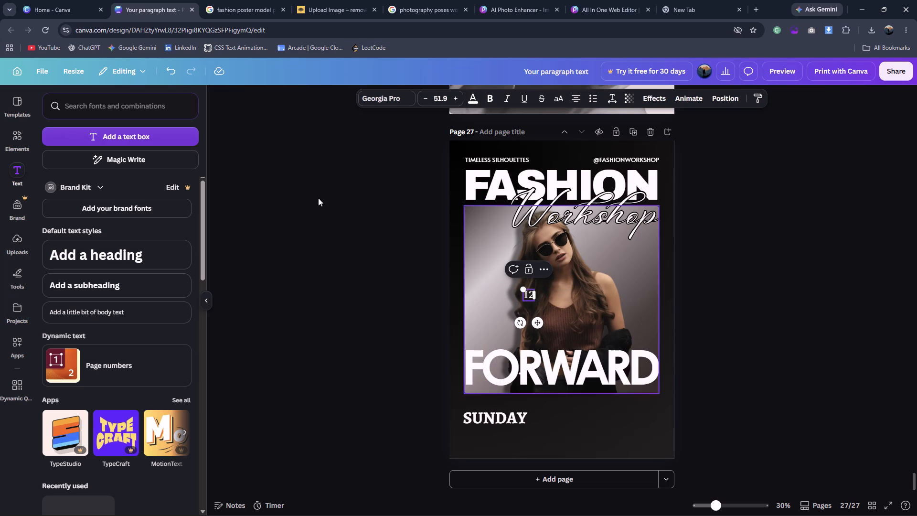
click(212, 0)
click(158, 0)
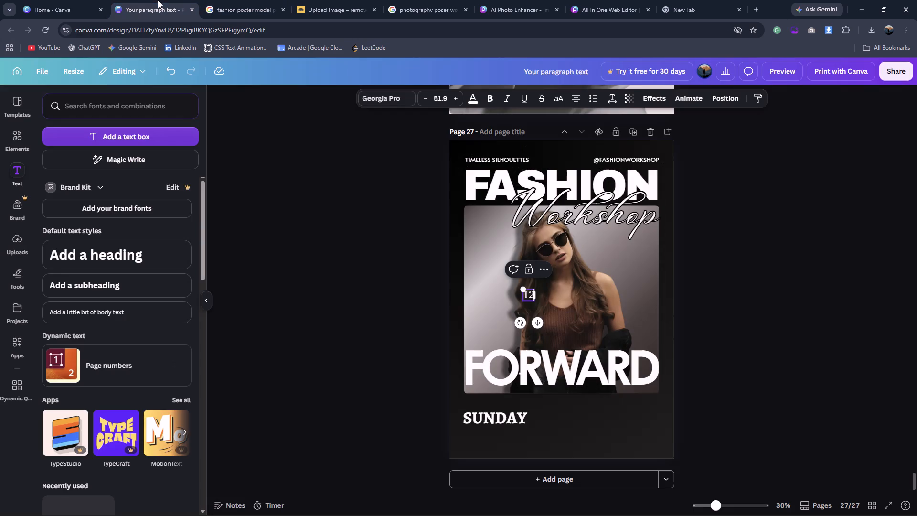
key(space)
text(JULY)
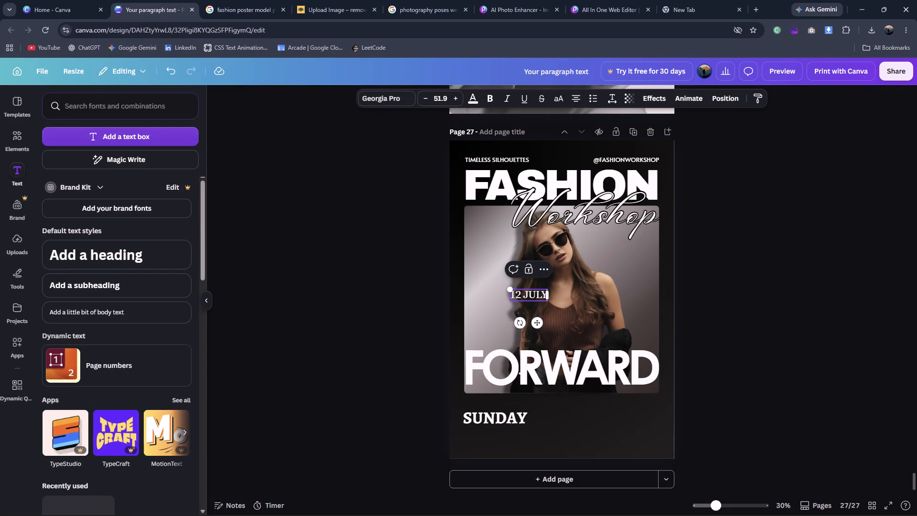
Widen the gap between "12" and "JULY" in the date text to two spaces.
click(524, 294)
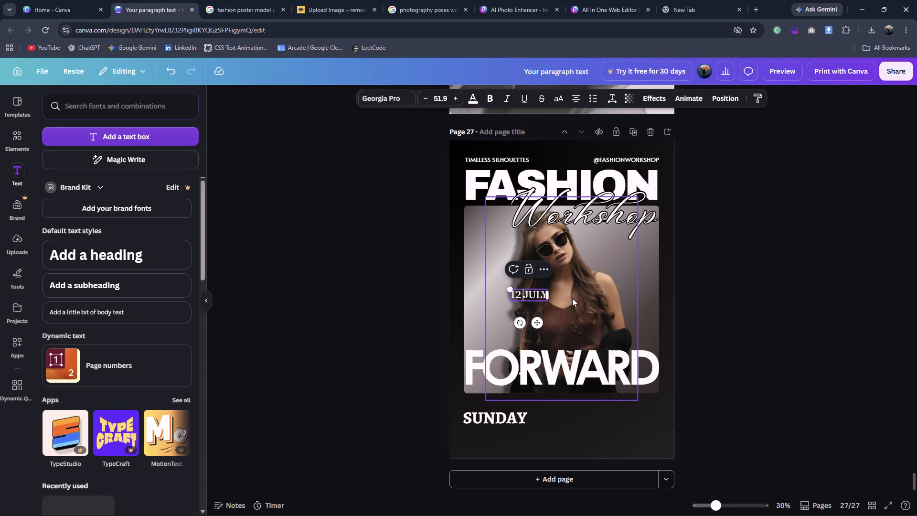
key(BackSpace)
key(space)
key(space)
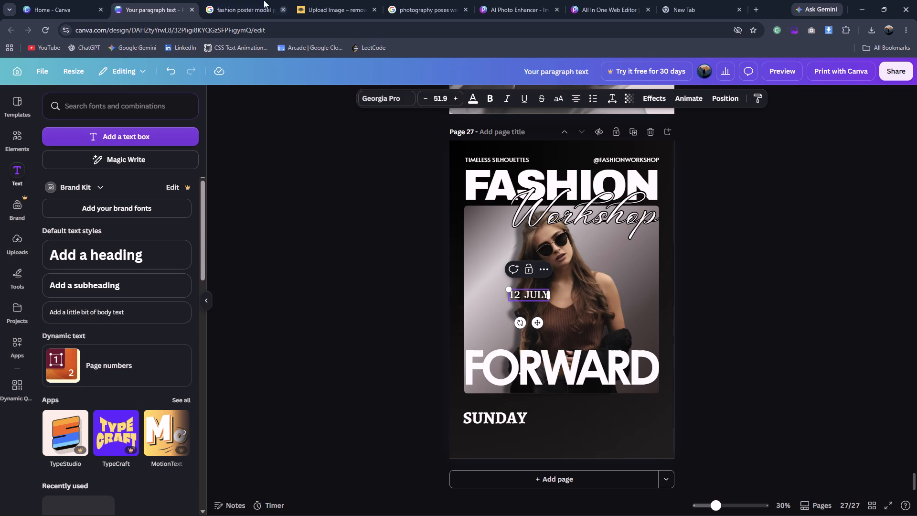
Check the reference date and add ", 2030" after "JULY" in the date text.
click(236, 0)
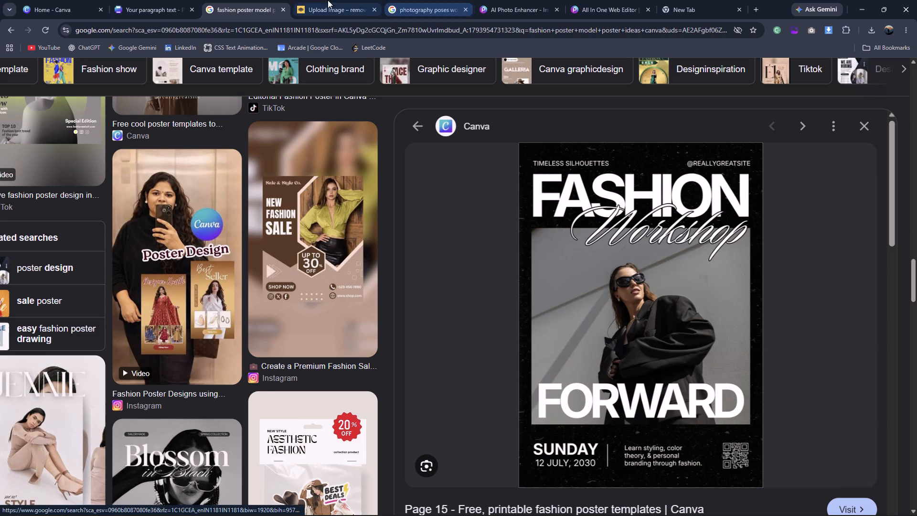
click(125, 0)
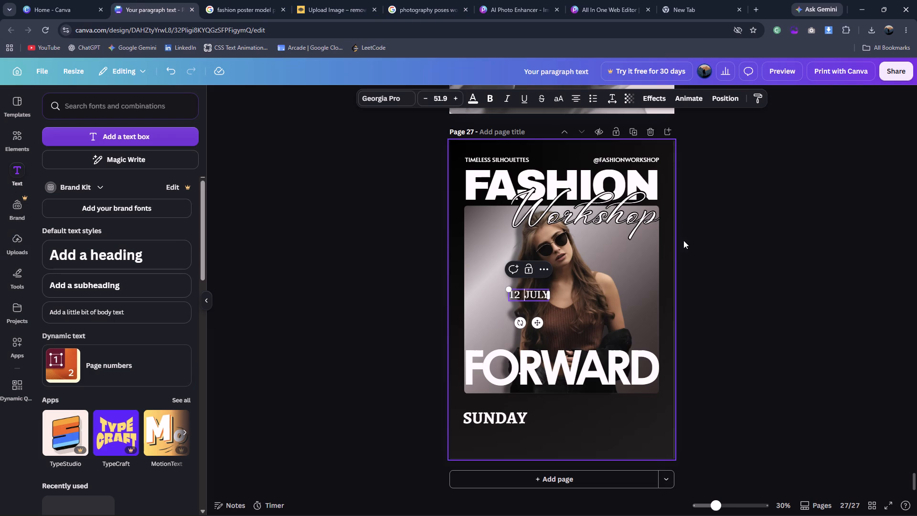
key(Right)
key(Right)
key(Right)
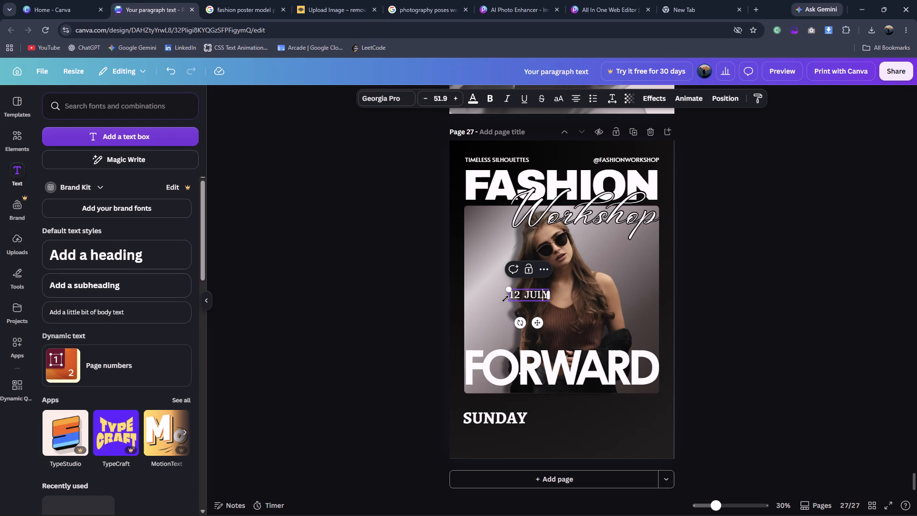
key(Right)
key(Right)
text(,)
key(space)
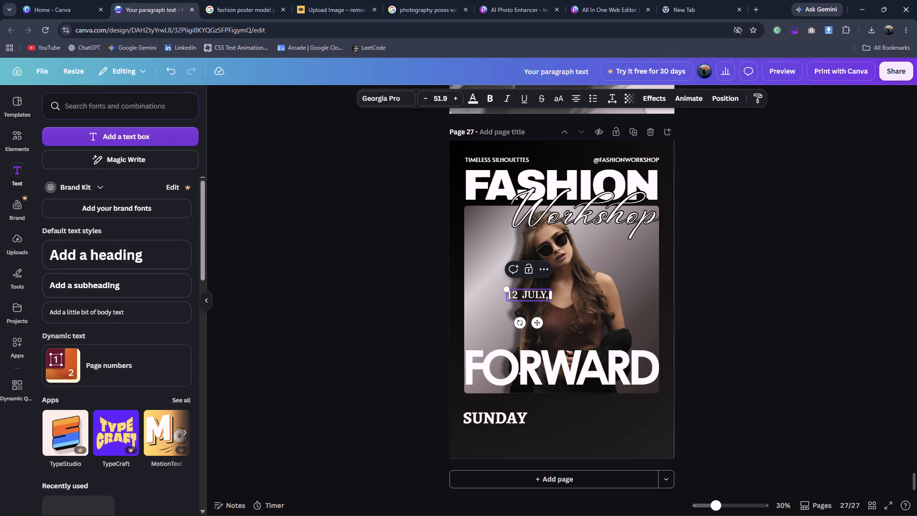
text(2030)
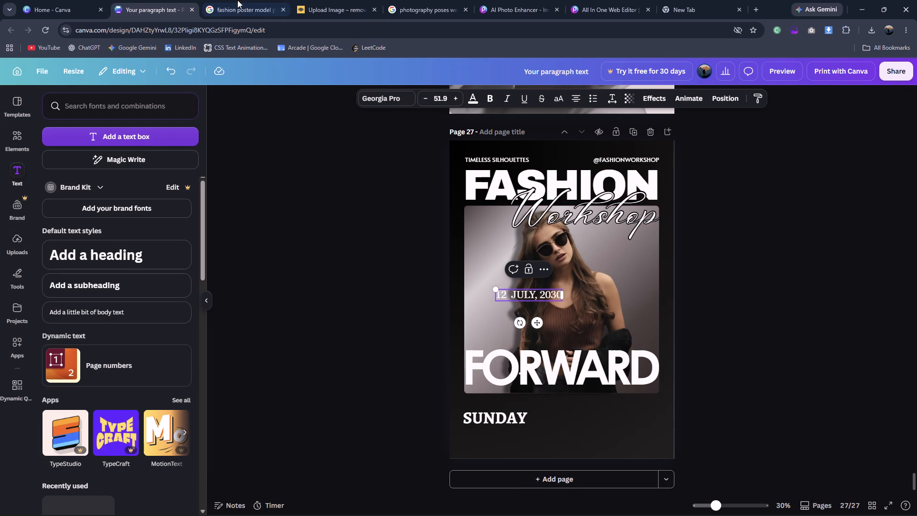
Move the "12 JULY, 2030" text from the photo to just below "SUNDAY" and compare it with the reference poster.
click(235, 0)
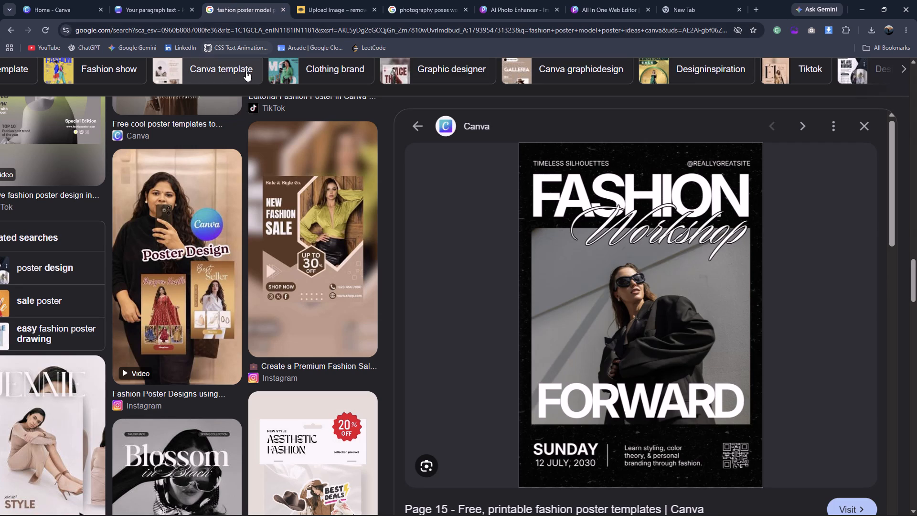
click(145, 0)
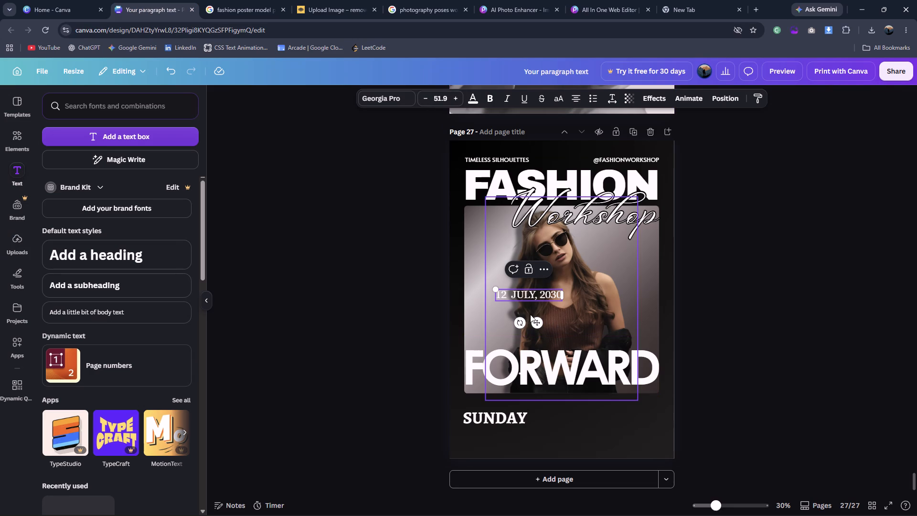
drag(536, 322, 502, 467)
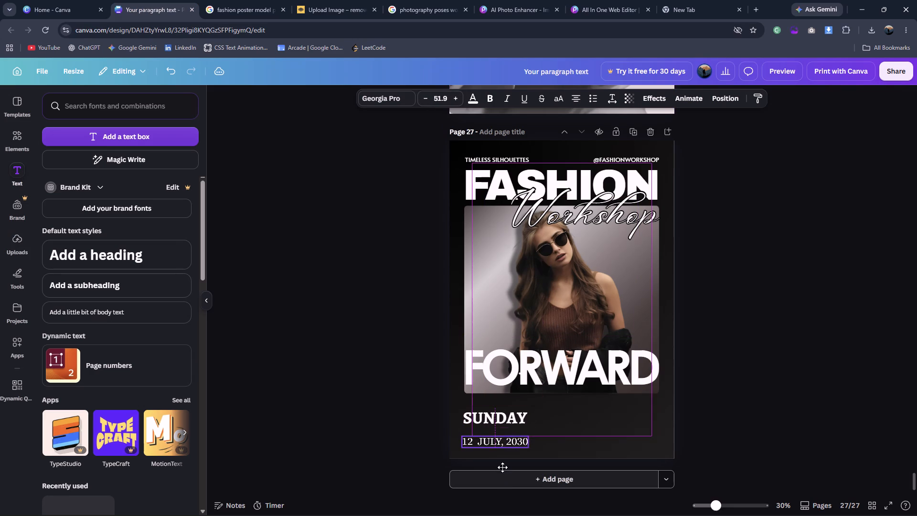
drag(502, 467, 506, 460)
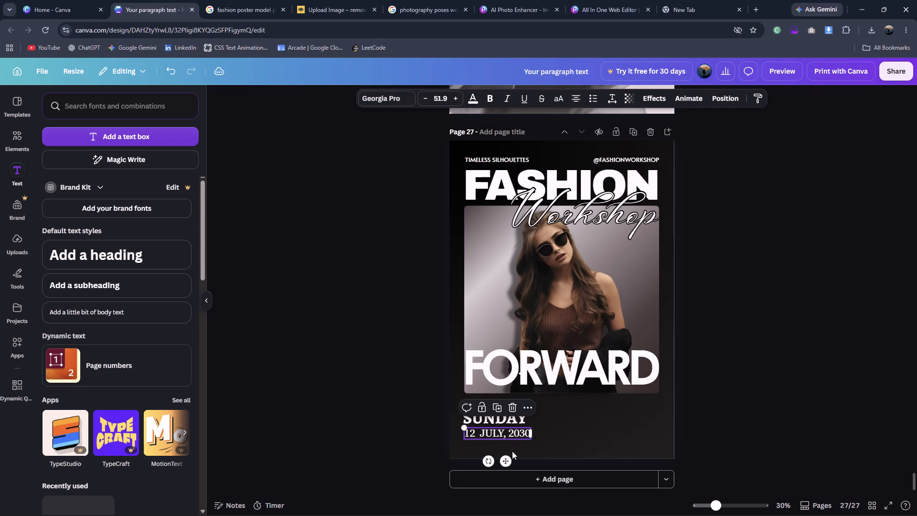
click(743, 407)
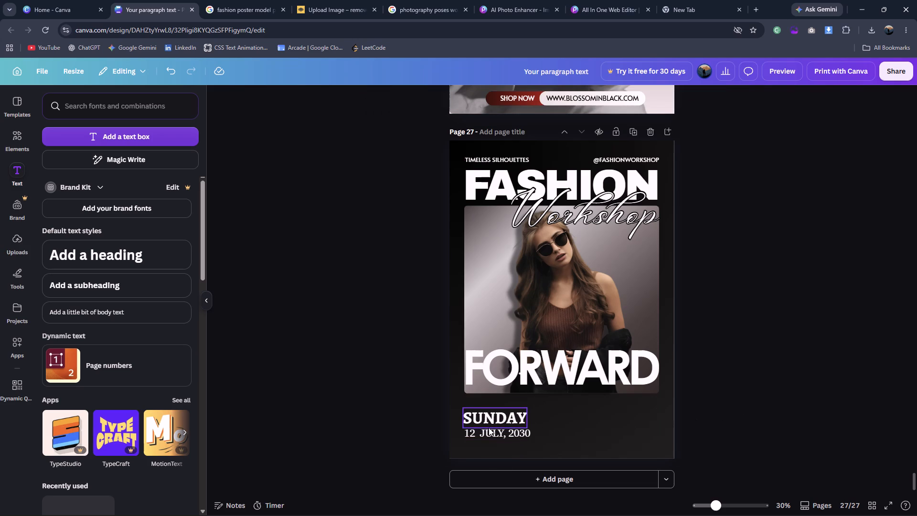
click(489, 428)
click(263, 8)
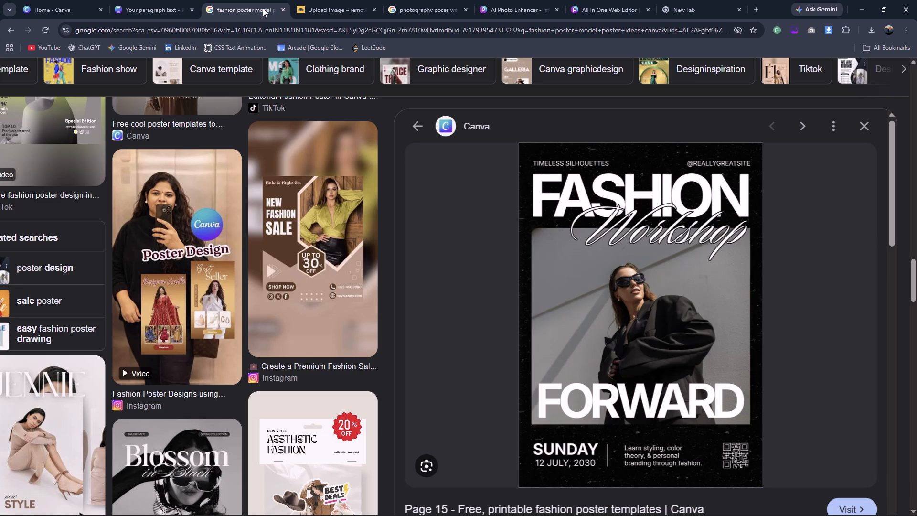
click(141, 4)
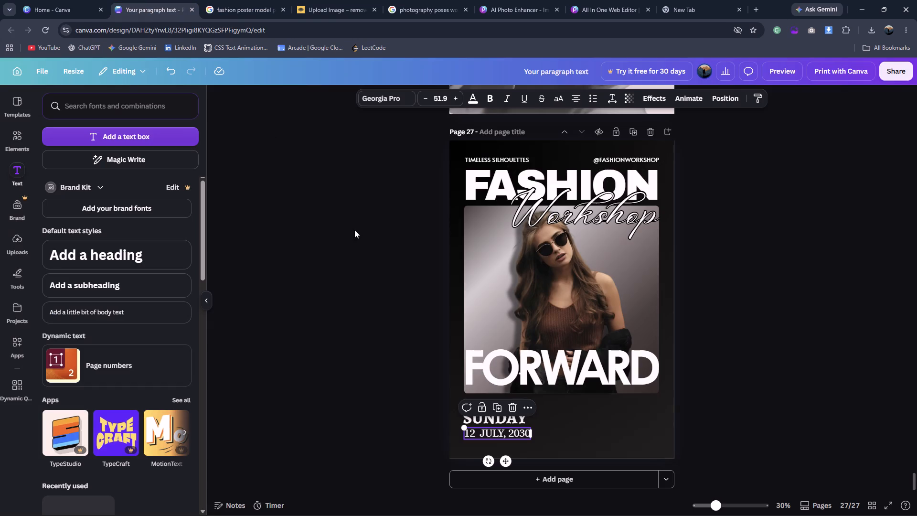
click(709, 423)
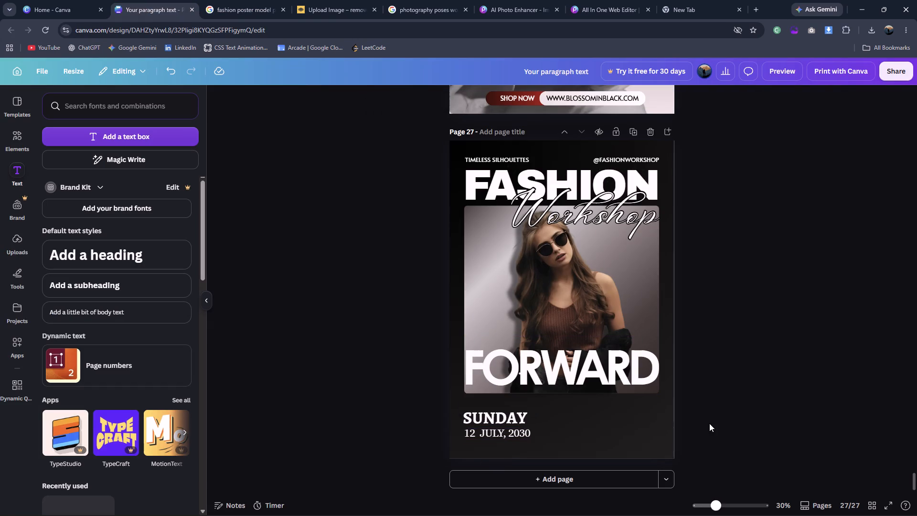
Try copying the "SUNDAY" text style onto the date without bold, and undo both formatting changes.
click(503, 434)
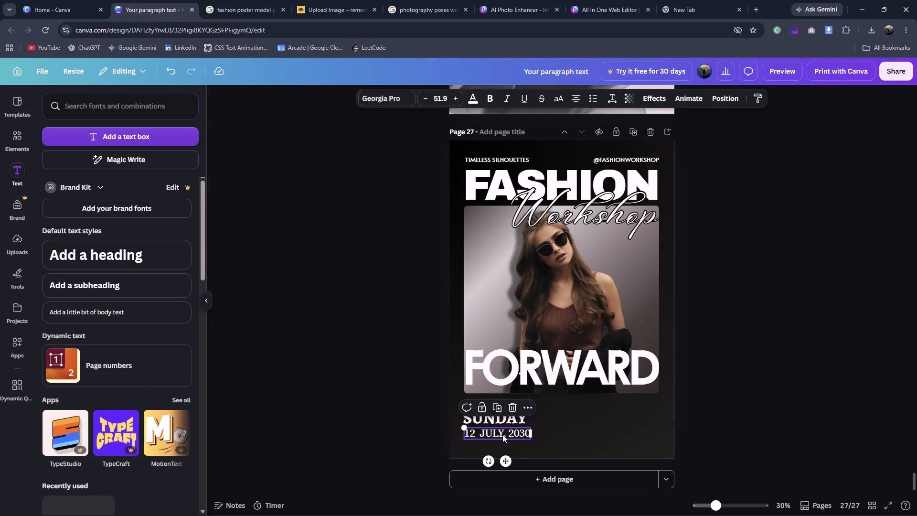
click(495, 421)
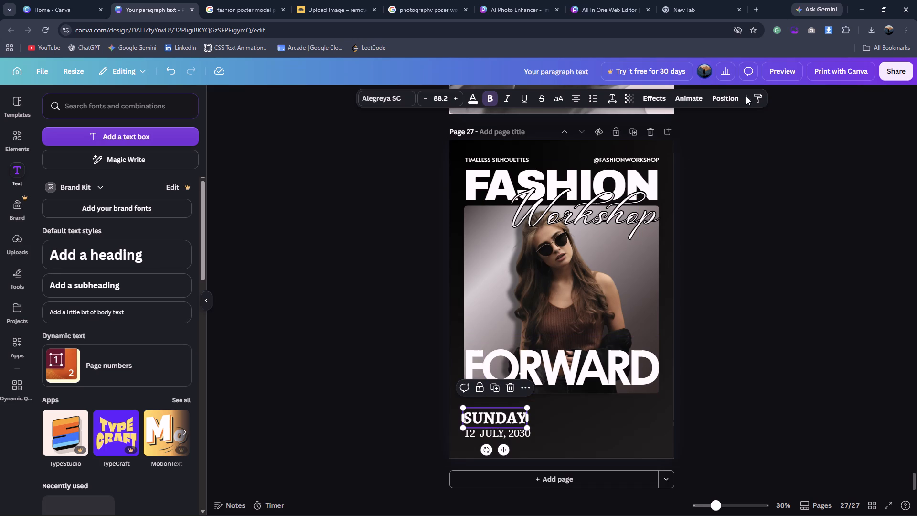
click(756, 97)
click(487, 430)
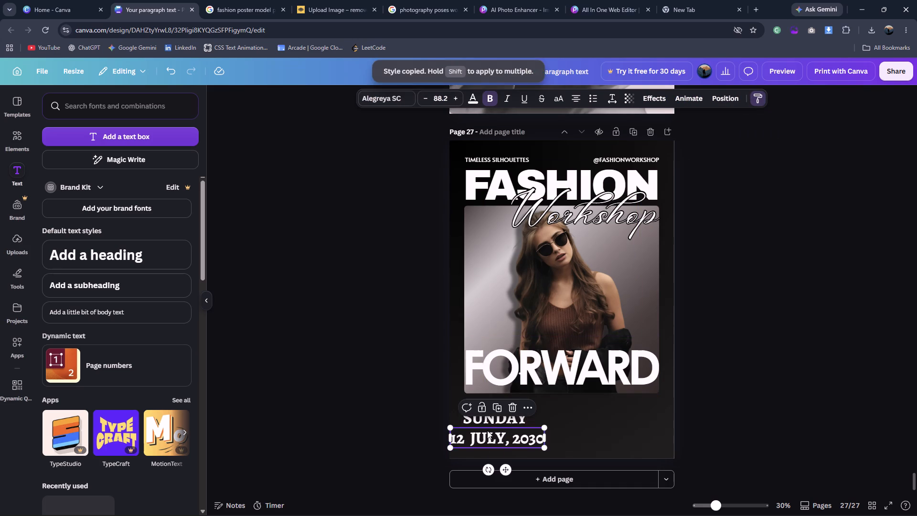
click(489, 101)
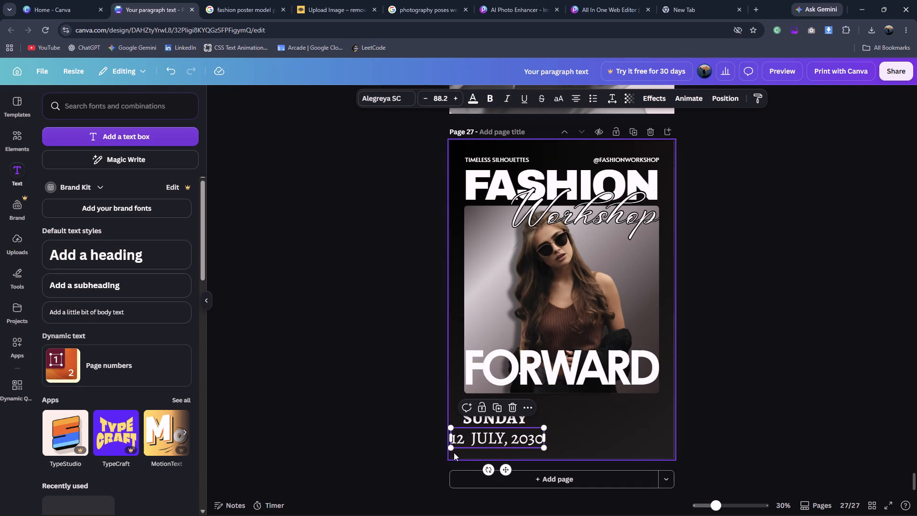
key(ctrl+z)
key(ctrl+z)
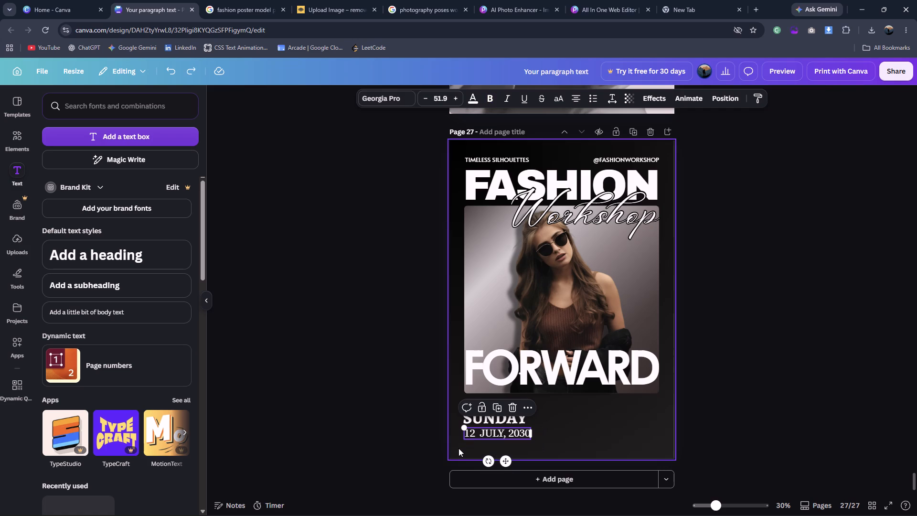
Nudge the date so it starts flush with "SUNDAY" and compare the layout with the reference poster.
click(752, 440)
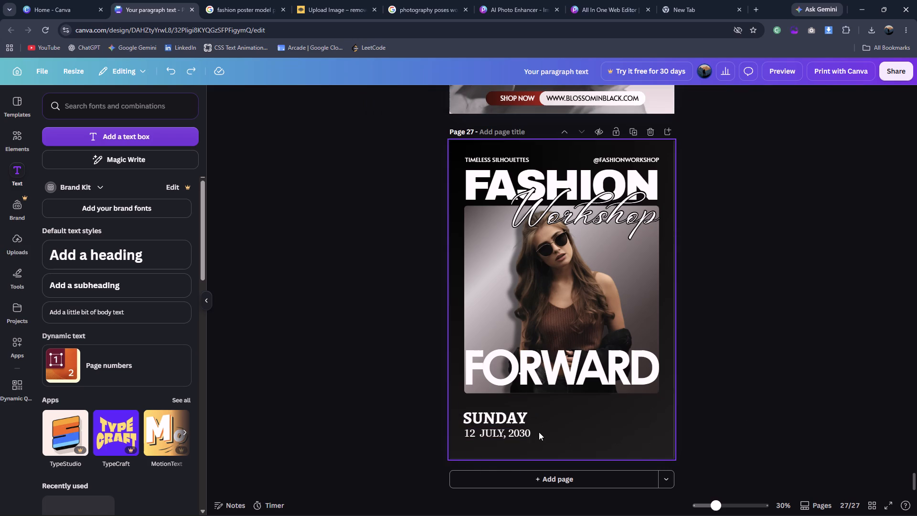
click(519, 436)
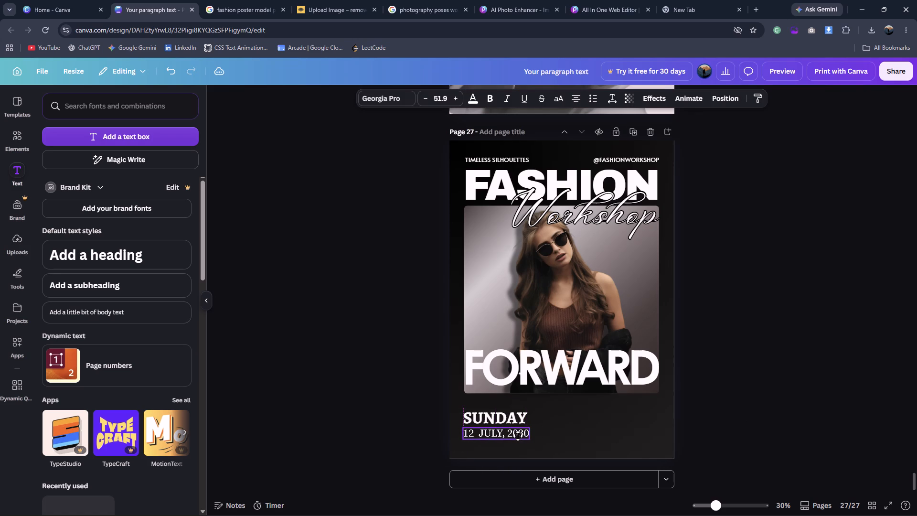
click(868, 415)
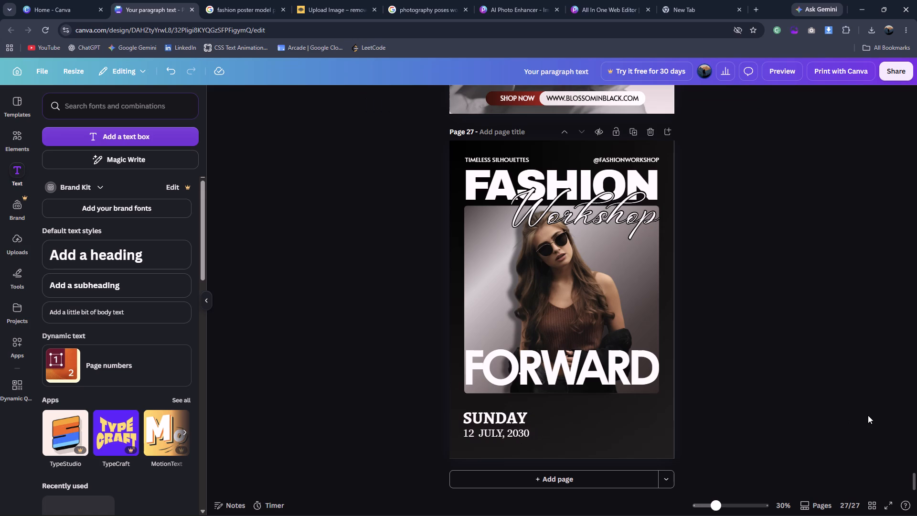
click(254, 0)
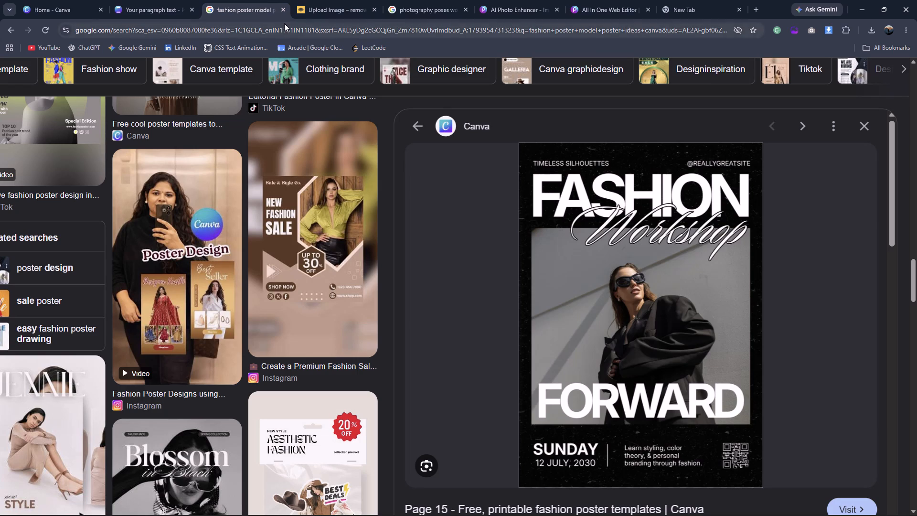
click(125, 0)
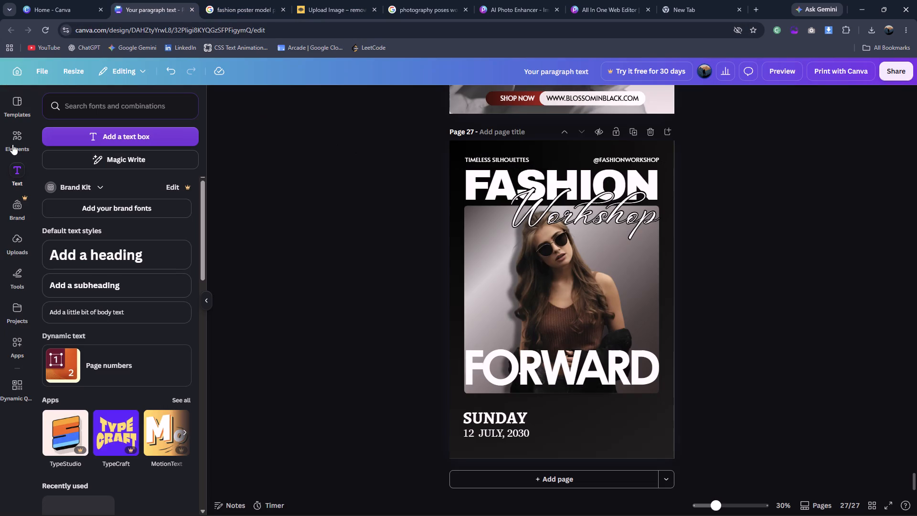
Add a line element, rotate it to vertical, and place it beside the "SUNDAY" date block below the photo.
click(15, 129)
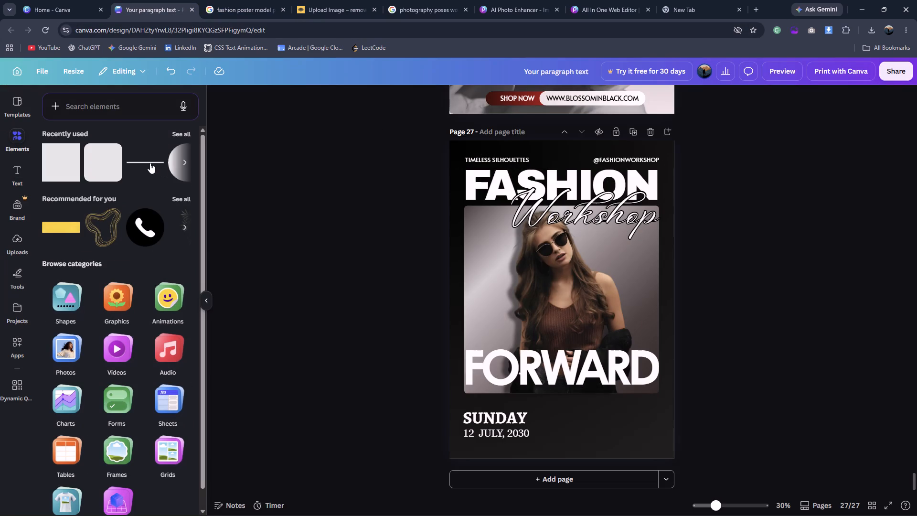
click(150, 163)
drag(550, 324, 569, 322)
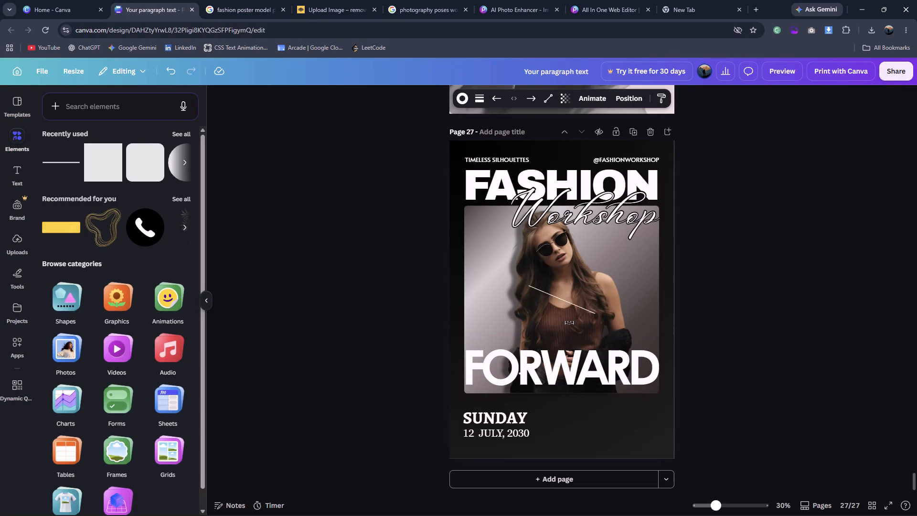
drag(569, 322, 596, 312)
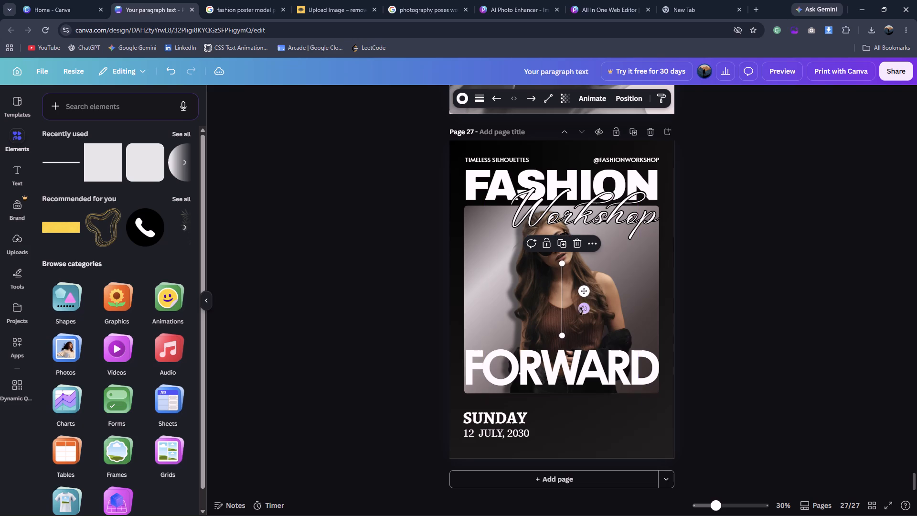
drag(580, 293, 571, 417)
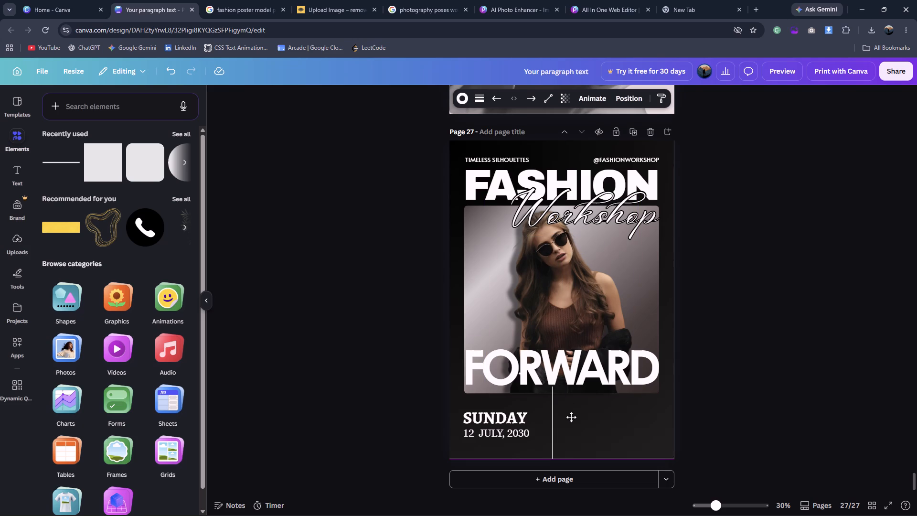
drag(571, 417, 572, 416)
Shorten the vertical line to roughly the height of the two-line "SUNDAY" and date block, and align it vertically with them.
drag(555, 388, 555, 412)
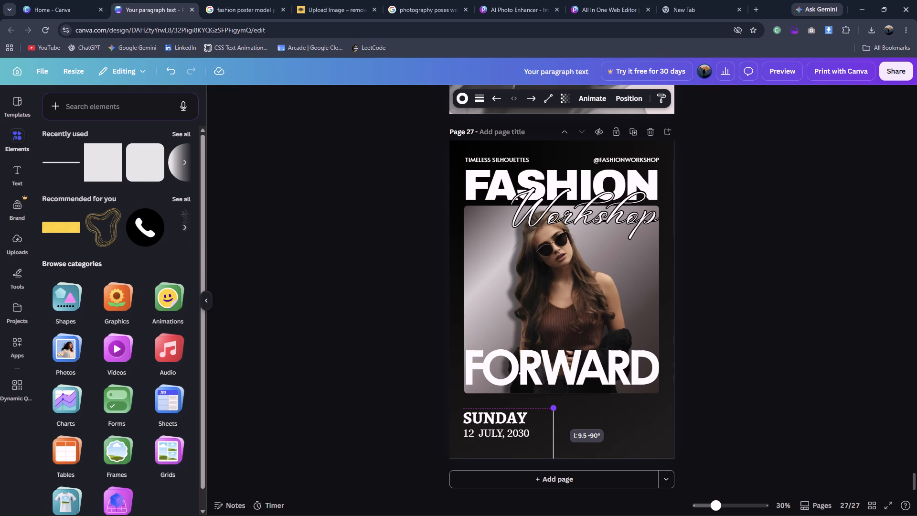
drag(555, 412, 555, 419)
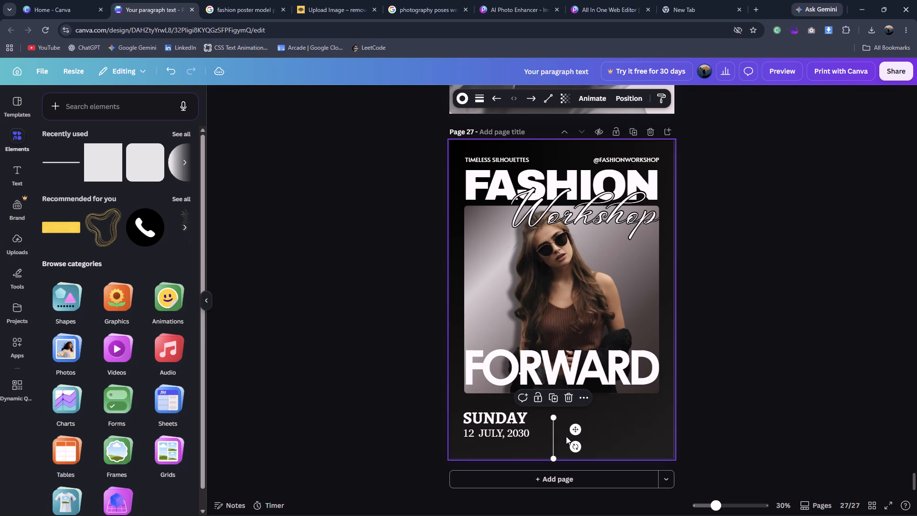
drag(575, 430, 580, 417)
click(562, 409)
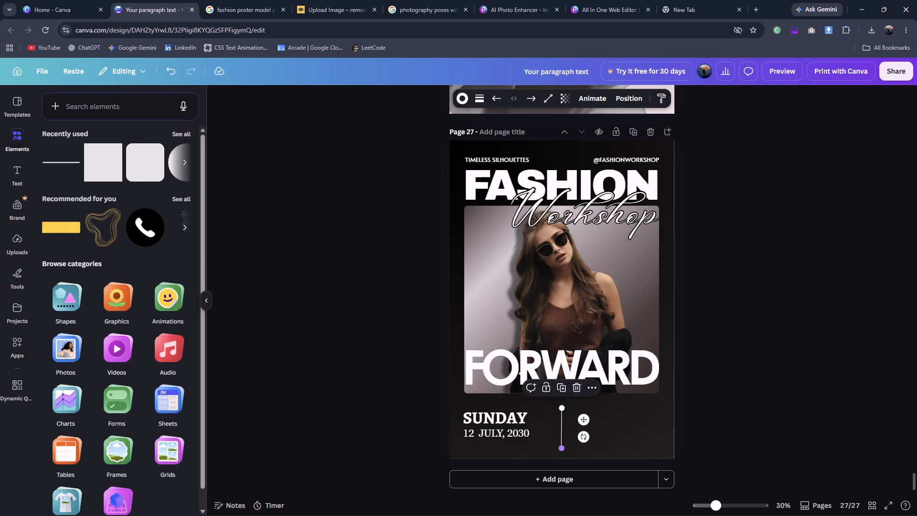
drag(564, 448, 564, 438)
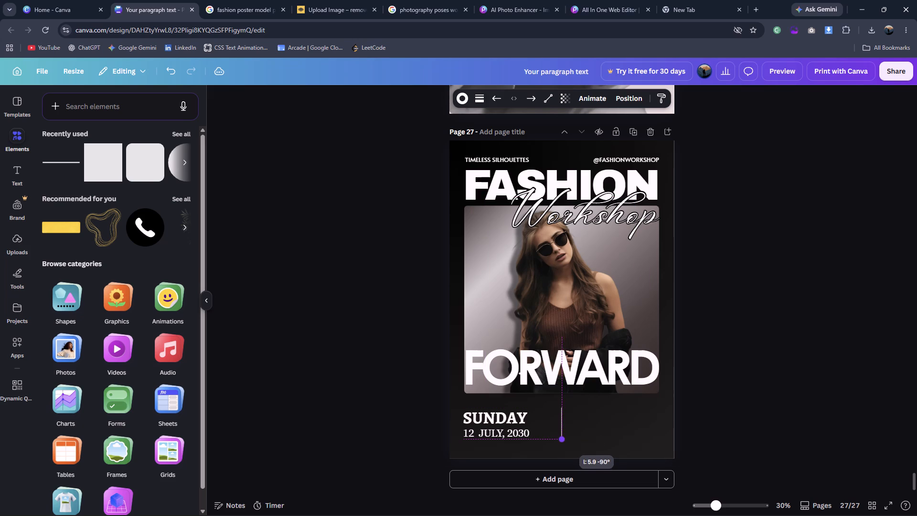
drag(564, 438, 564, 436)
click(729, 420)
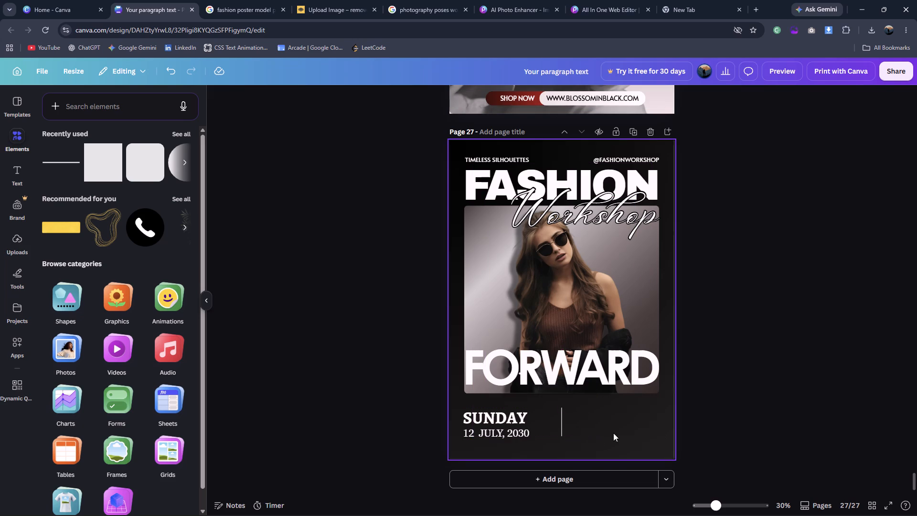
click(563, 420)
click(581, 416)
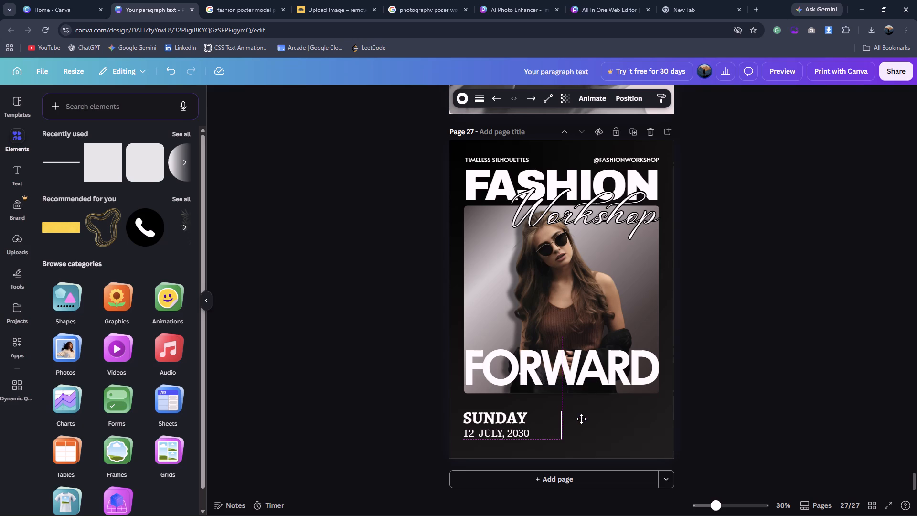
click(720, 402)
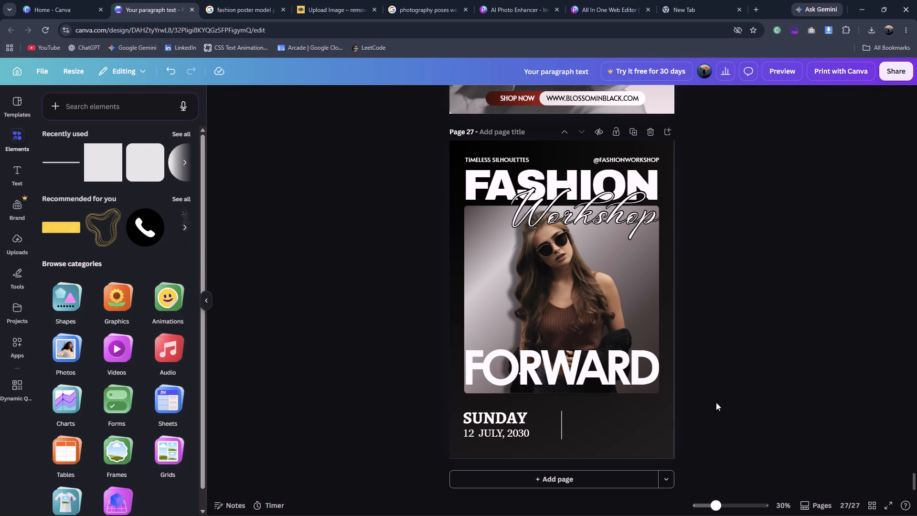
Check the divider spacing on the reference poster and move the vertical line closer to the date text.
click(252, 1)
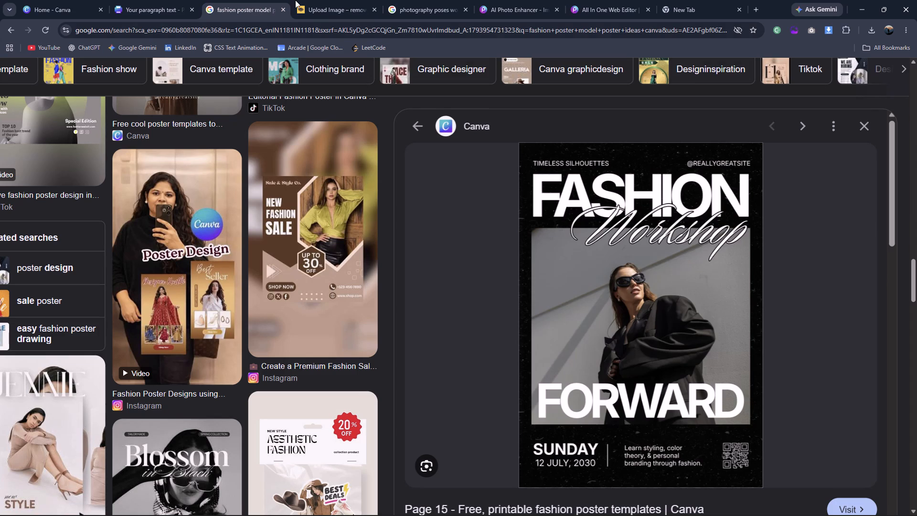
click(175, 0)
drag(559, 430, 545, 428)
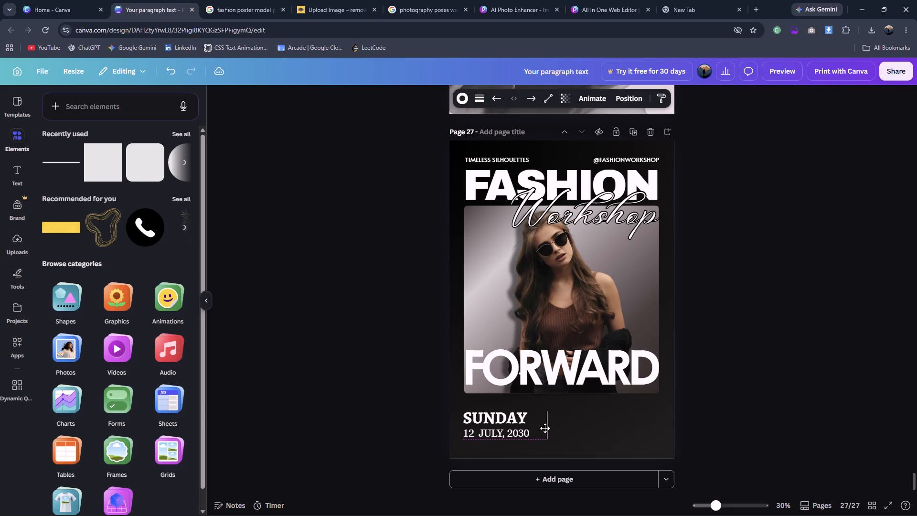
drag(545, 428, 542, 430)
click(542, 430)
Add a text box, and capture and copy the "Learn styling, color theory, & personal branding through fashion." text from the reference poster.
click(10, 169)
click(96, 141)
click(230, 20)
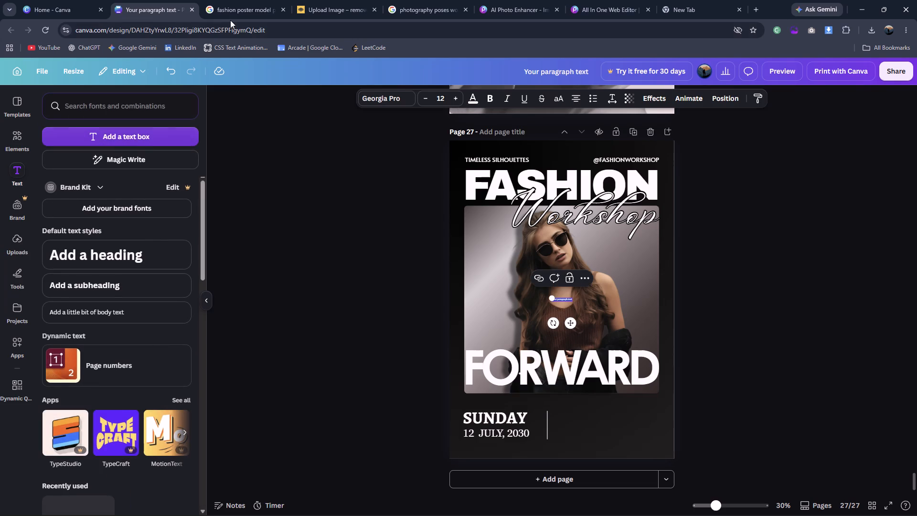
click(231, 9)
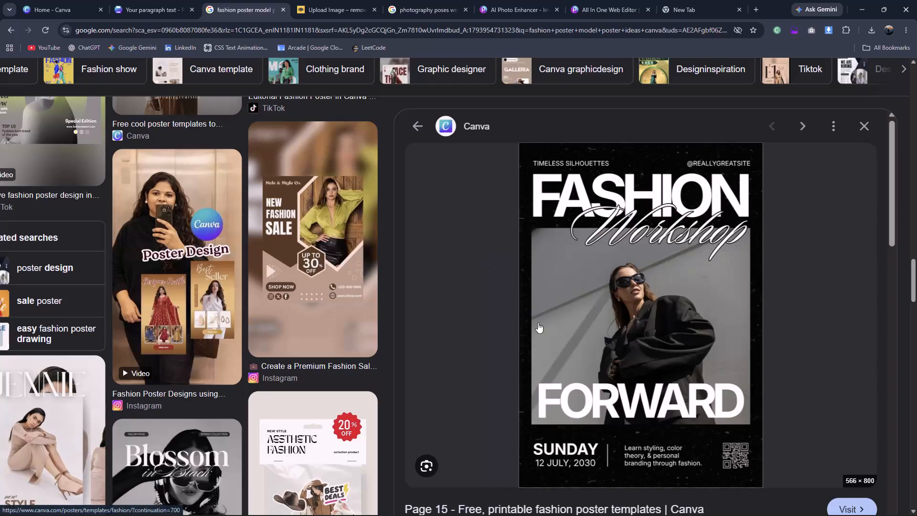
key(shift+super+t)
drag(621, 442, 688, 475)
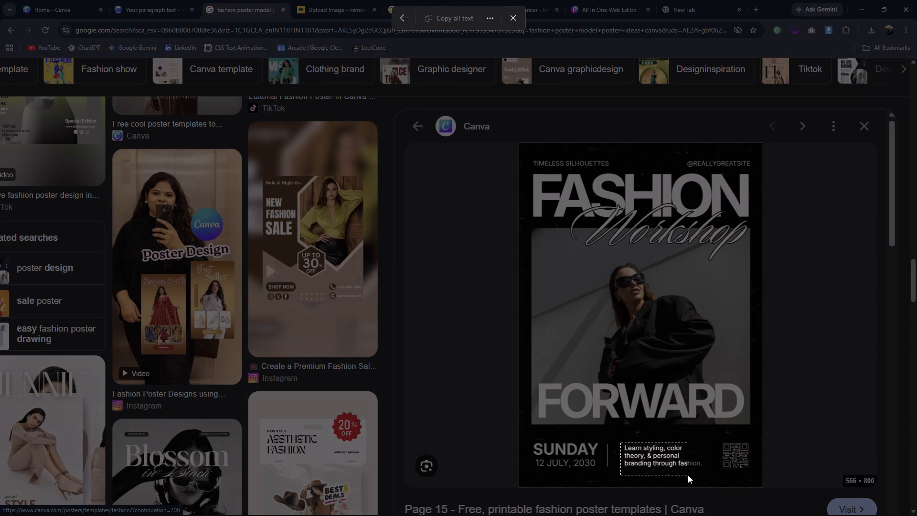
drag(688, 475, 704, 475)
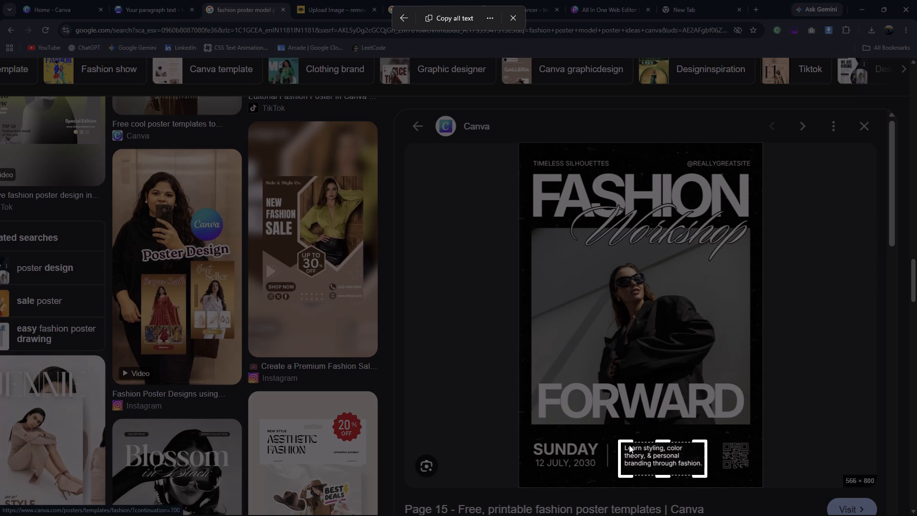
click(433, 17)
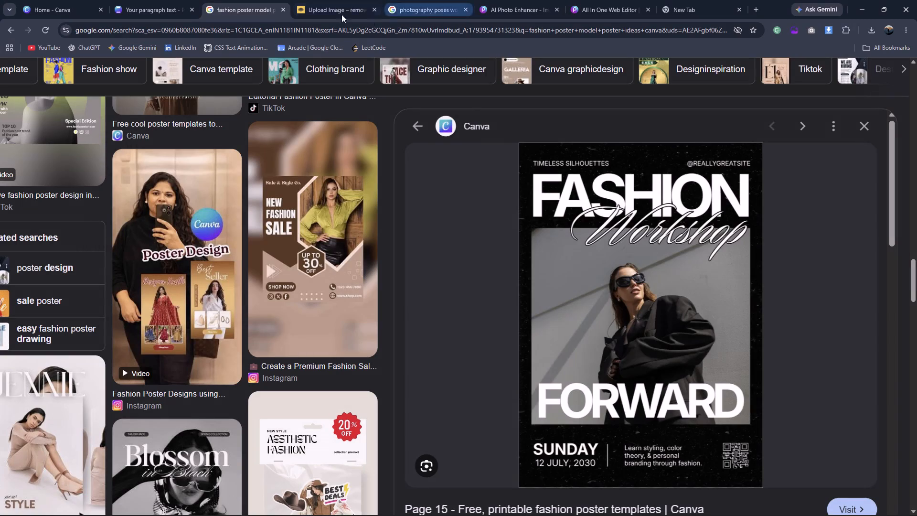
Add another text box to the poster, enlarge its text to about size 63, and place it just right of the vertical divider.
click(184, 0)
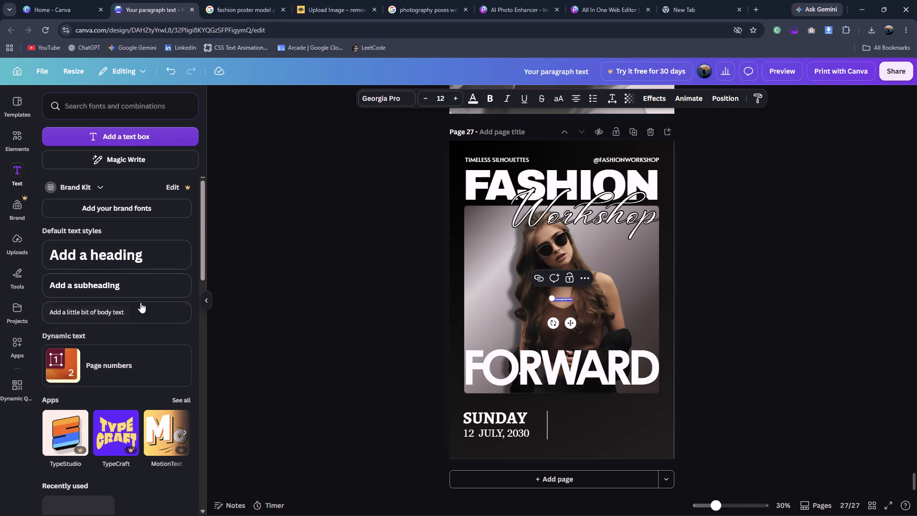
click(105, 141)
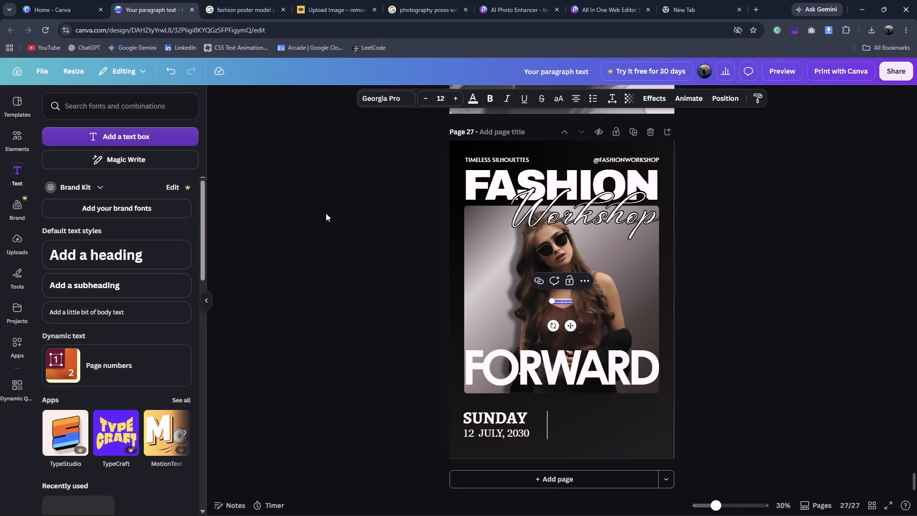
drag(550, 300, 496, 247)
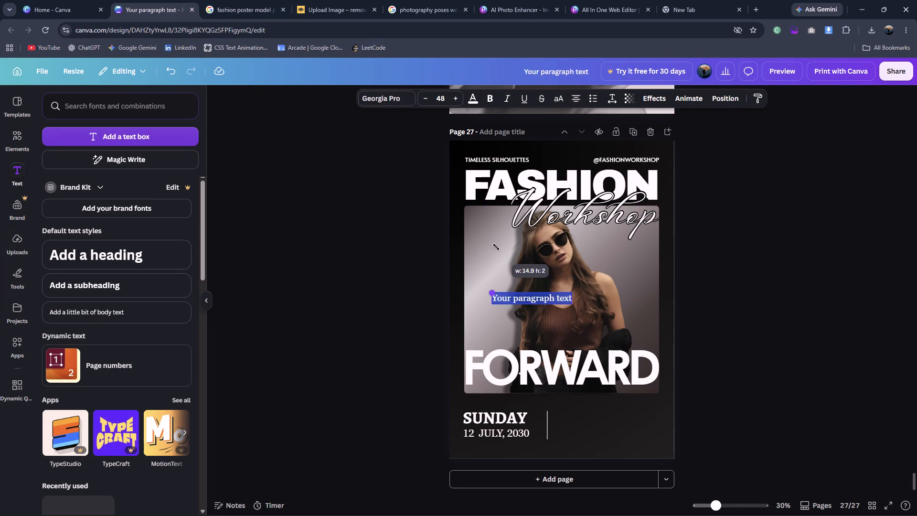
drag(496, 247, 472, 234)
drag(528, 325, 598, 388)
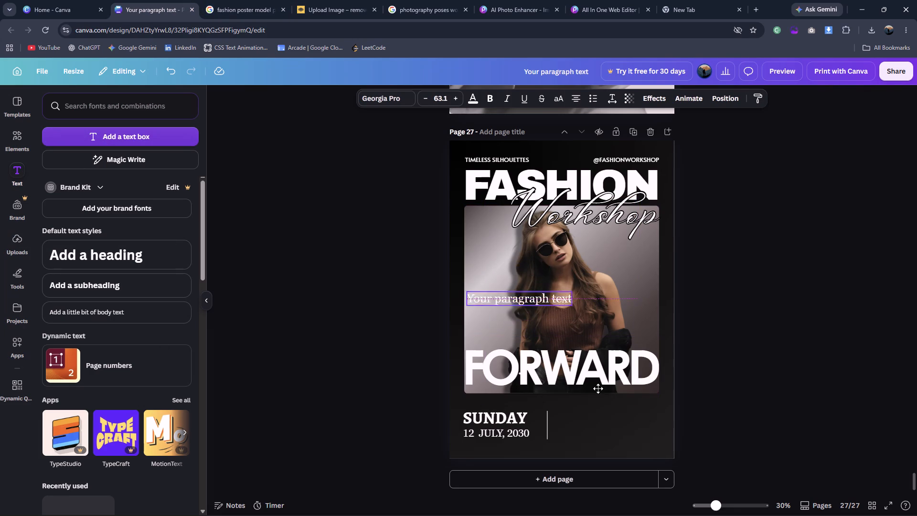
drag(598, 388, 615, 446)
Replace the placeholder beside the divider with the copied workshop description and shrink it to about size 36.
double_click(603, 419)
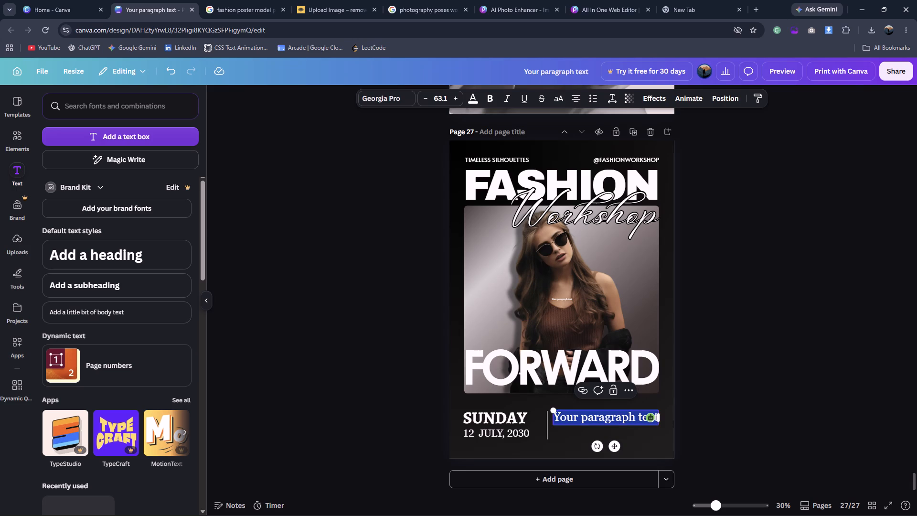
key(ctrl+v)
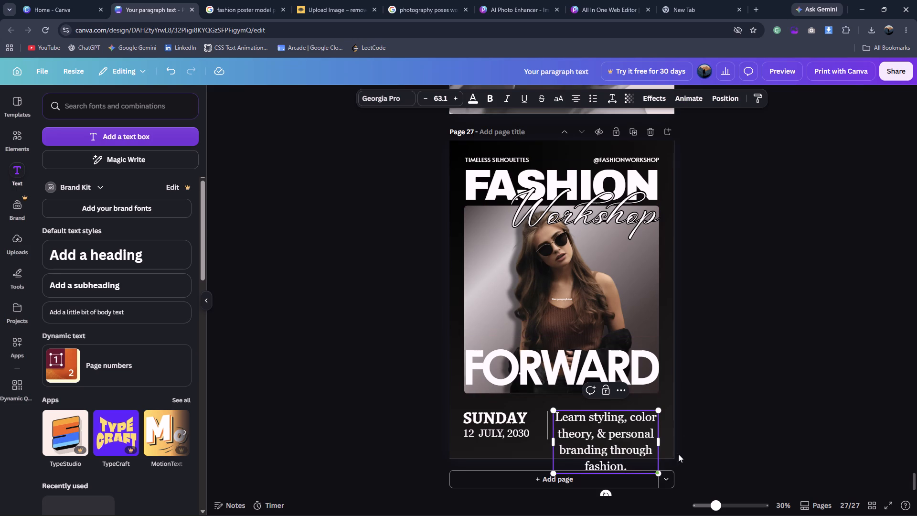
drag(660, 477, 617, 447)
drag(613, 427, 620, 429)
click(623, 429)
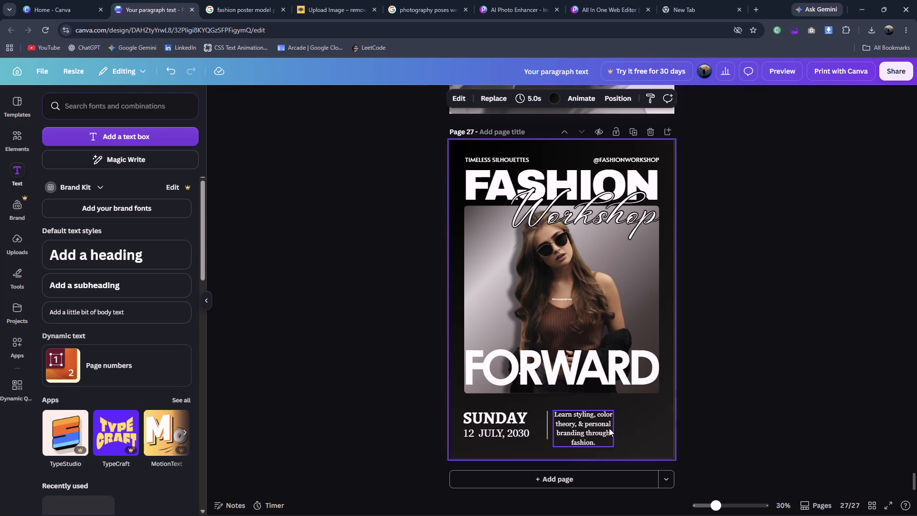
click(608, 428)
click(615, 427)
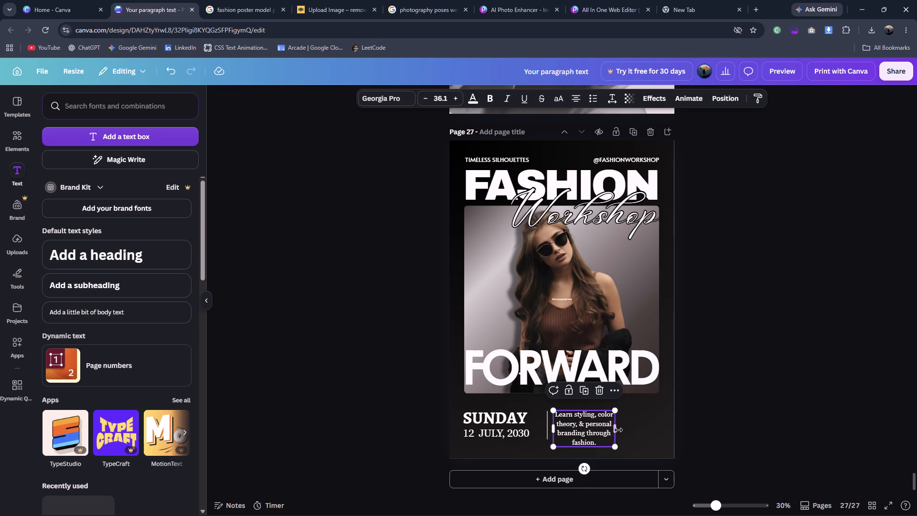
click(616, 431)
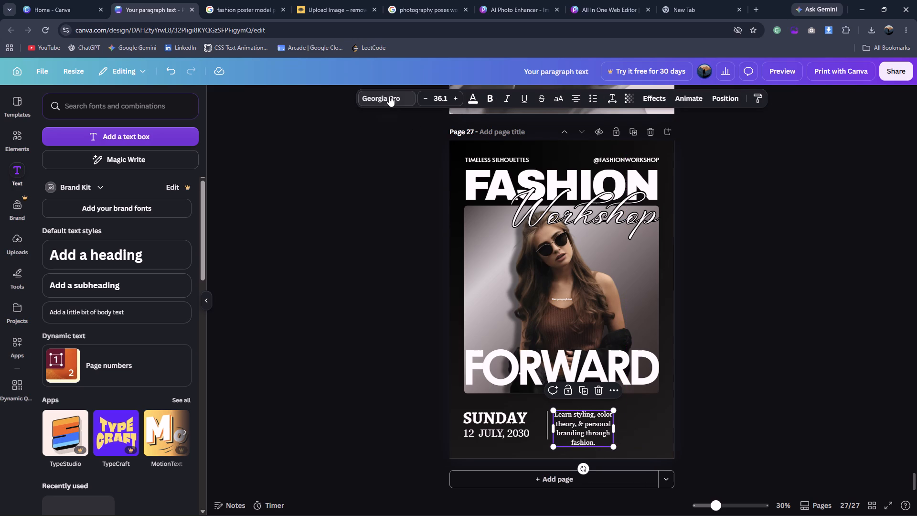
Try the Alata font on the workshop description, and set it to Alice.
click(389, 96)
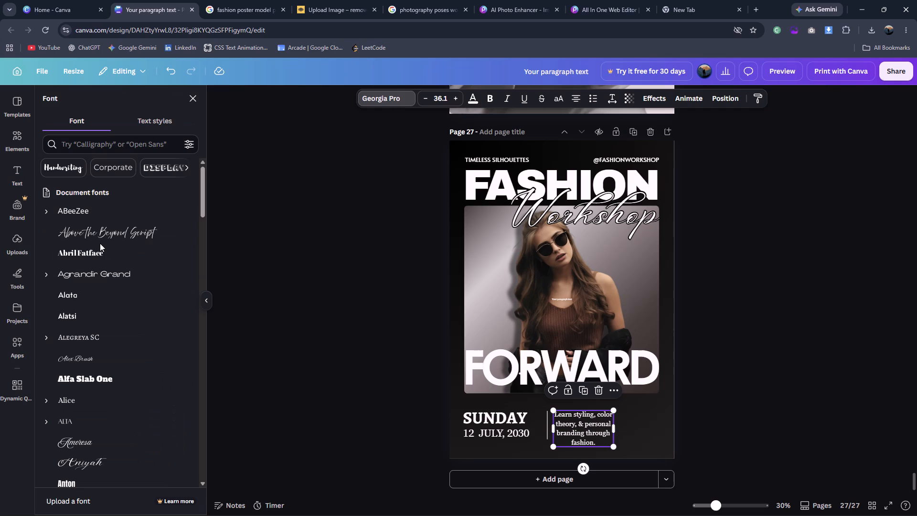
click(138, 286)
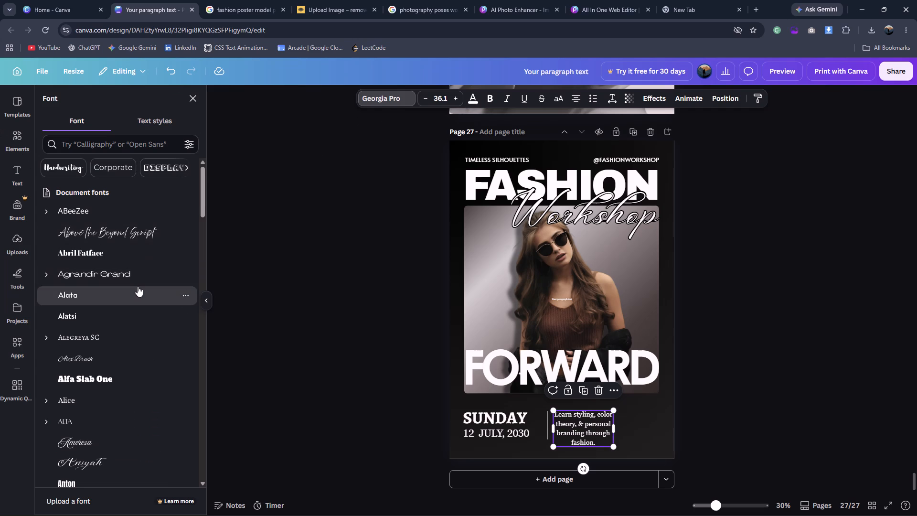
click(94, 406)
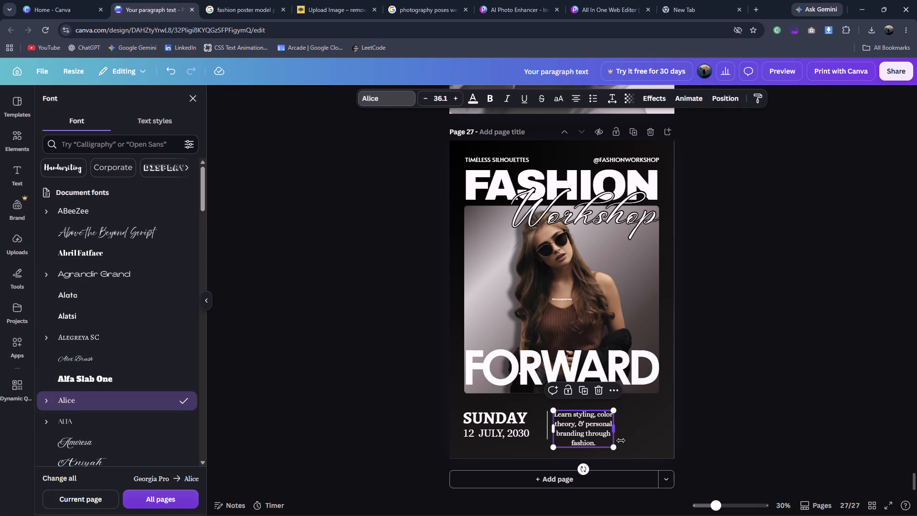
Shrink the workshop description to about size 31 and compare it with the reference poster.
drag(616, 449, 610, 439)
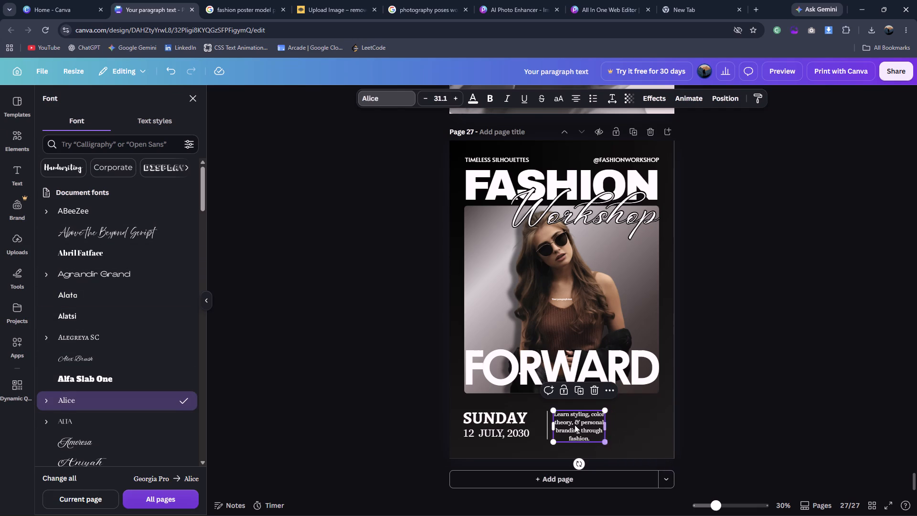
click(235, 0)
click(132, 12)
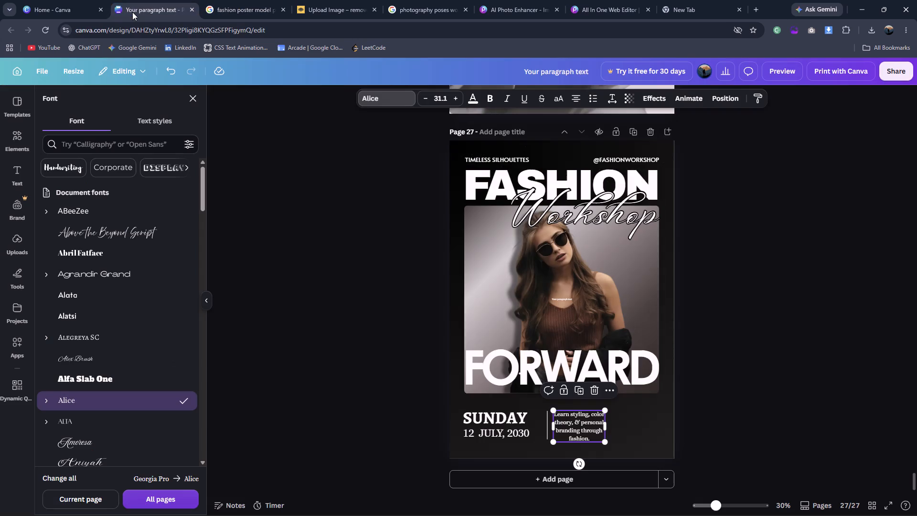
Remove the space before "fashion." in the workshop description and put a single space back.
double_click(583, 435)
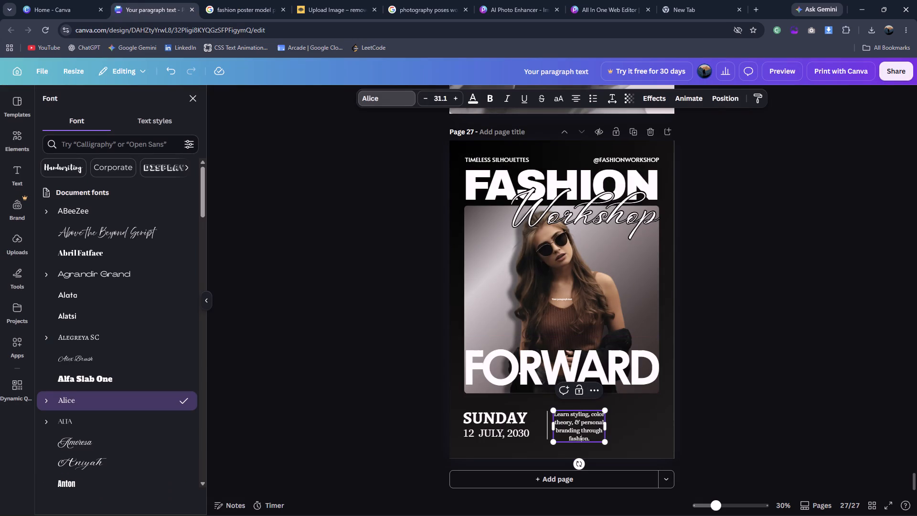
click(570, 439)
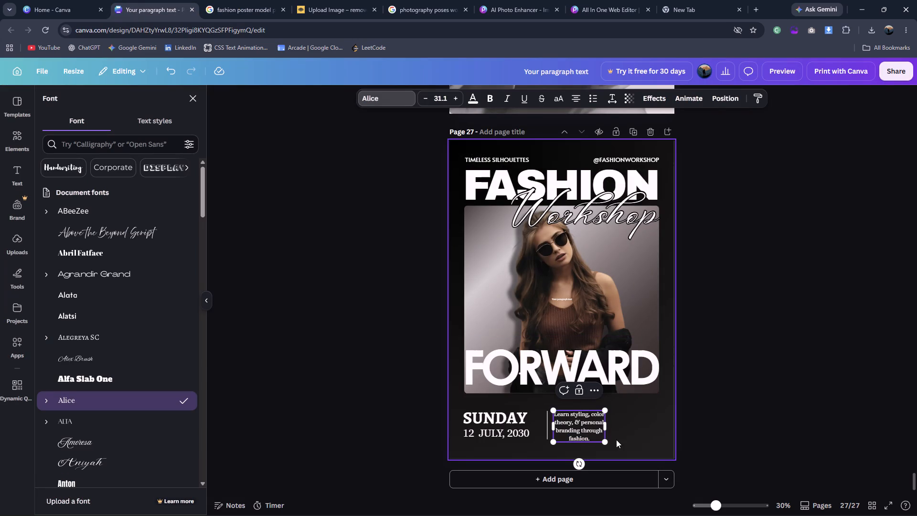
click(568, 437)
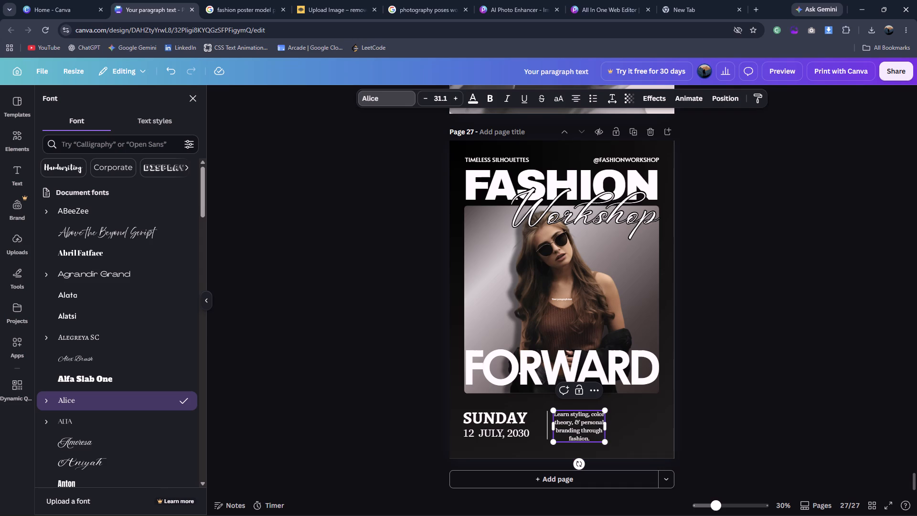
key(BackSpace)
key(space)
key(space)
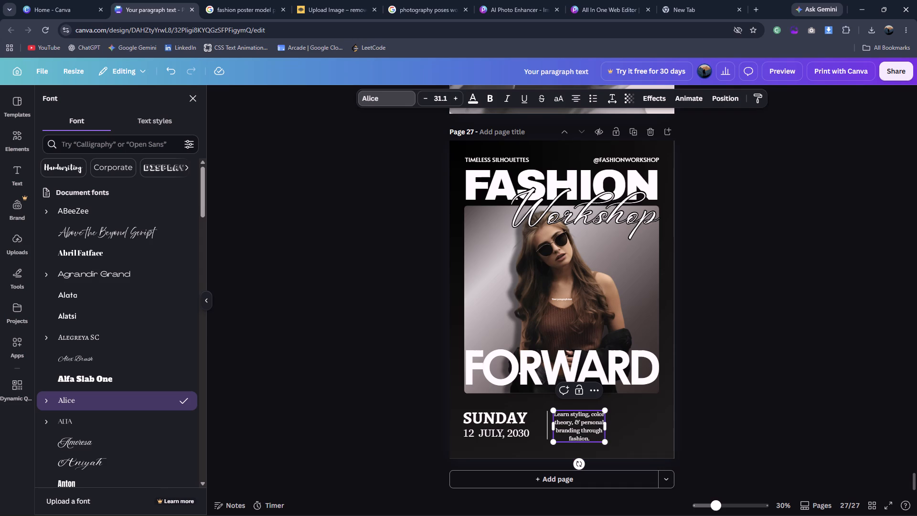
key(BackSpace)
Widen the workshop description's text box so the text runs over three lines, with a small gap after the divider.
drag(606, 430, 646, 425)
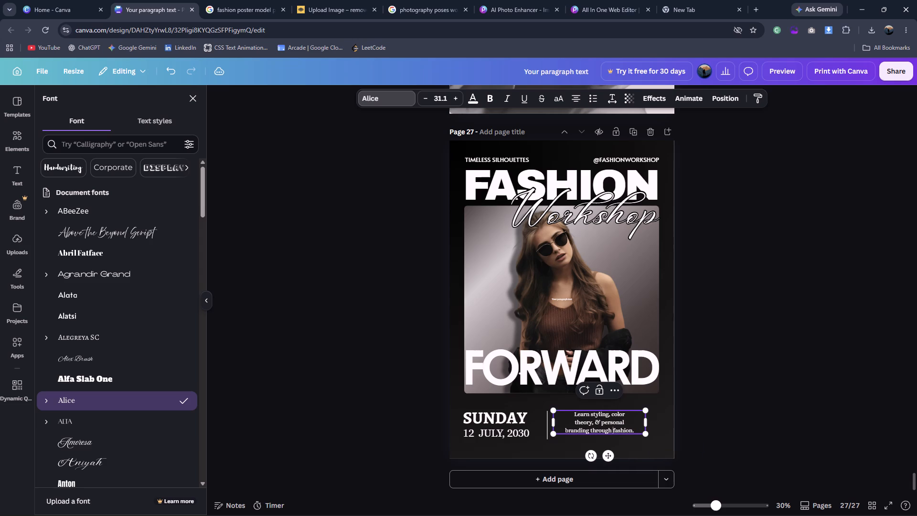
drag(552, 424, 562, 423)
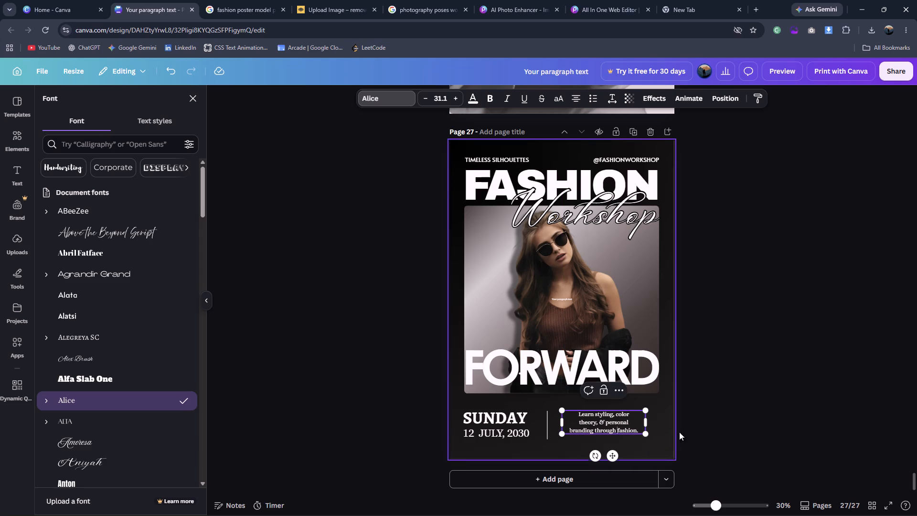
click(720, 432)
click(742, 430)
Move the workshop description closer to the vertical divider and slightly lower, level with the date lines.
drag(623, 428, 607, 430)
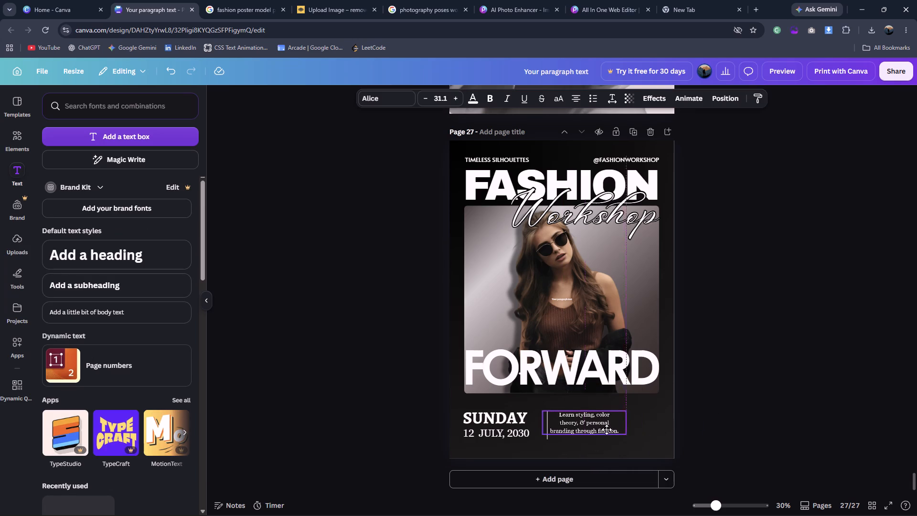
drag(607, 430, 612, 430)
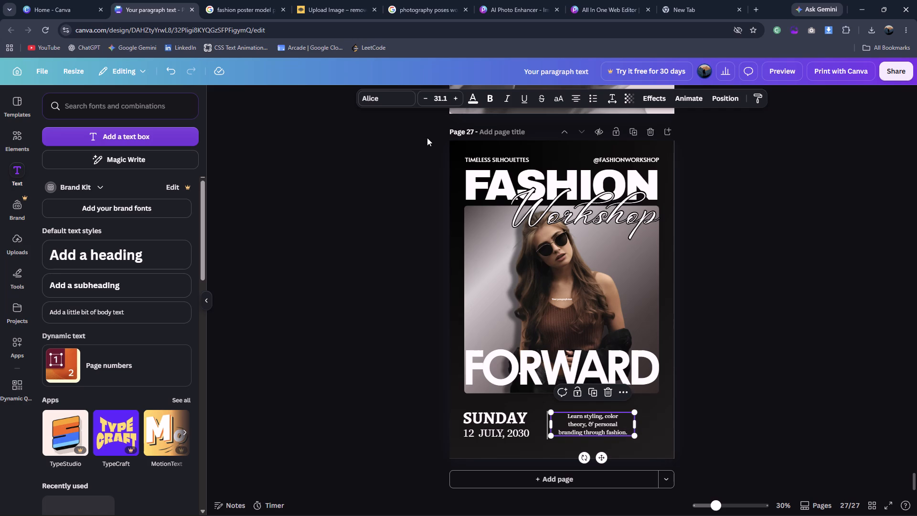
click(635, 411)
click(717, 432)
click(617, 429)
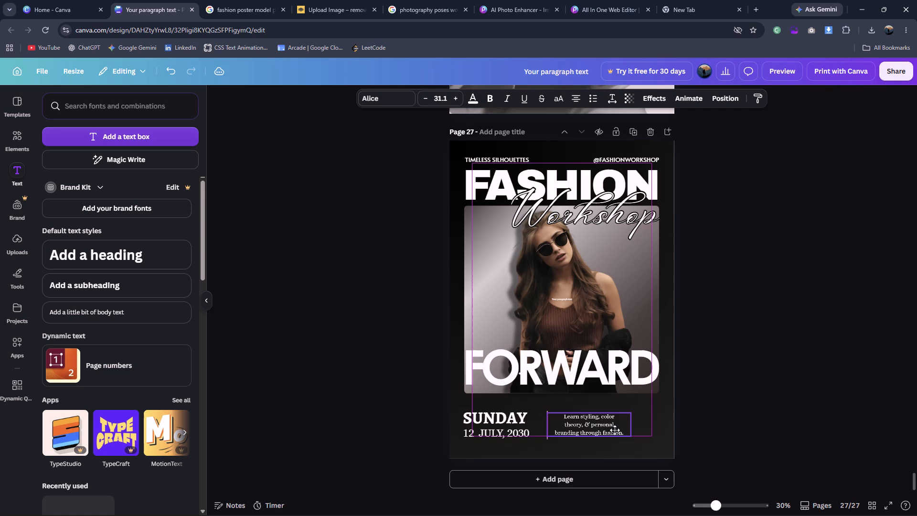
click(721, 430)
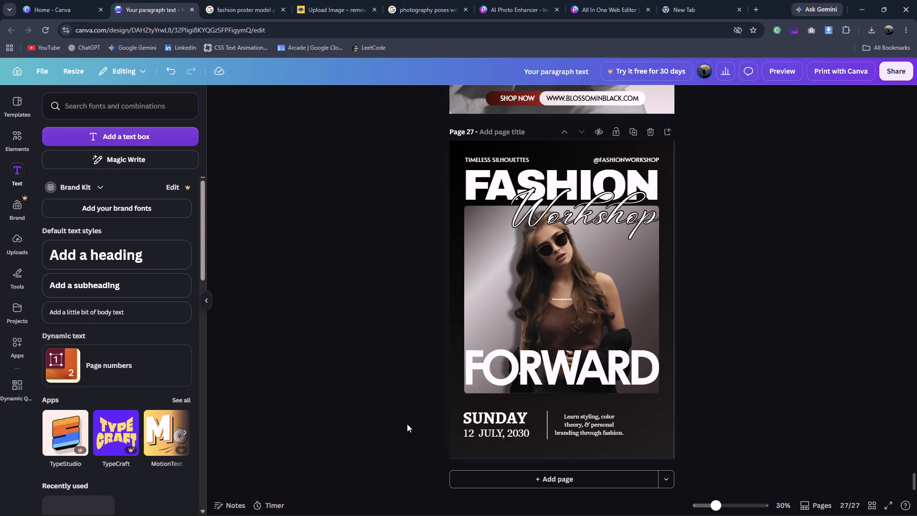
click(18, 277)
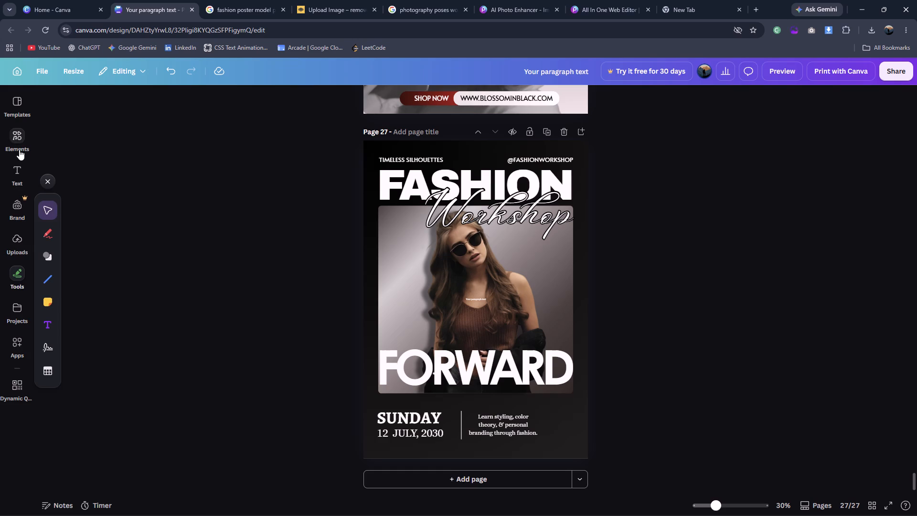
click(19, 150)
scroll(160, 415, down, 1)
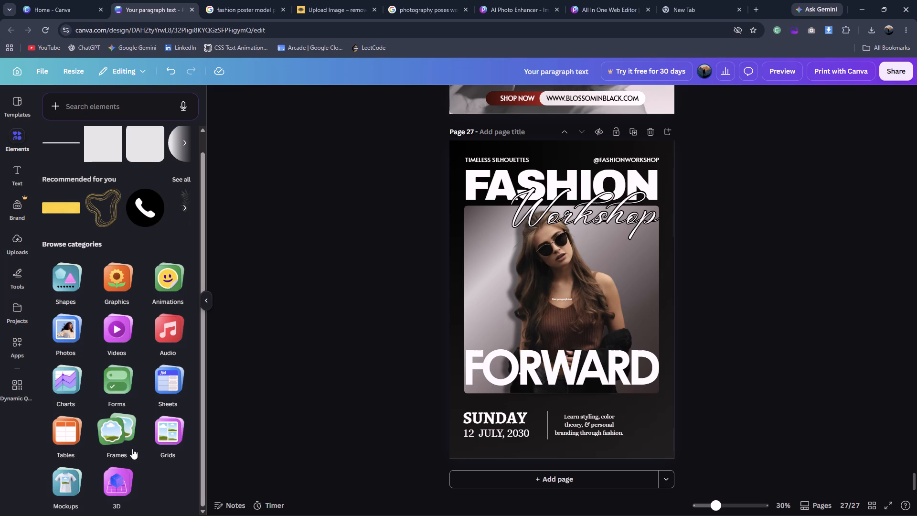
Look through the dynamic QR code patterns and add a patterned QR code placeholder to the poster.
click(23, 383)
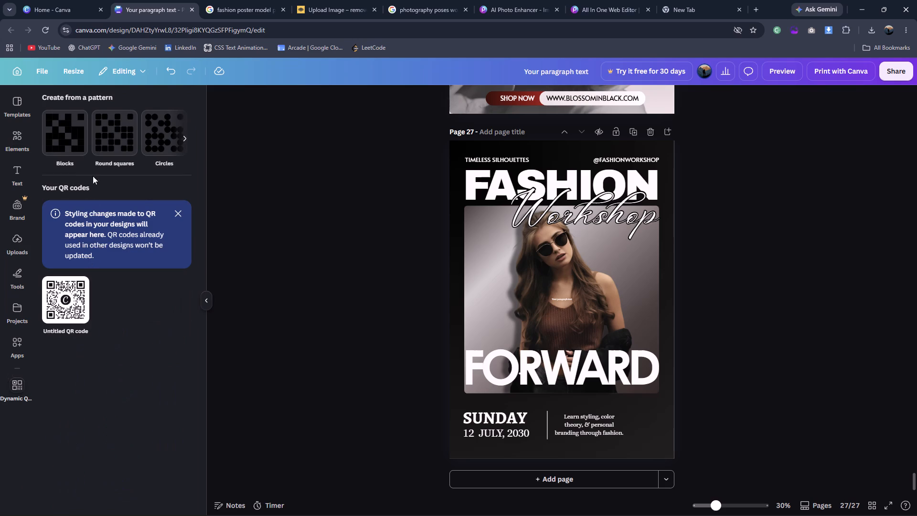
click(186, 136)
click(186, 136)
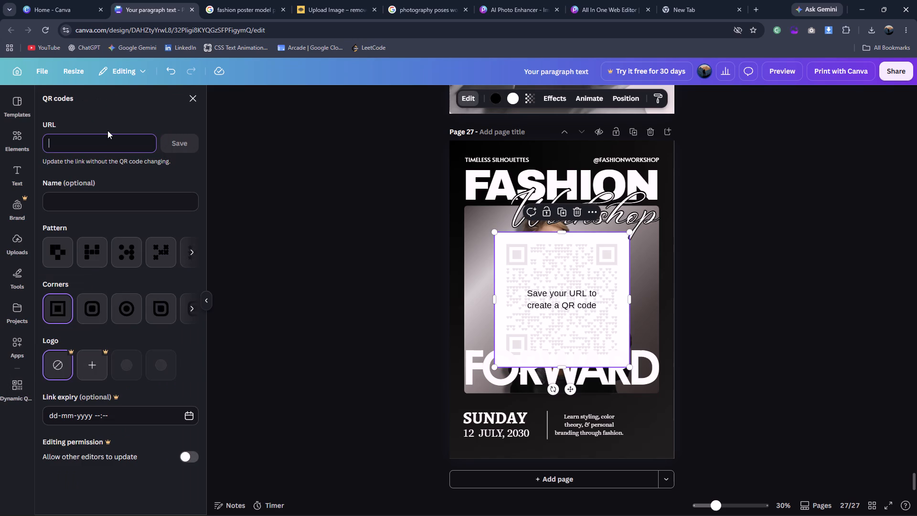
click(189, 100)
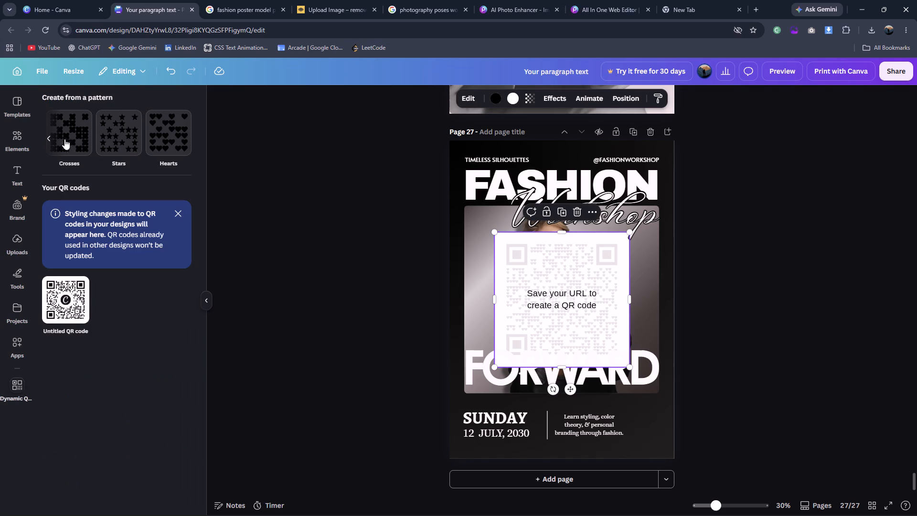
Add a Blocks-pattern dynamic QR code to the poster and look through its corner styles.
click(47, 136)
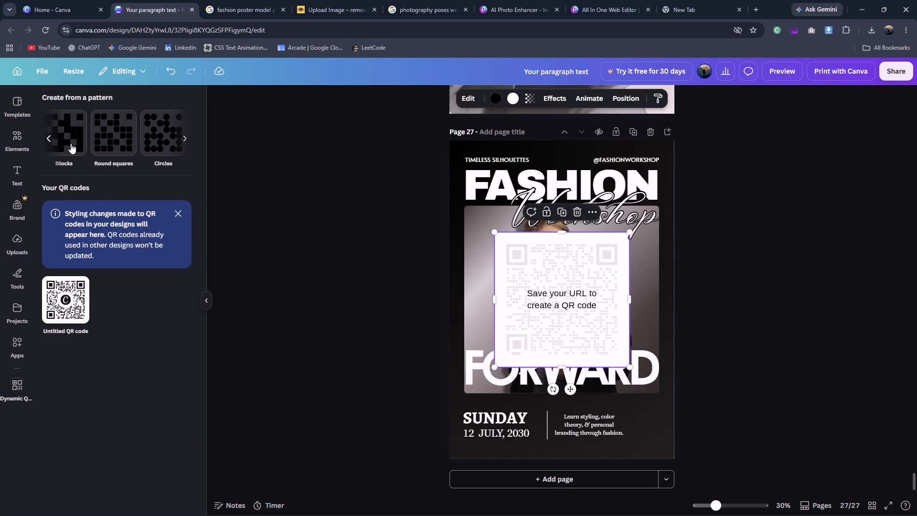
click(74, 148)
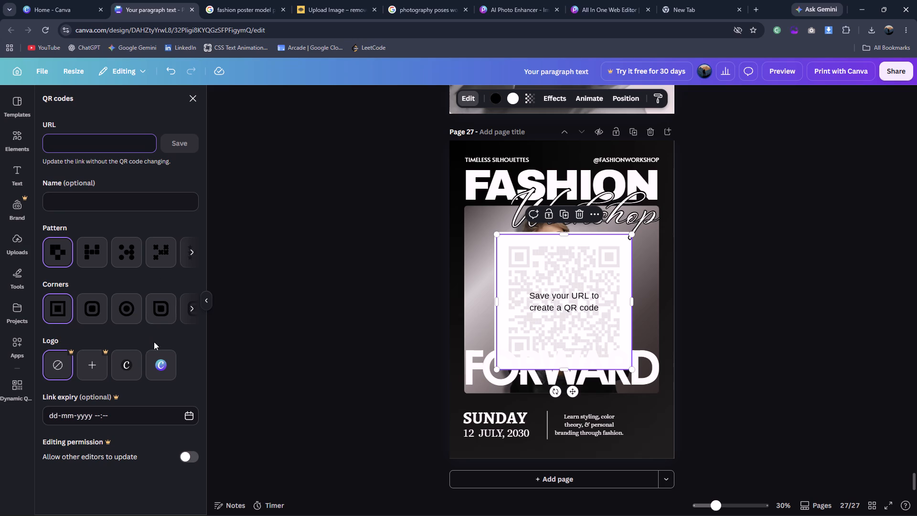
click(192, 308)
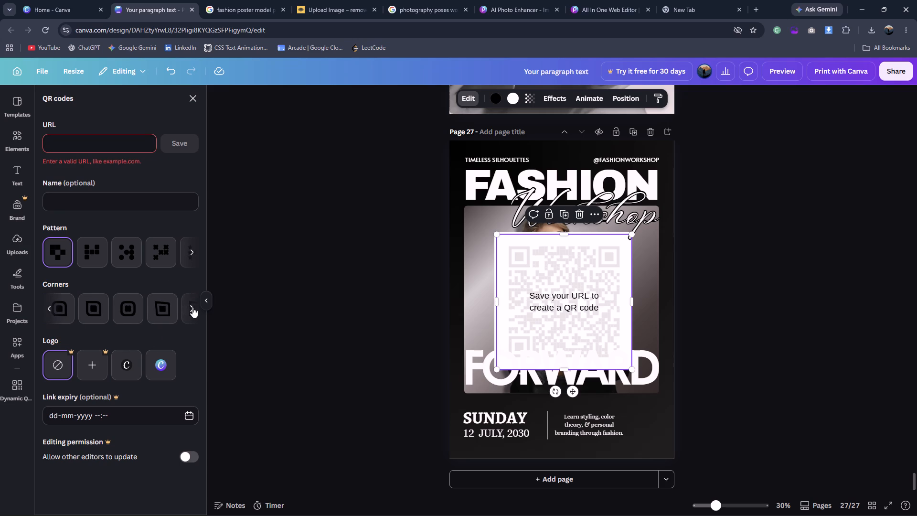
click(192, 307)
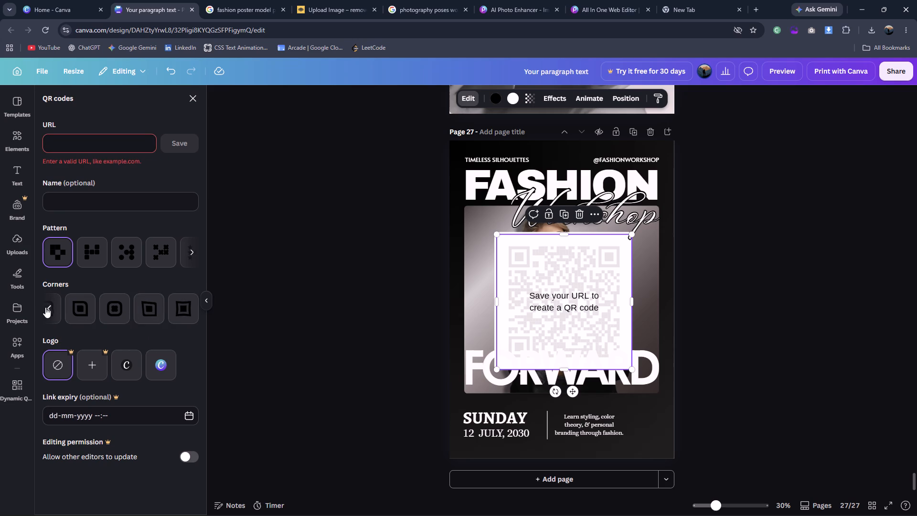
click(46, 307)
Set the new QR code's URL to example.com, generate the code, and leave its name blank.
click(133, 178)
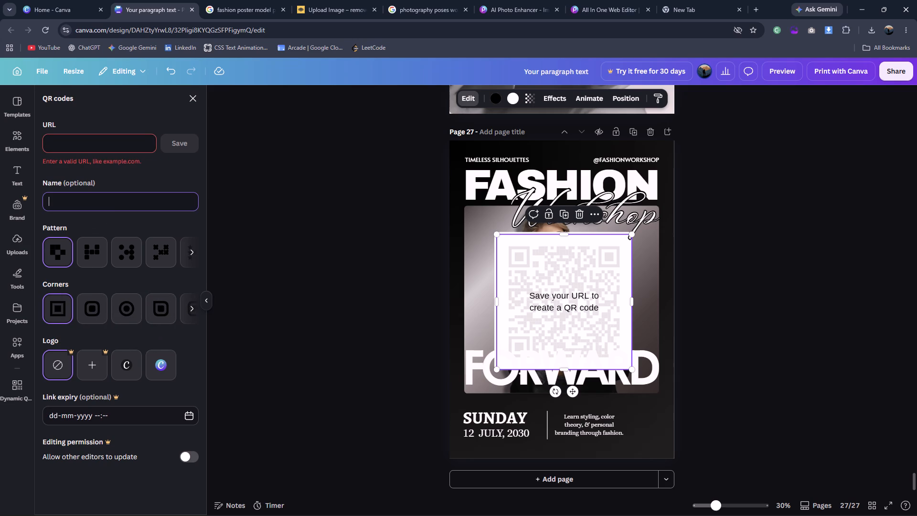
click(117, 137)
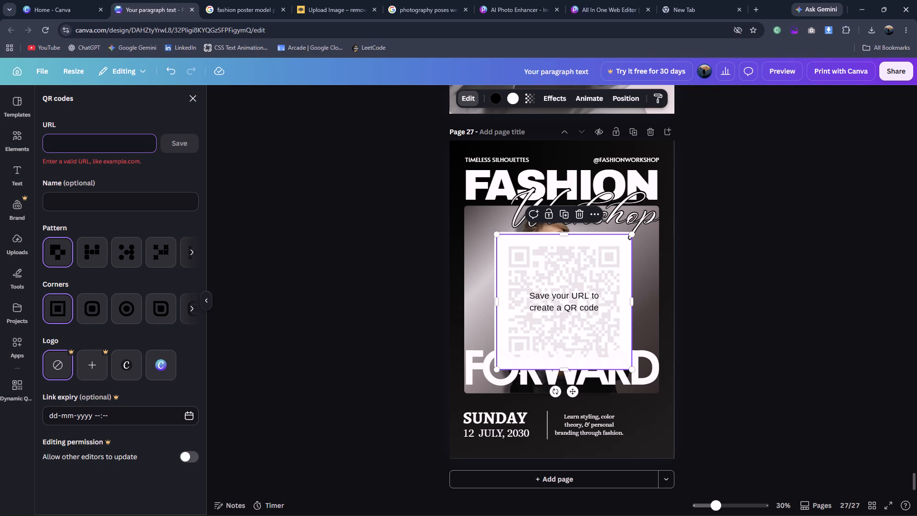
text(EXA)
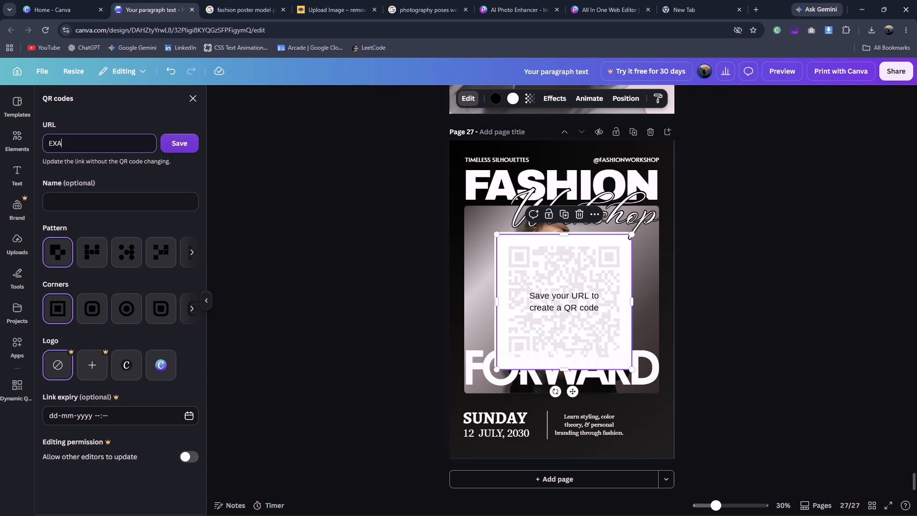
key(BackSpace)
key(BackSpace)
key(BackSpace)
key(BackSpace)
text(exa)
text(mple.)
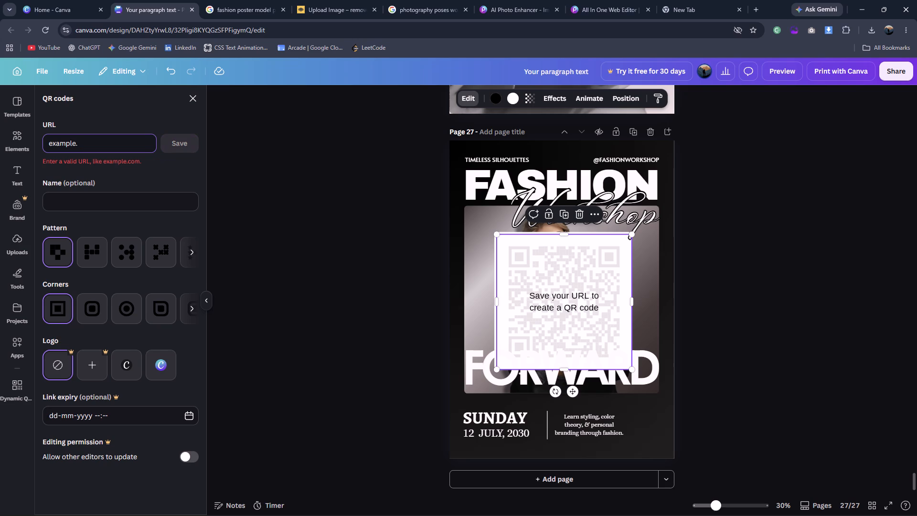
text(com)
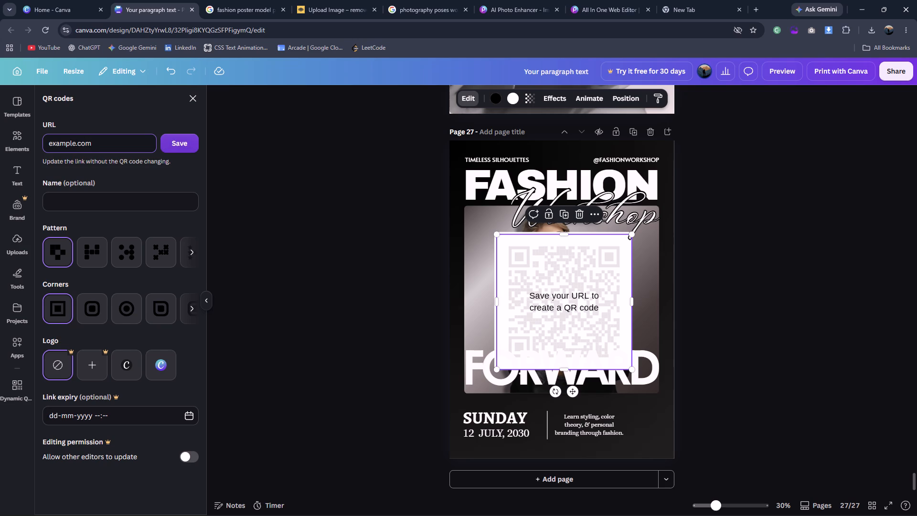
key(Return)
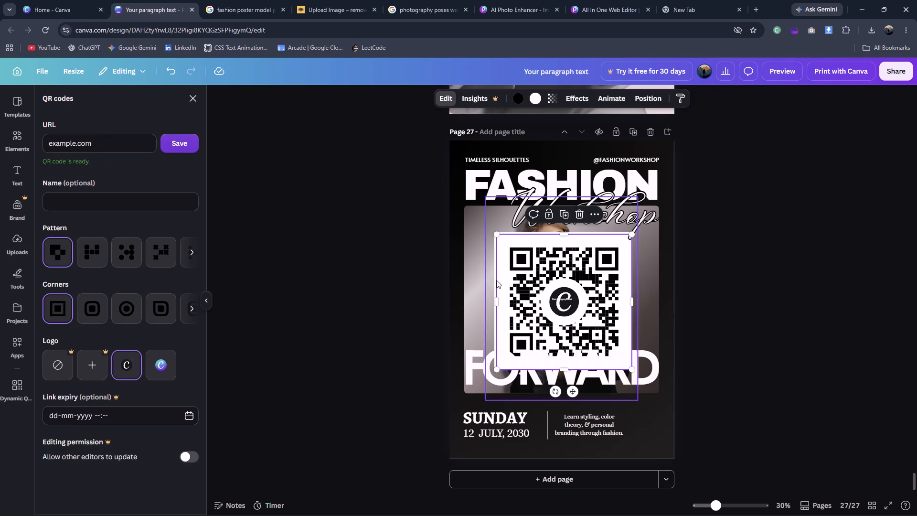
click(105, 195)
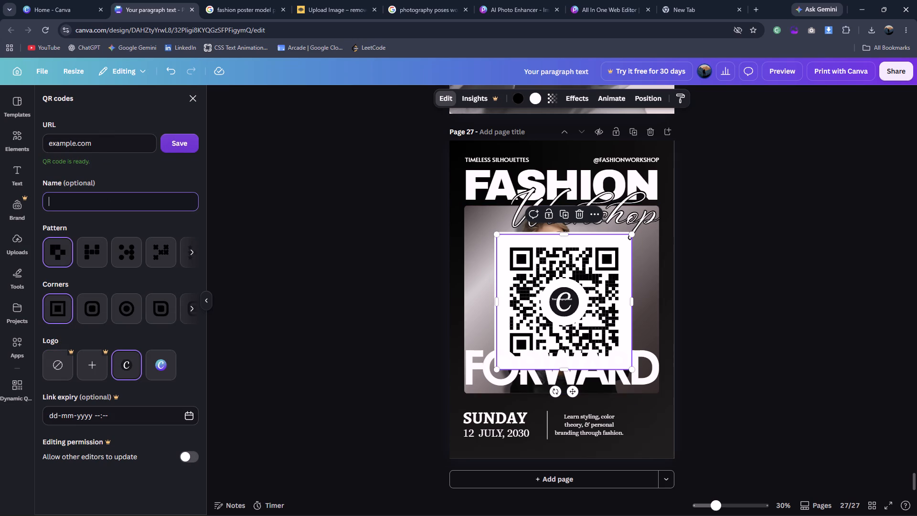
click(234, 188)
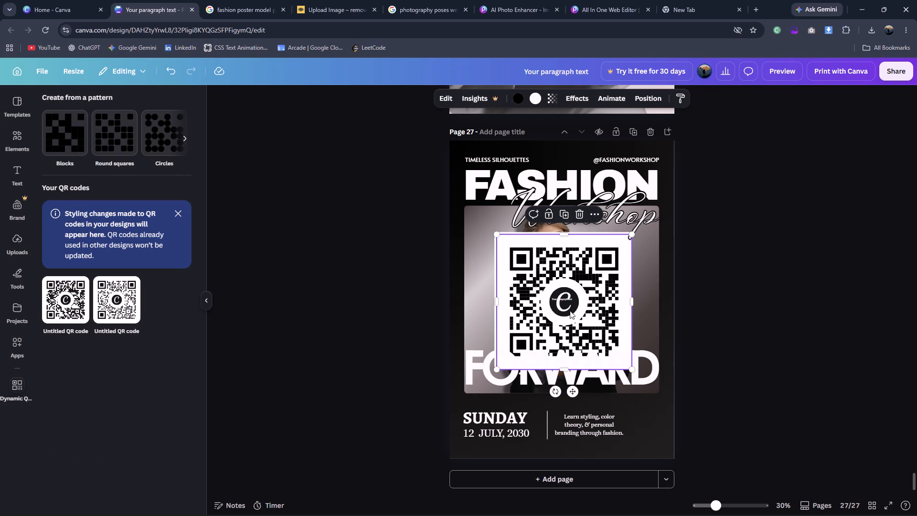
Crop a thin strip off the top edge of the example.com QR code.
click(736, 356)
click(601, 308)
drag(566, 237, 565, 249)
Delete the empty QR code placeholder and the example.com QR code from the poster.
click(604, 236)
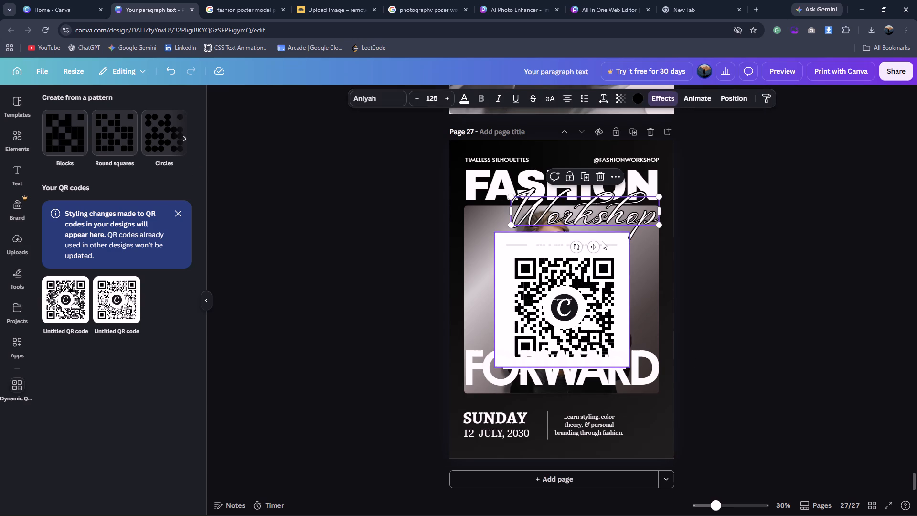
click(602, 241)
click(562, 243)
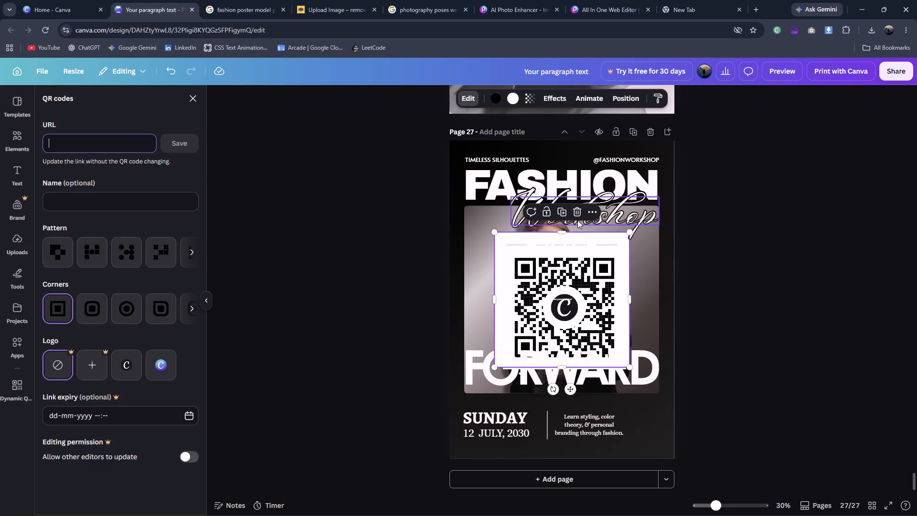
click(572, 213)
click(576, 249)
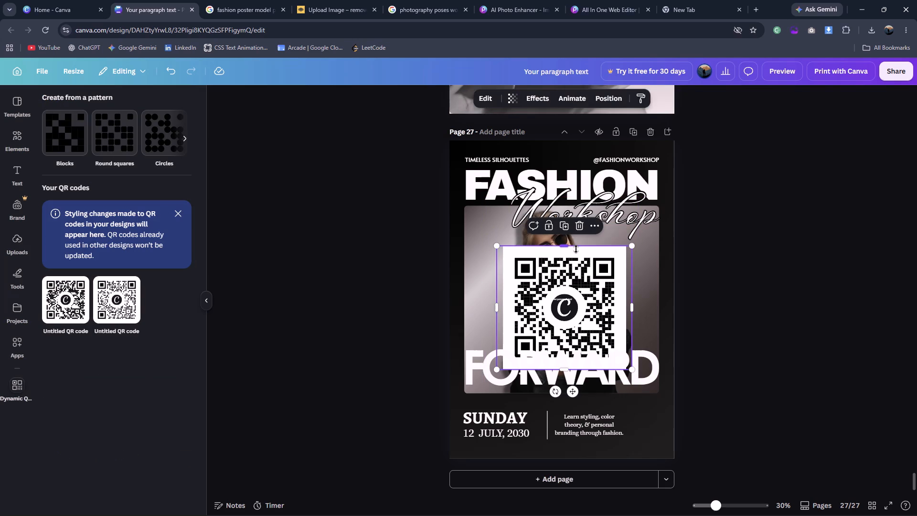
click(578, 226)
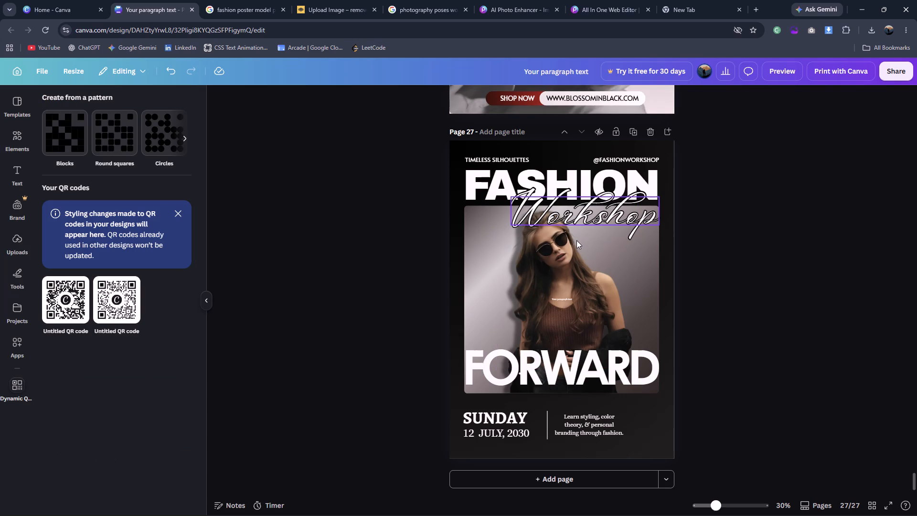
Undo the last deletion and replace the restored QR code with the second saved untitled QR code.
key(ctrl+z)
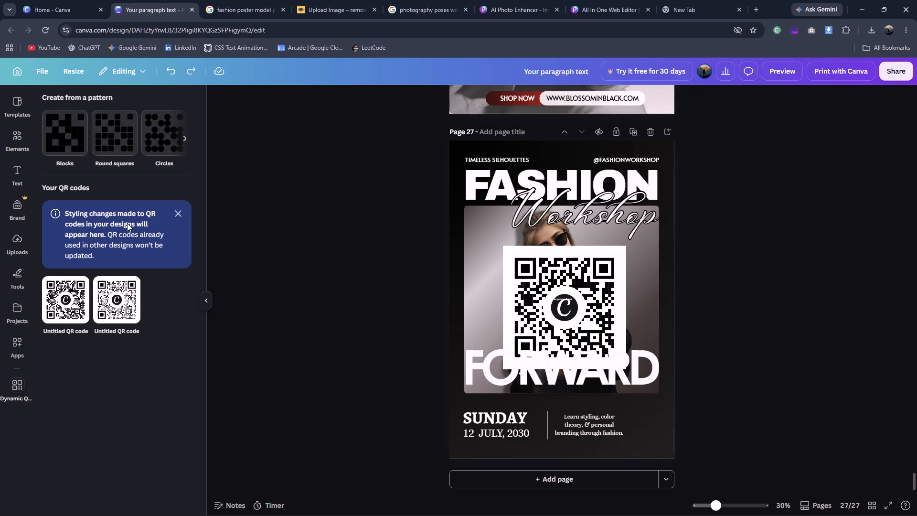
click(120, 295)
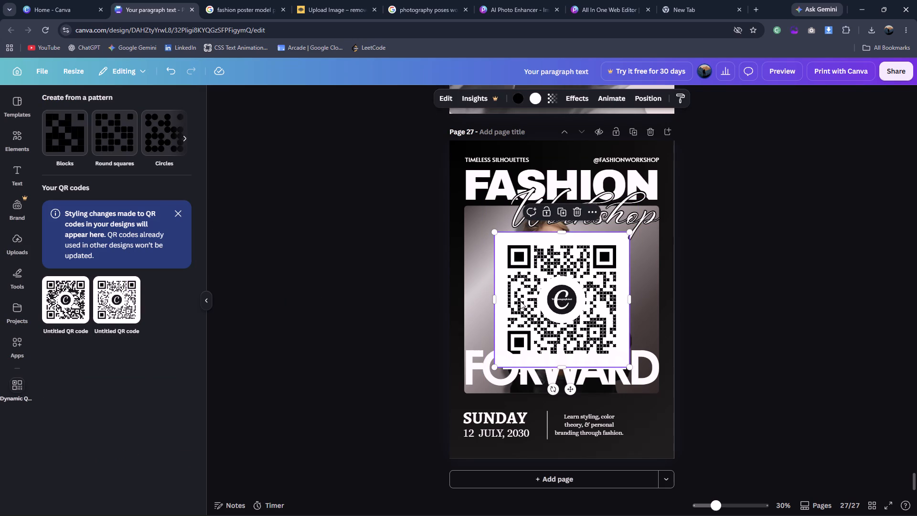
drag(534, 302, 569, 389)
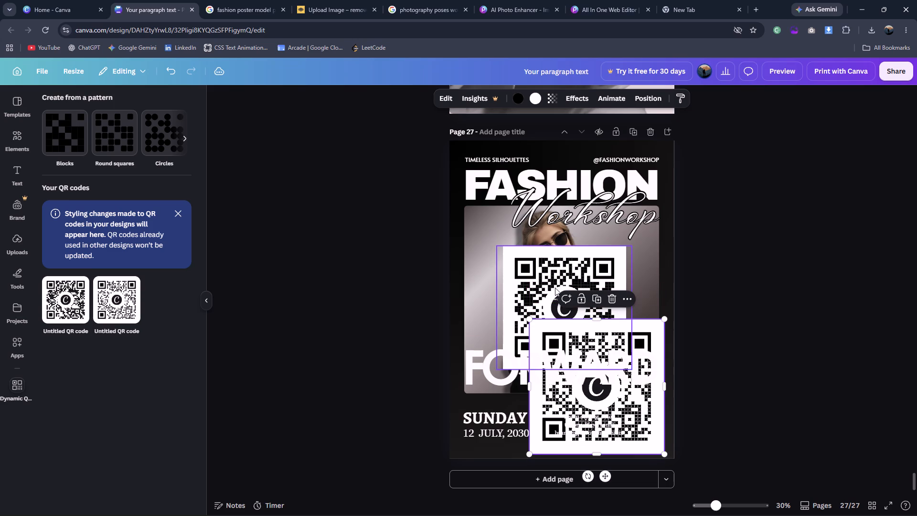
click(555, 288)
click(578, 232)
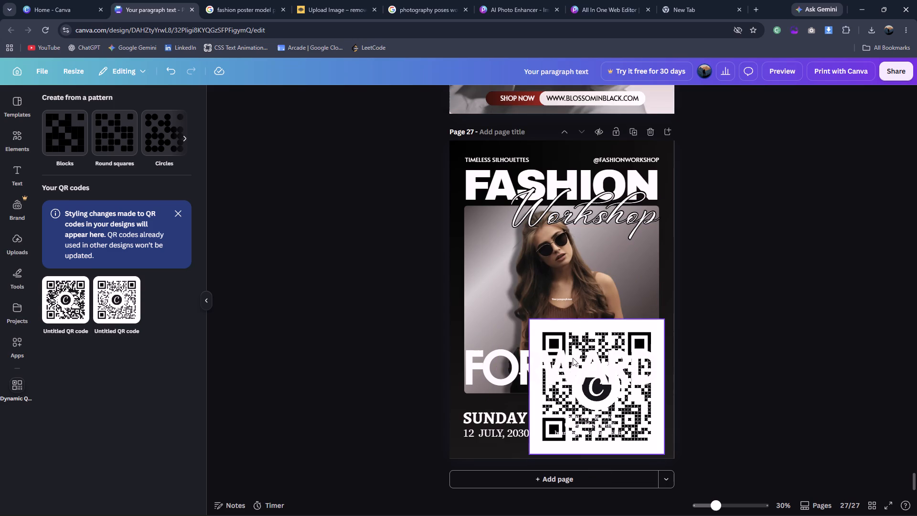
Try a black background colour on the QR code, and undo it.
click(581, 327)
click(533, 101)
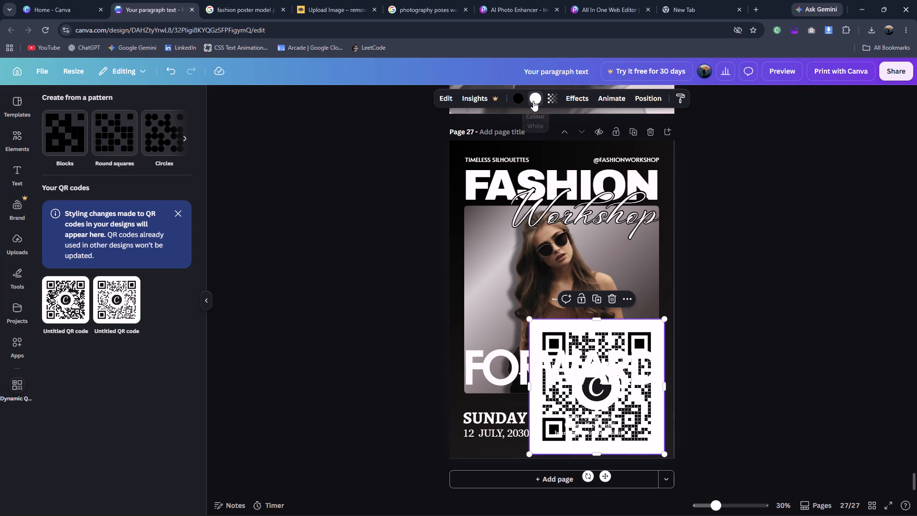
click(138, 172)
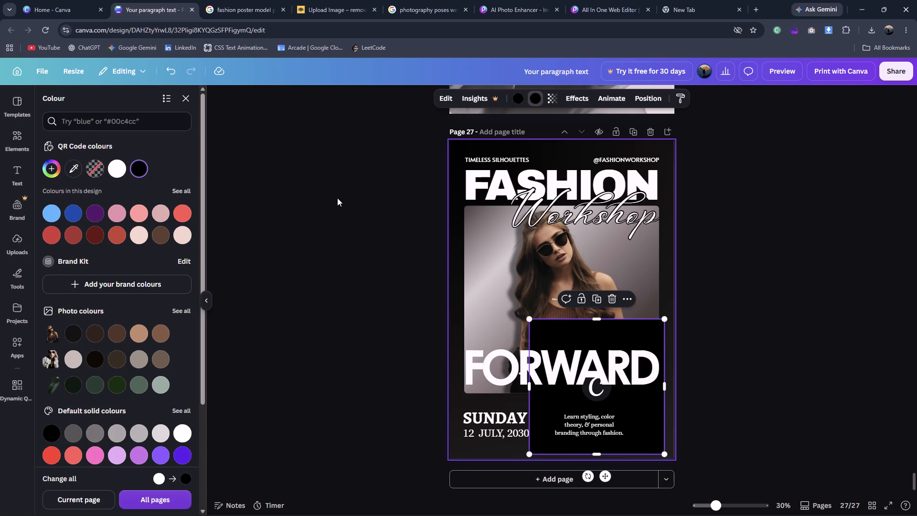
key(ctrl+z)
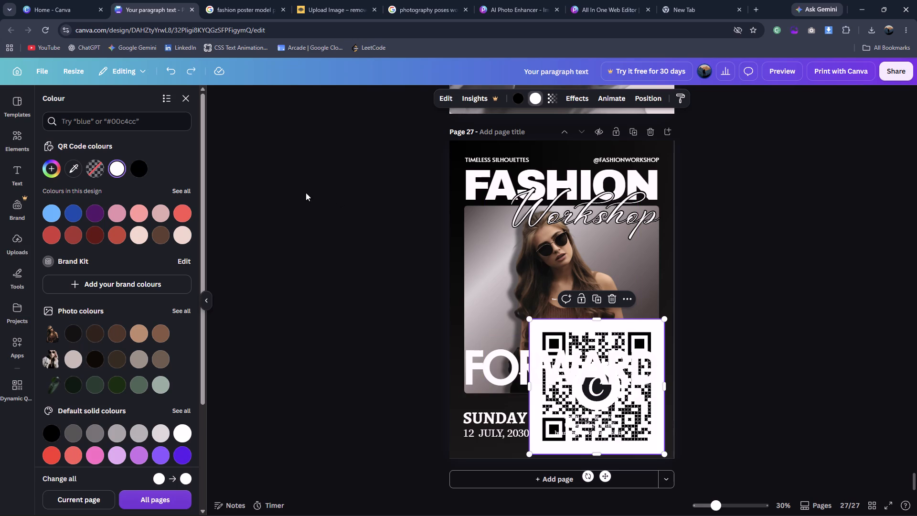
Shrink the QR code to about 8 × 8 and place it beside the styling description at the poster's bottom.
drag(531, 319, 595, 375)
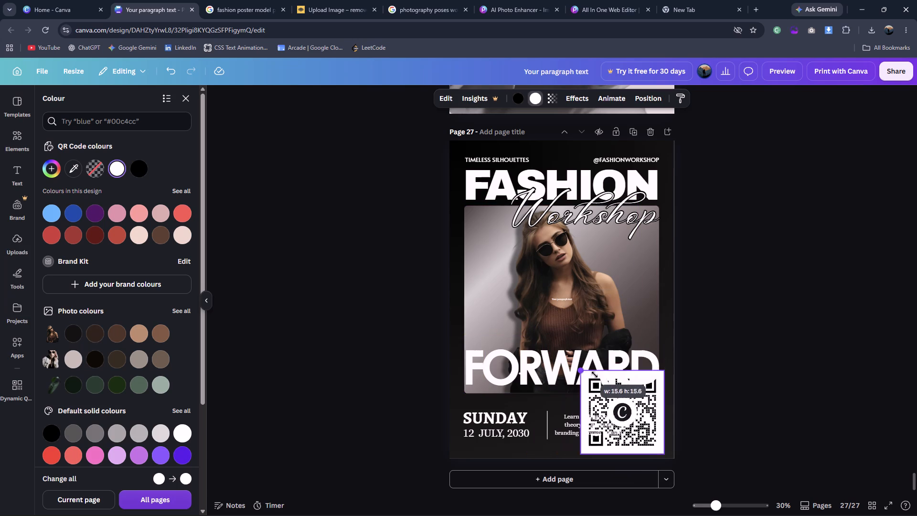
drag(595, 375, 630, 403)
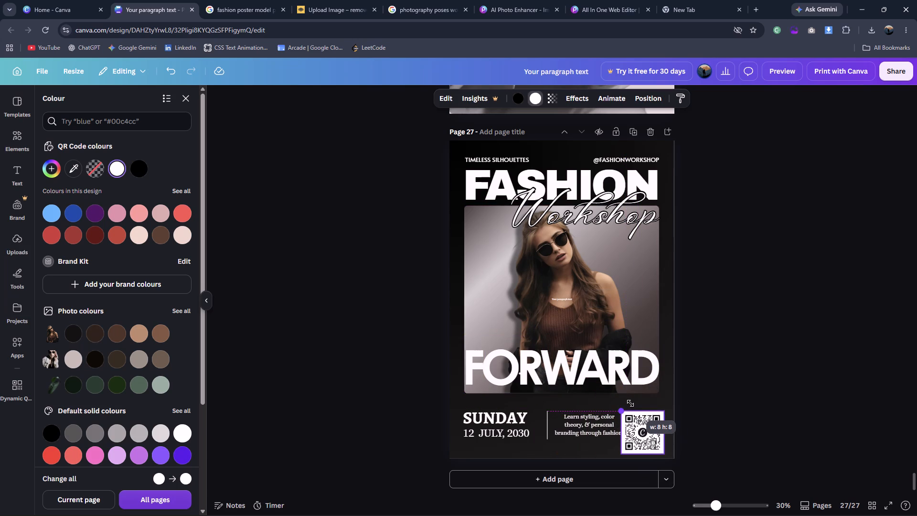
drag(630, 403, 633, 404)
click(743, 403)
click(741, 406)
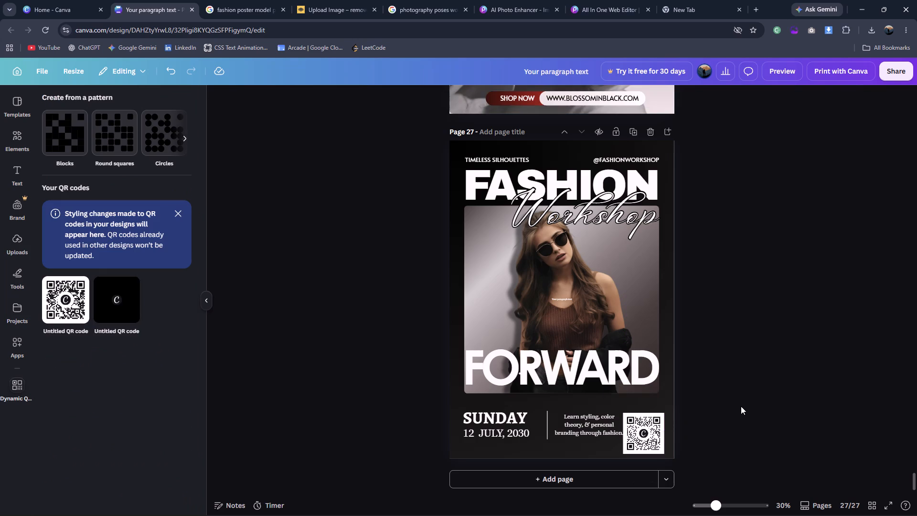
click(646, 428)
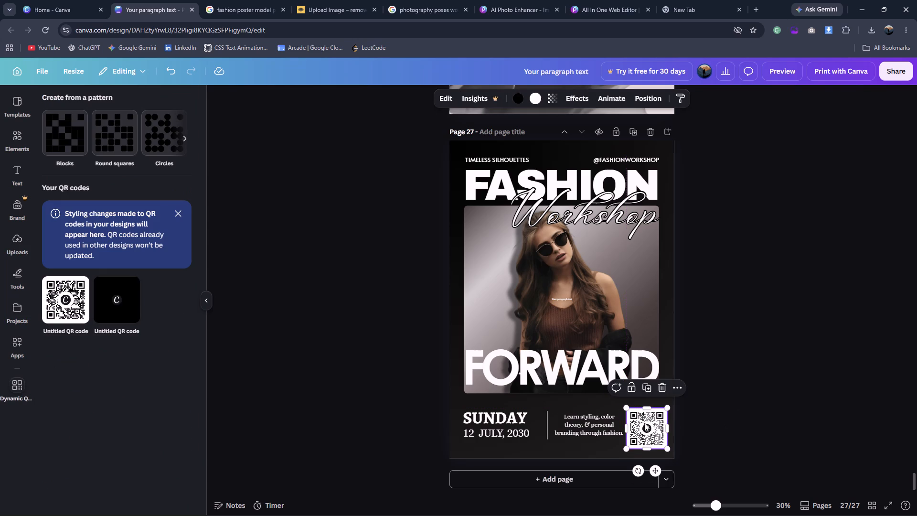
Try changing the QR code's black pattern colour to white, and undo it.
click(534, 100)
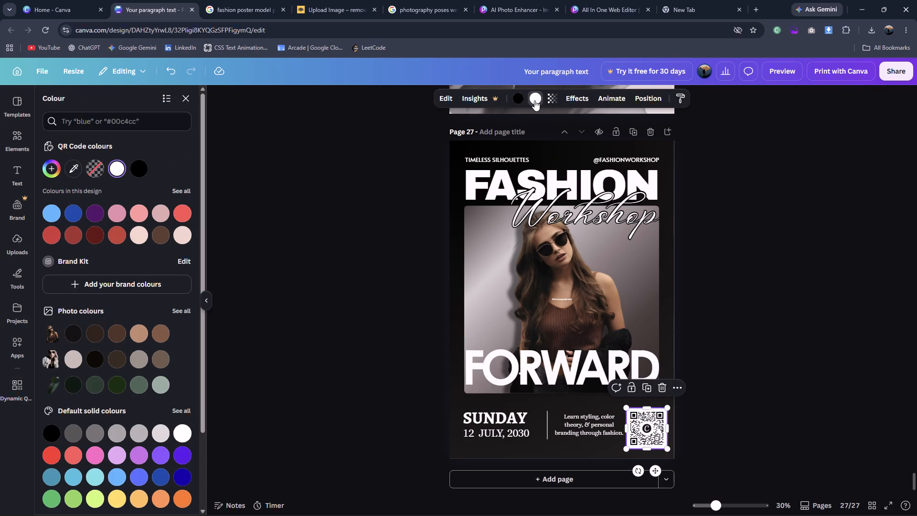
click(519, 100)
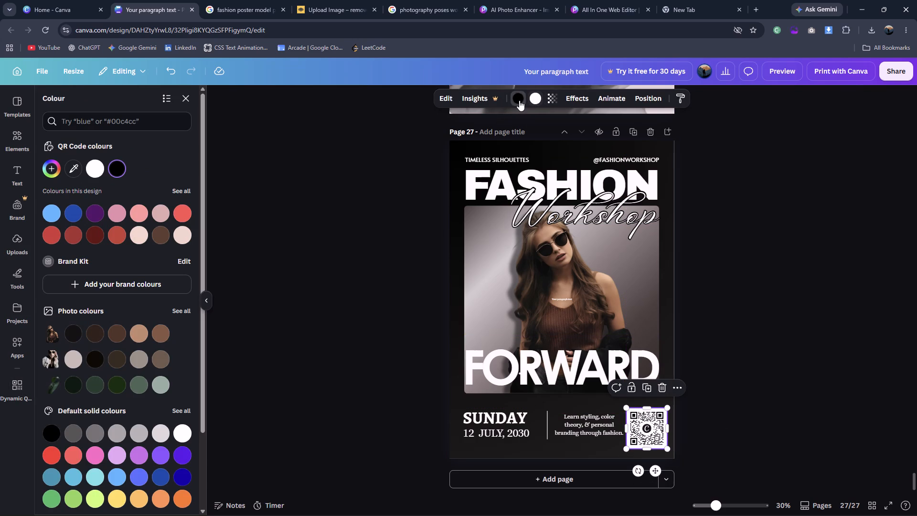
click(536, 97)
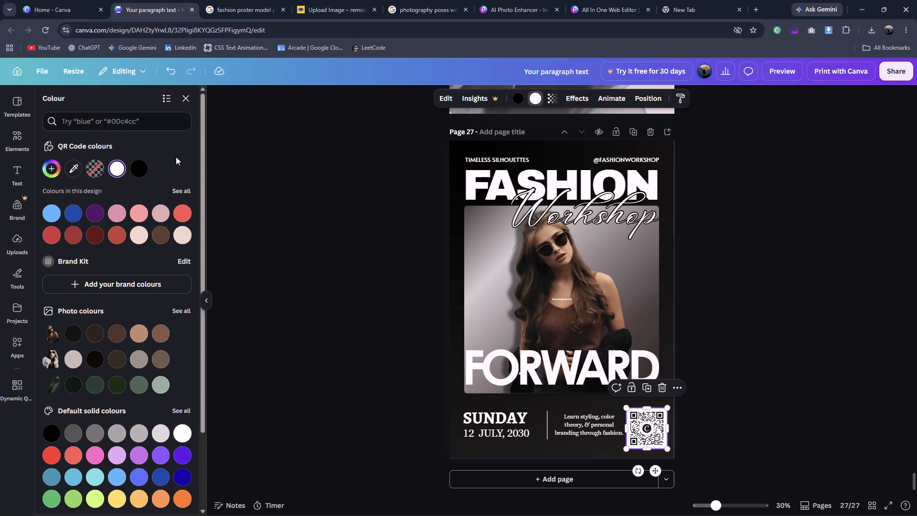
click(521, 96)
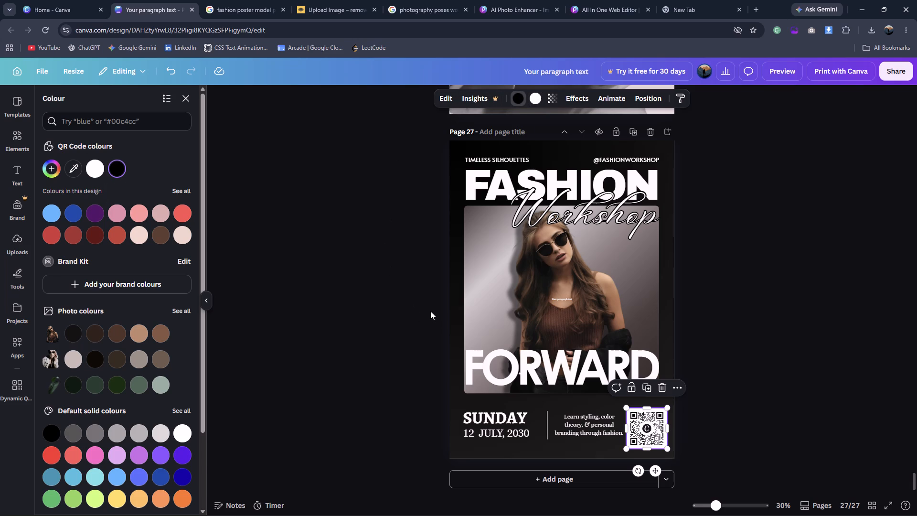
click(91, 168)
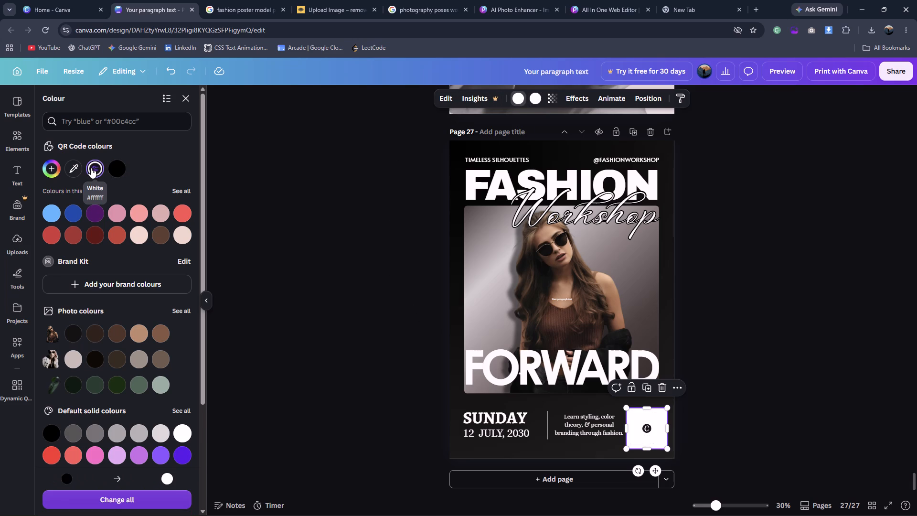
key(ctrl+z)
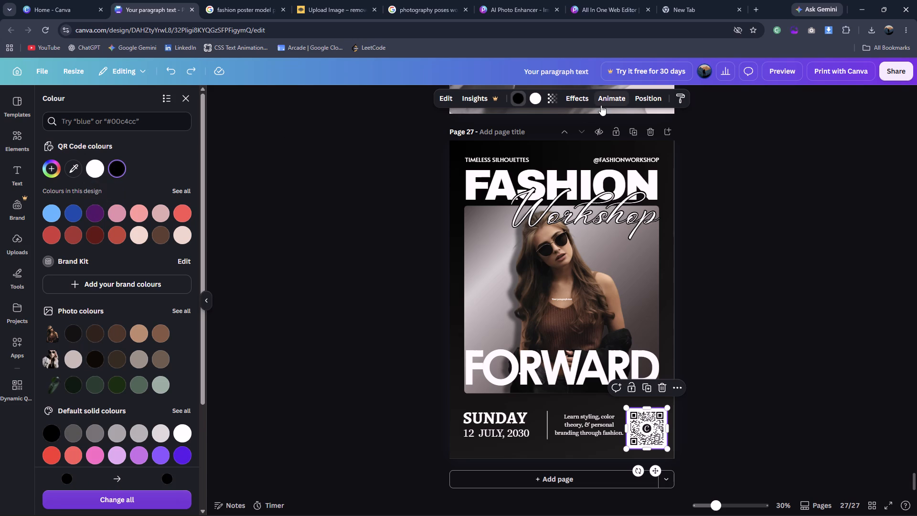
Apply the Drop shadow effect to the QR code.
click(588, 99)
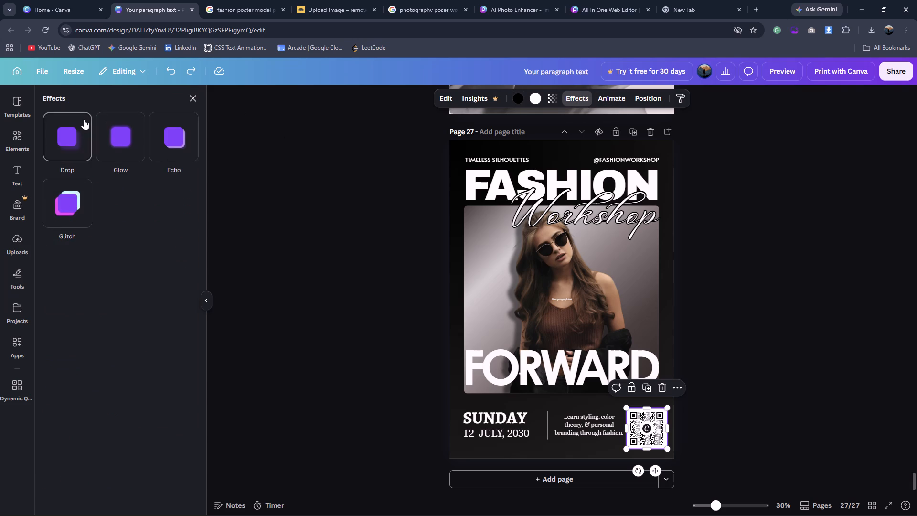
click(77, 125)
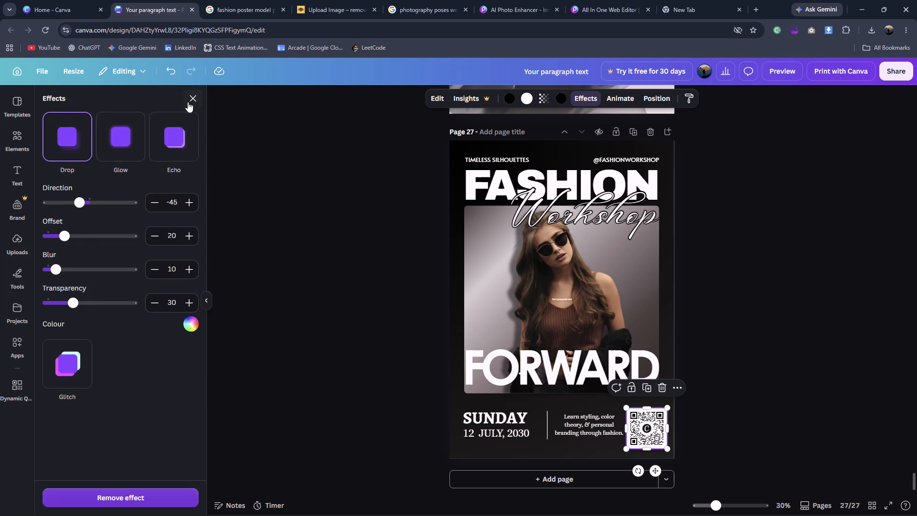
click(194, 100)
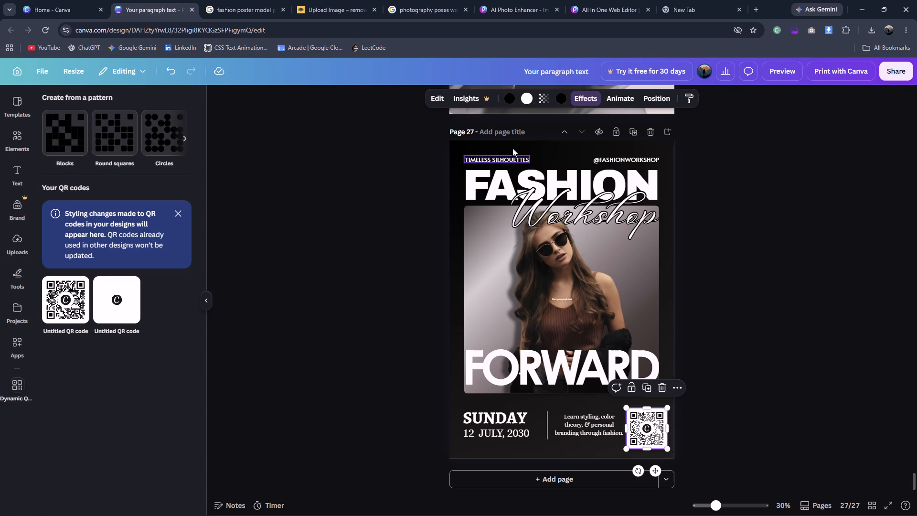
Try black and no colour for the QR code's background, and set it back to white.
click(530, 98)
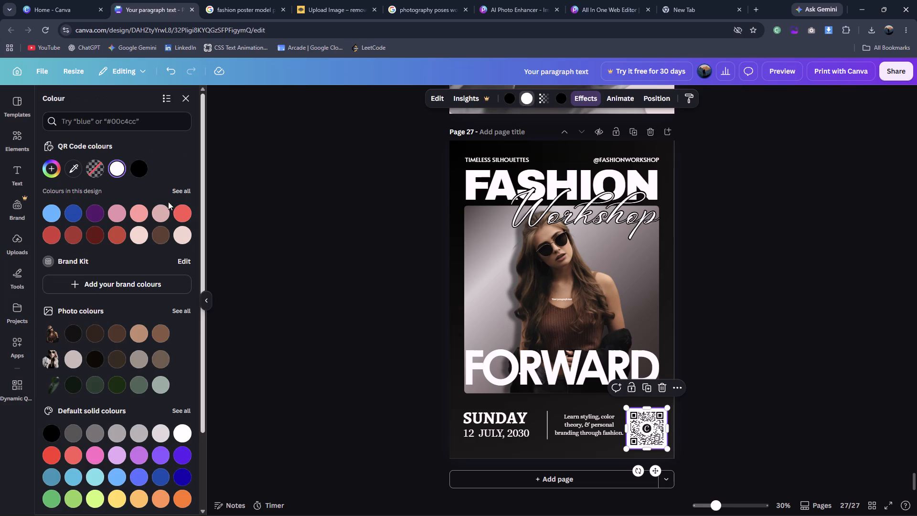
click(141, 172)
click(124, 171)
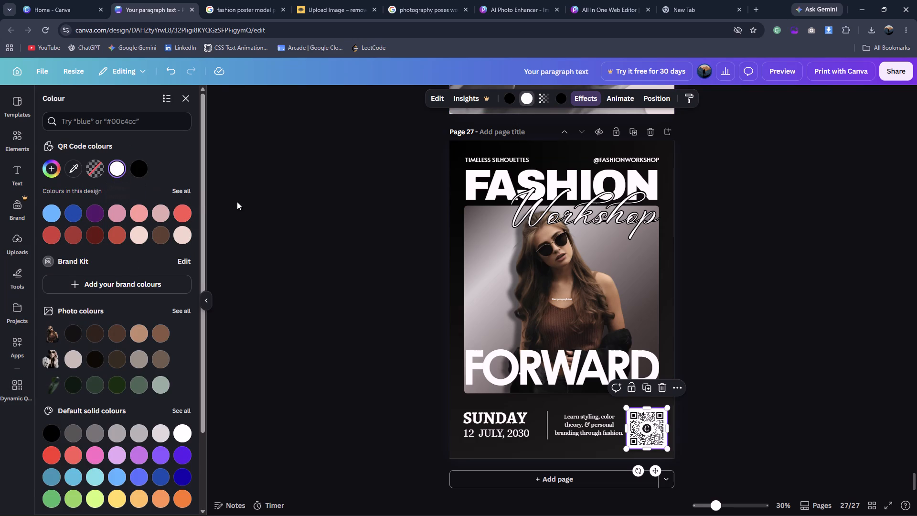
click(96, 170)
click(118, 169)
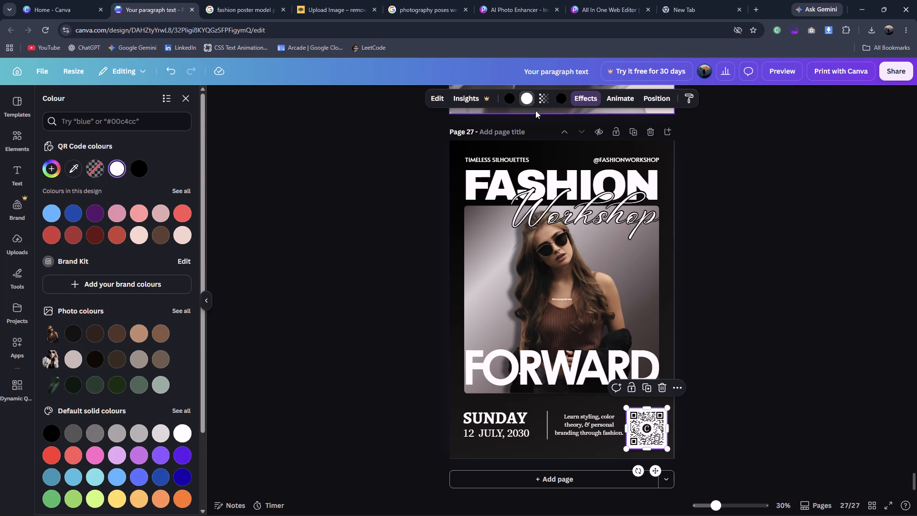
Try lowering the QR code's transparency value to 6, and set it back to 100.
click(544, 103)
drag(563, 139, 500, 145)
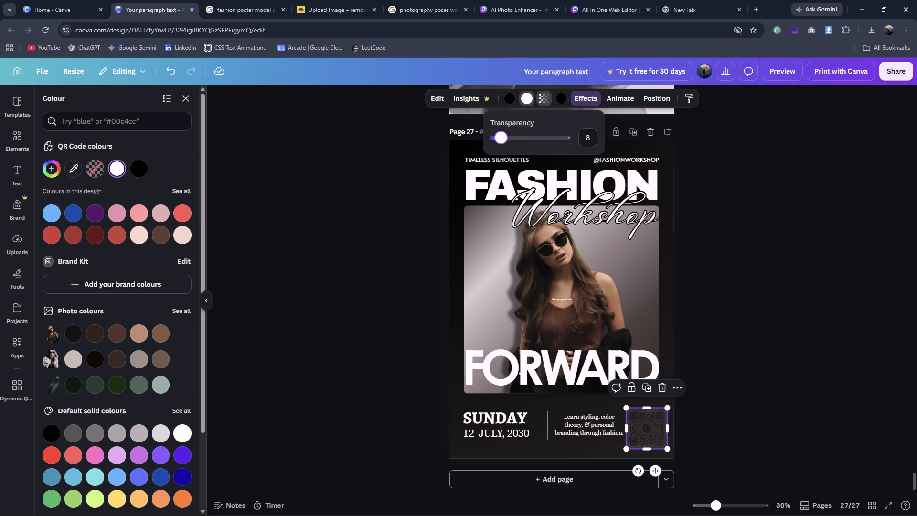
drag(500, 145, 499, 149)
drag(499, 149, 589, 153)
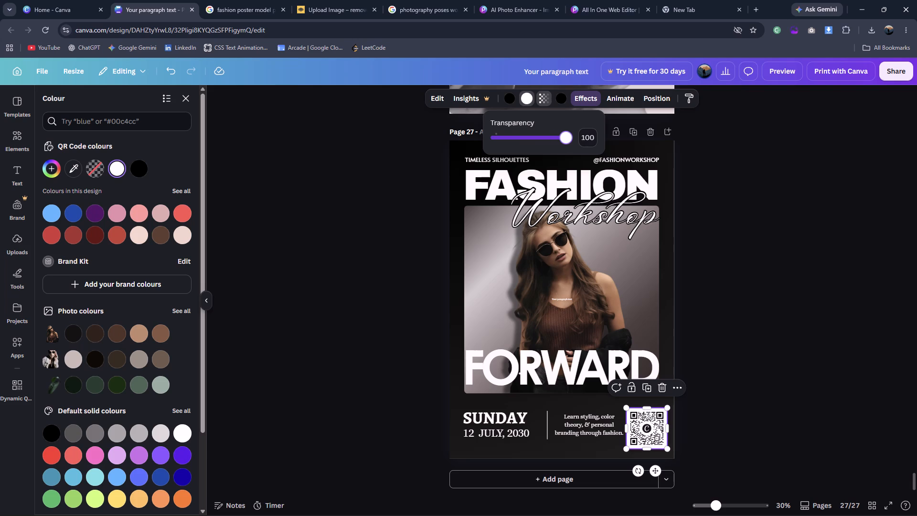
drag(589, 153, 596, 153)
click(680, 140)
Set the QR code's shadow colour to the dark grey sampled from the poster background below the description.
click(560, 99)
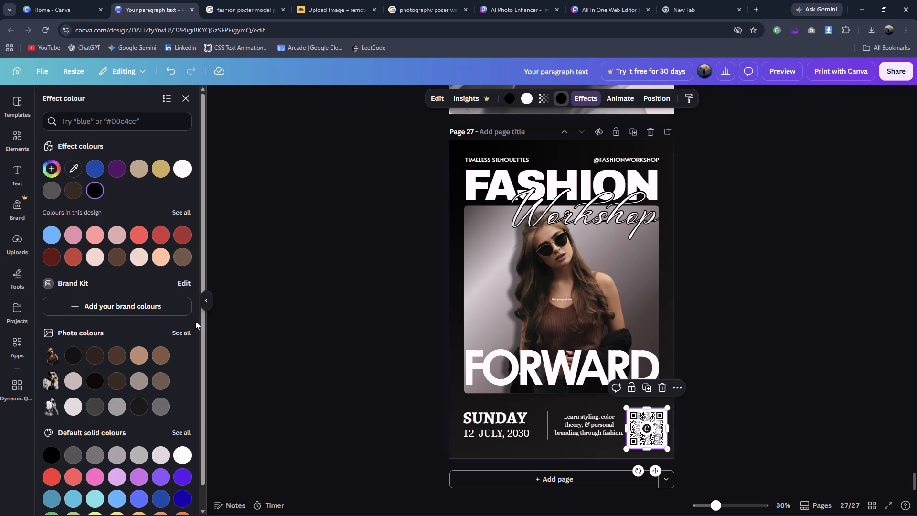
click(71, 163)
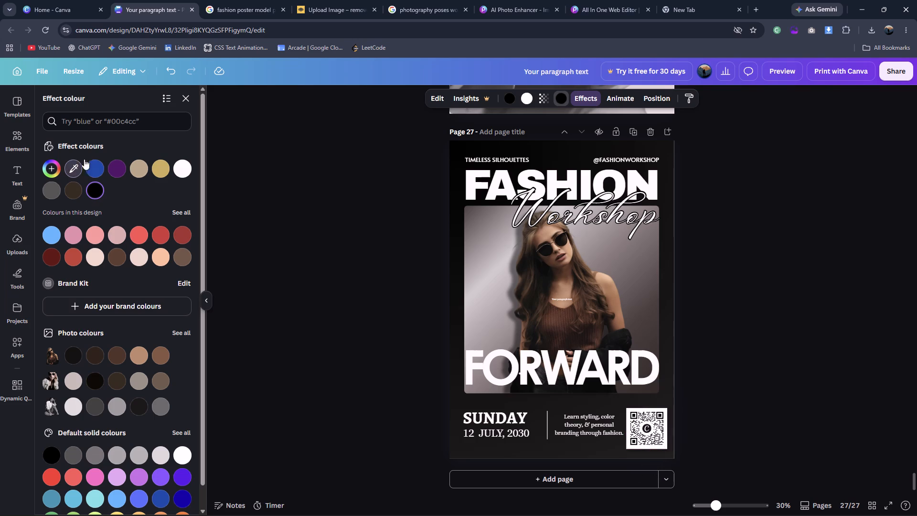
click(575, 445)
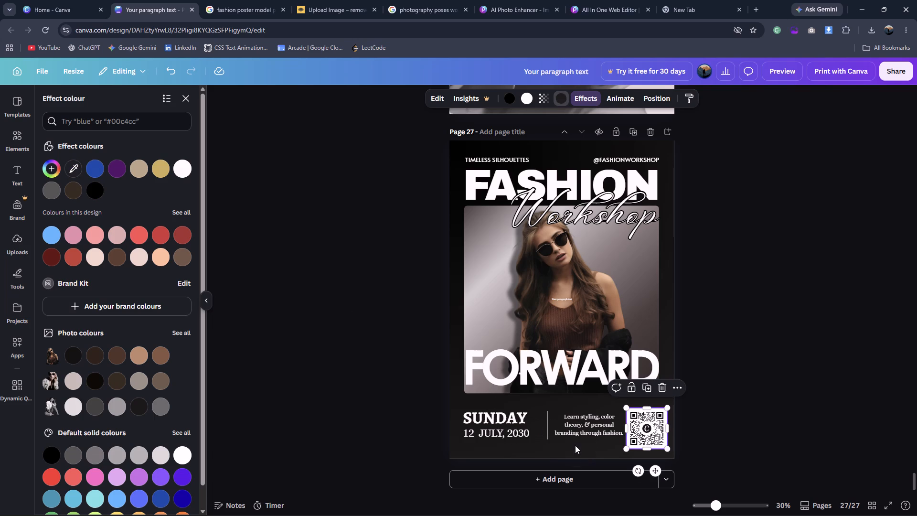
Set the QR code's white background to the dark grey sampled from the poster background below the description.
click(512, 100)
click(523, 100)
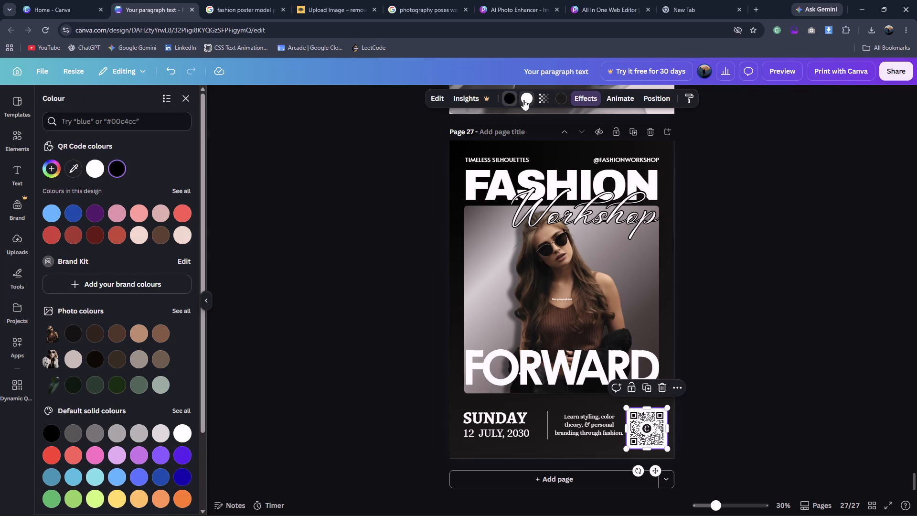
click(76, 173)
click(597, 452)
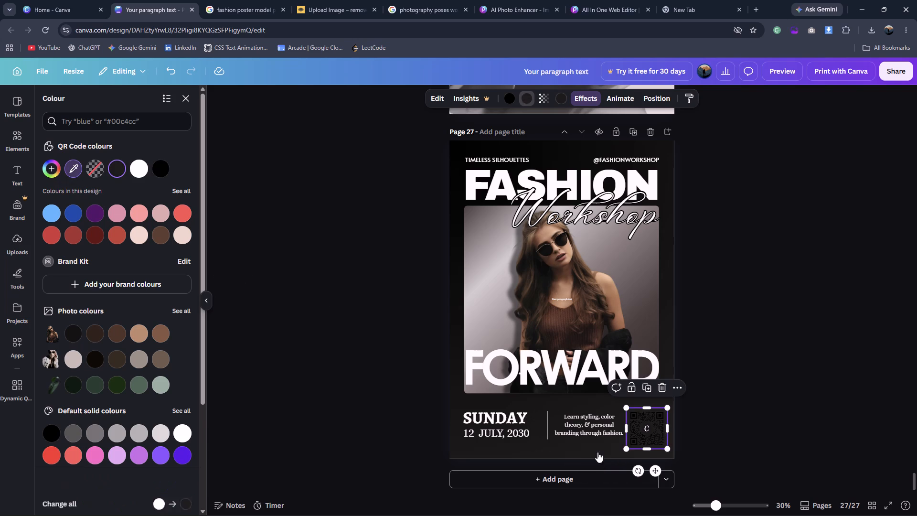
click(682, 445)
click(682, 445)
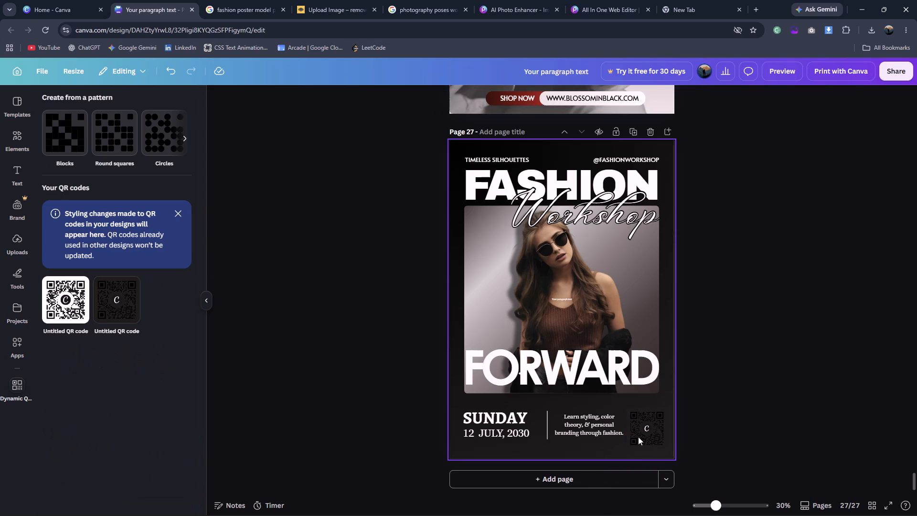
Change the QR code's black pattern colour to the near-white #FFF4F4.
click(638, 437)
click(515, 100)
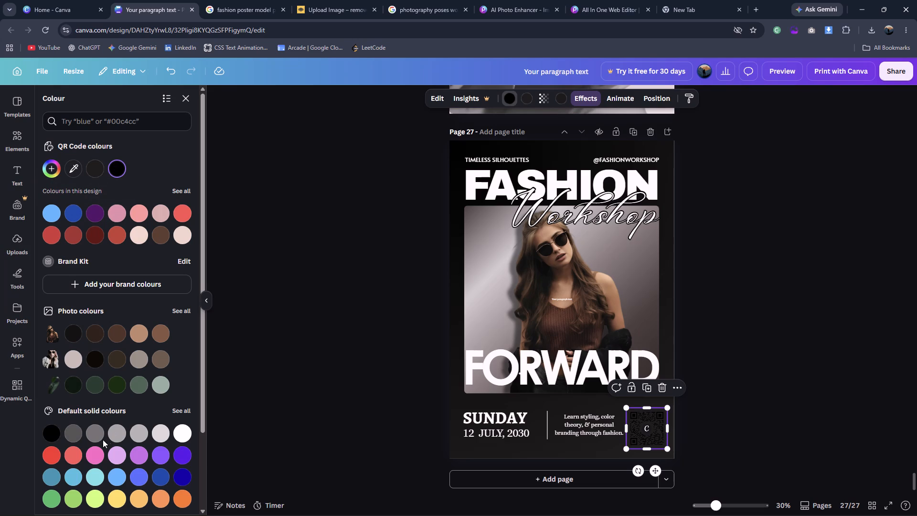
scroll(166, 439, down, 4)
scroll(81, 454, up, 3)
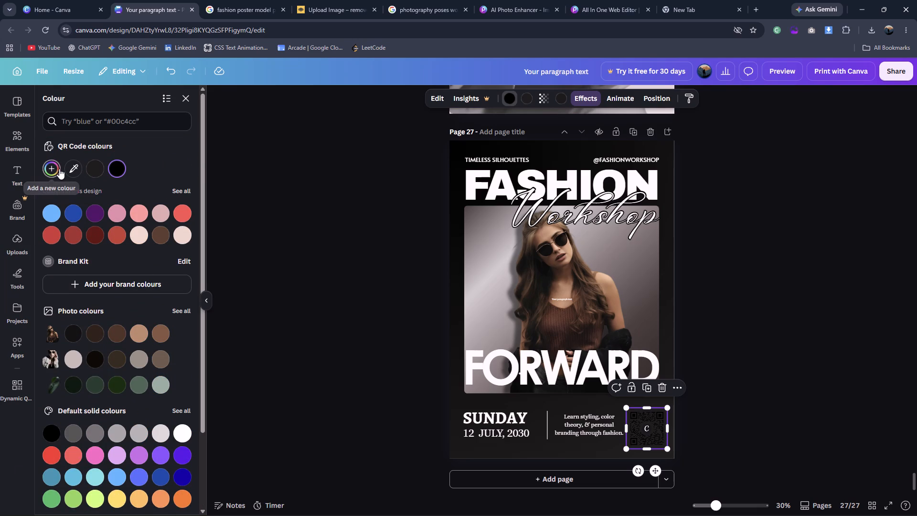
click(58, 166)
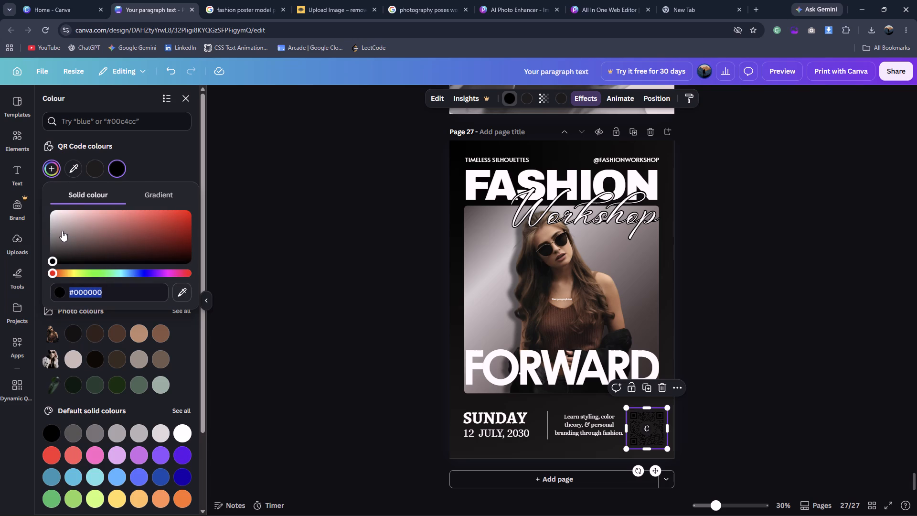
drag(62, 231, 56, 182)
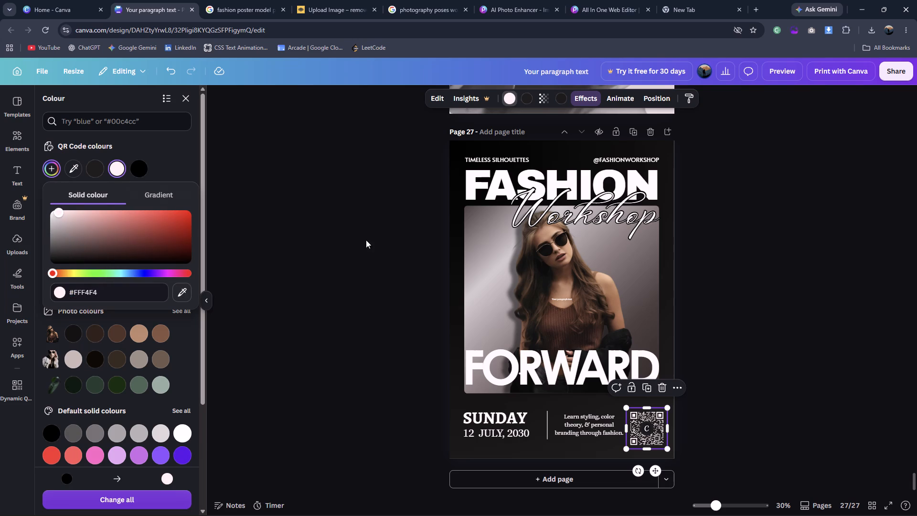
double_click(773, 250)
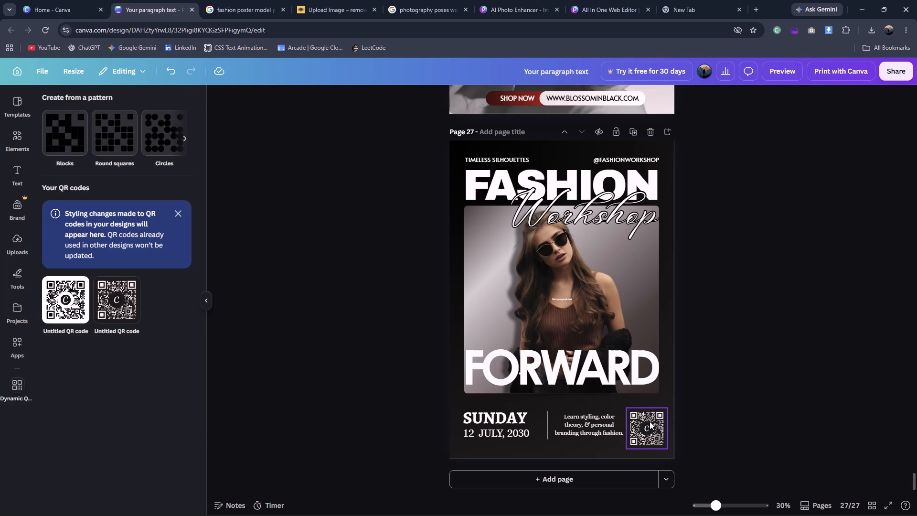
Shrink the QR code and move it up beside the description, level with the SUNDAY date block.
click(650, 421)
drag(627, 407, 636, 410)
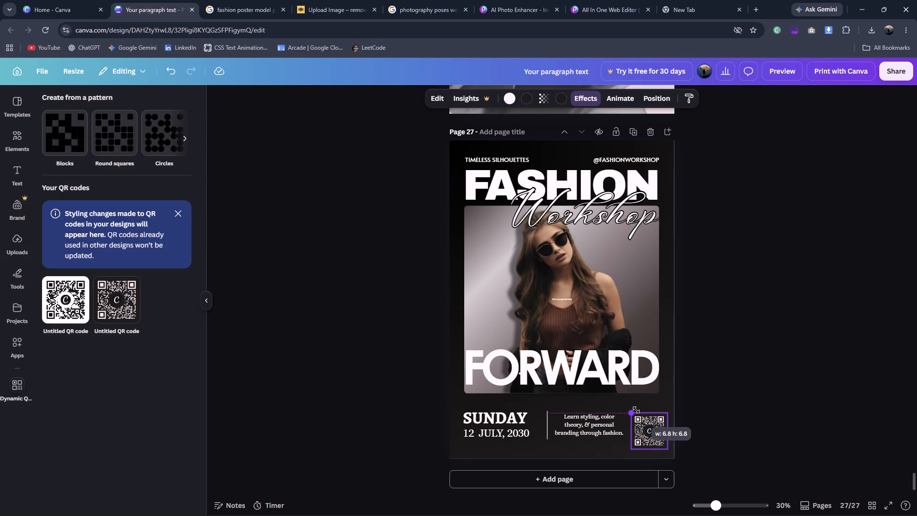
drag(636, 410, 640, 412)
drag(664, 468, 660, 462)
click(757, 429)
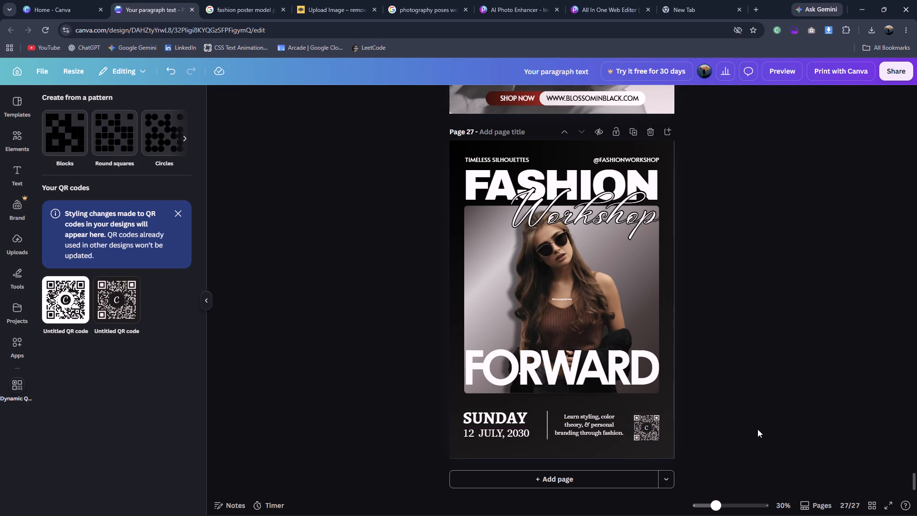
click(652, 430)
drag(653, 462, 655, 456)
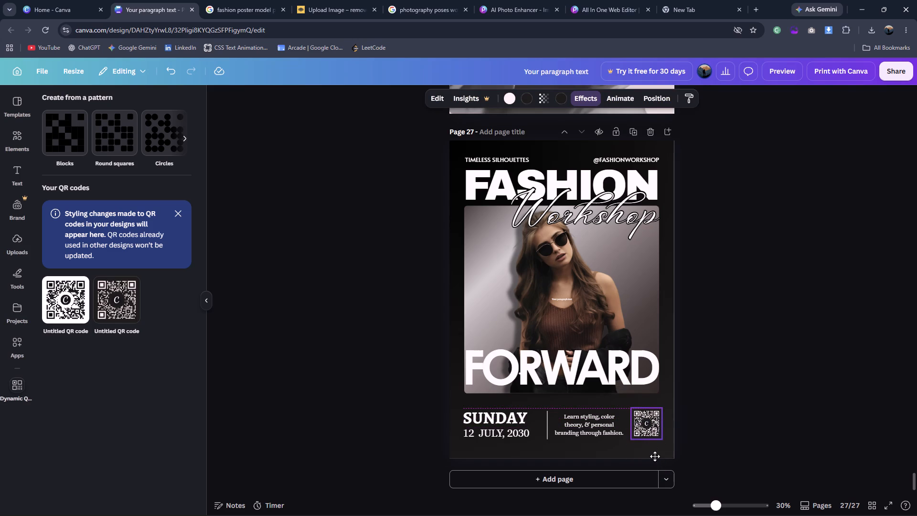
drag(655, 456, 656, 457)
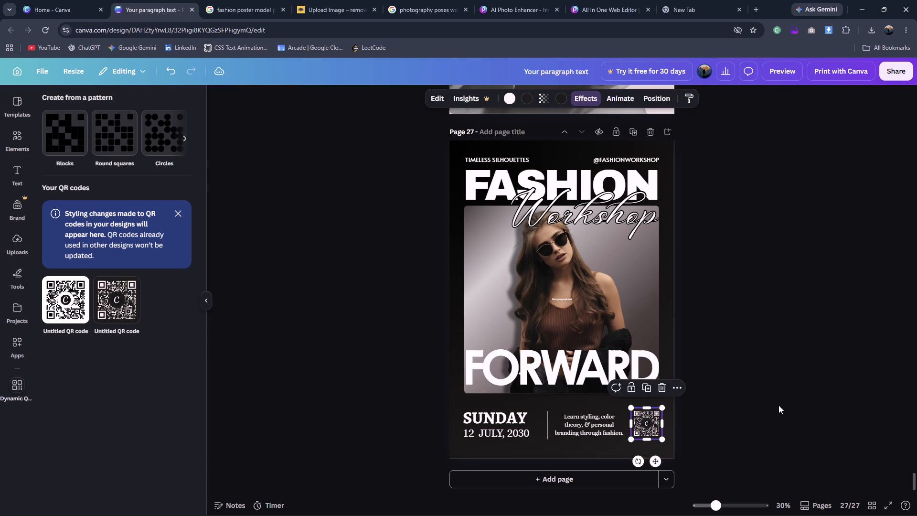
click(778, 405)
Shrink the QR code slightly more and fine-tune its position beside the description, lining its bottom up with the vertical divider's lower end.
click(633, 433)
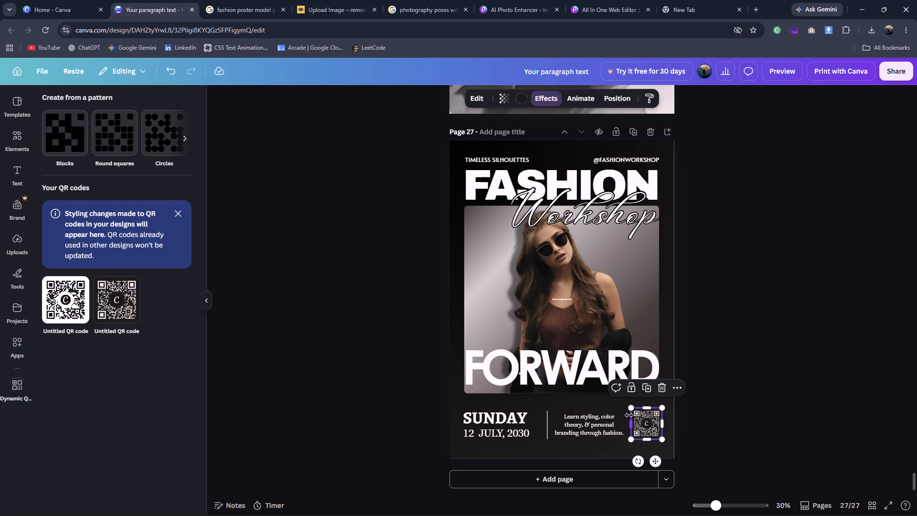
drag(629, 408, 633, 416)
click(660, 461)
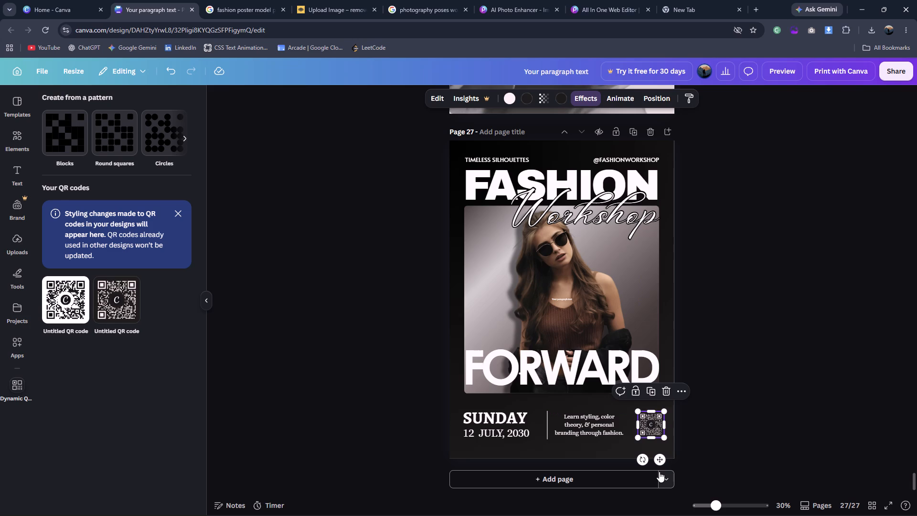
click(828, 426)
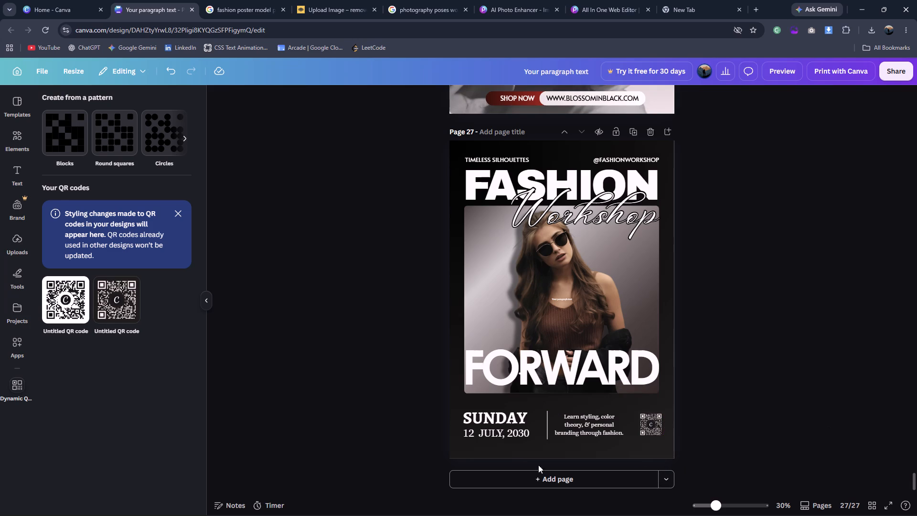
click(646, 416)
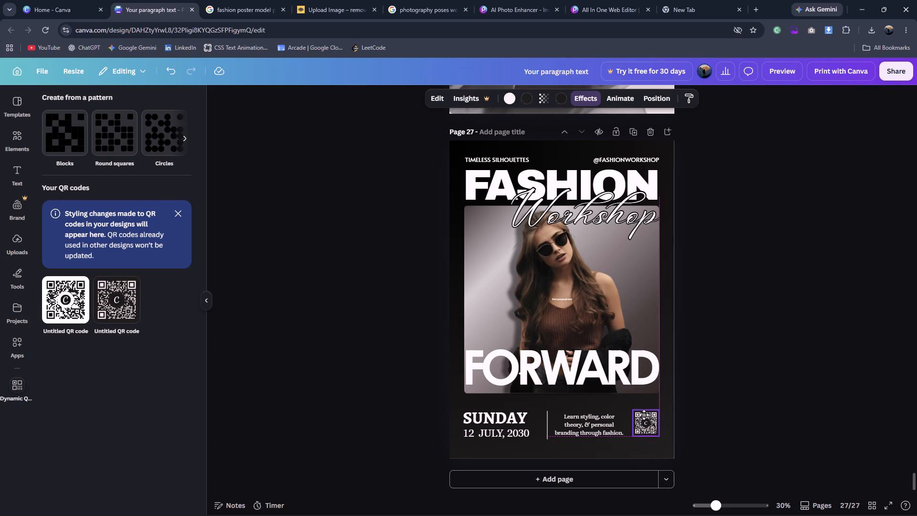
click(770, 424)
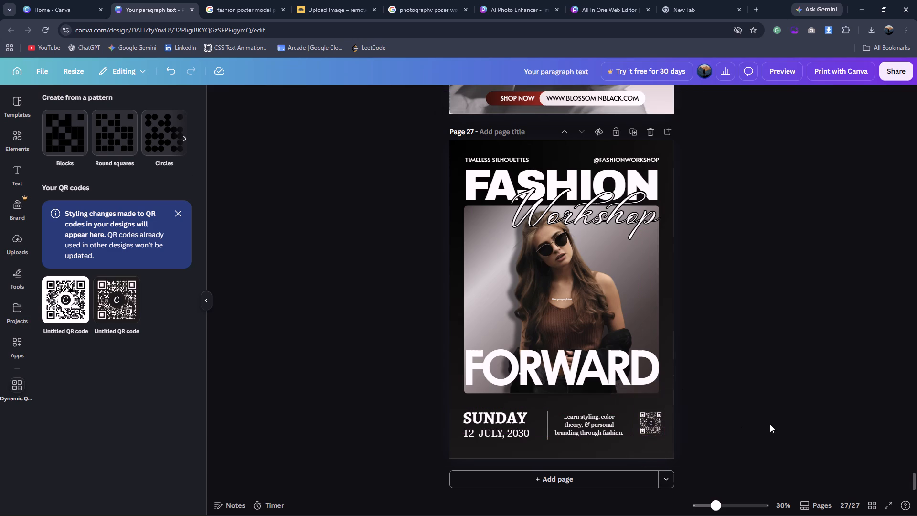
click(656, 420)
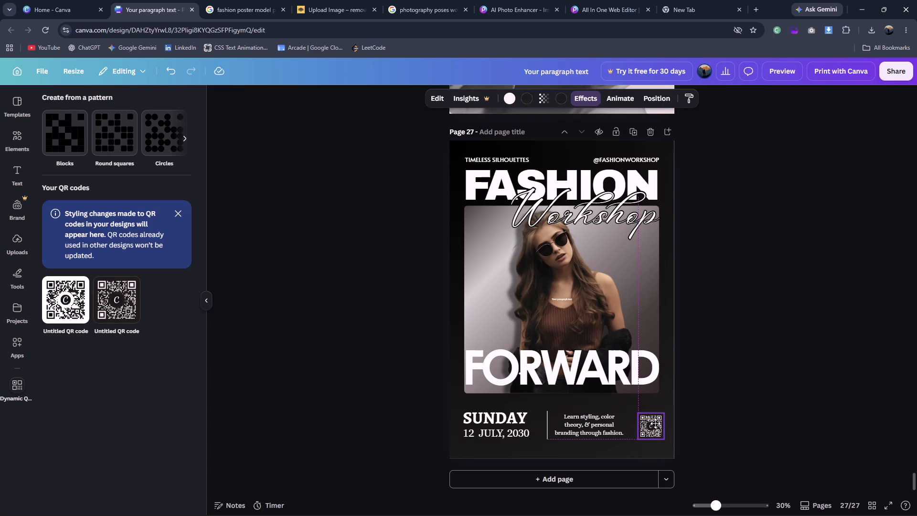
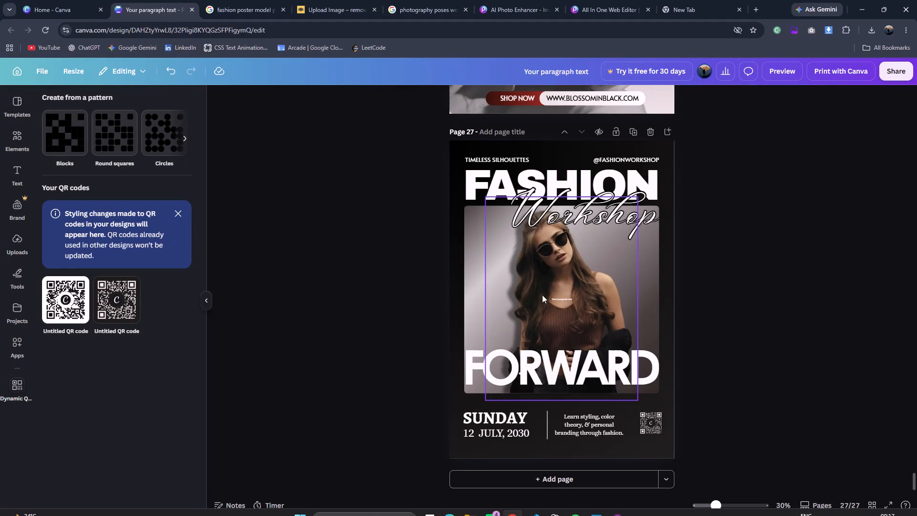
Return to the Google image results for fashion poster ideas and browse the related and main results for another poster reference.
click(245, 0)
scroll(587, 250, down, 4)
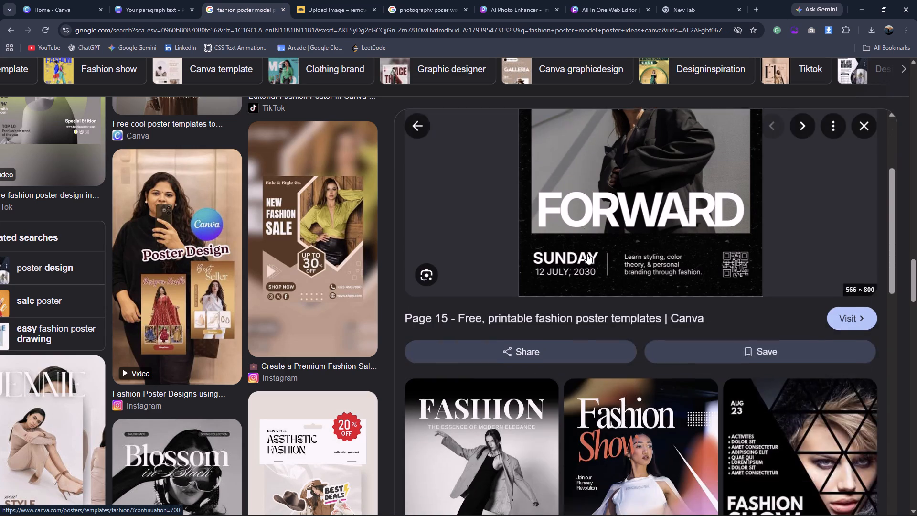
scroll(587, 255, down, 4)
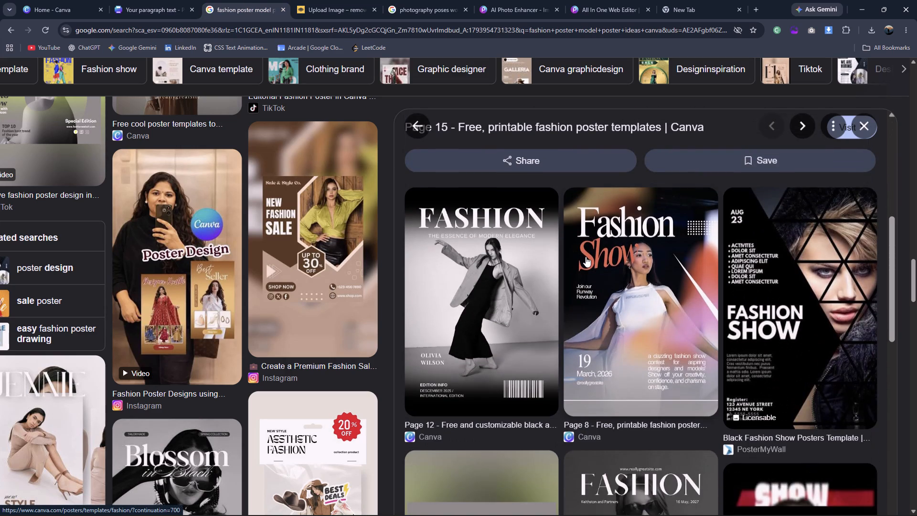
scroll(586, 261, down, 3)
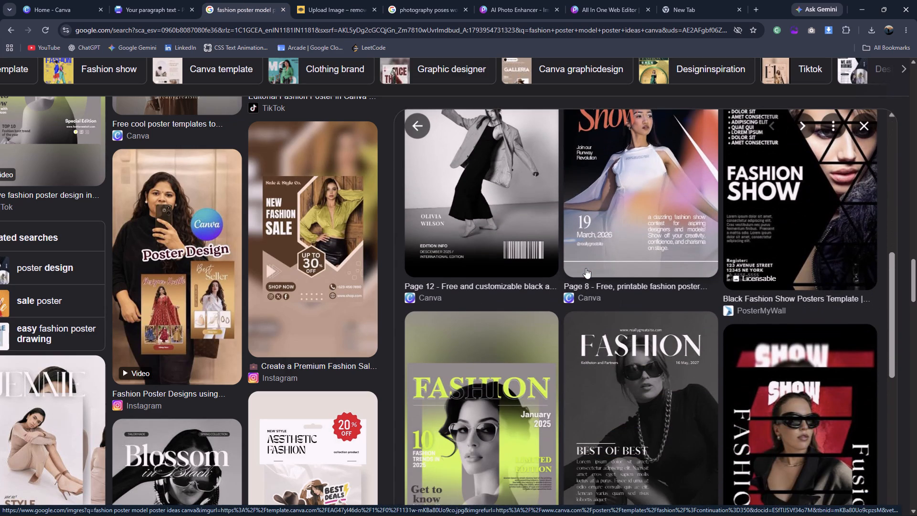
scroll(586, 268, down, 4)
scroll(298, 274, down, 4)
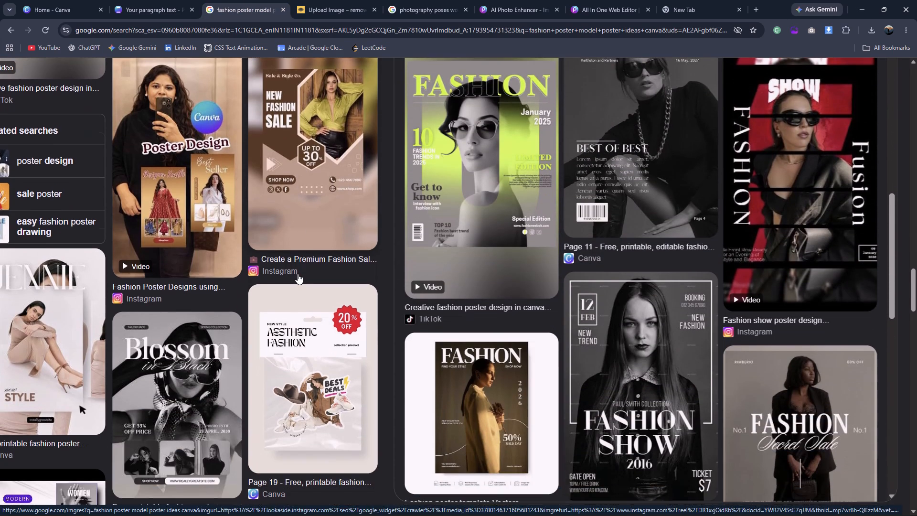
scroll(298, 274, left, 1)
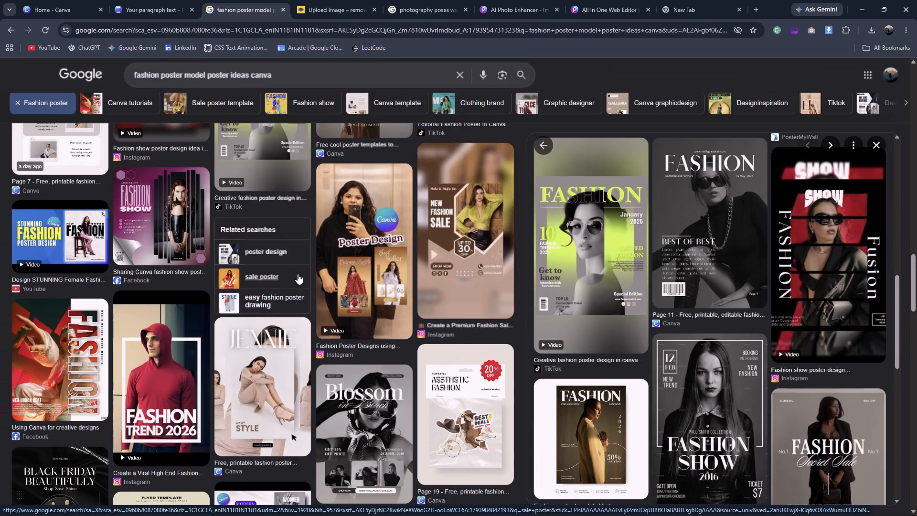
scroll(298, 274, down, 5)
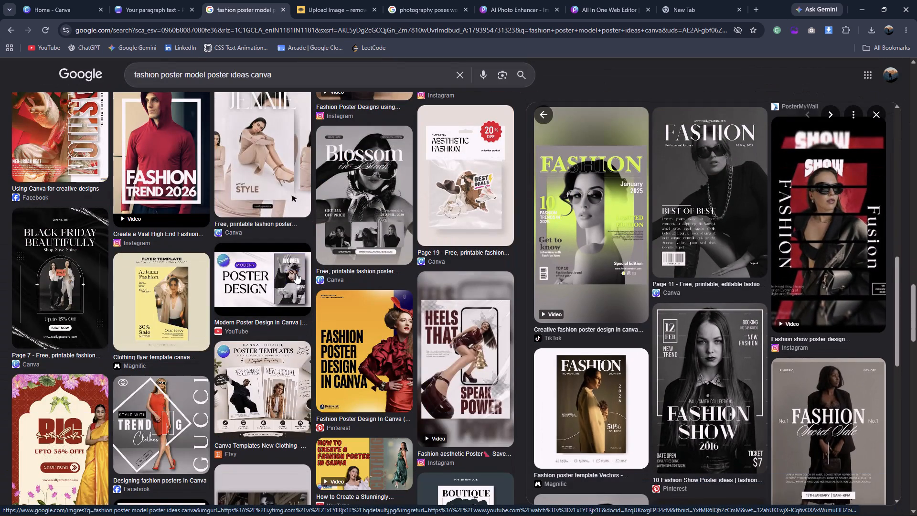
scroll(296, 273, down, 2)
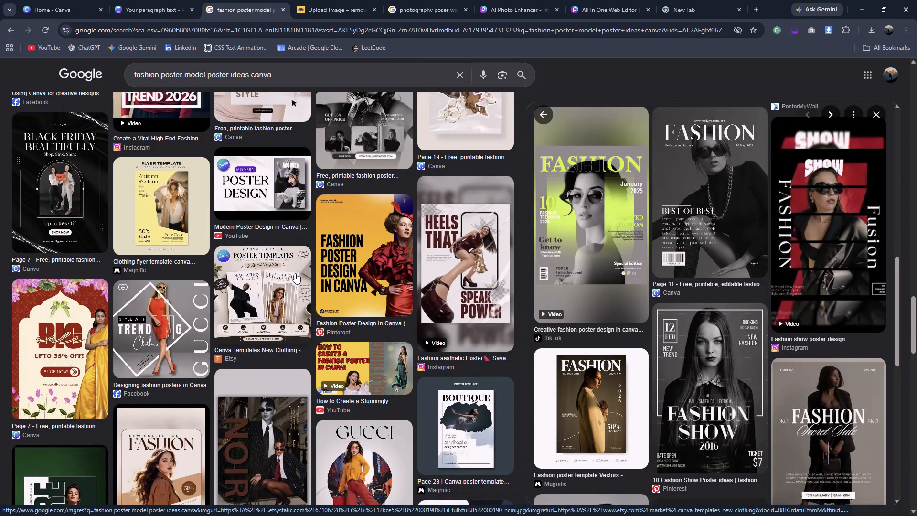
scroll(294, 273, down, 4)
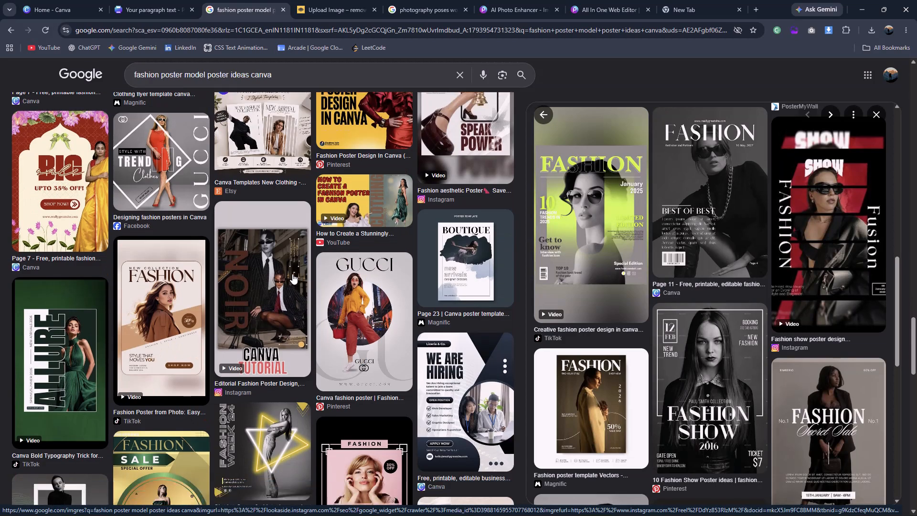
scroll(292, 274, down, 3)
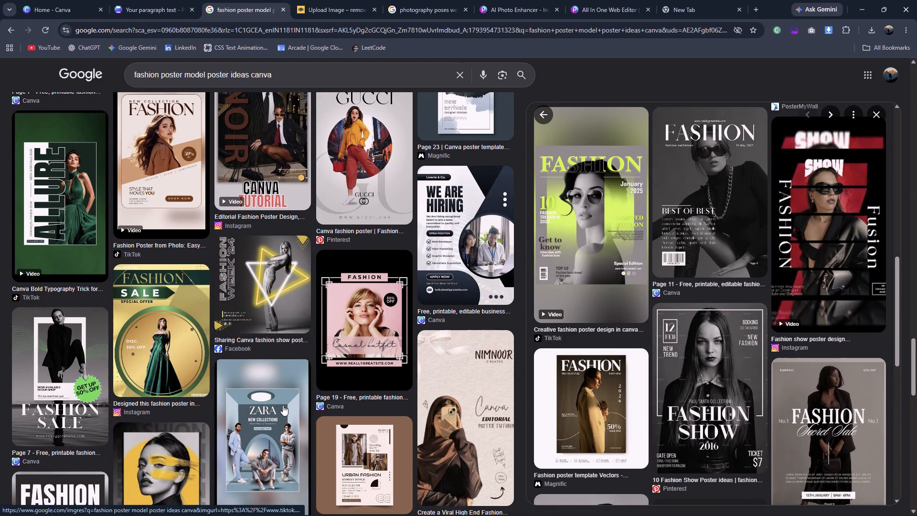
scroll(283, 410, down, 2)
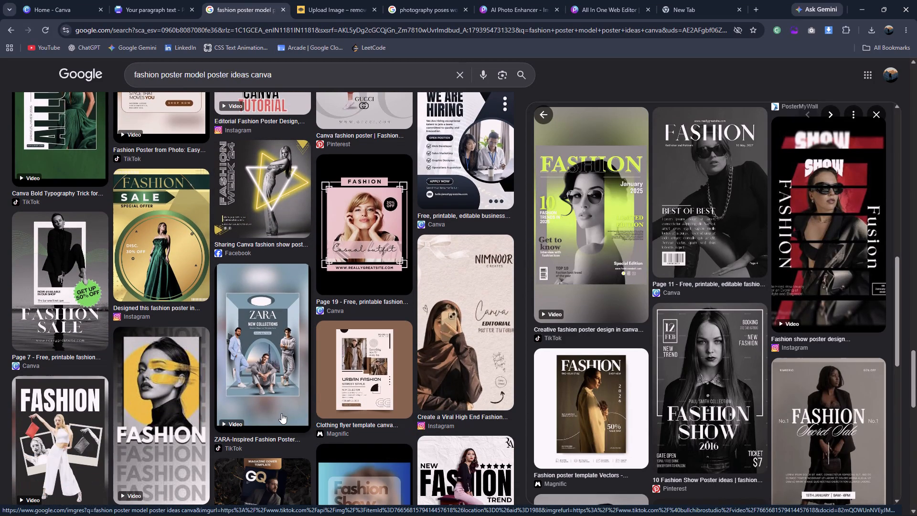
scroll(281, 413, down, 6)
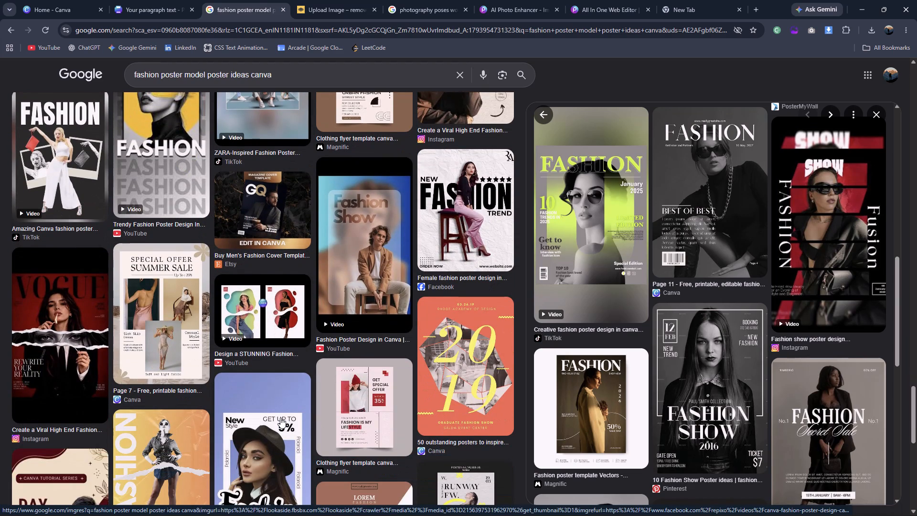
scroll(280, 418, down, 3)
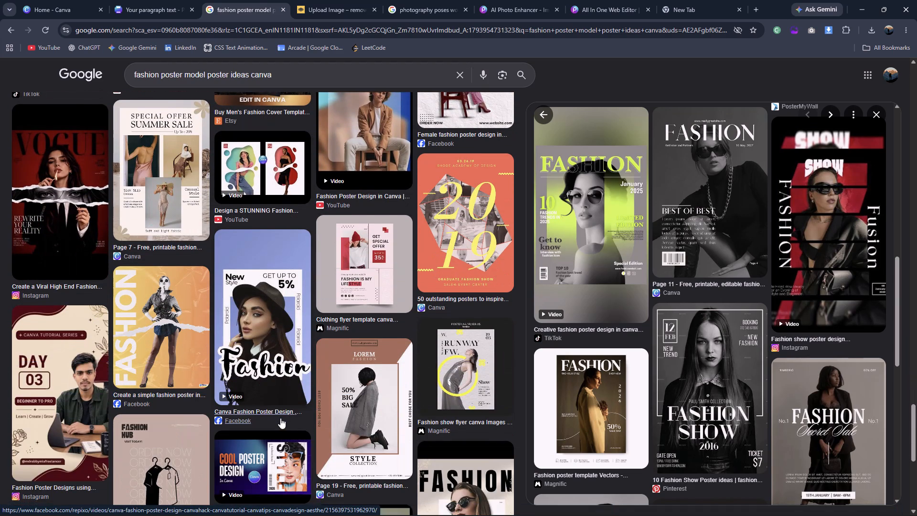
scroll(280, 418, down, 2)
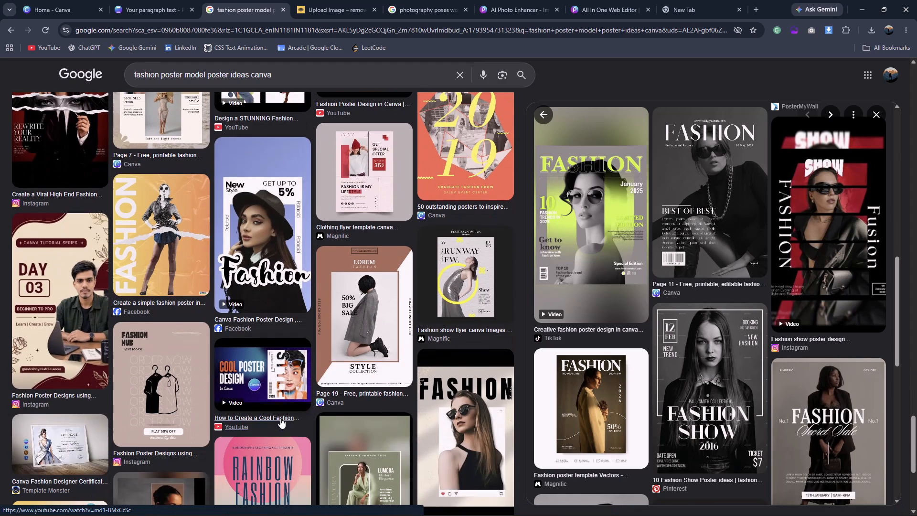
scroll(323, 413, down, 2)
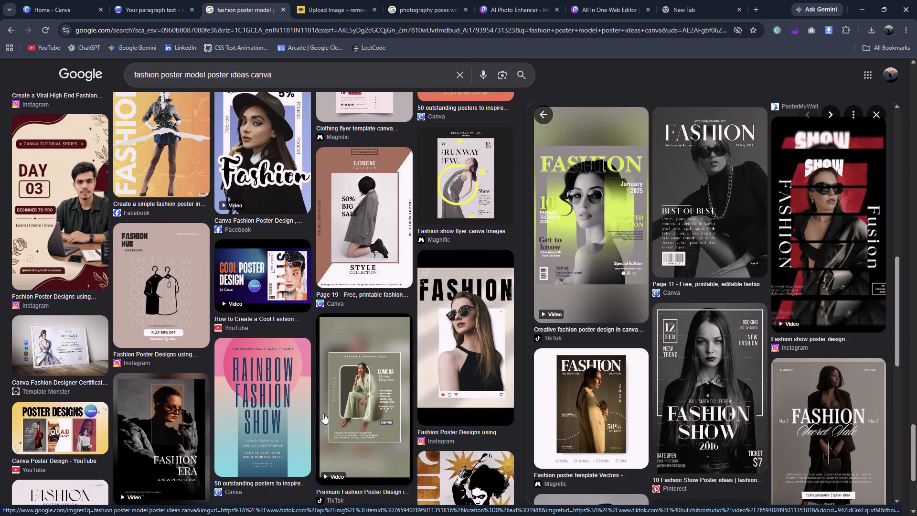
scroll(323, 413, down, 9)
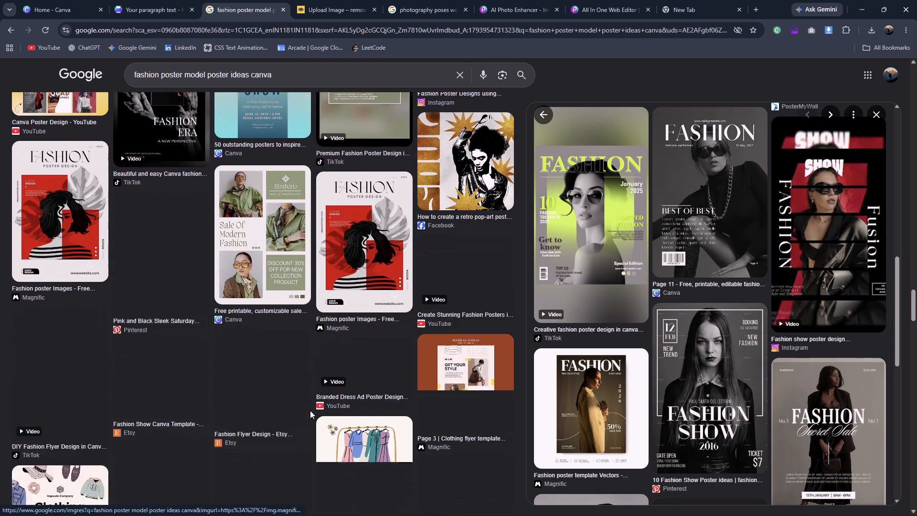
scroll(306, 410, down, 4)
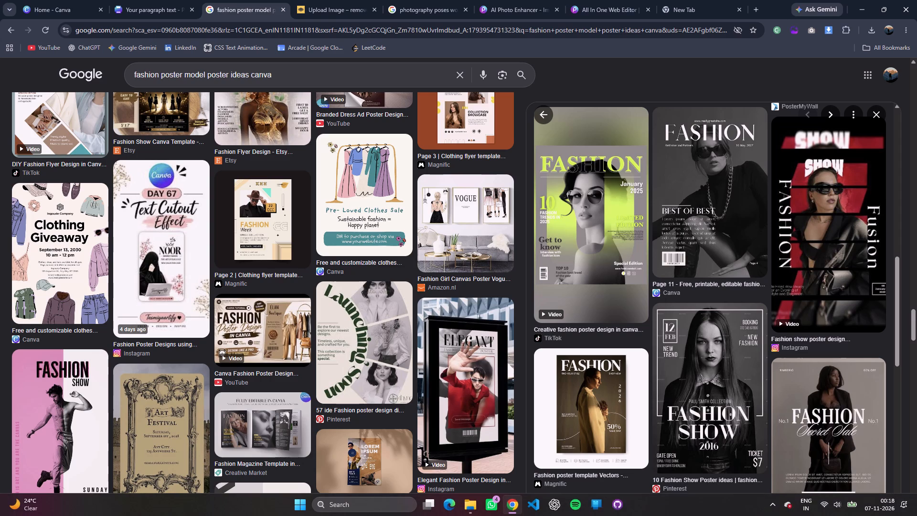
scroll(98, 515, down, 4)
scroll(0, 419, down, 2)
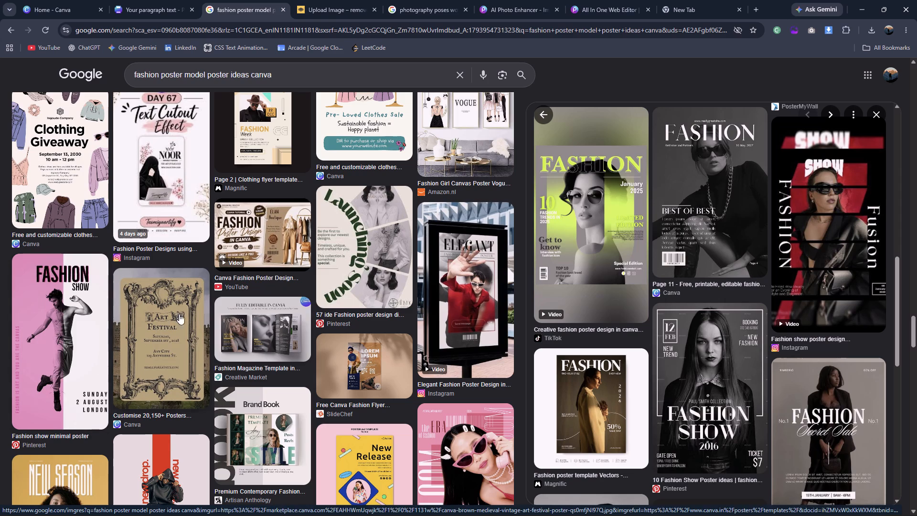
Preview the pink-and-white "Fashion show minimal poster" result, examine its related designs, and look through further results.
click(80, 327)
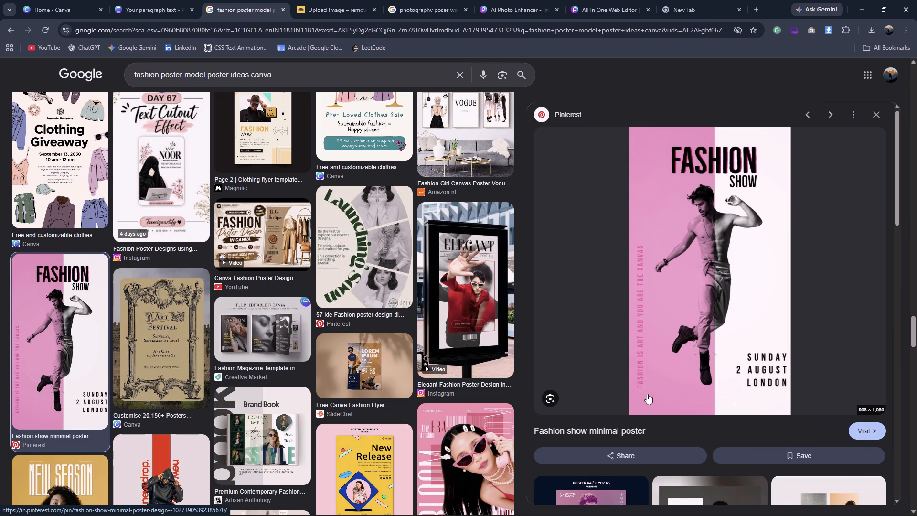
scroll(649, 392, down, 4)
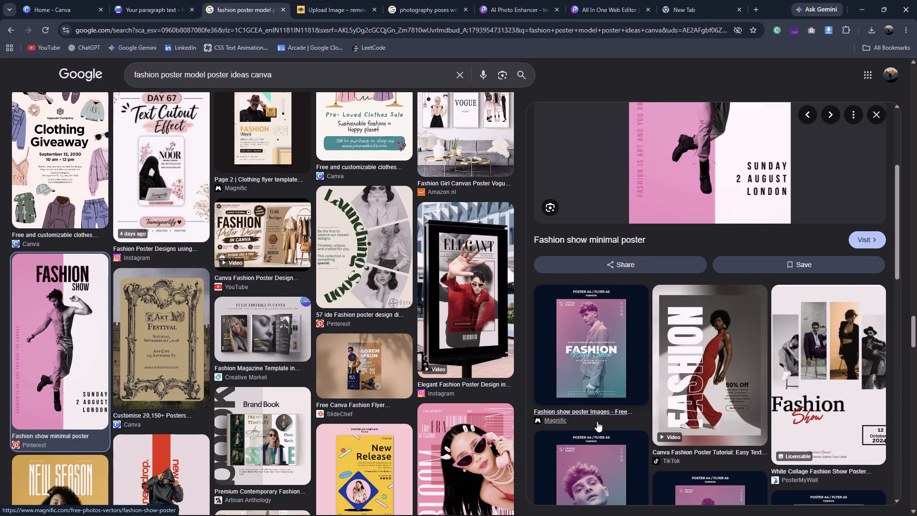
scroll(469, 409, down, 2)
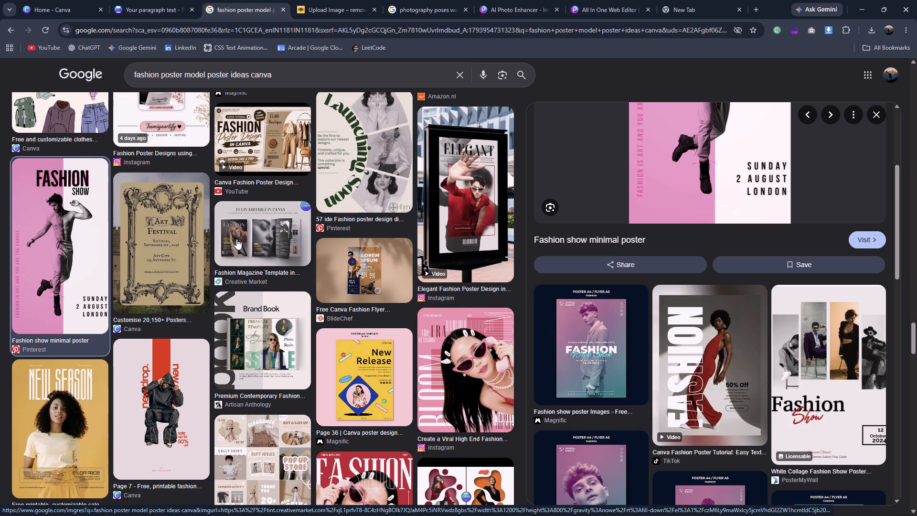
scroll(236, 239, down, 3)
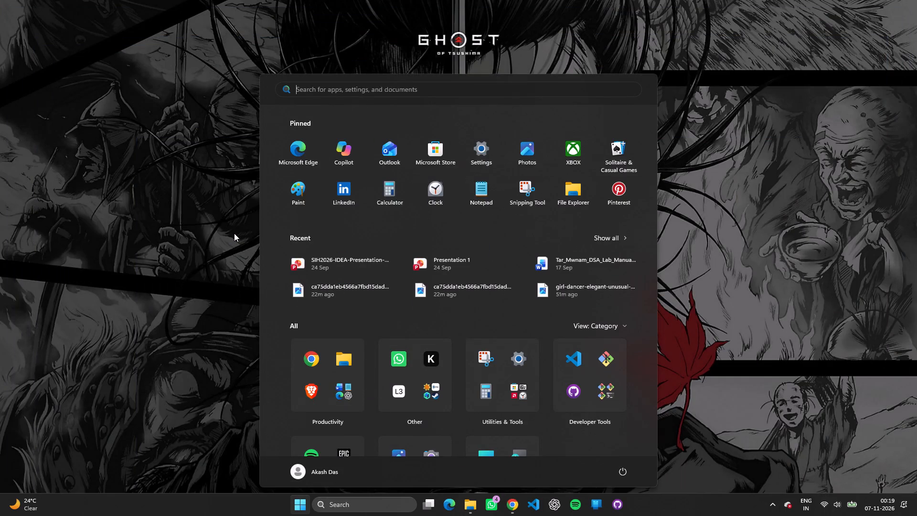
Search the computer for "kuro" and launch the matching app.
text(kuro)
key(Return)
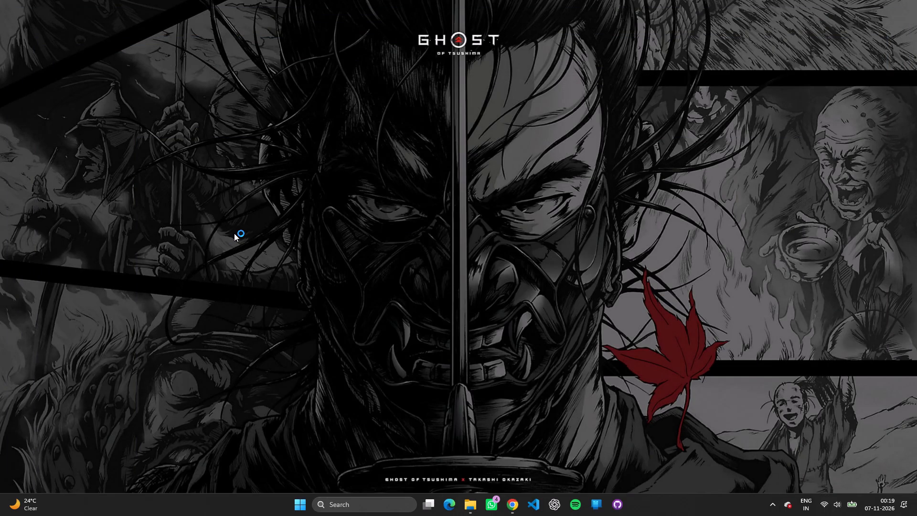